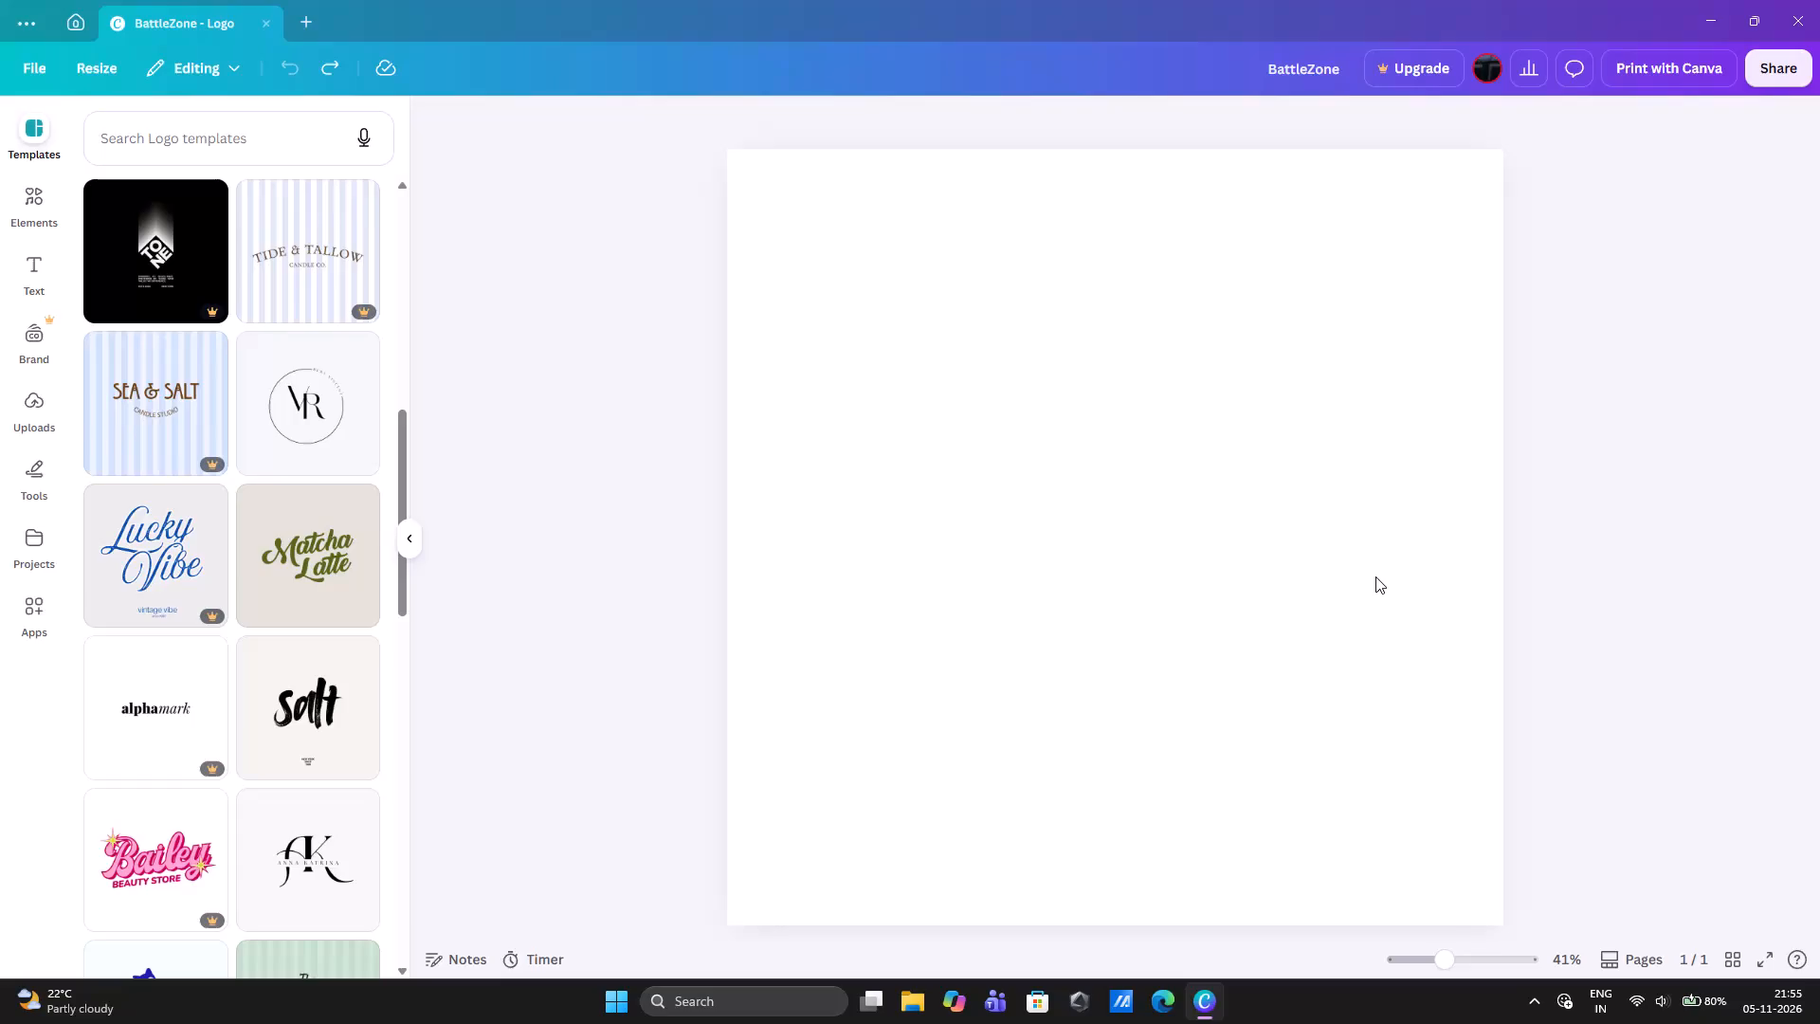
Minimize the BattleZone logo design window and launch the Kuro application from its desktop shortcut.
left_click(1708, 9)
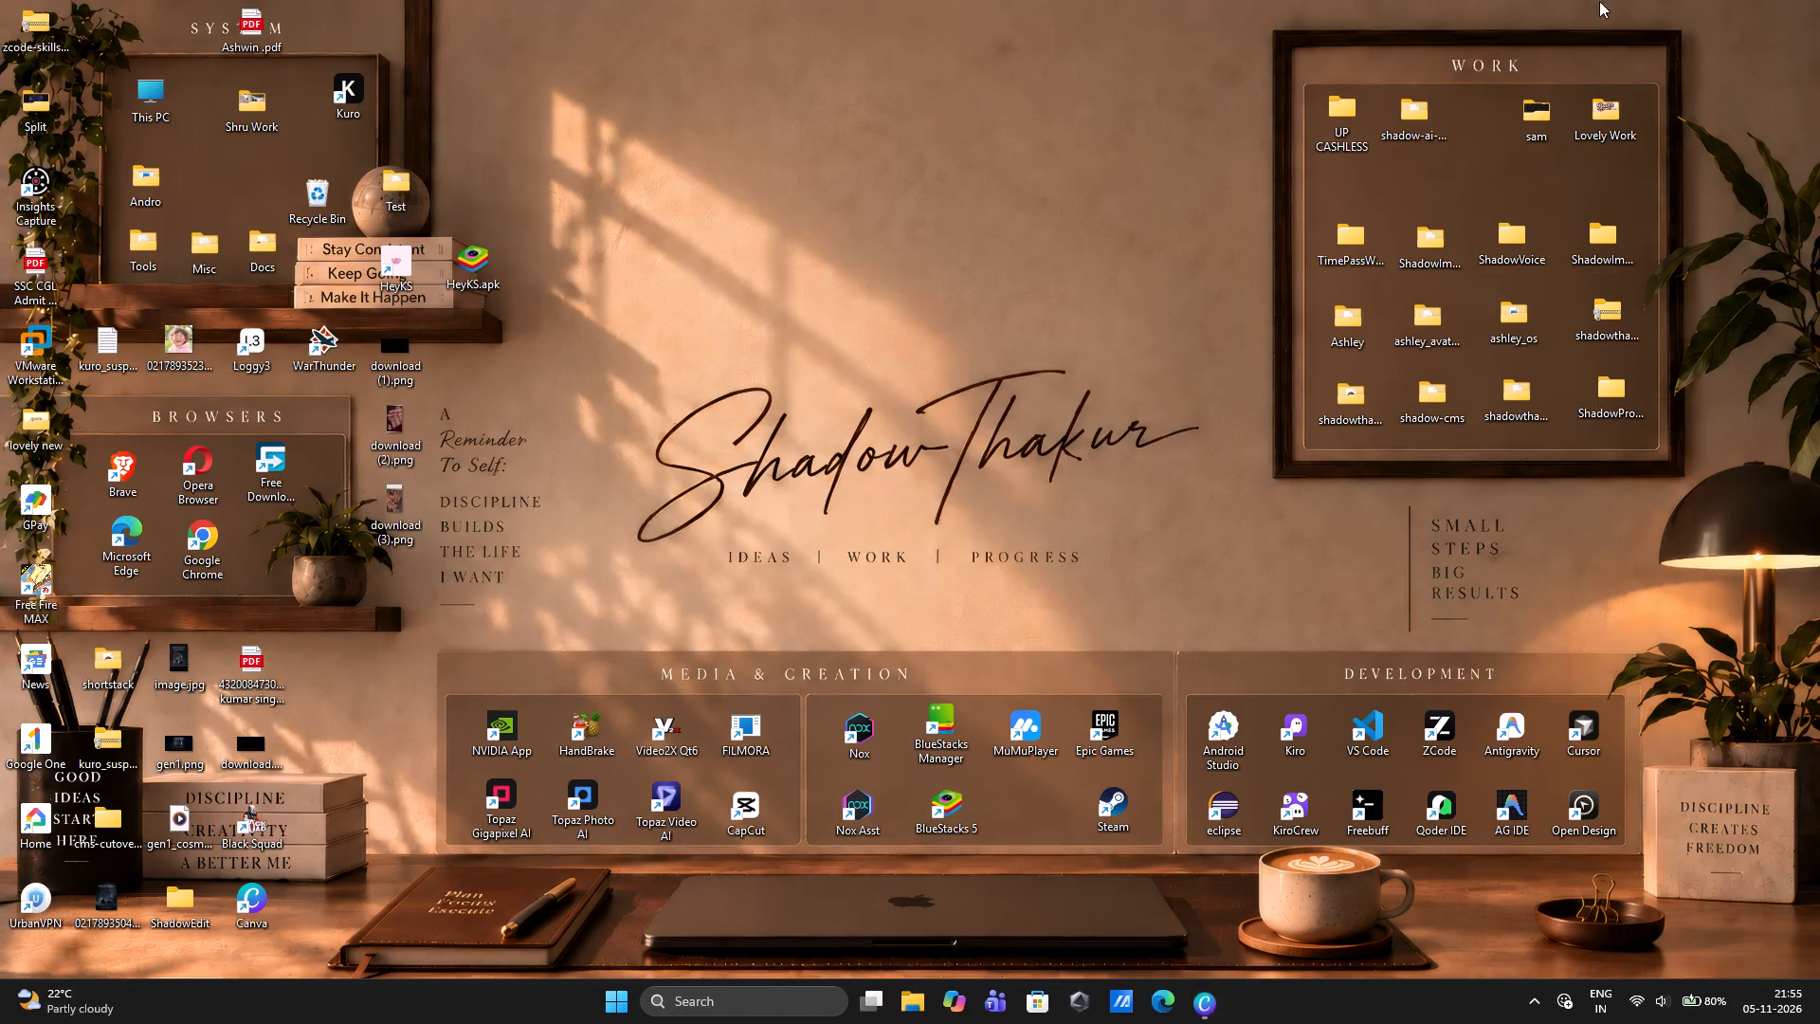
left_click(355, 79)
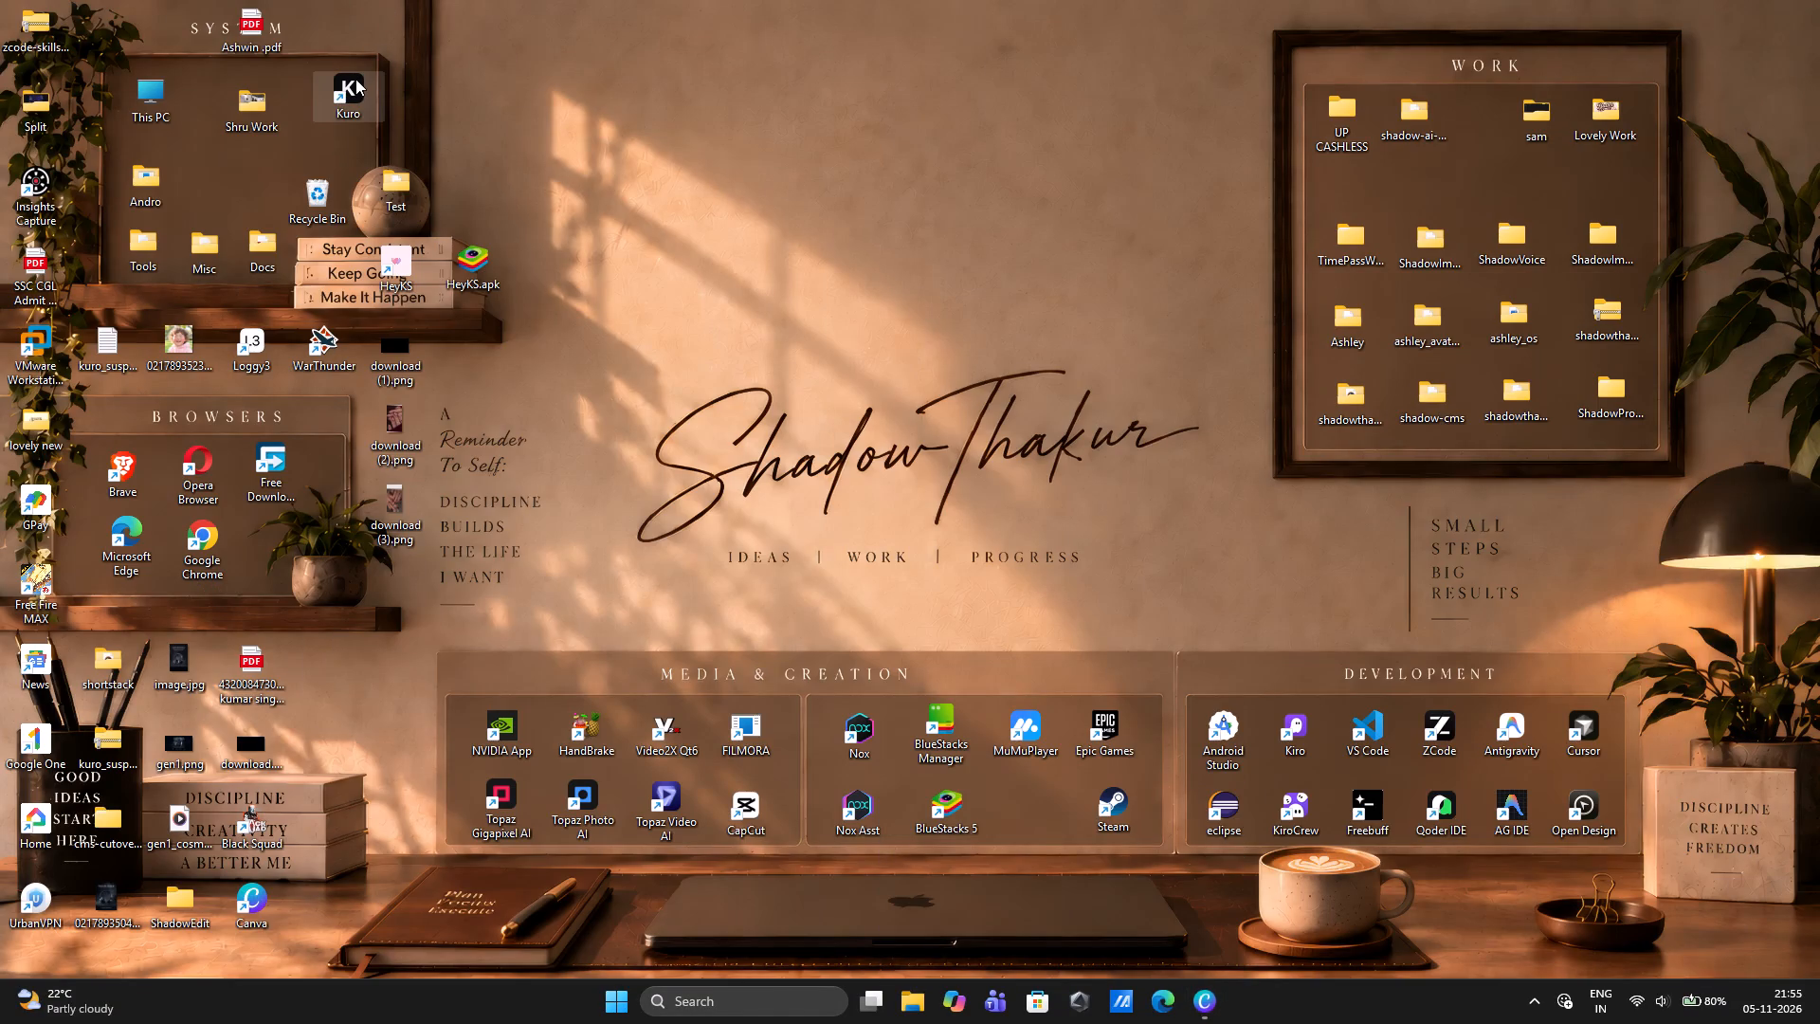
double_click(355, 79)
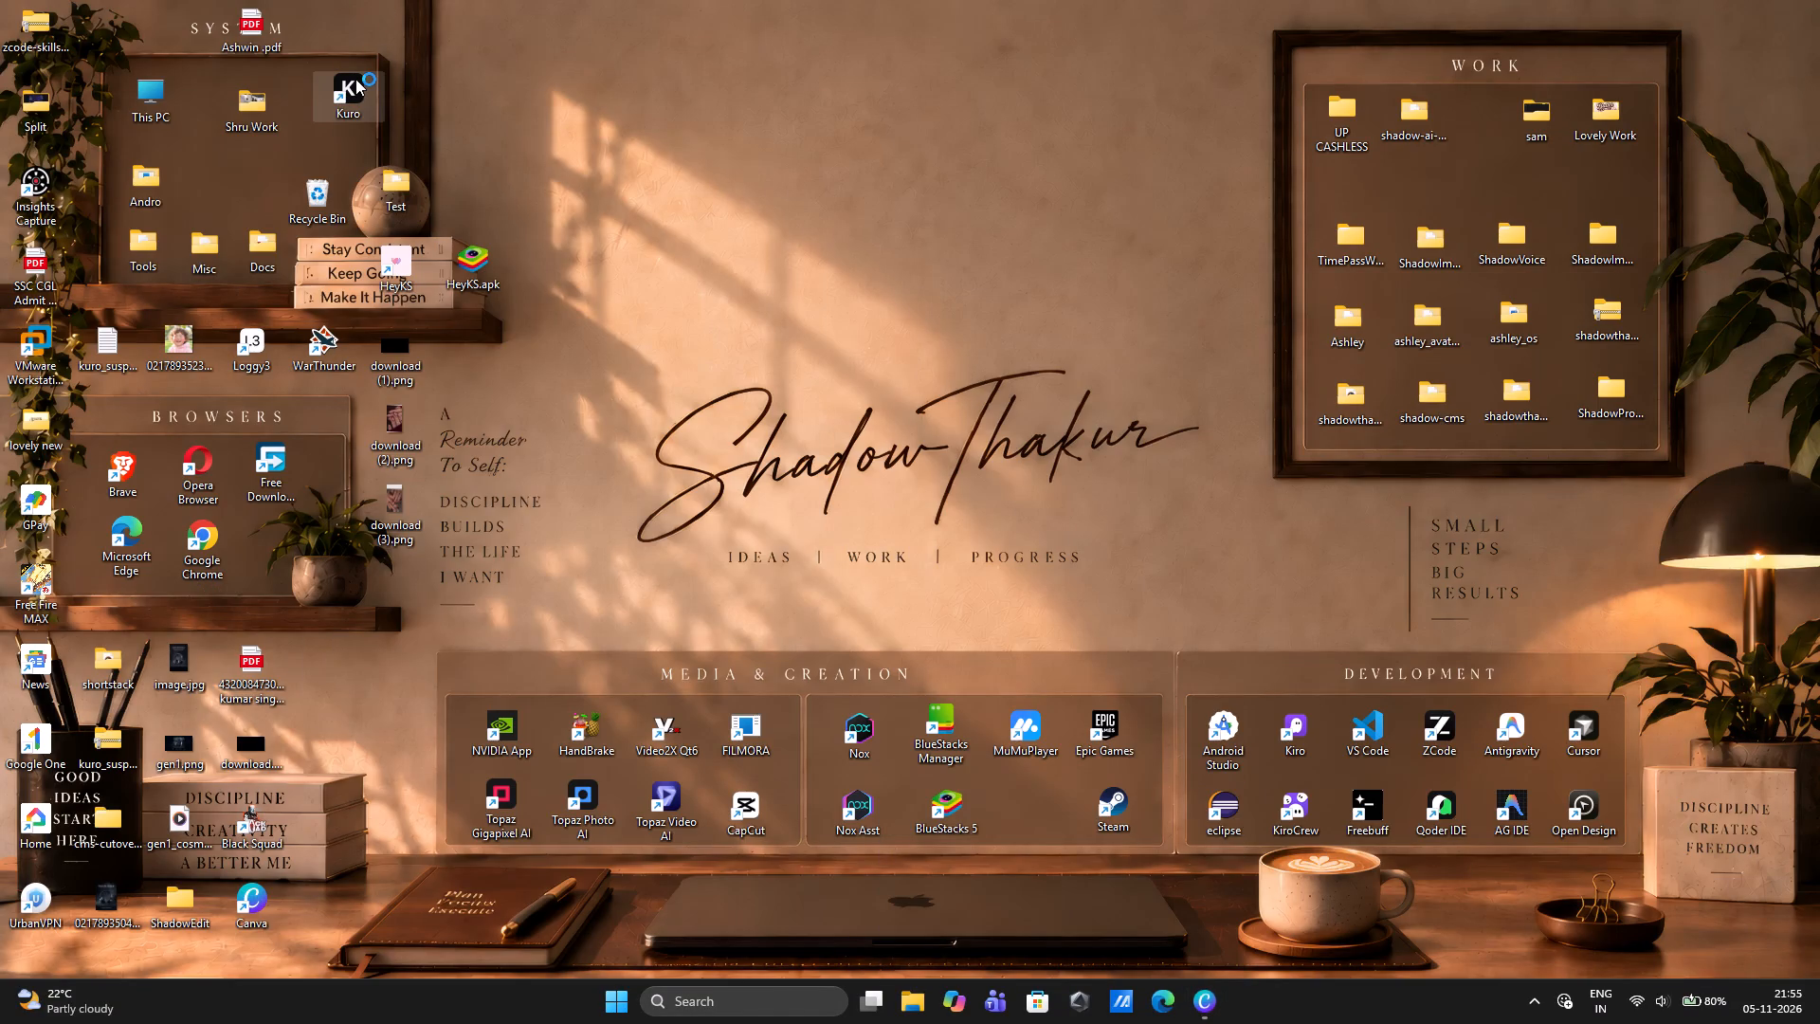
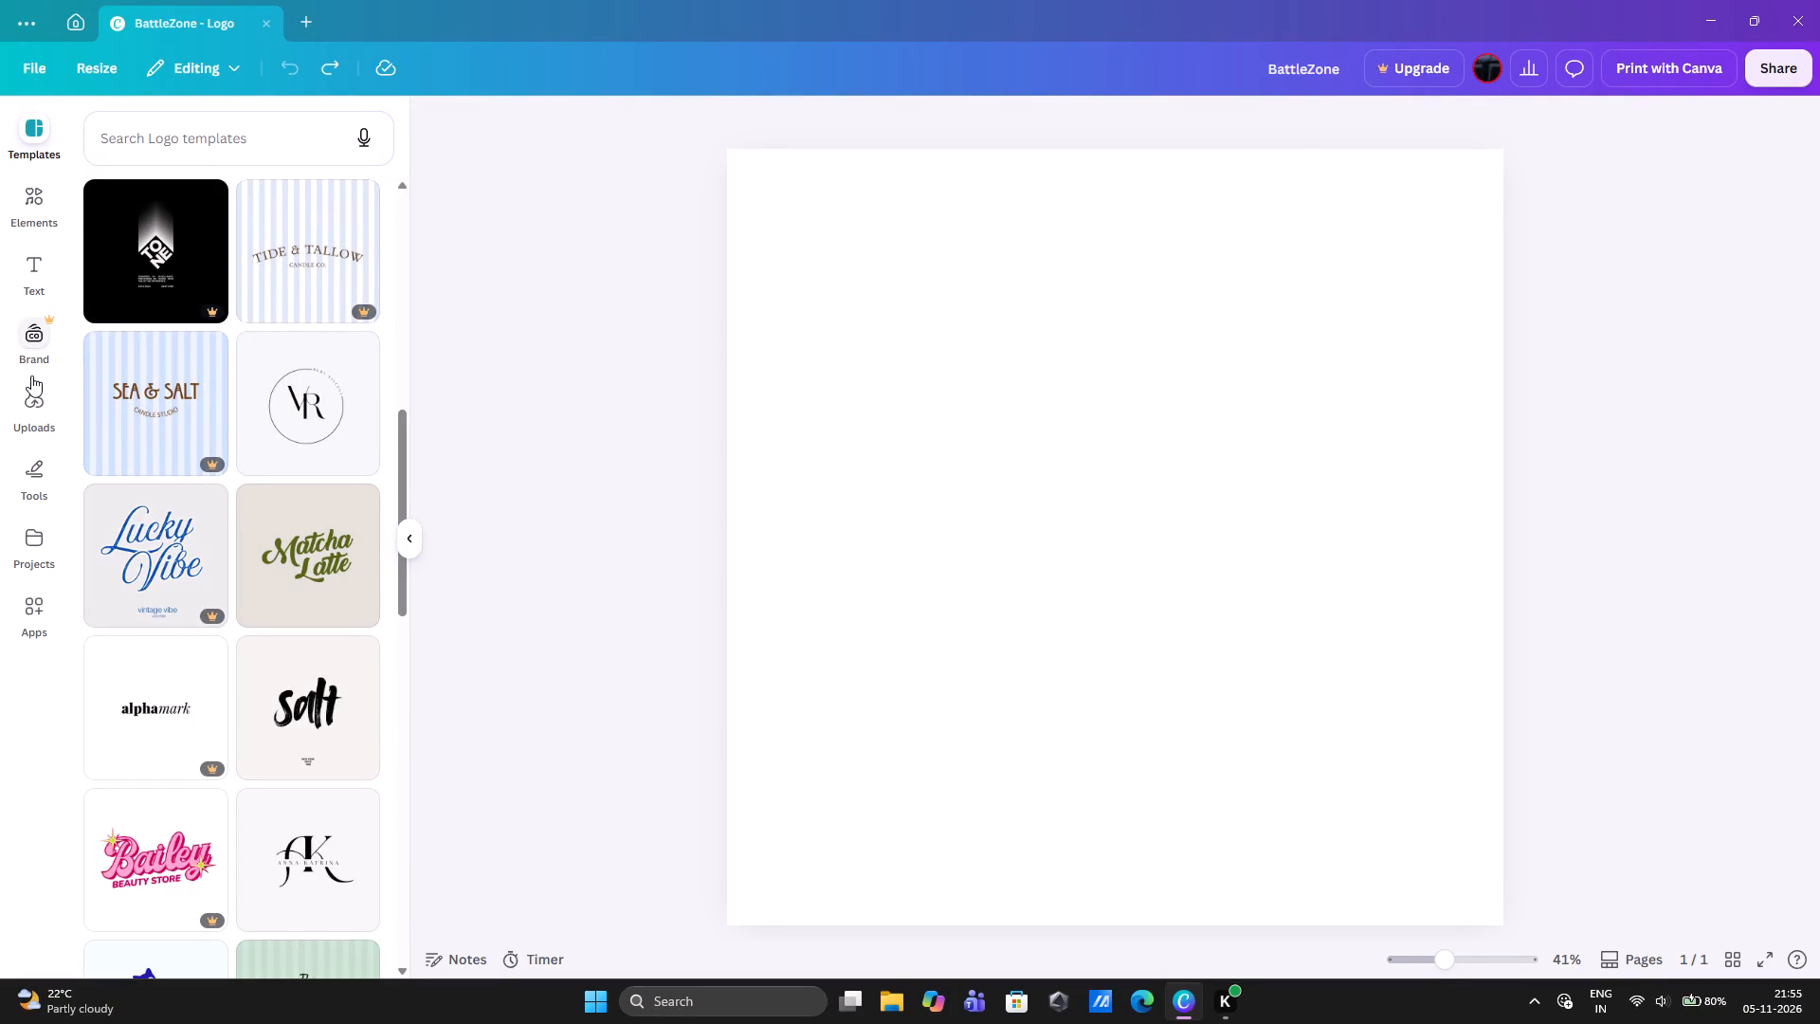
Place the smaller uploaded sunset panorama on the blank page, in its upper half.
double_click(31, 405)
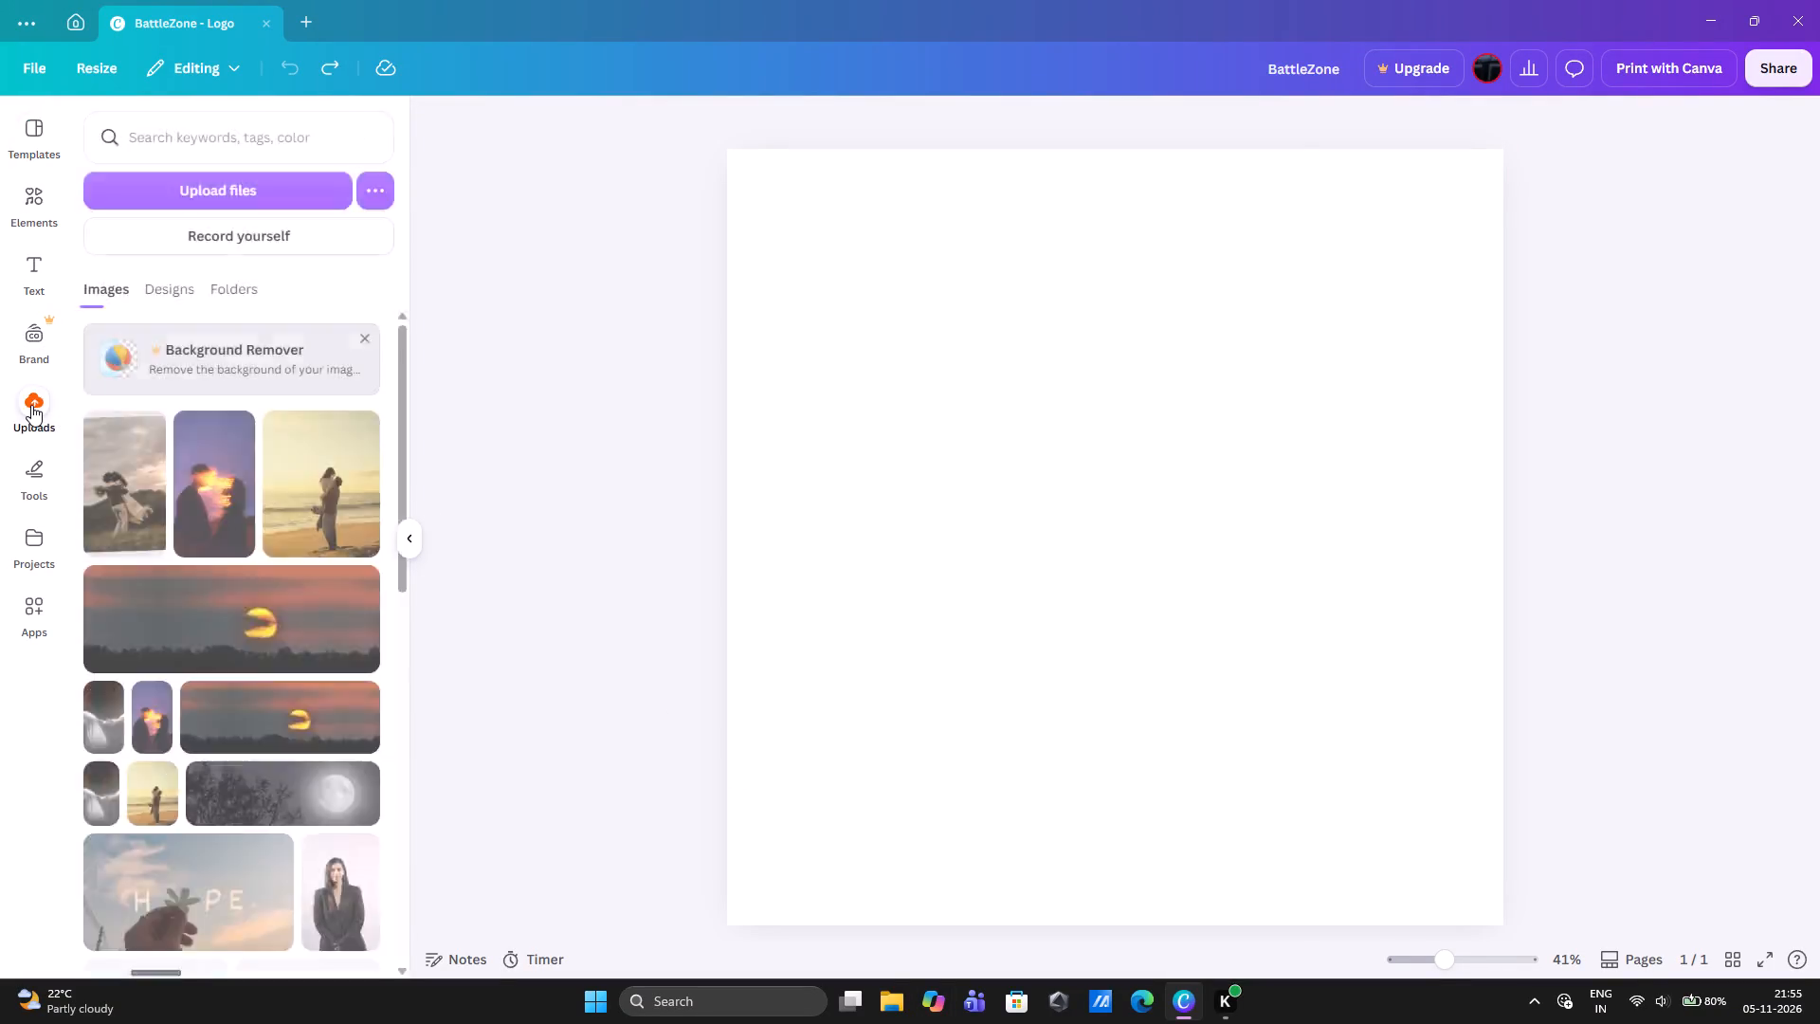
left_click(31, 405)
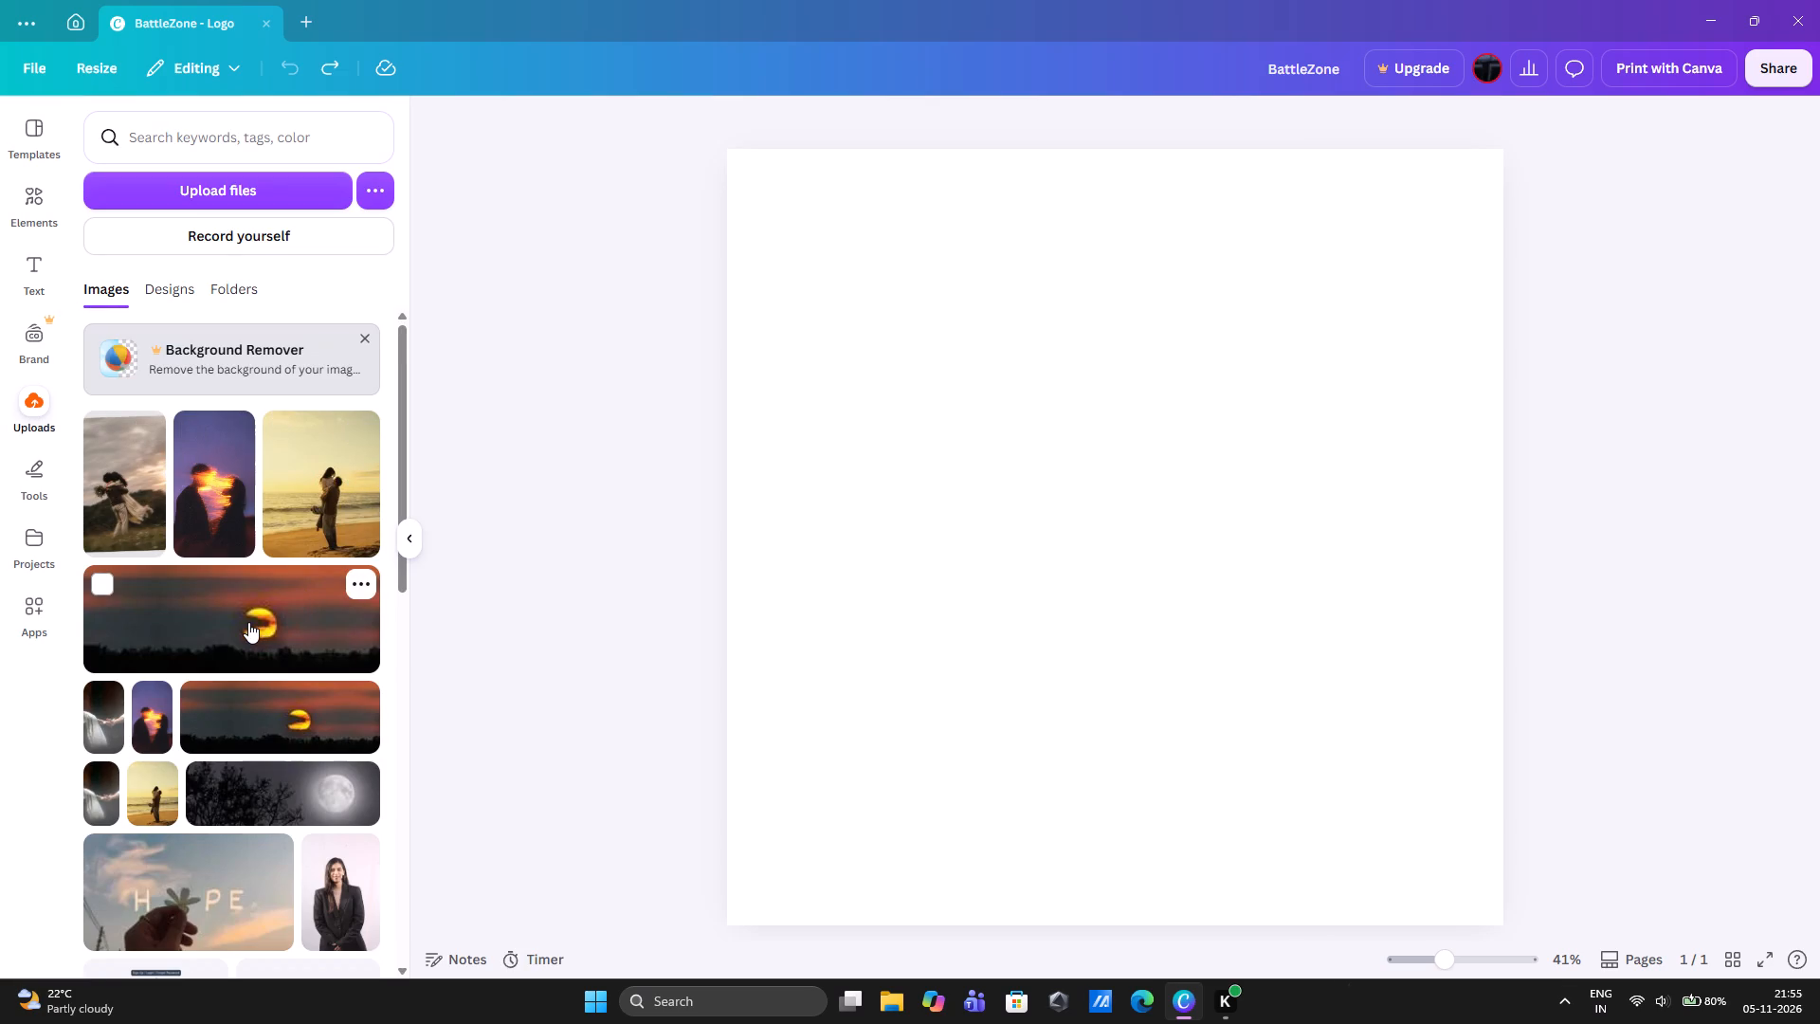
scroll(248, 622, "down", 1)
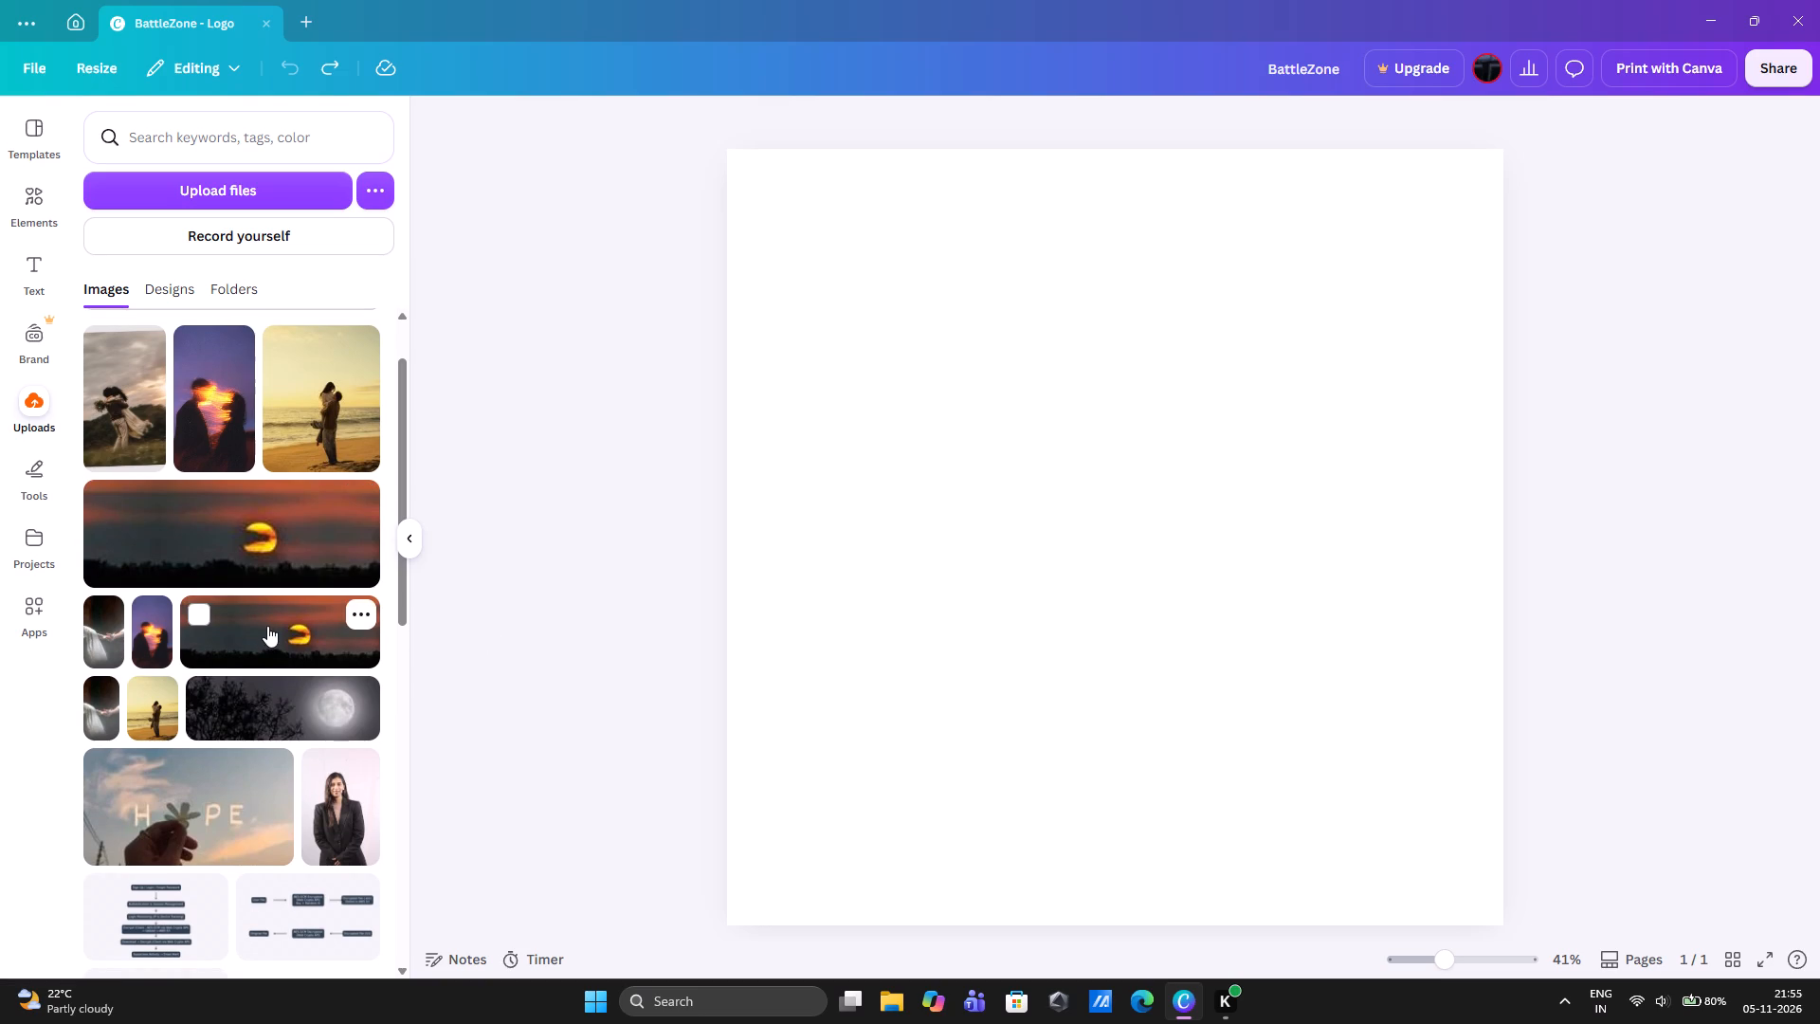
left_click_drag(267, 626, 840, 588)
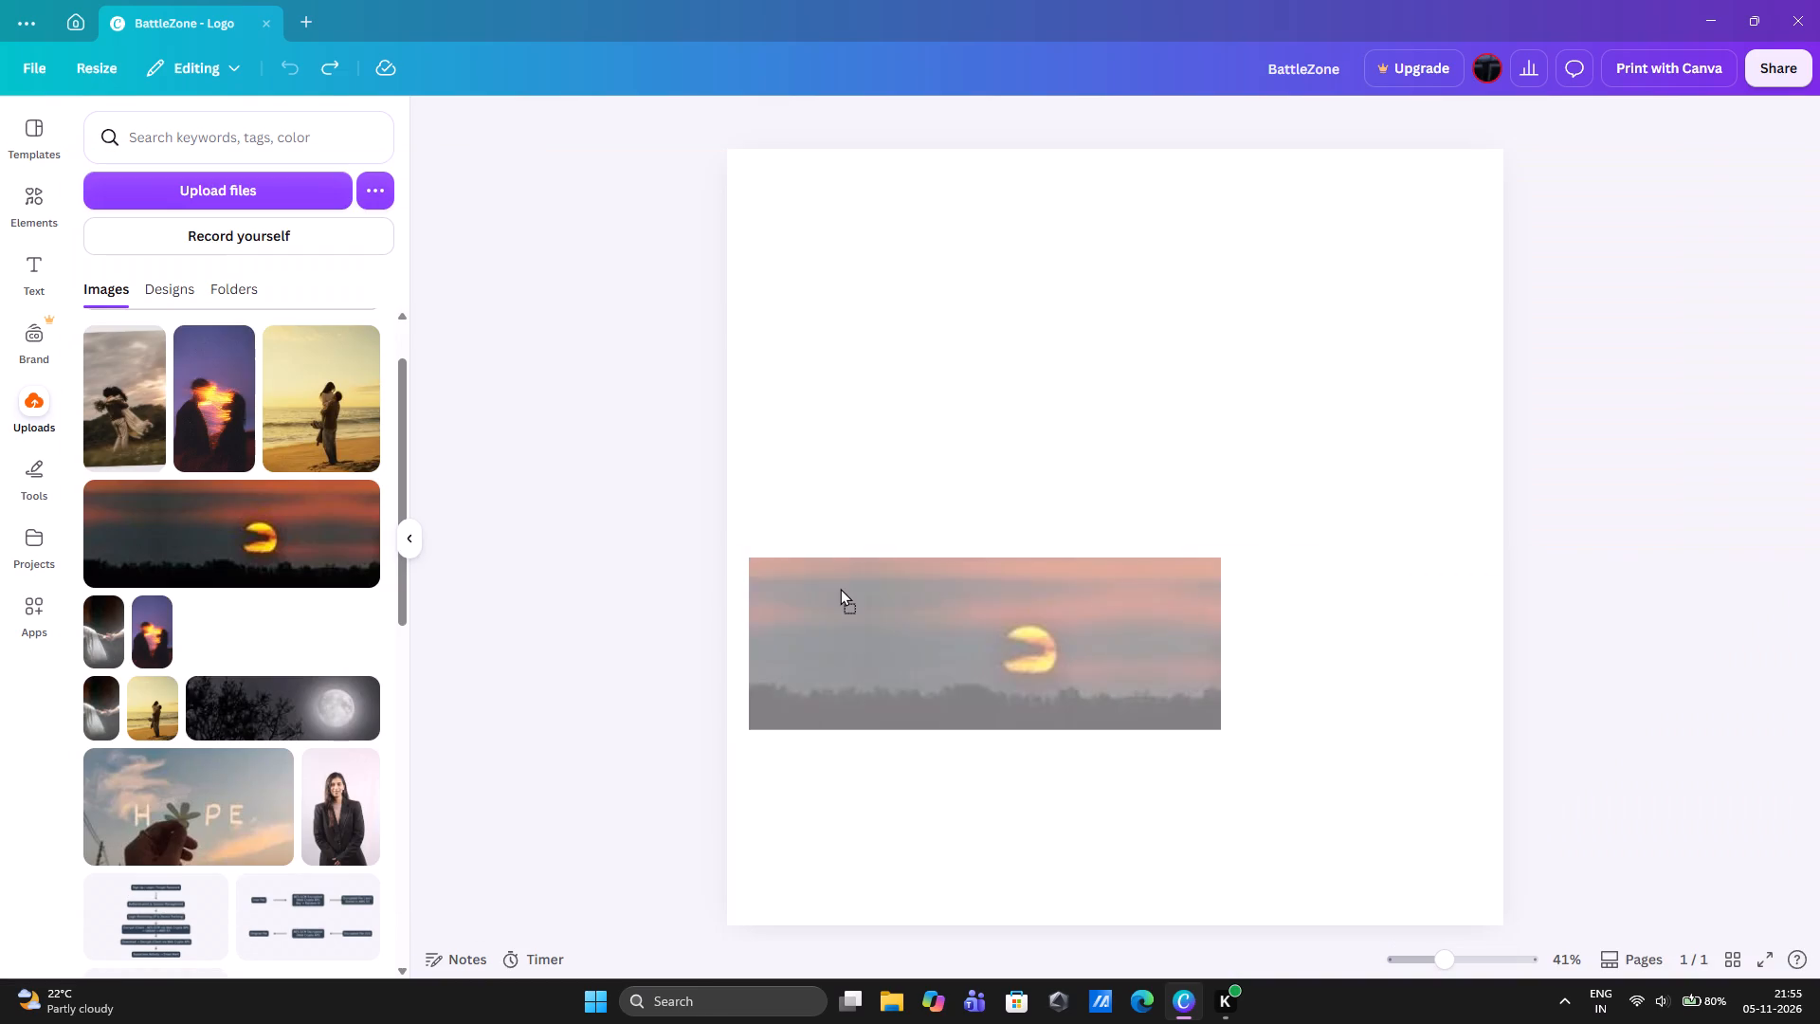
left_click_drag(840, 588, 924, 464)
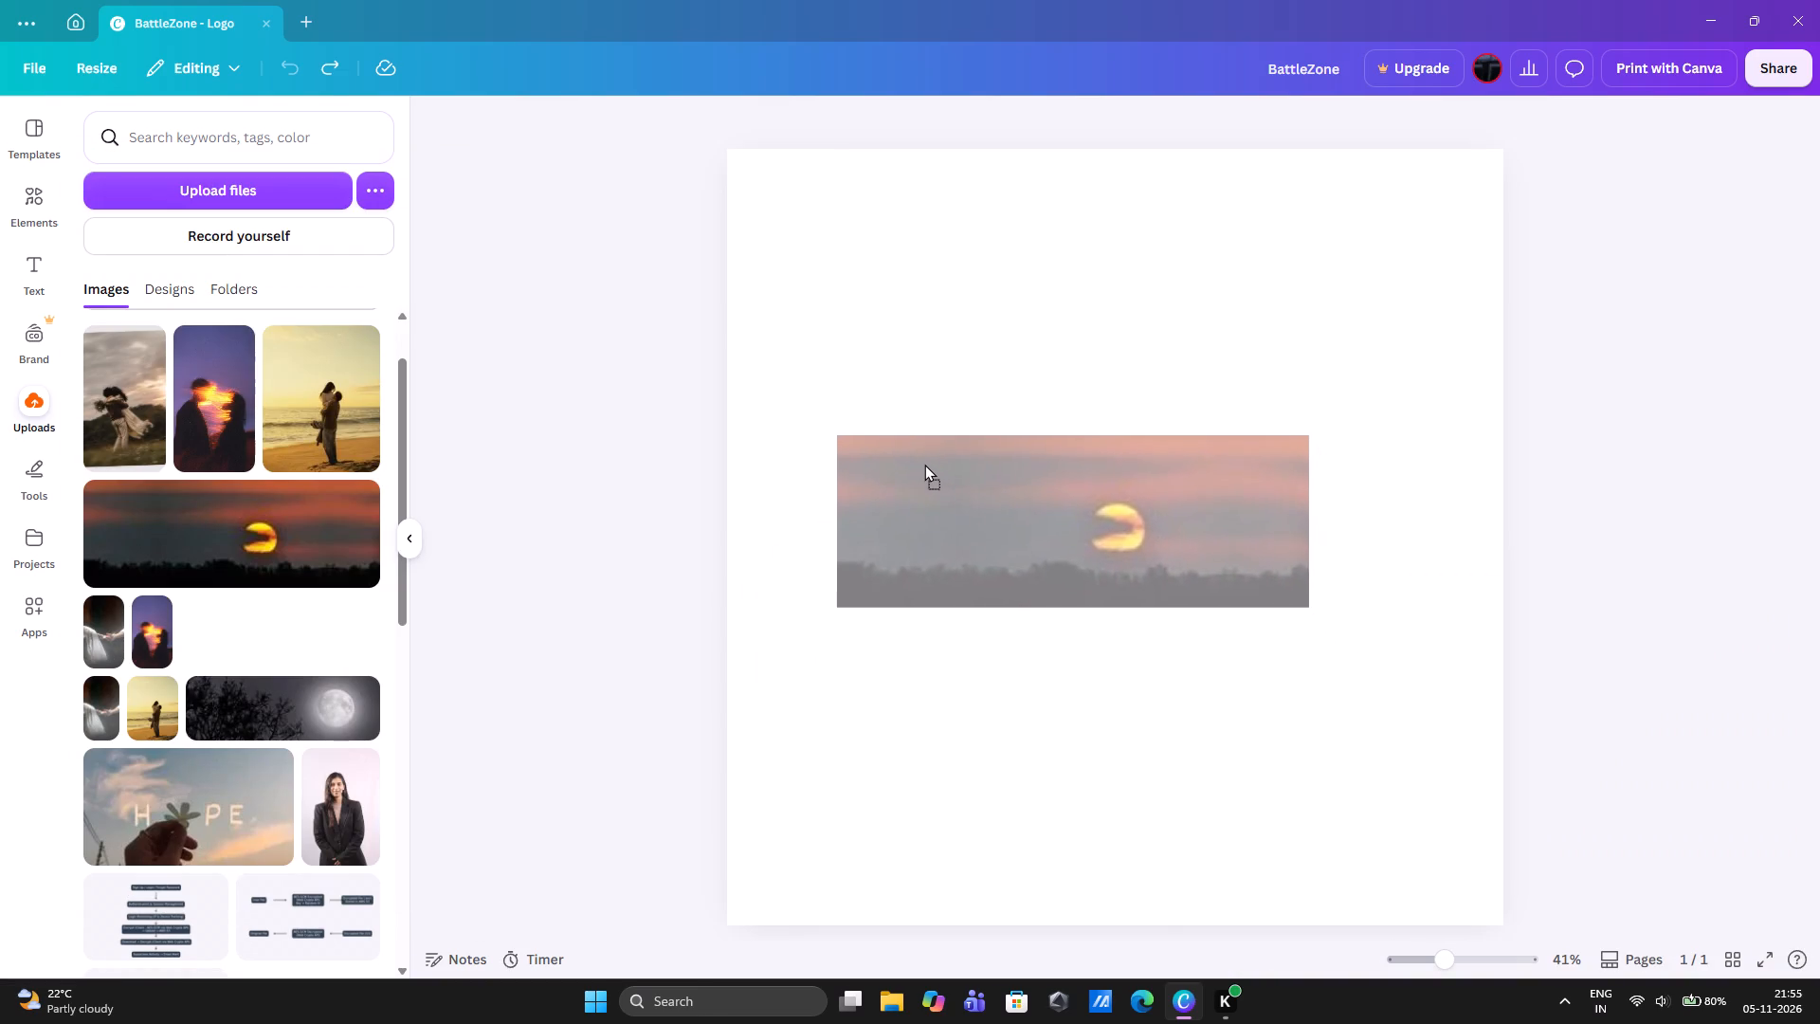
left_click_drag(924, 464, 941, 333)
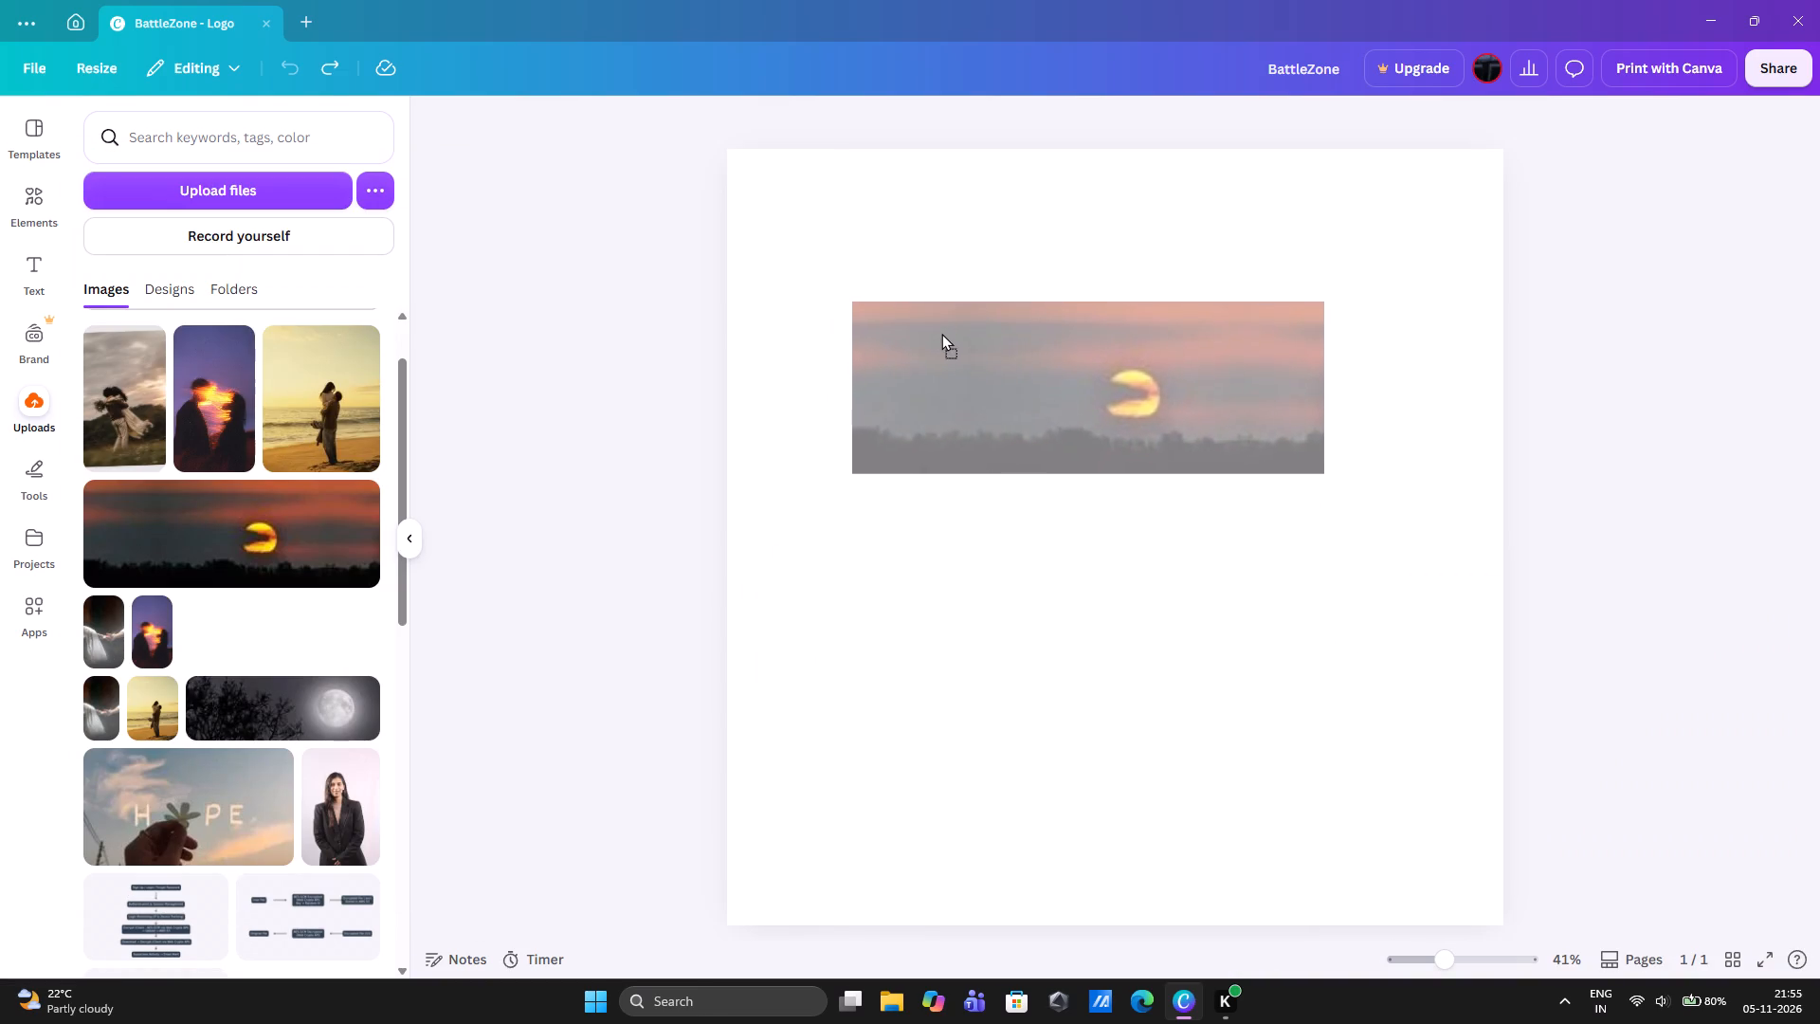
left_click_drag(941, 333, 950, 336)
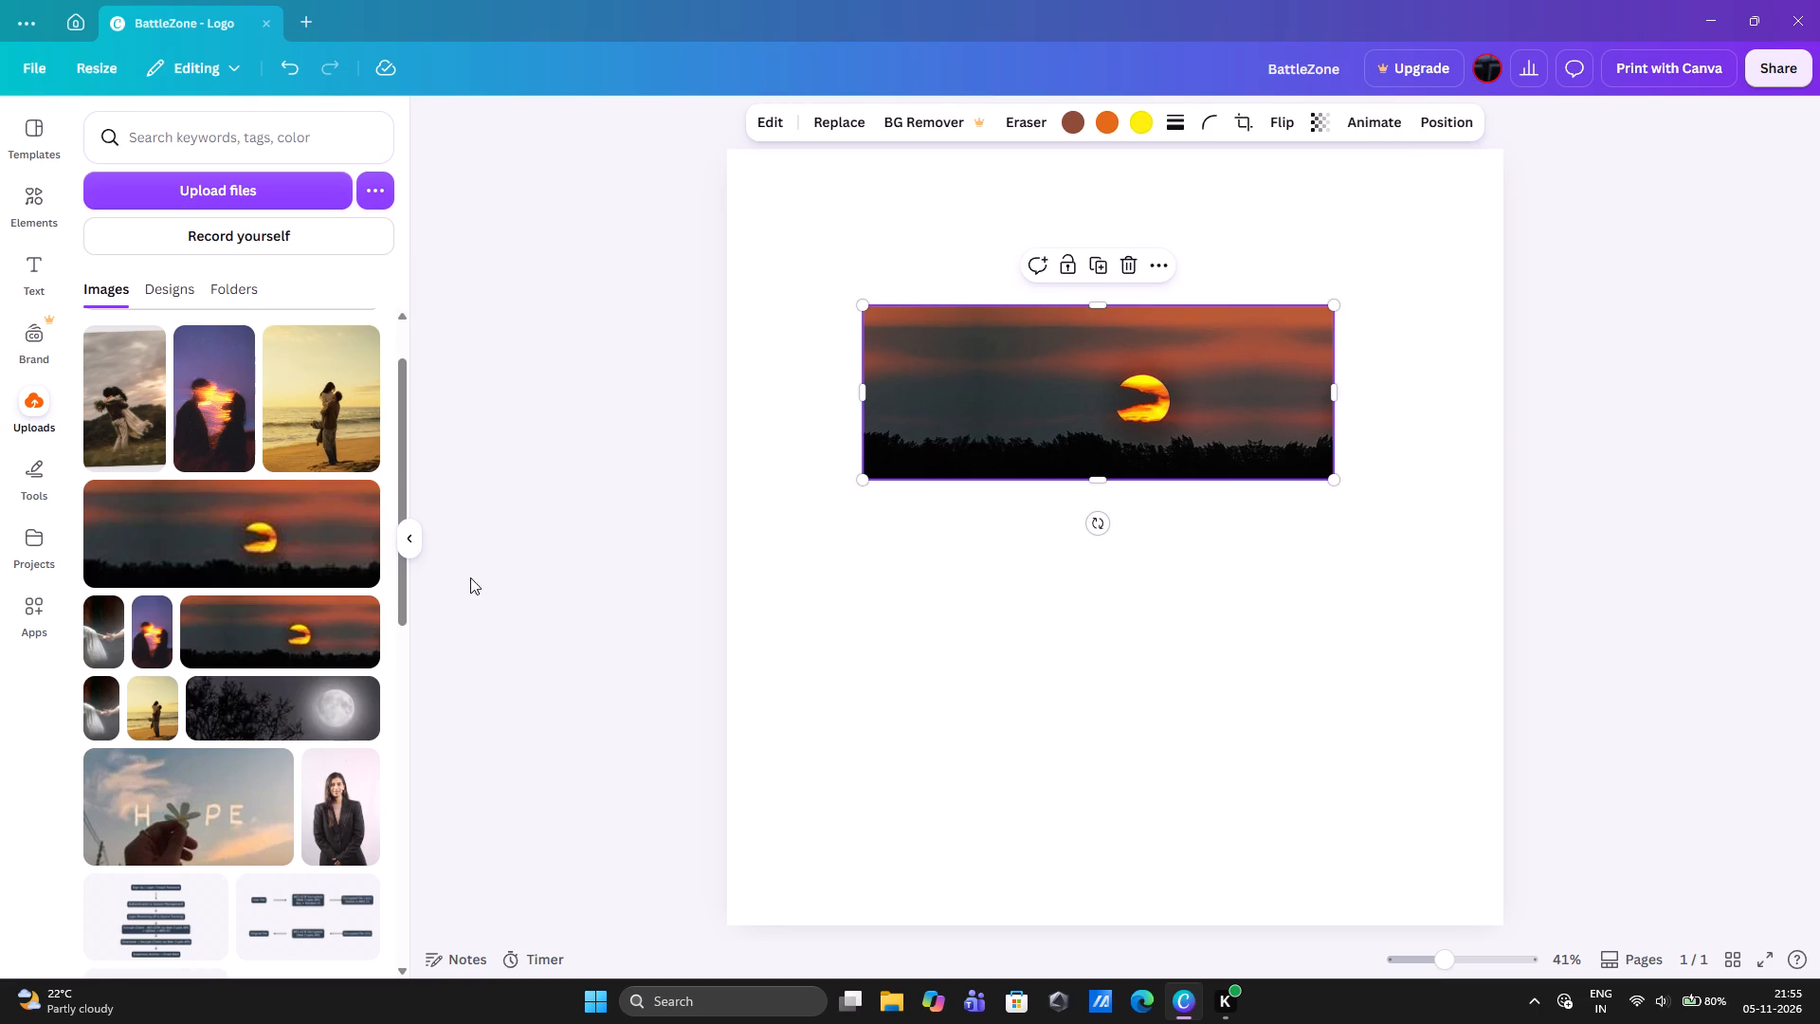
Add the uploaded night photo of the full moon and tree branches to the lower half of the page.
left_click_drag(322, 702, 324, 702)
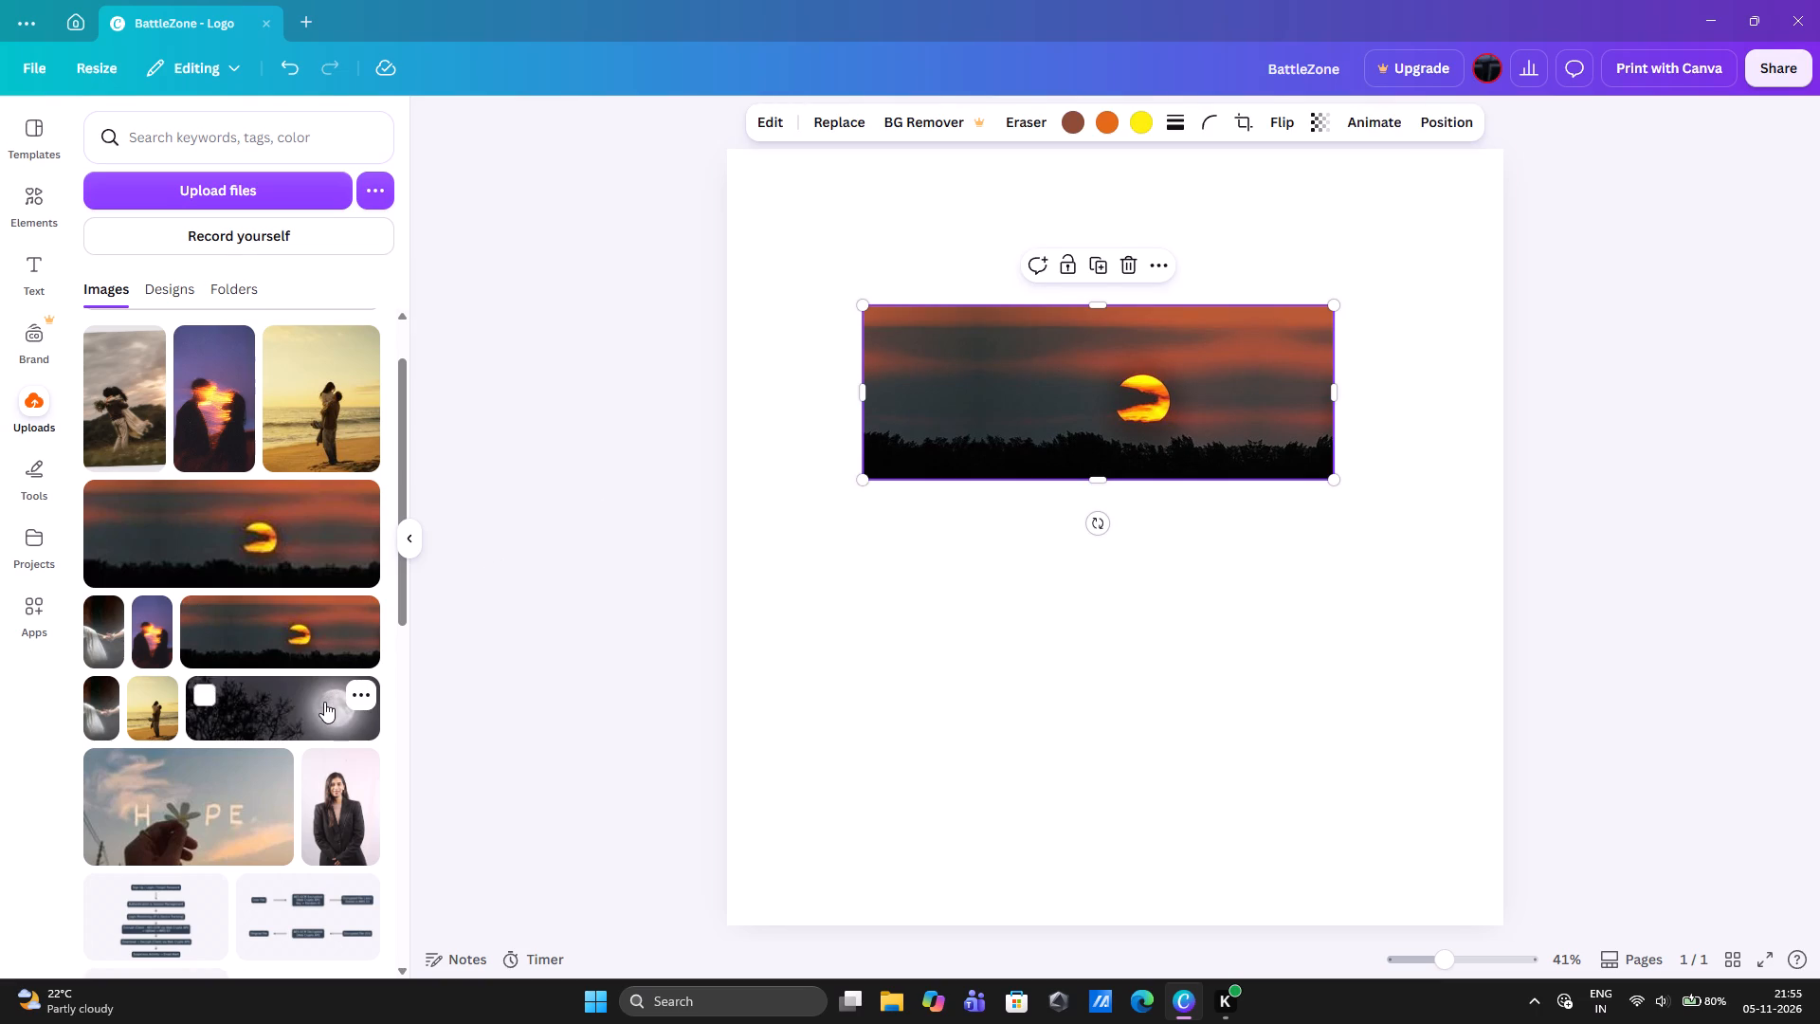
left_click_drag(324, 702, 705, 656)
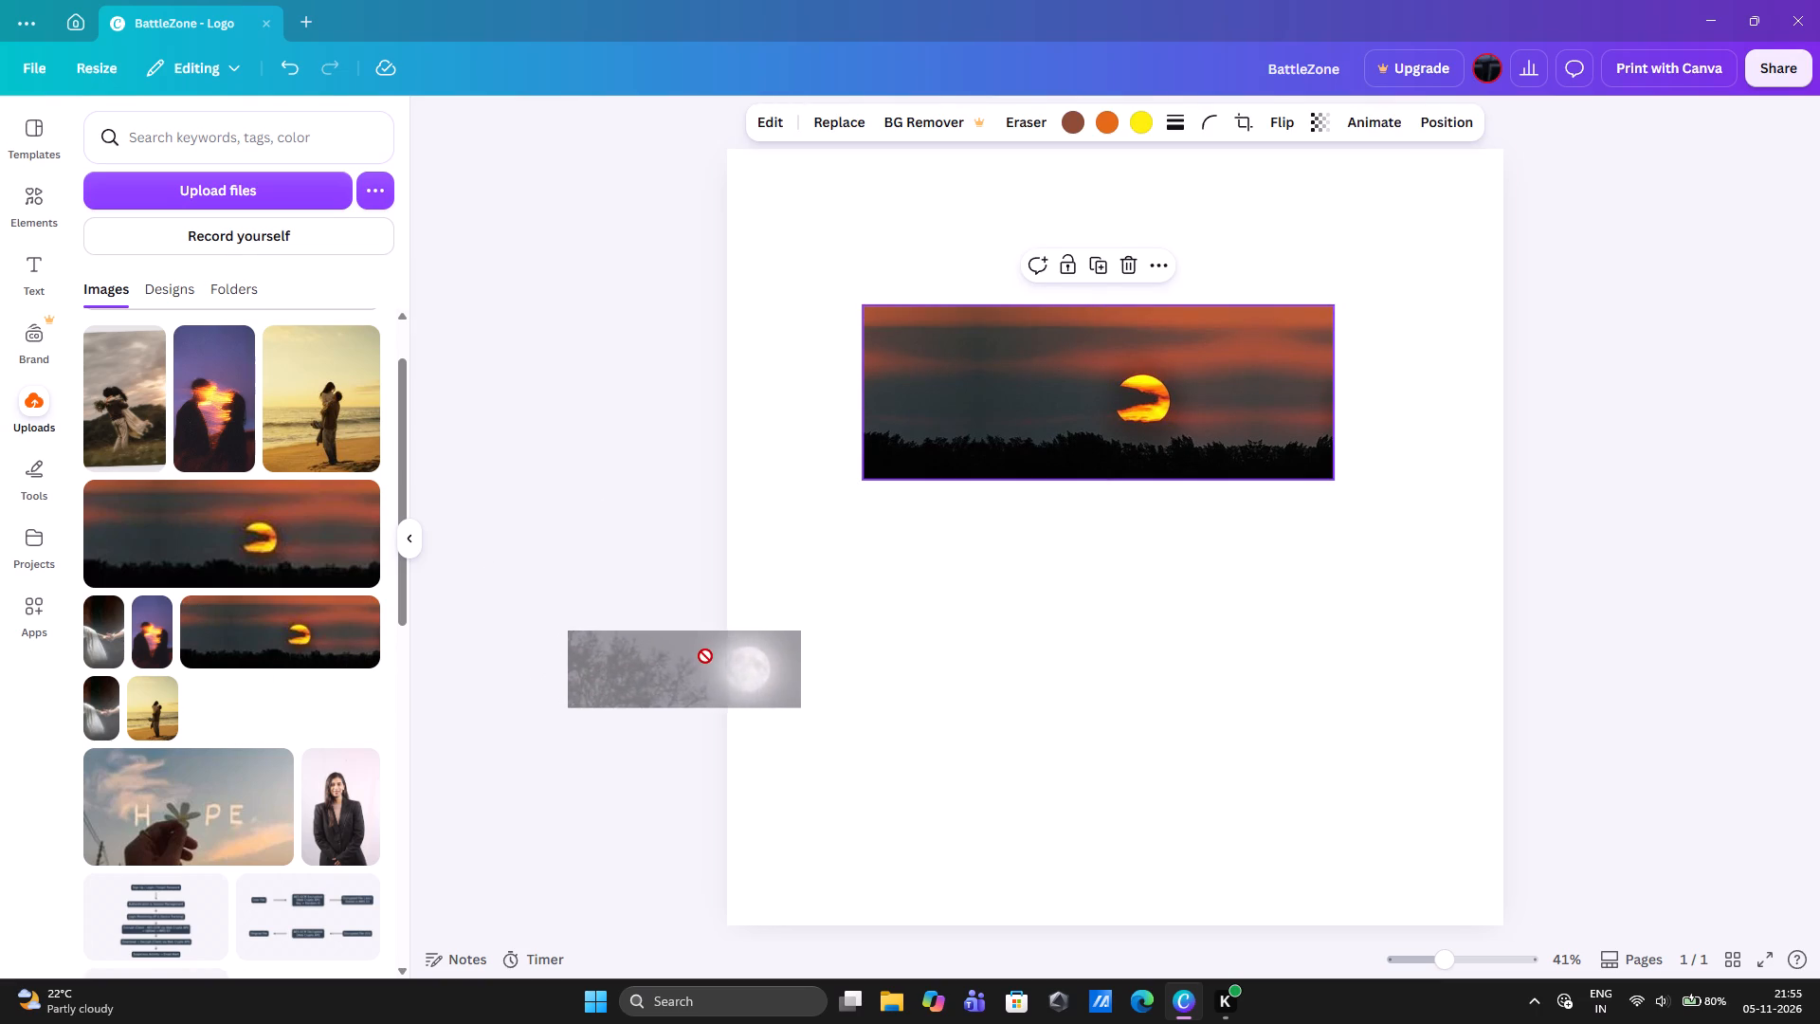
left_click_drag(705, 656, 1027, 661)
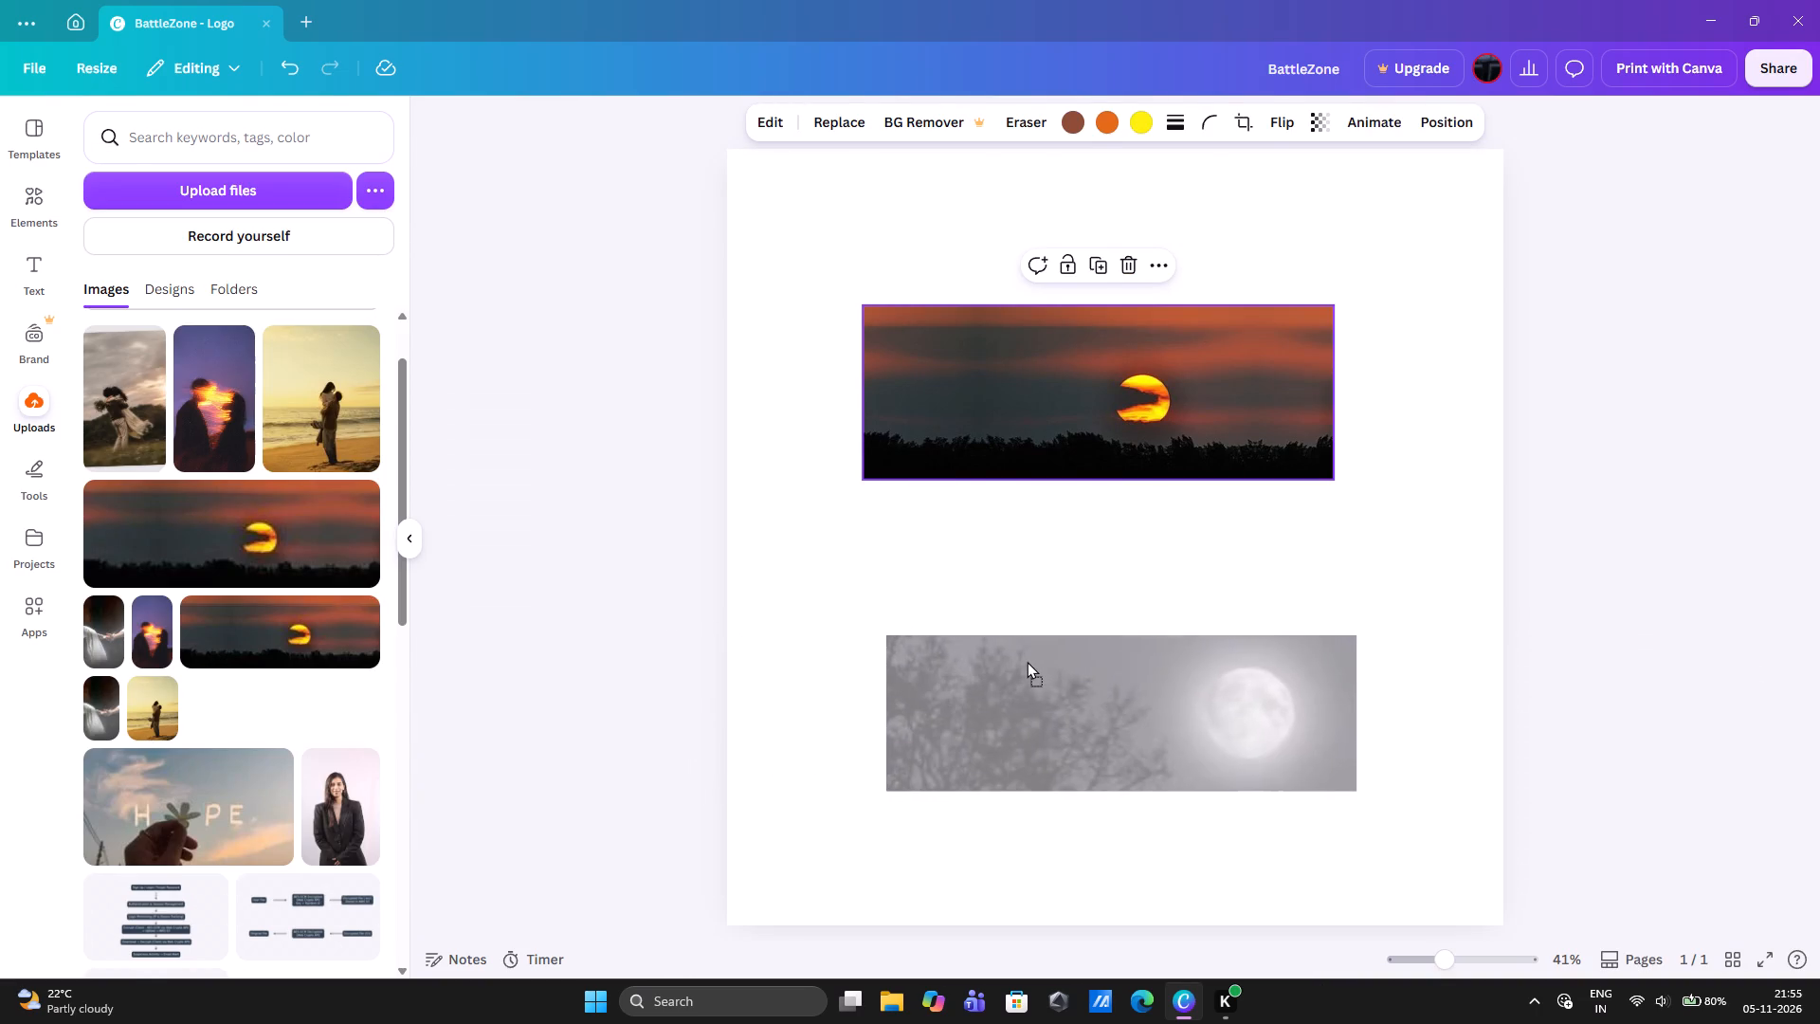
left_click_drag(1027, 661, 1030, 661)
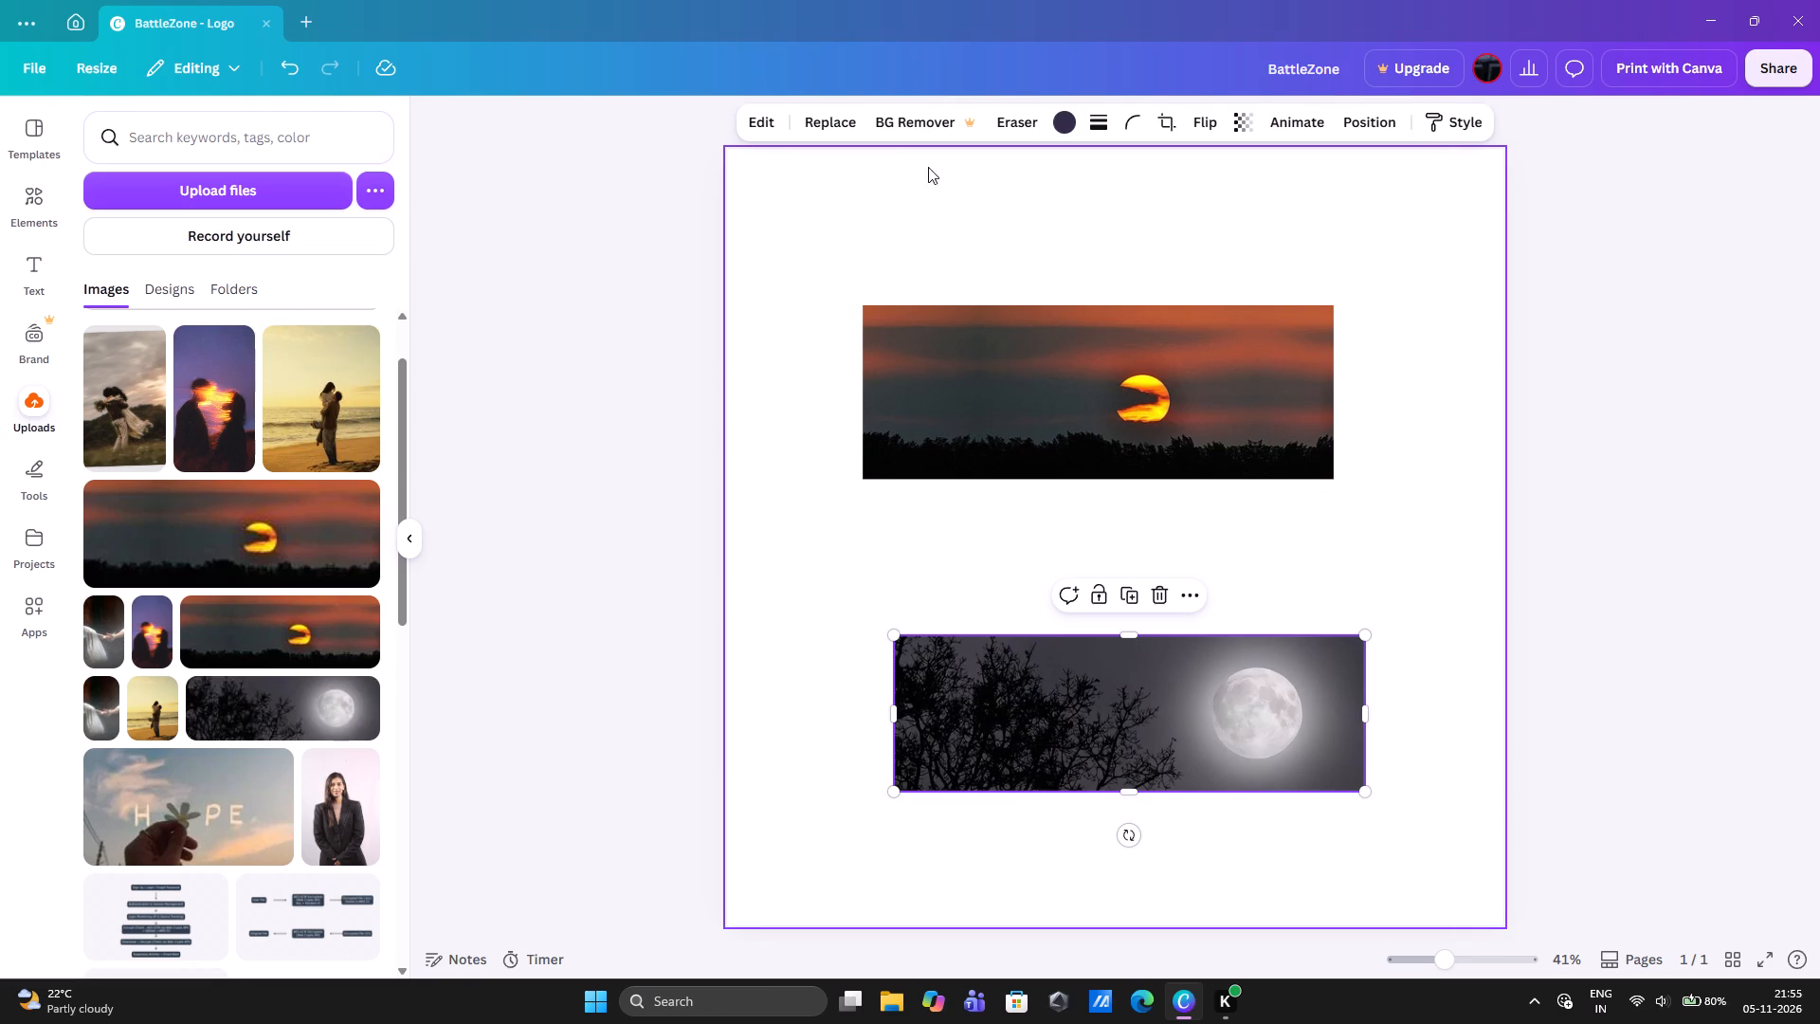
Recolor the moon photo with the dark gray from the sunset image's photo colors.
left_click(1068, 124)
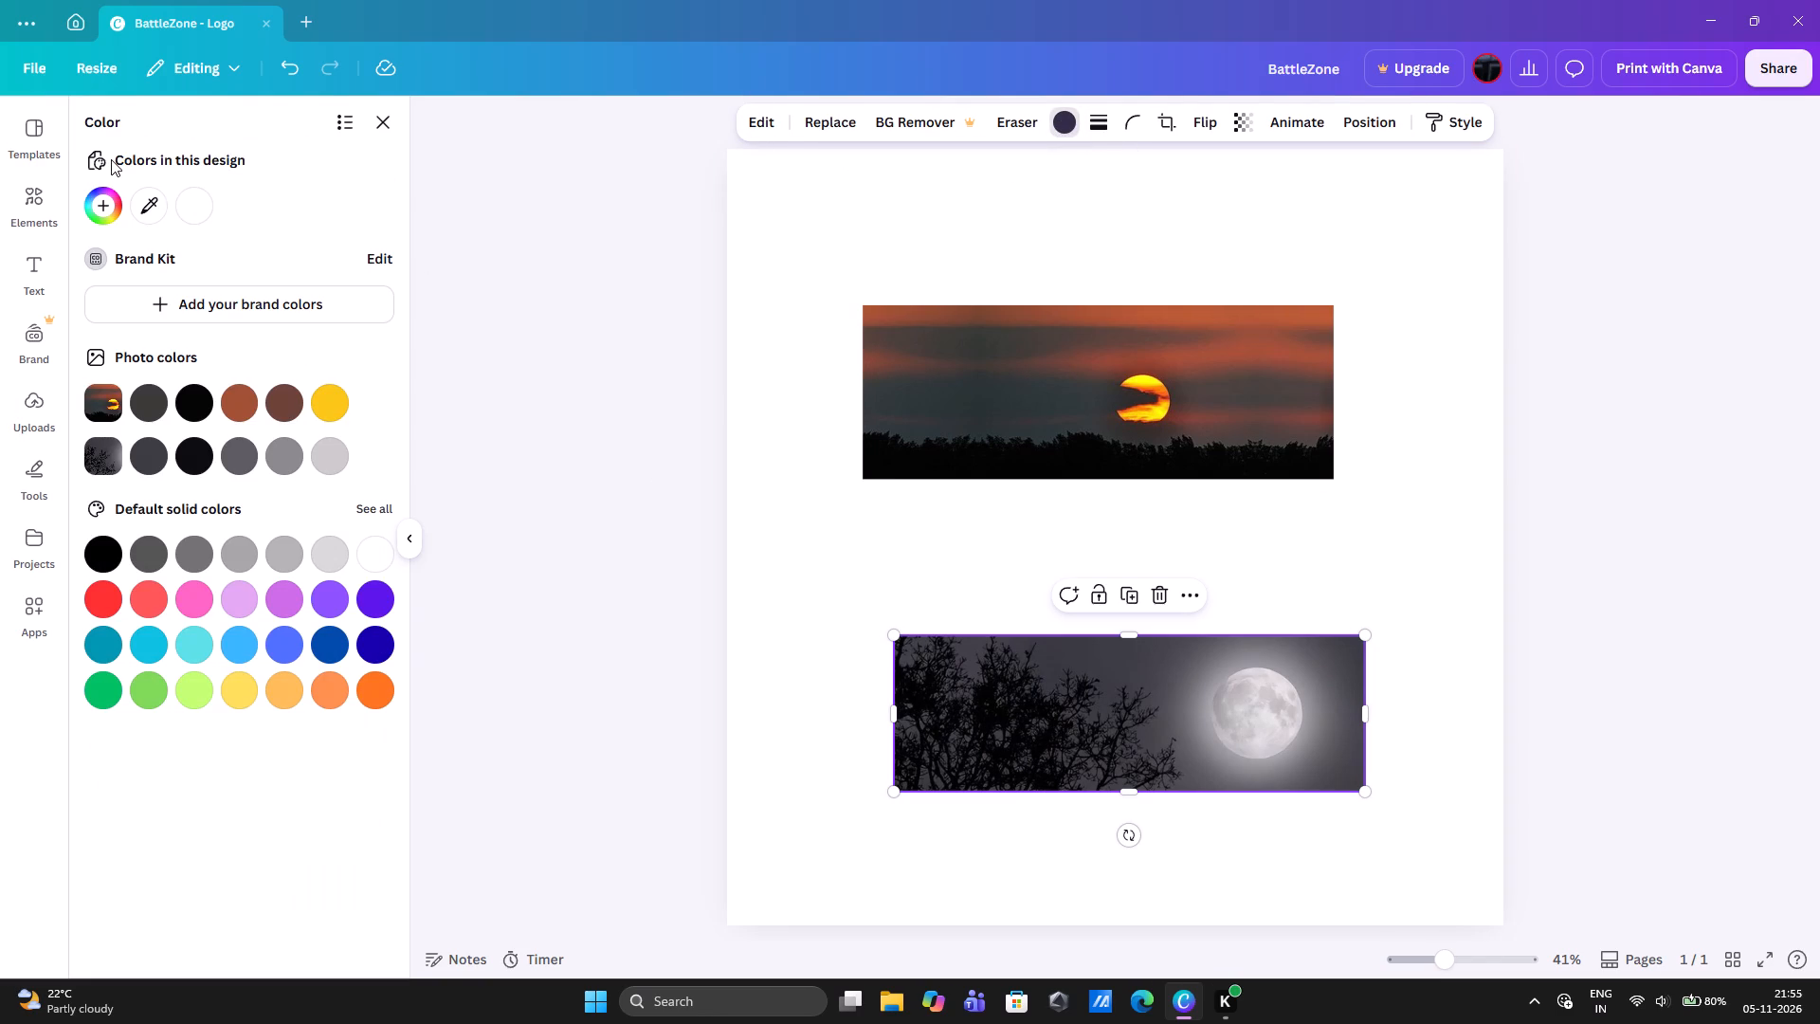
left_click(156, 407)
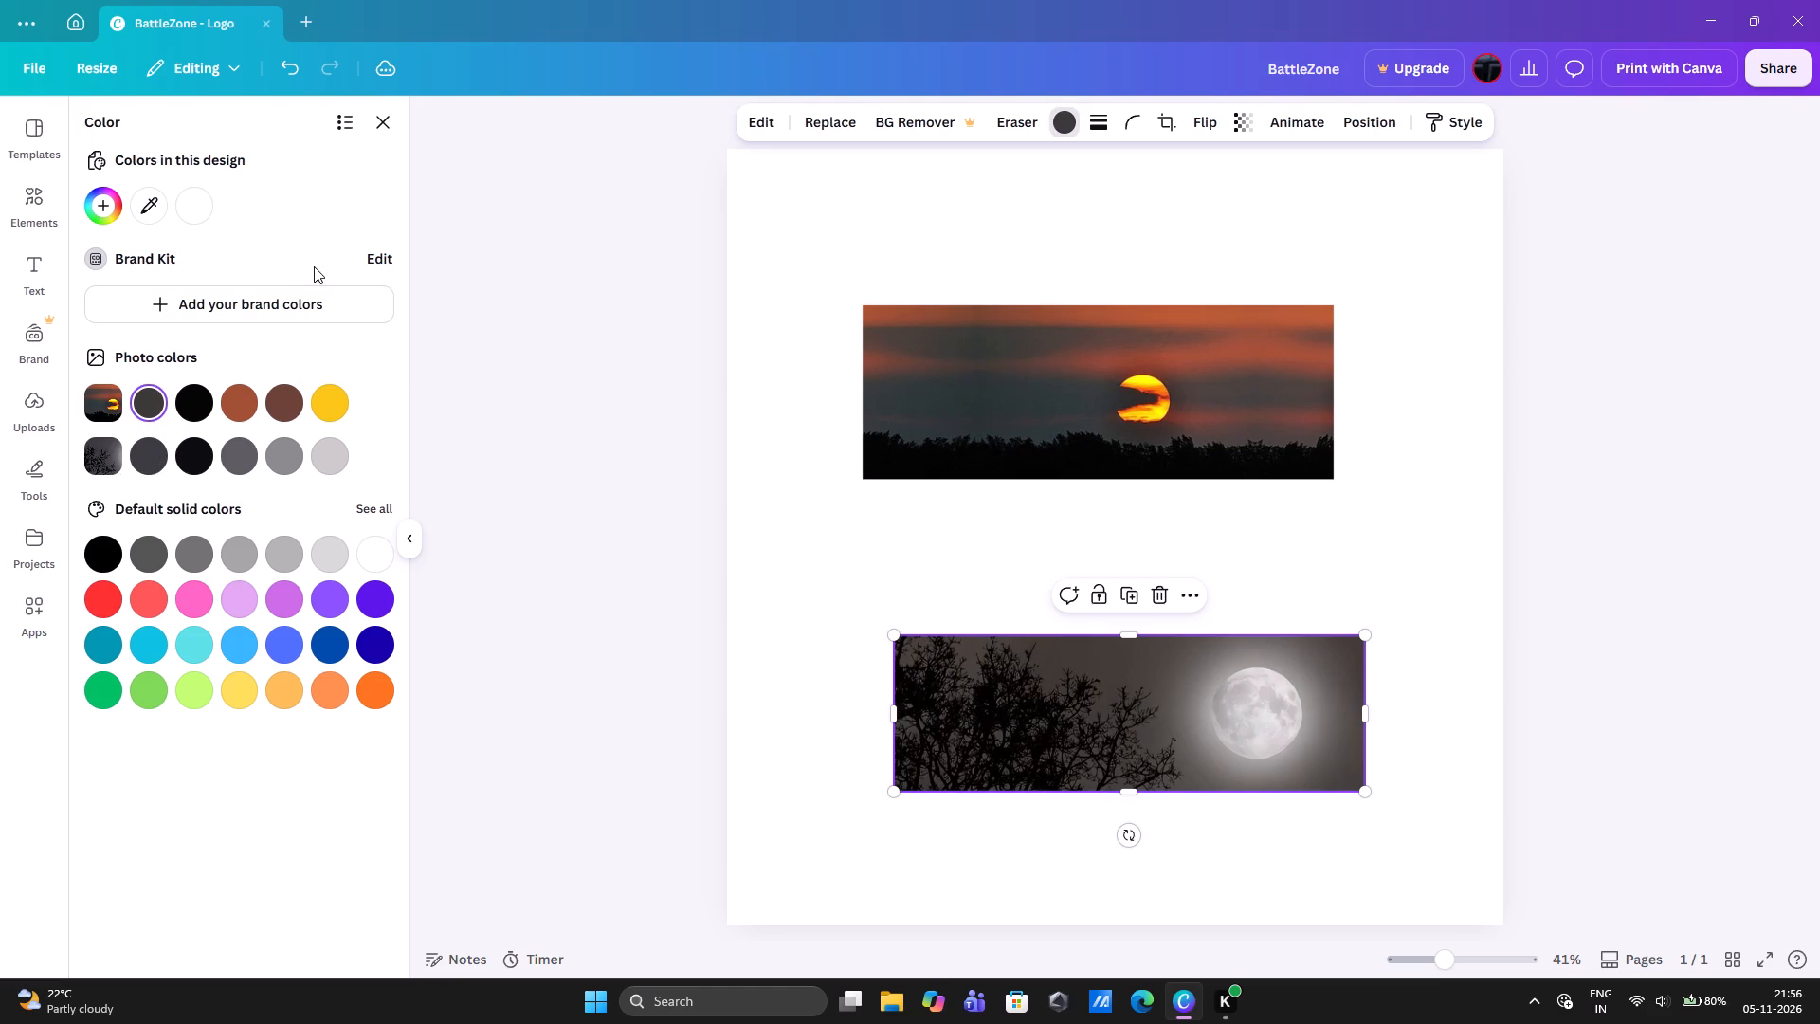
left_click(103, 405)
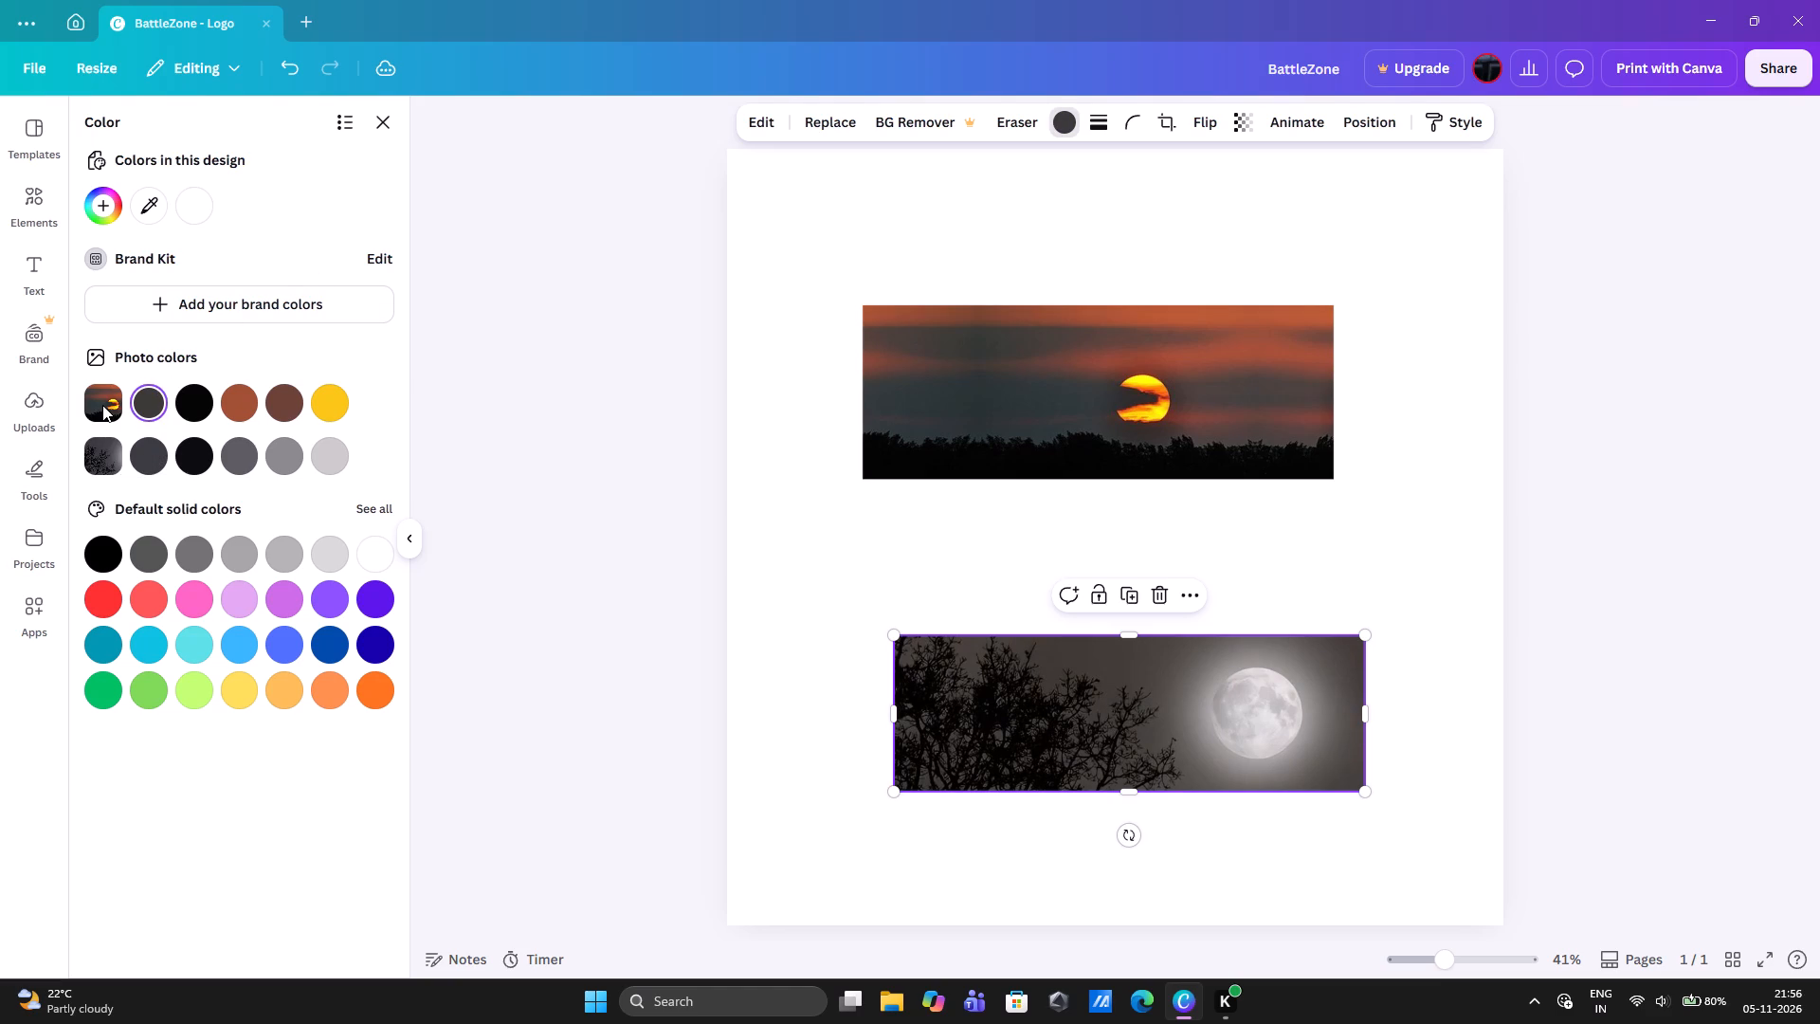
double_click(103, 405)
left_click(103, 405)
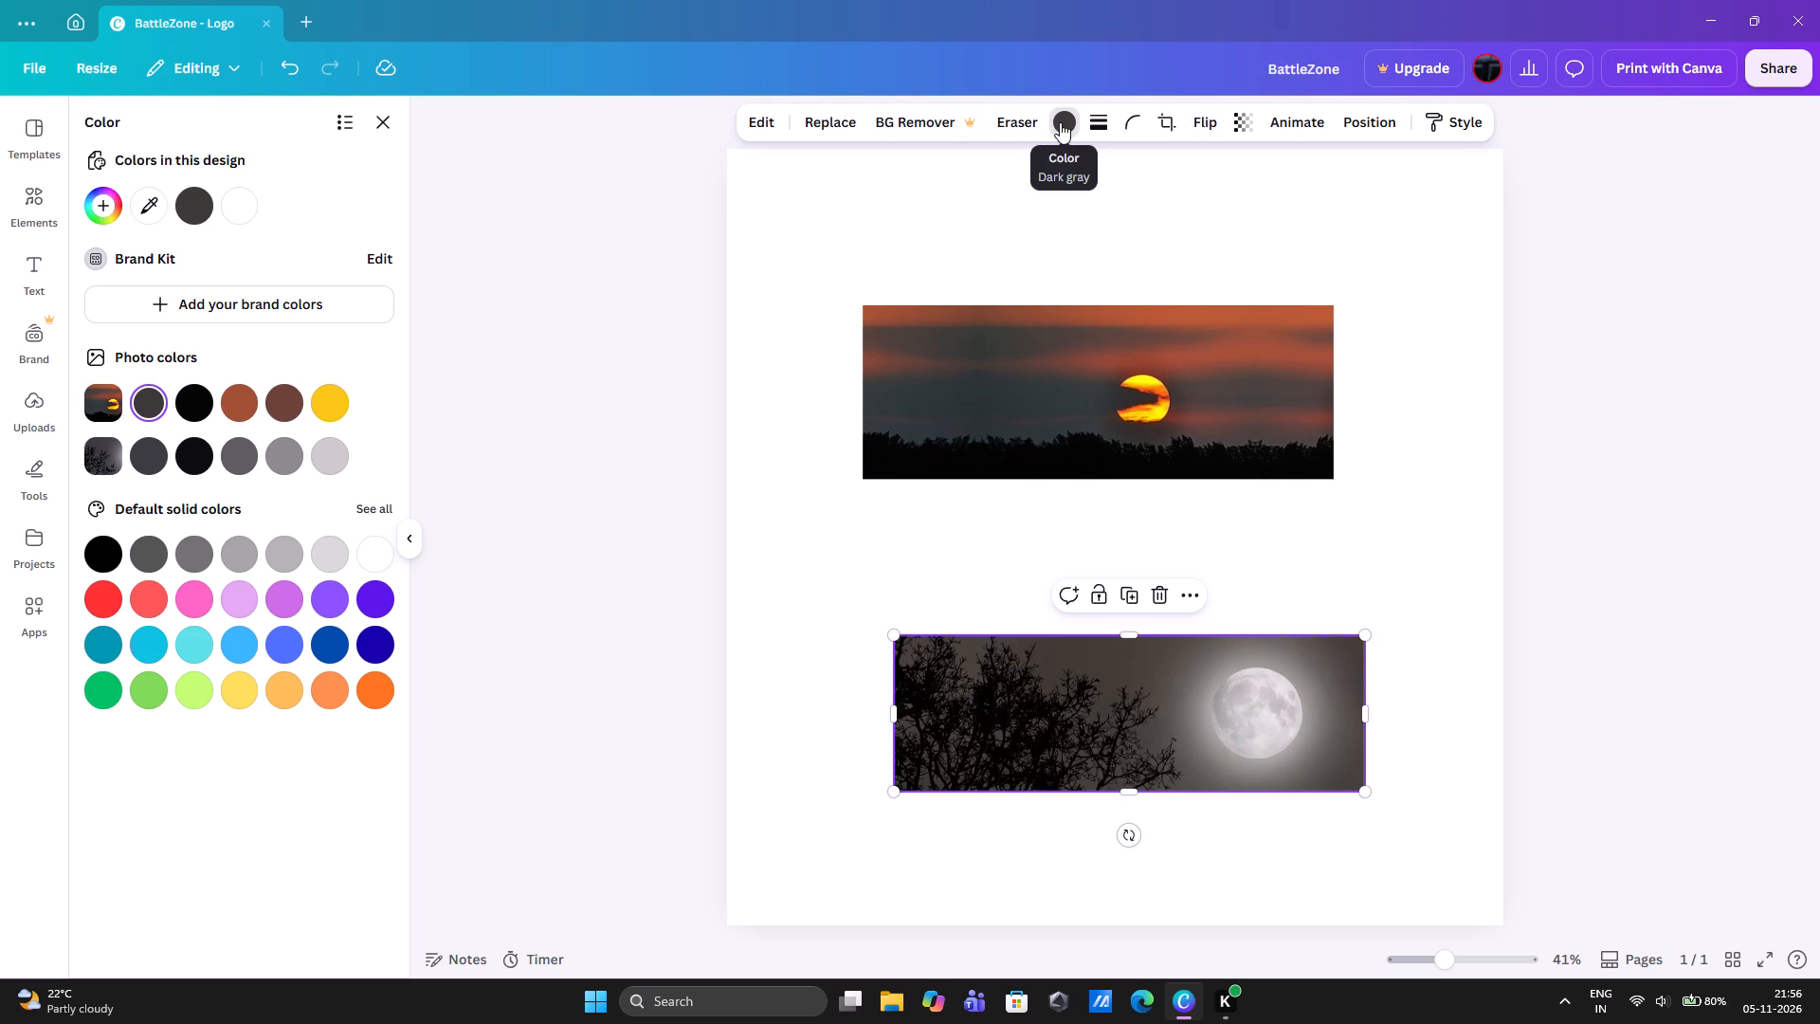
Try several light gray tones for the page background and settle on the medium gray fourth default solid color.
left_click(1030, 206)
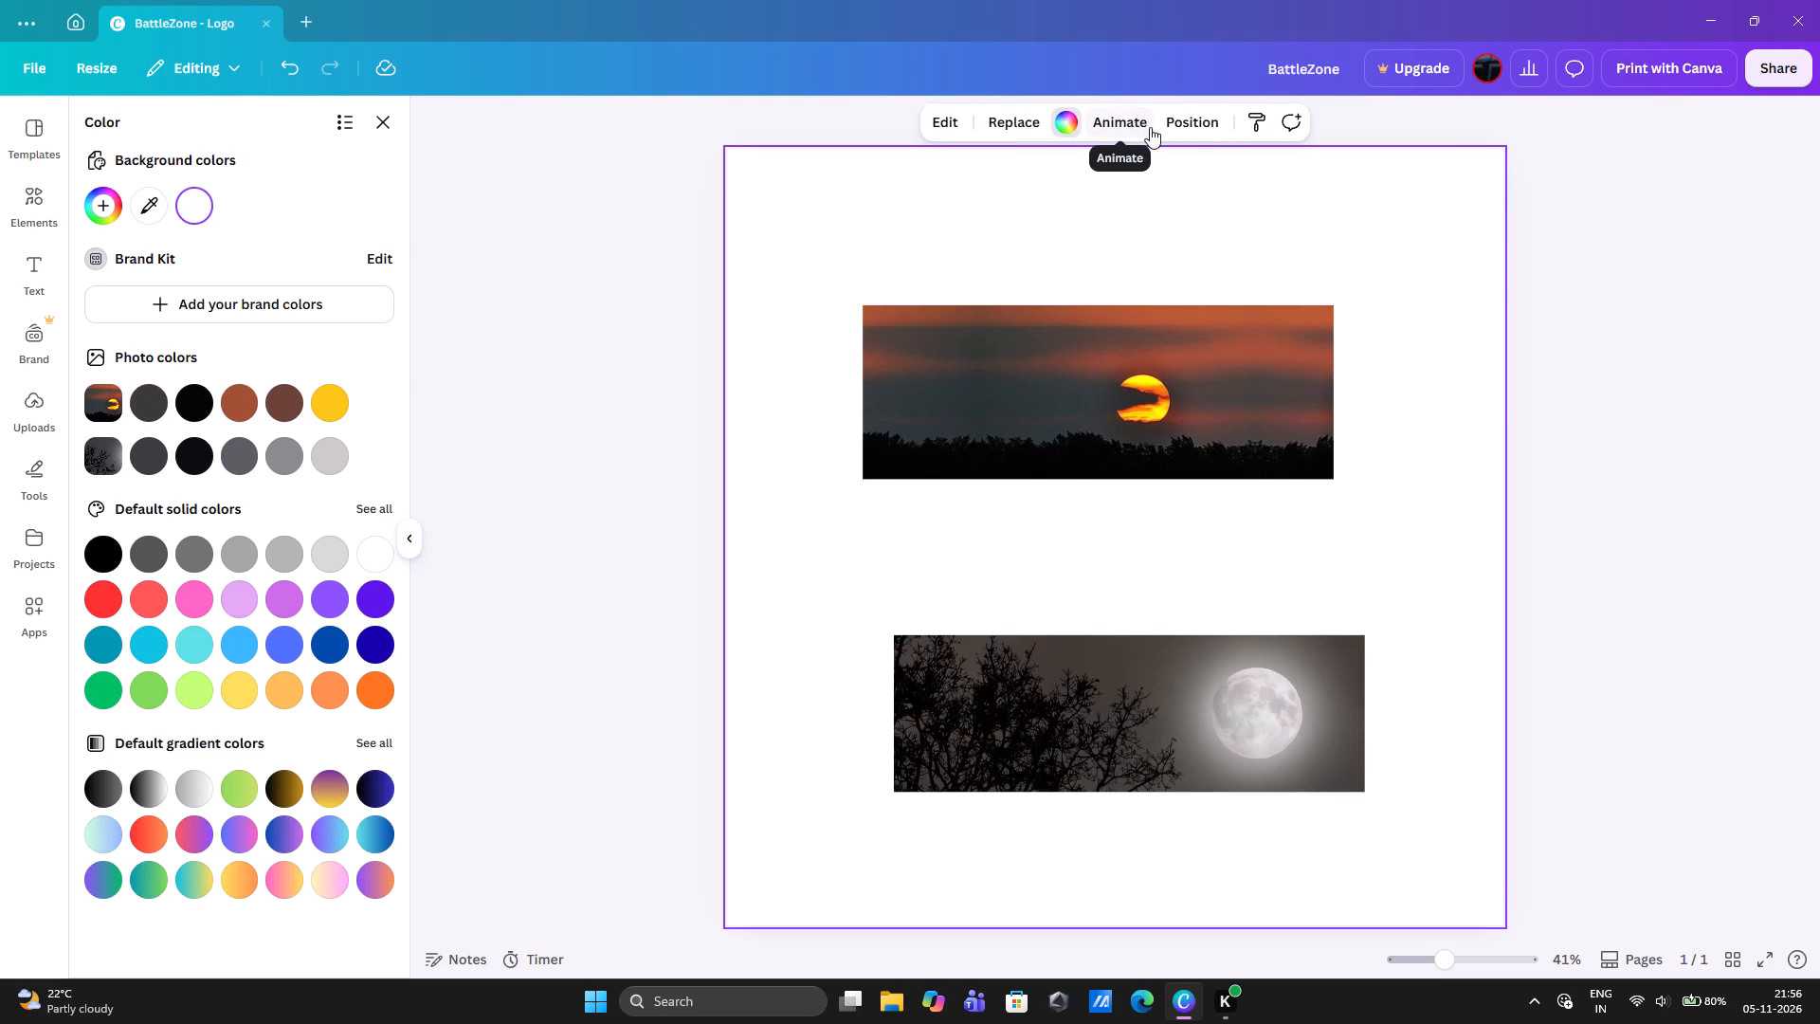
left_click(1070, 120)
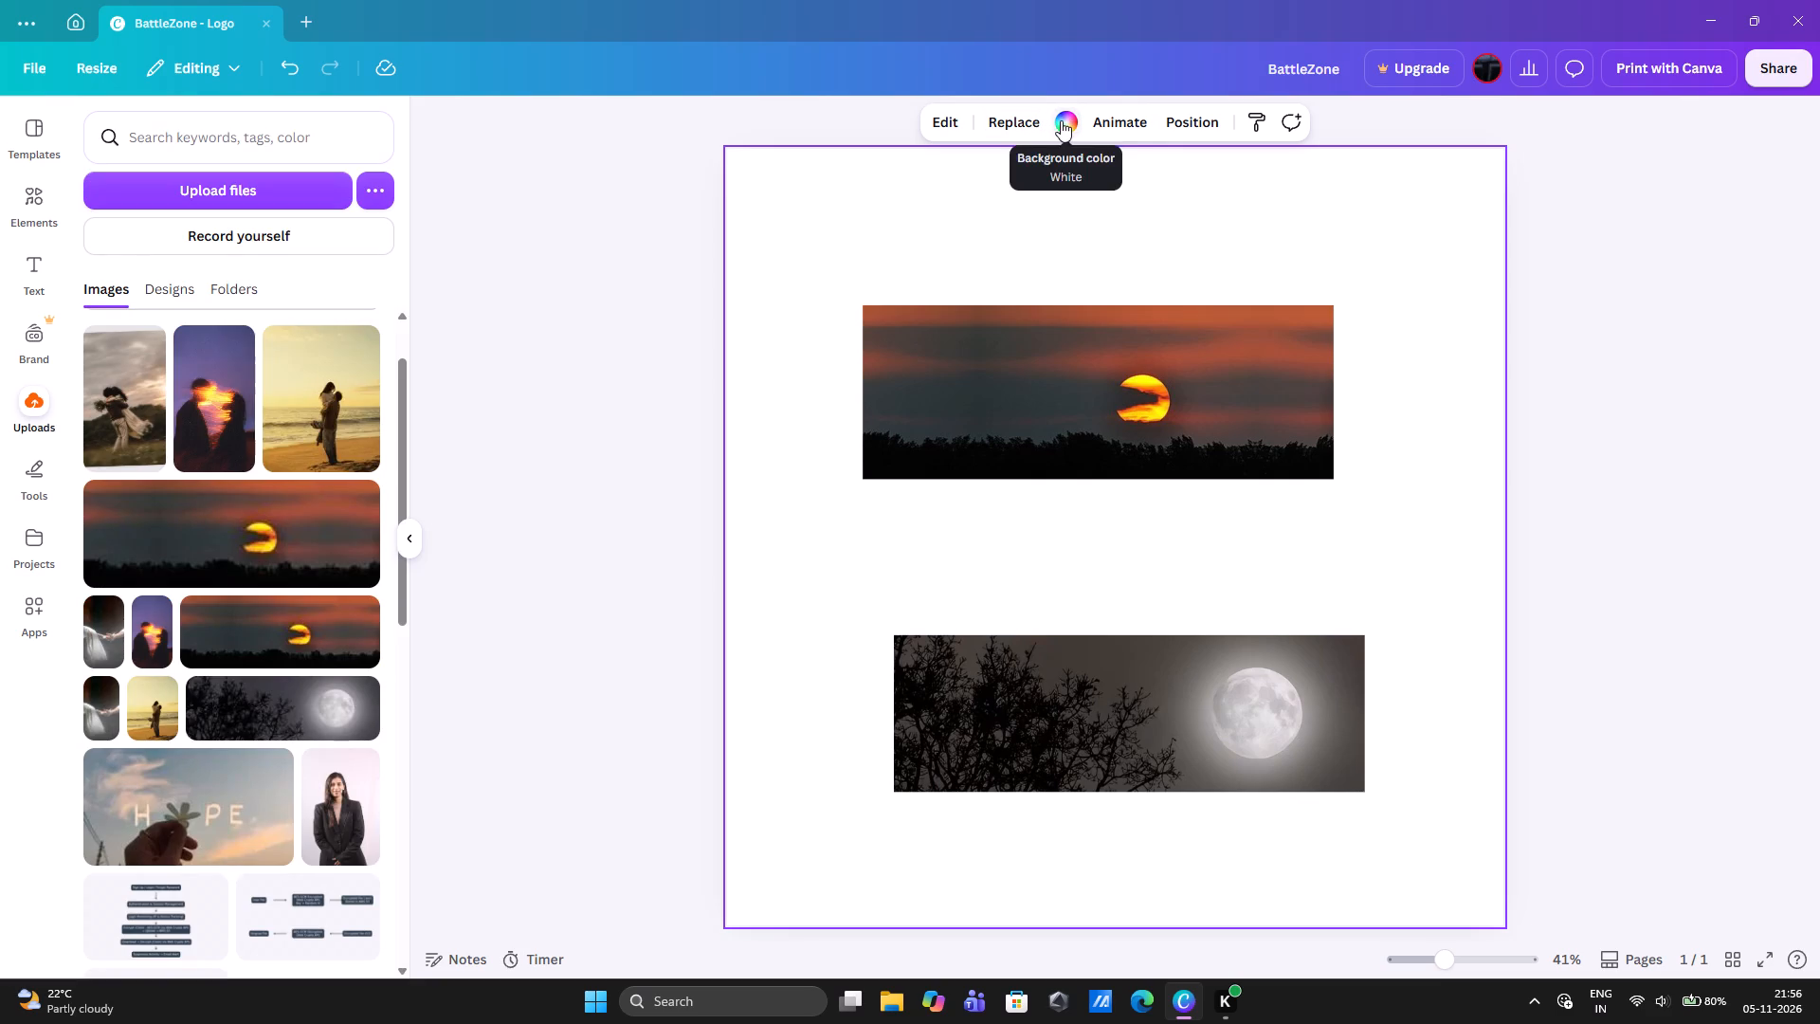
double_click(1061, 120)
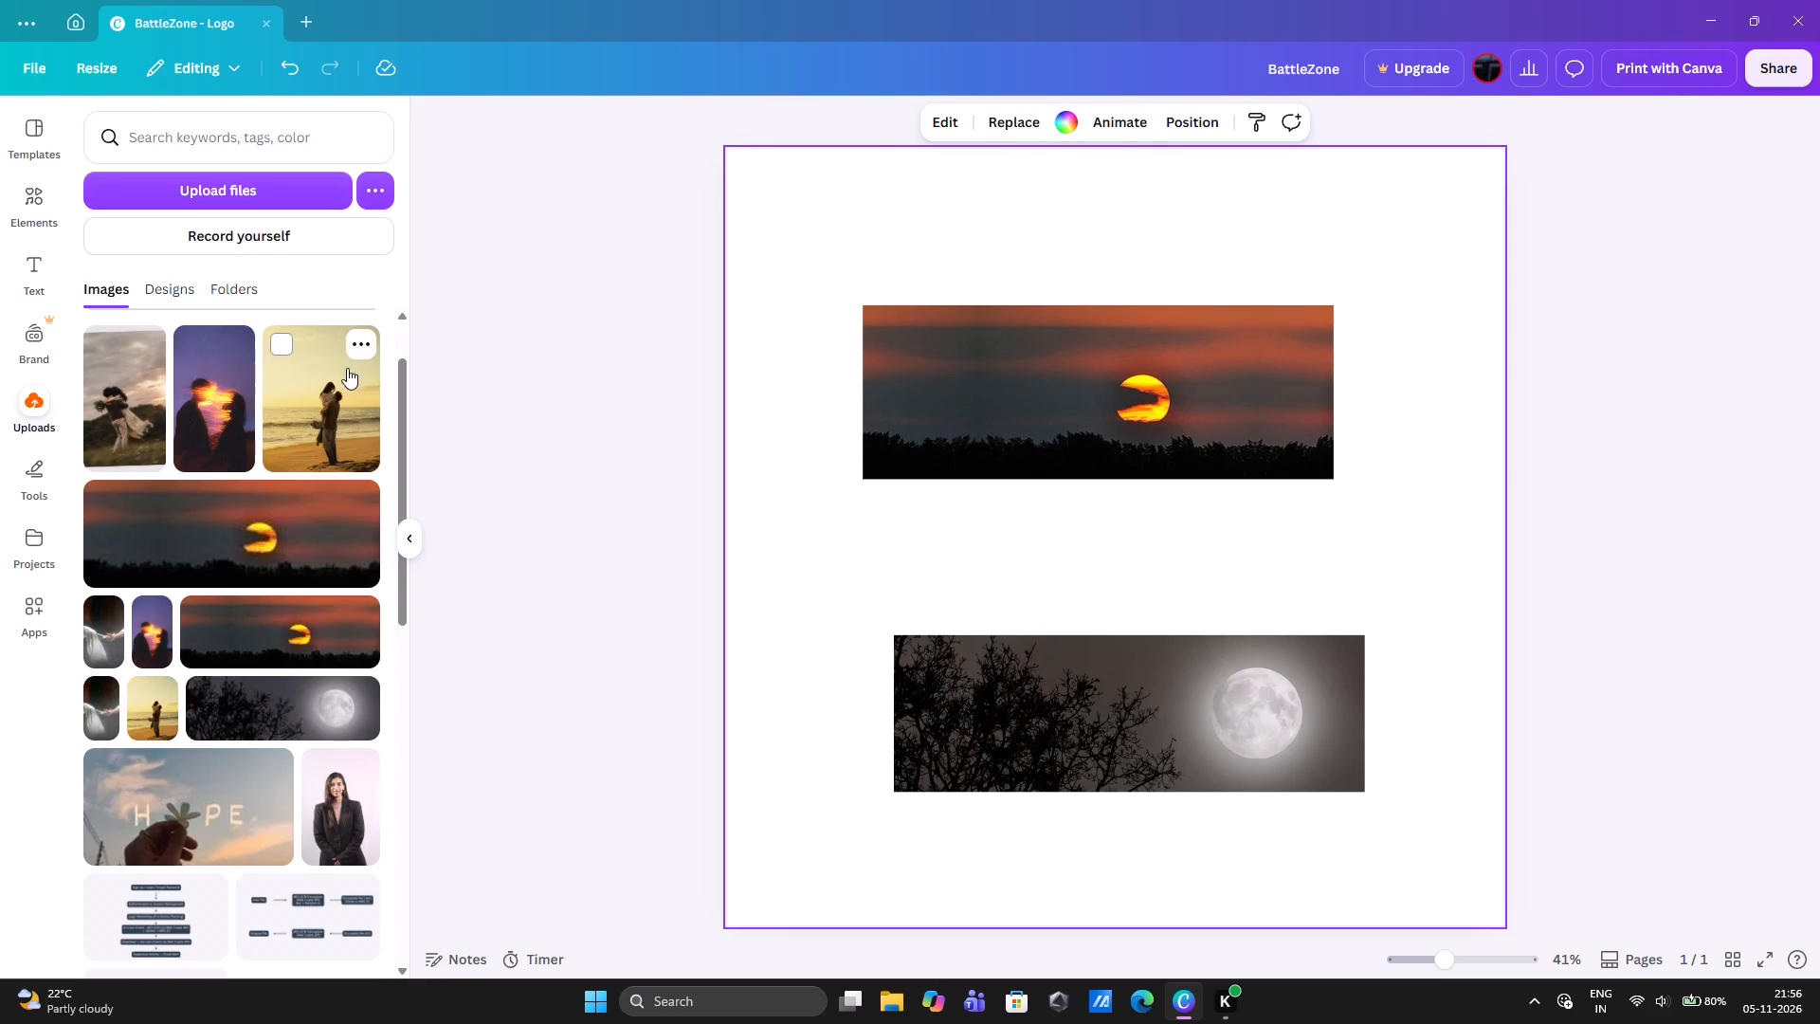
left_click(1066, 129)
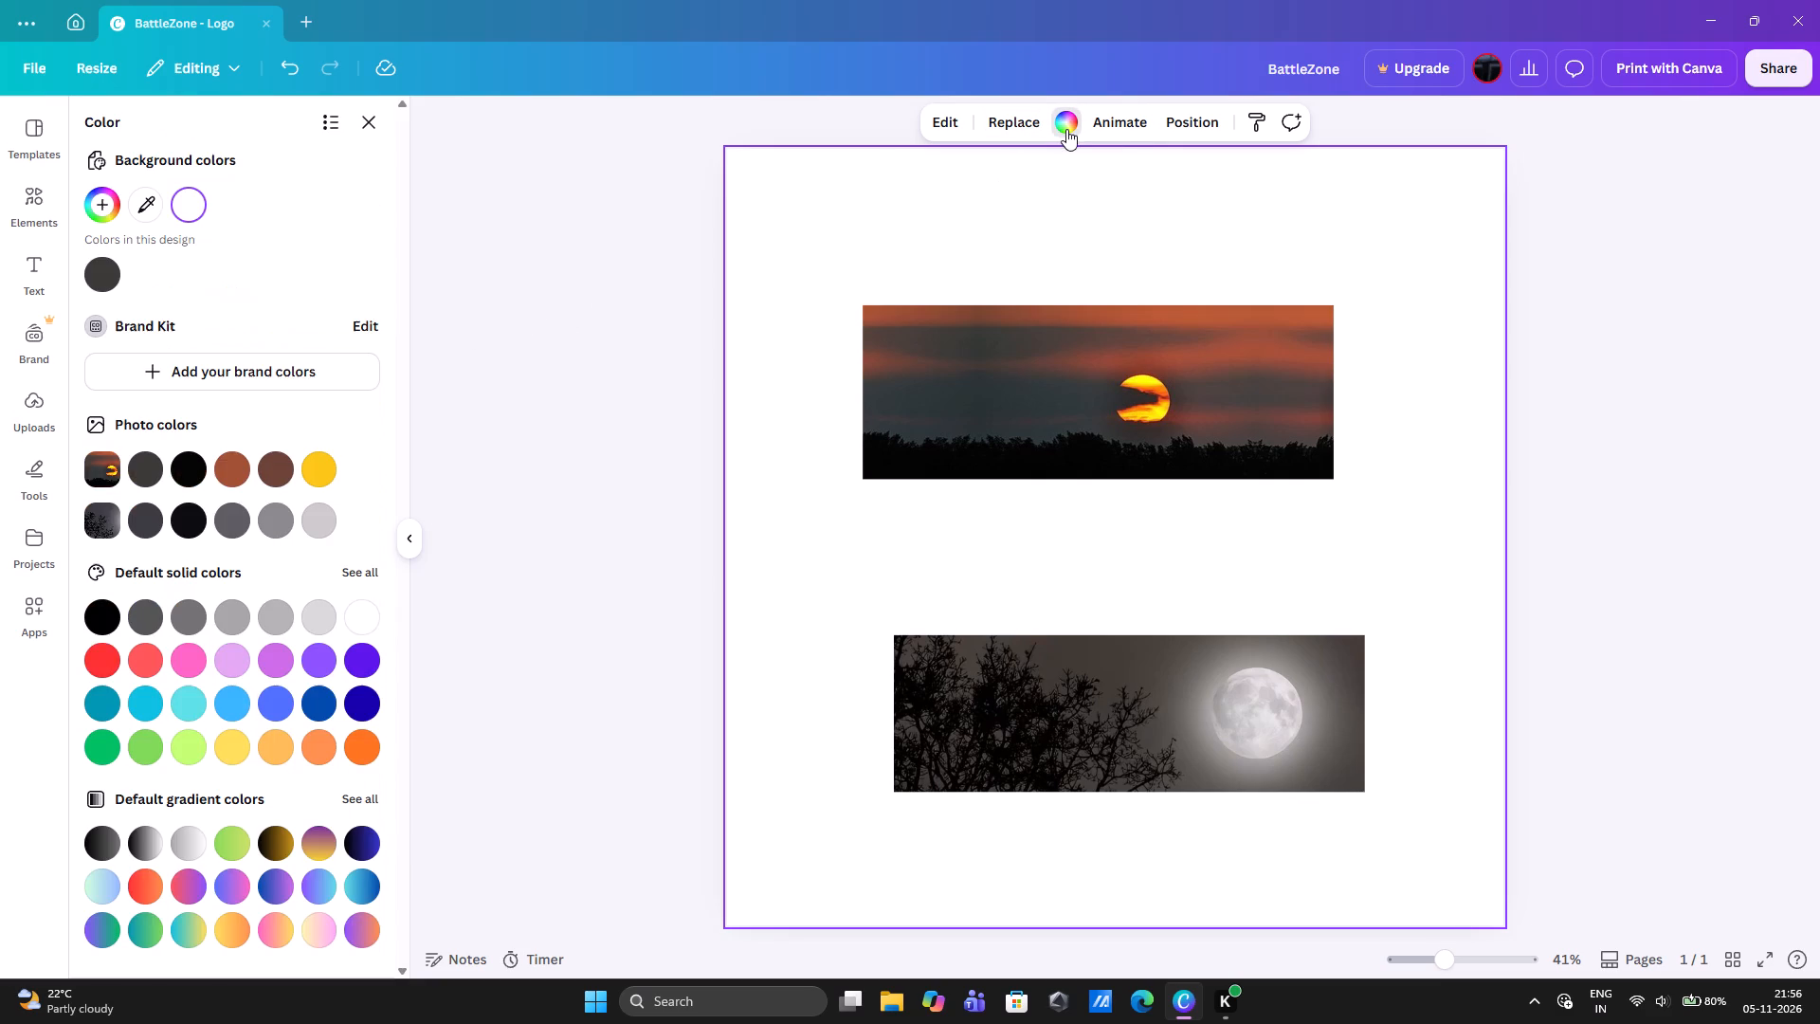
left_click(264, 515)
left_click(309, 518)
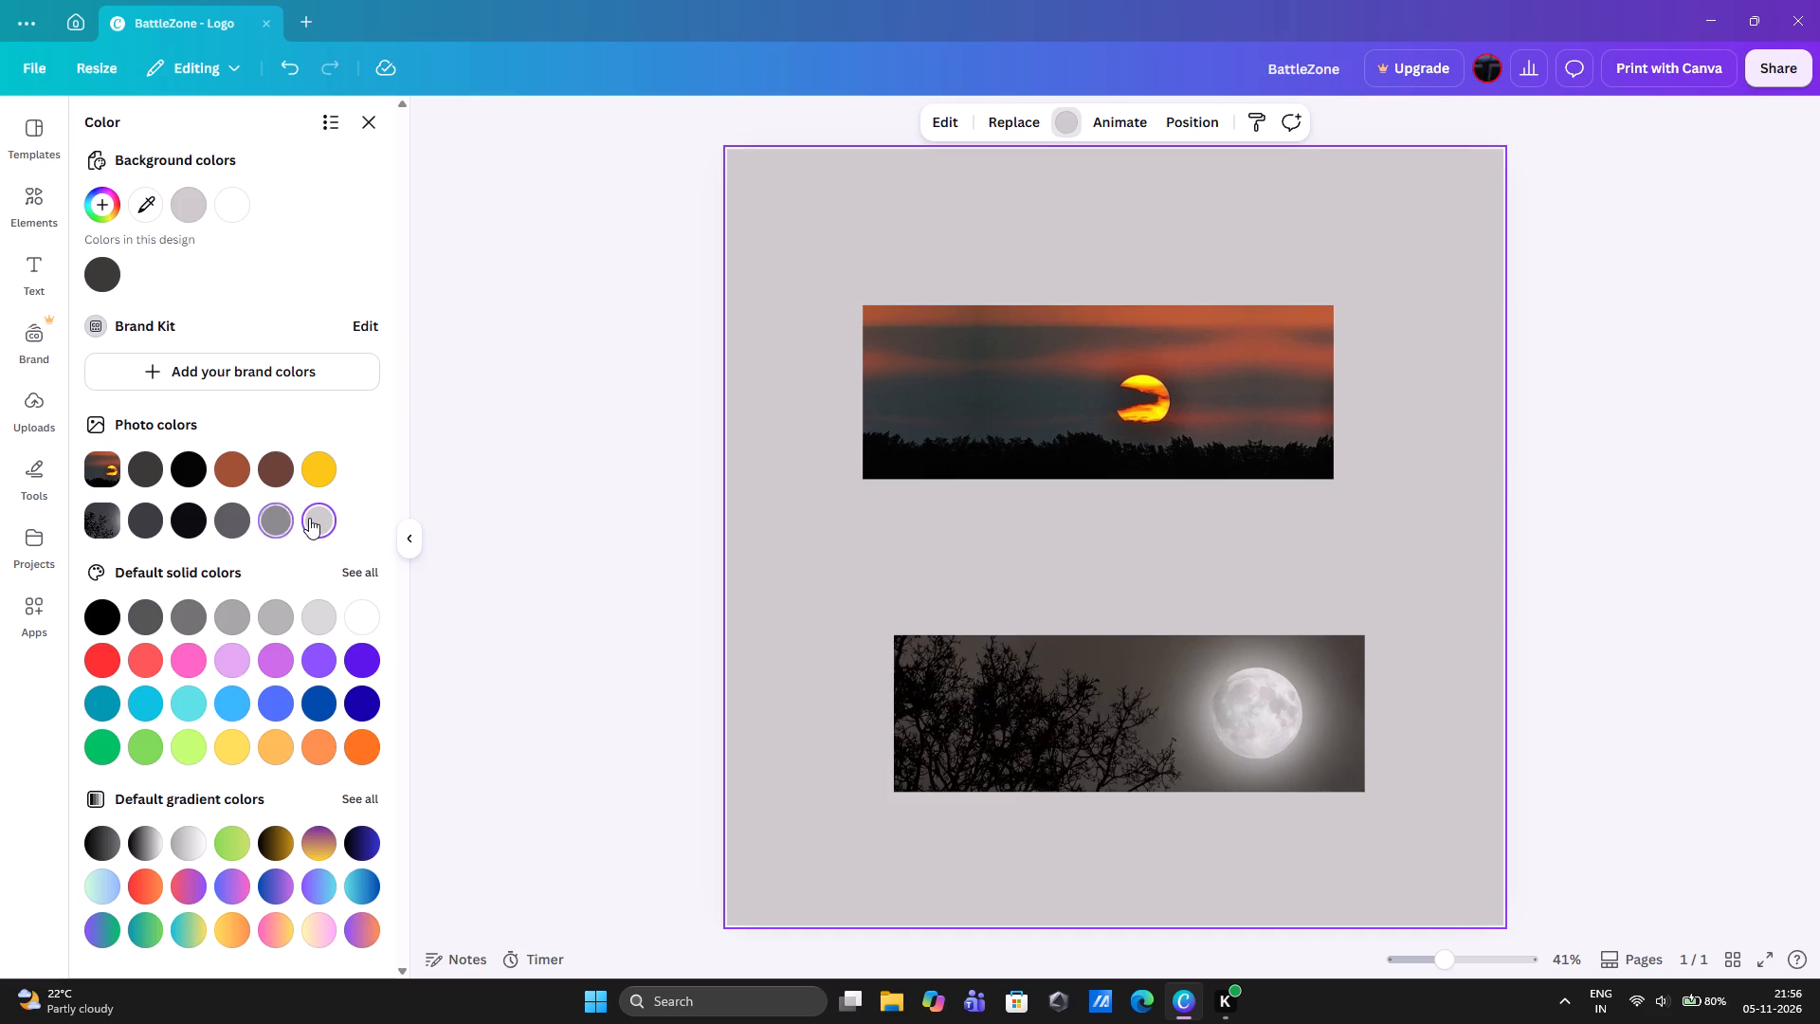
left_click(315, 623)
left_click(282, 620)
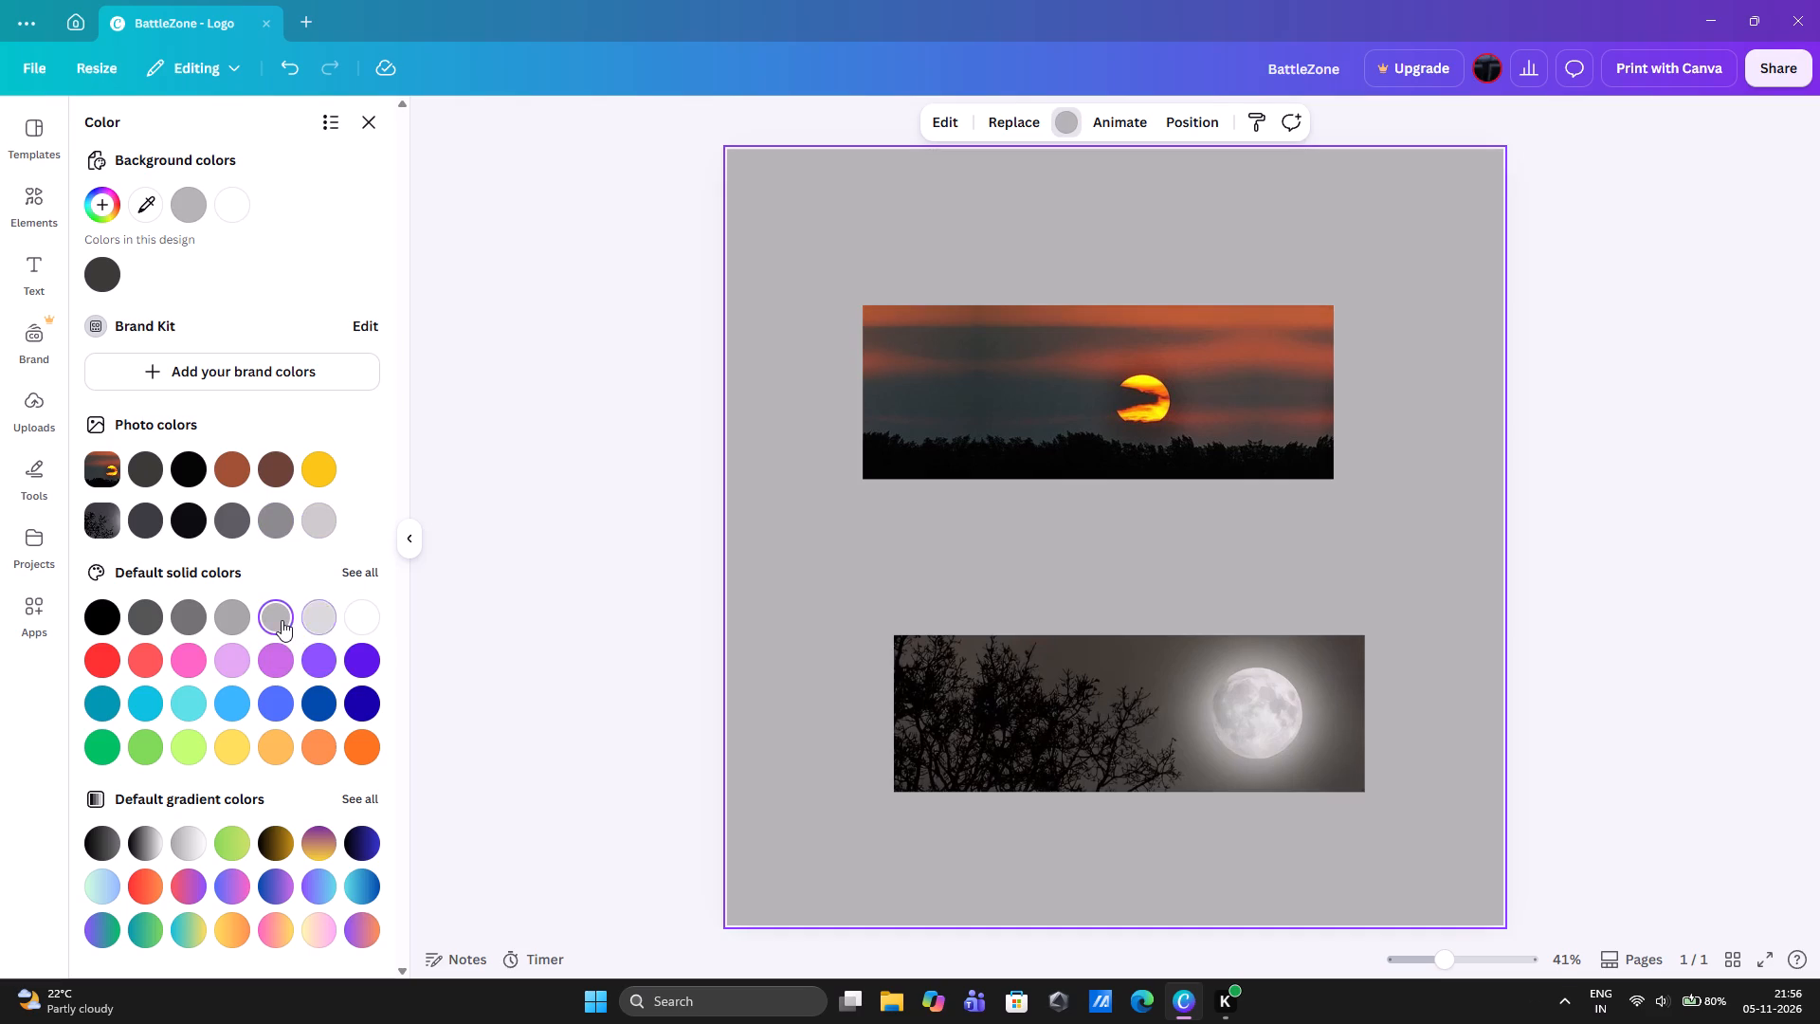
left_click(236, 623)
scroll(236, 623, "down", 3)
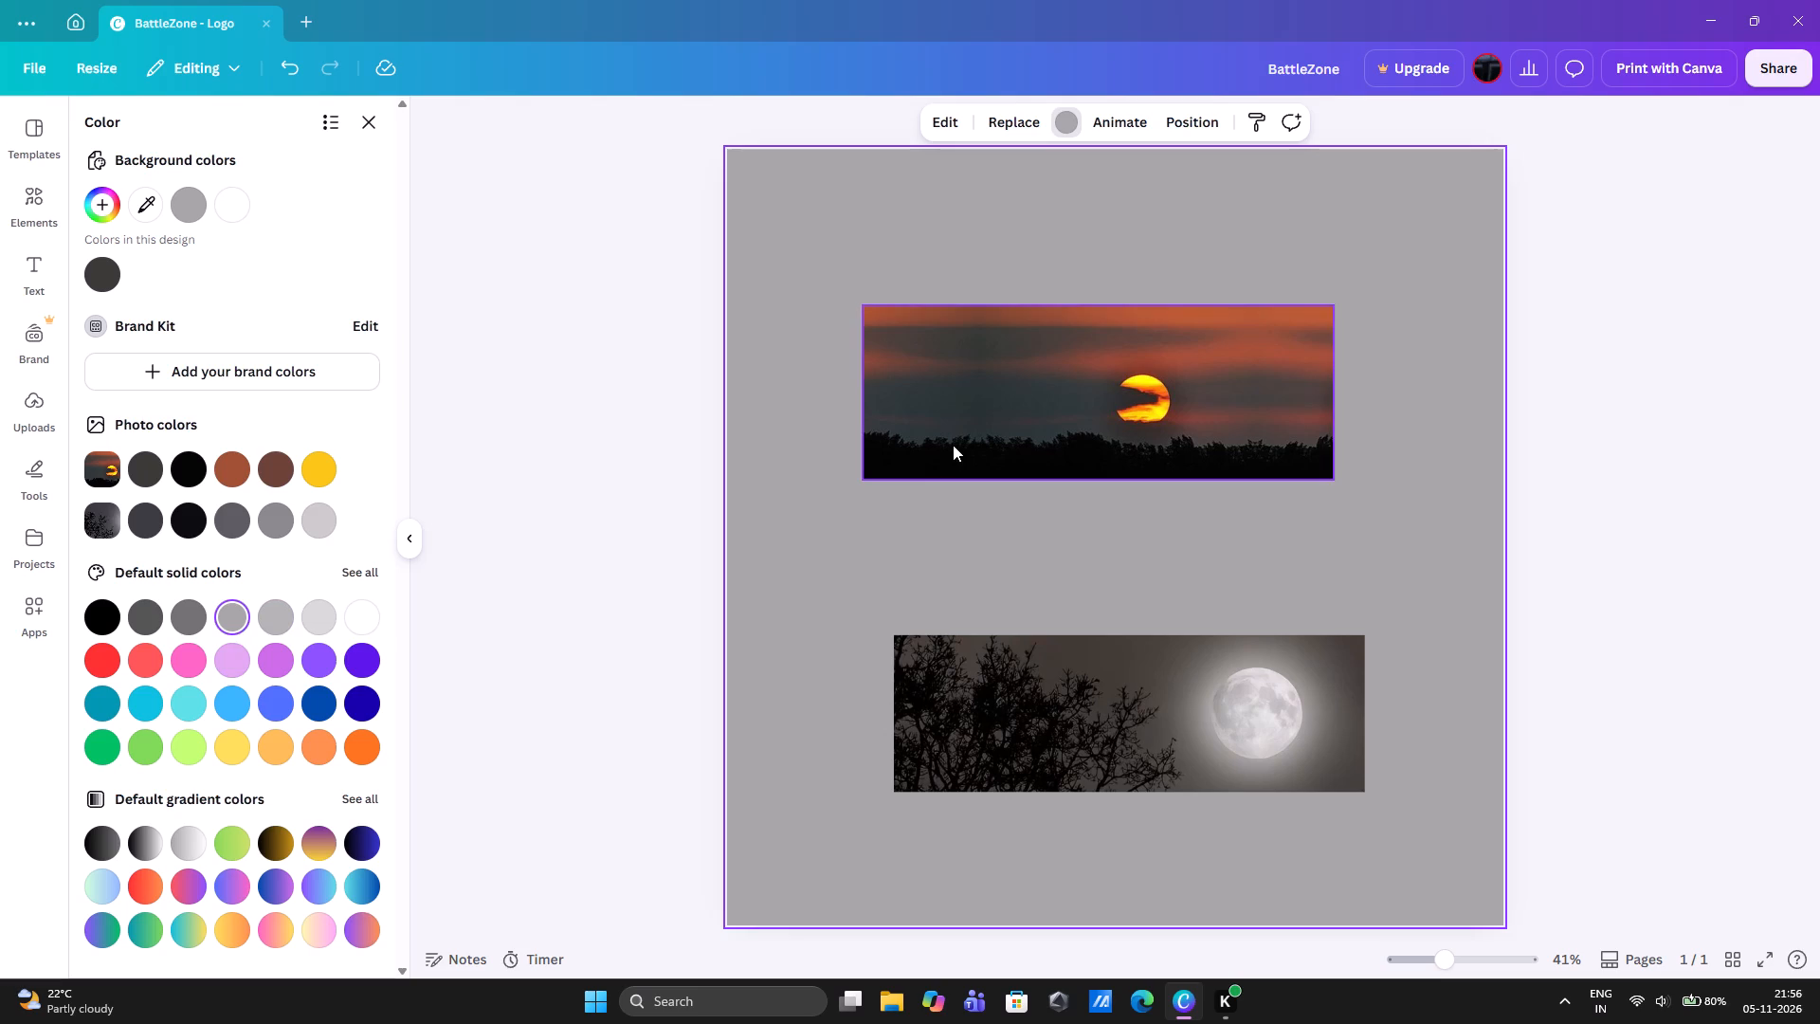
Enlarge the sunset image to about 1,730 wide by 490 high and center it horizontally near the top of the page.
left_click_drag(1028, 408, 1026, 420)
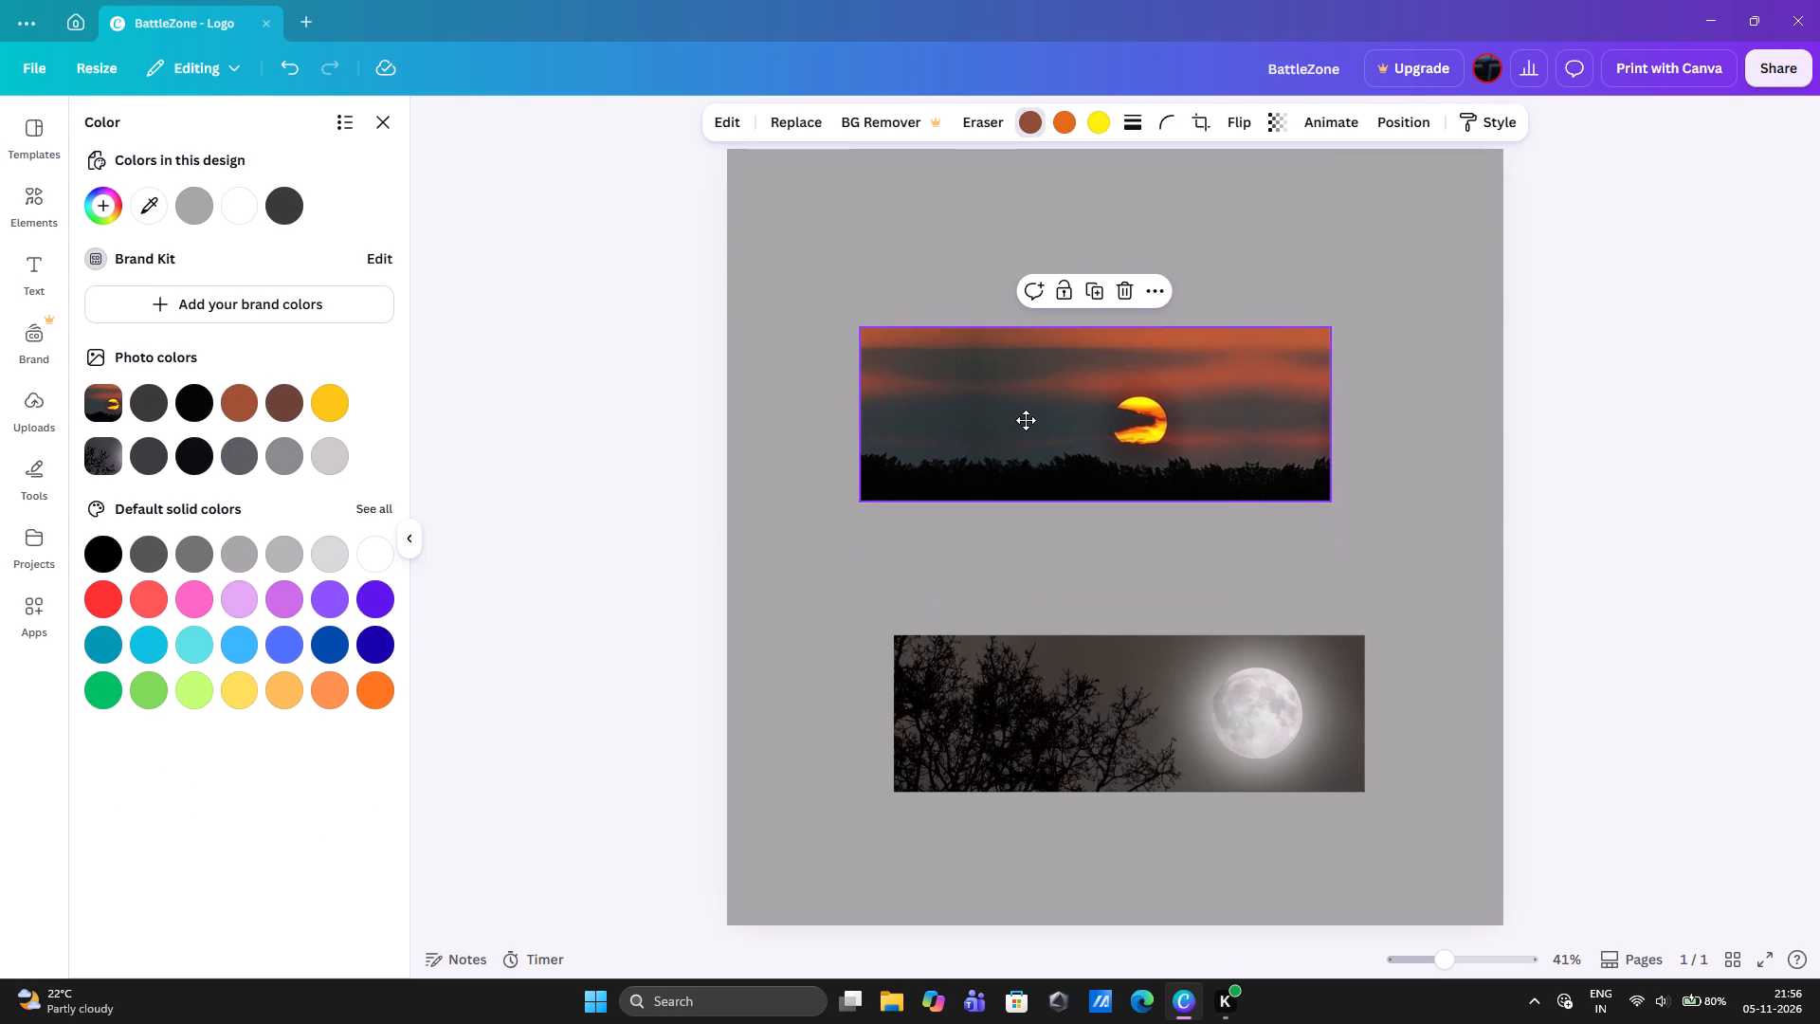
left_click_drag(1026, 420, 1016, 367)
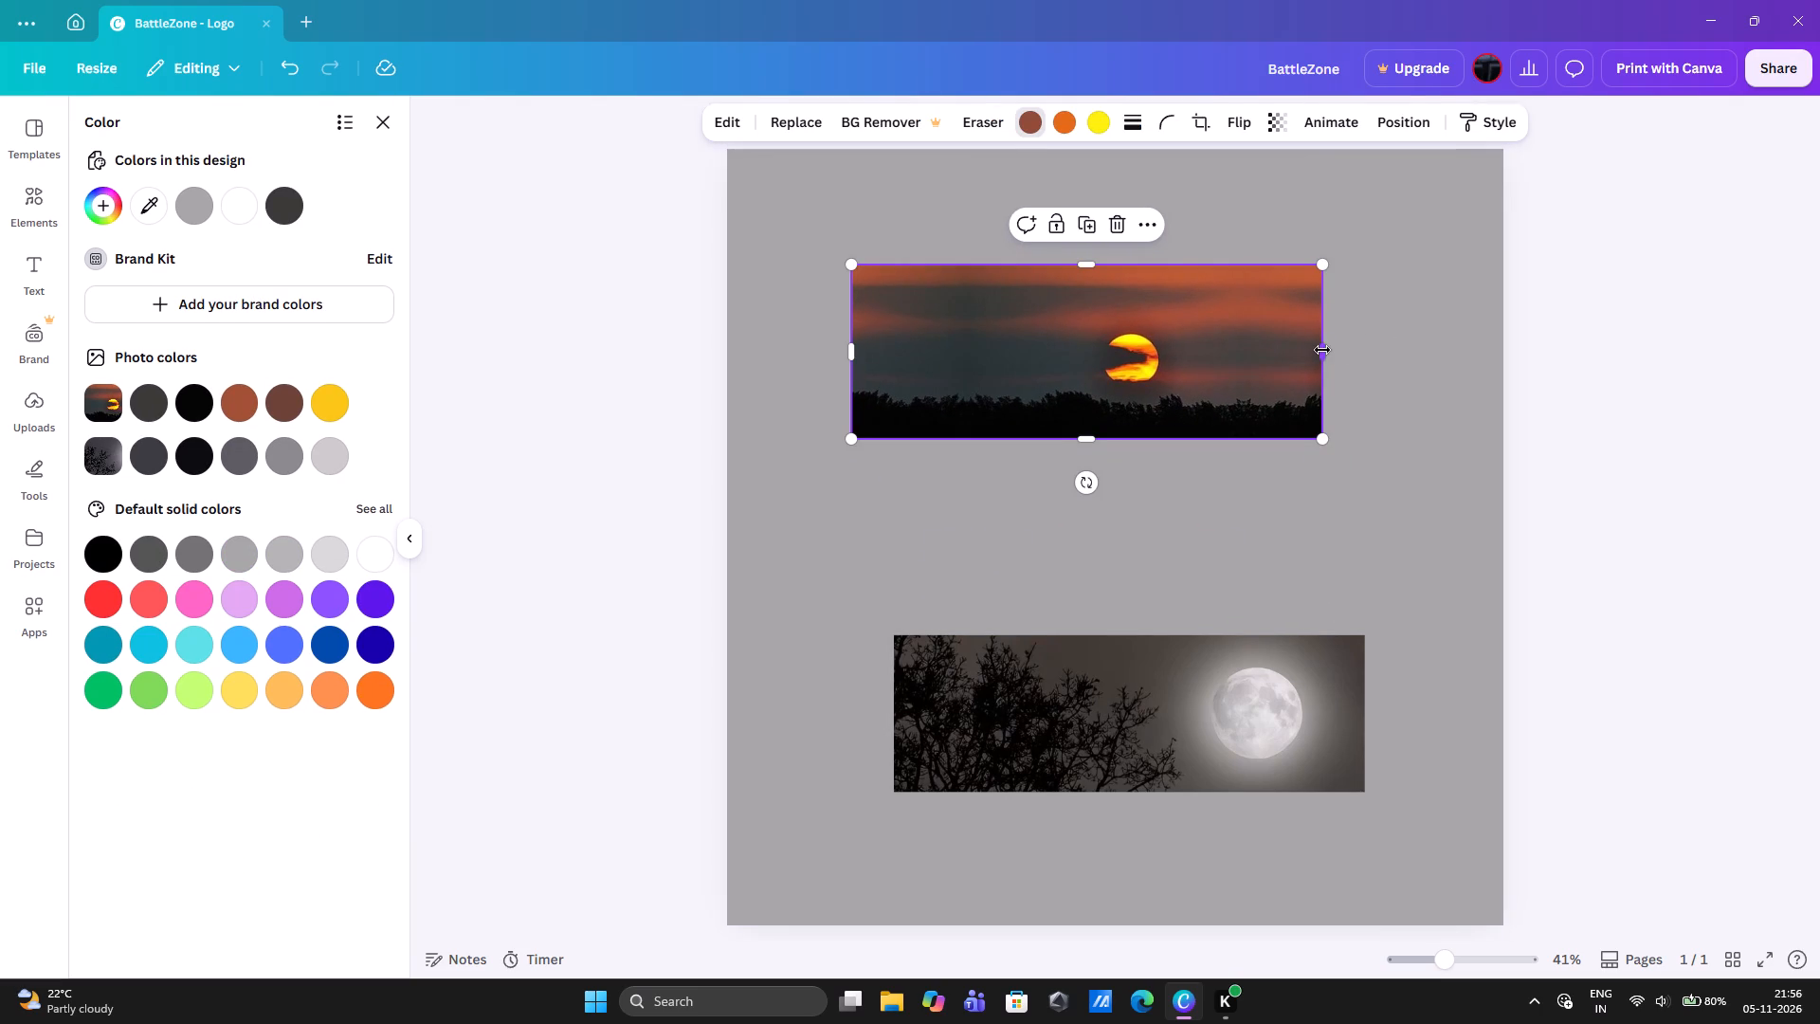
left_click_drag(1319, 349, 1456, 340)
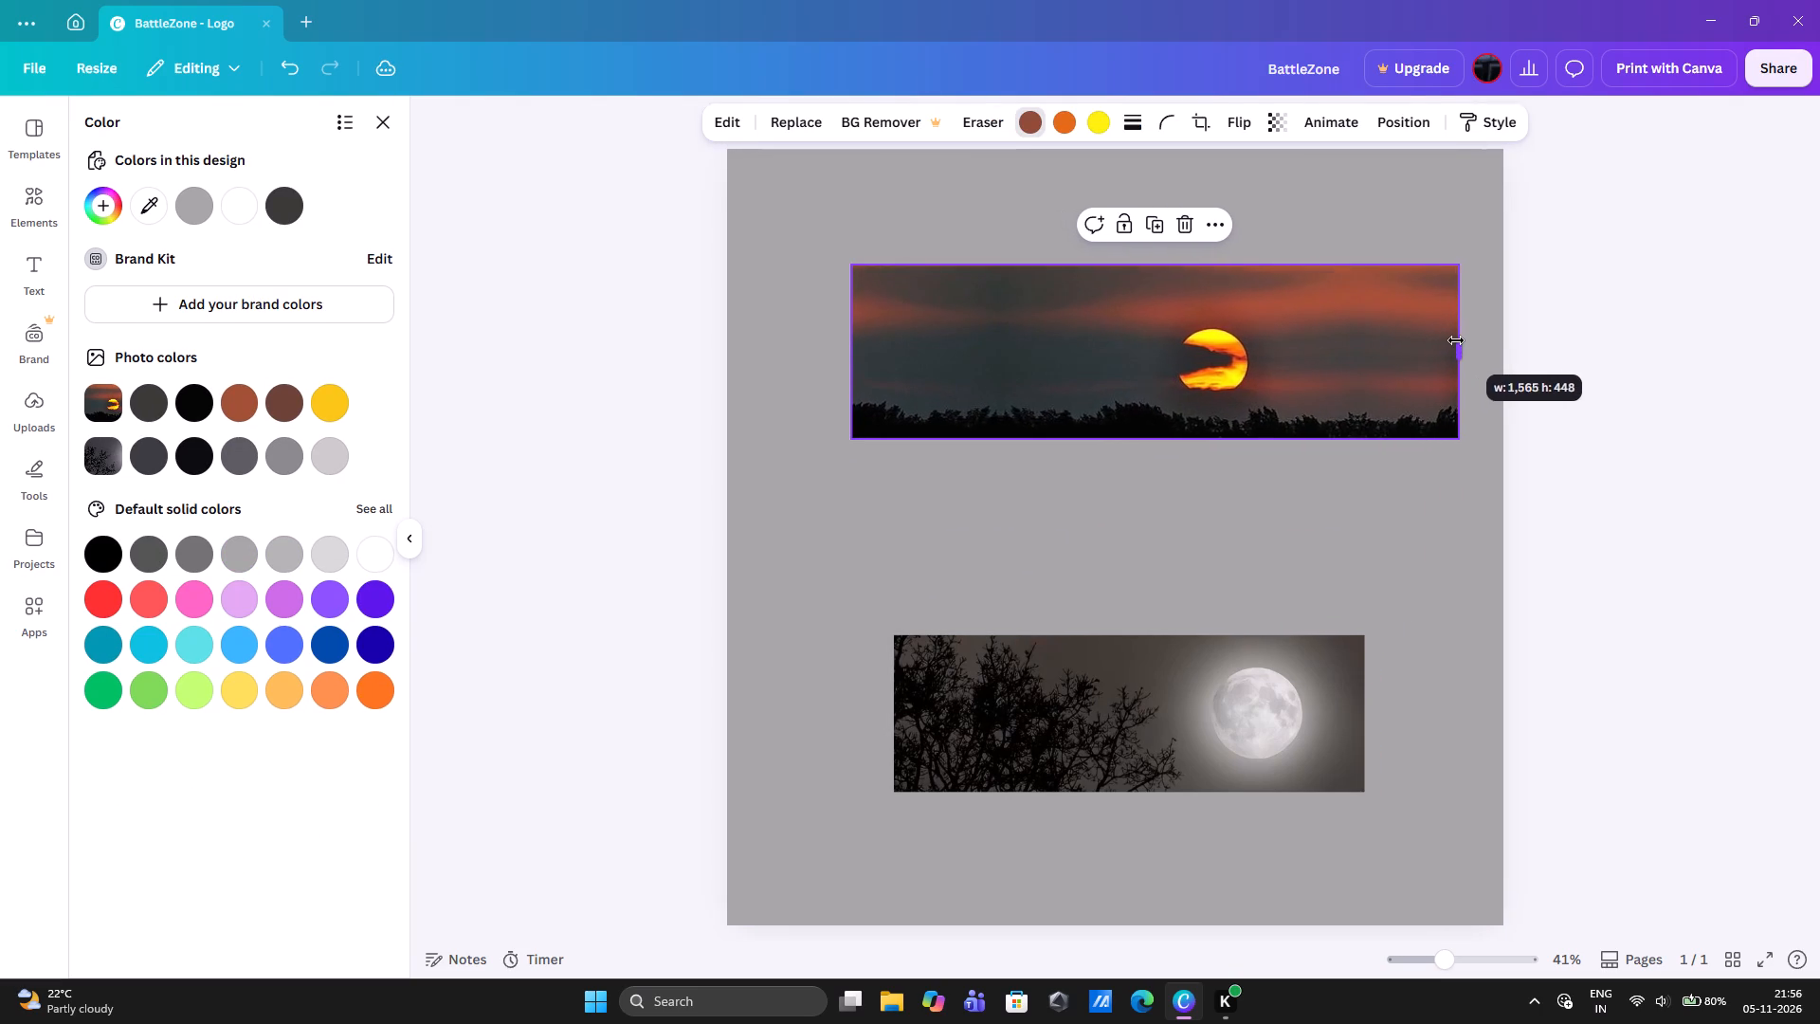
left_click_drag(1456, 340, 1460, 340)
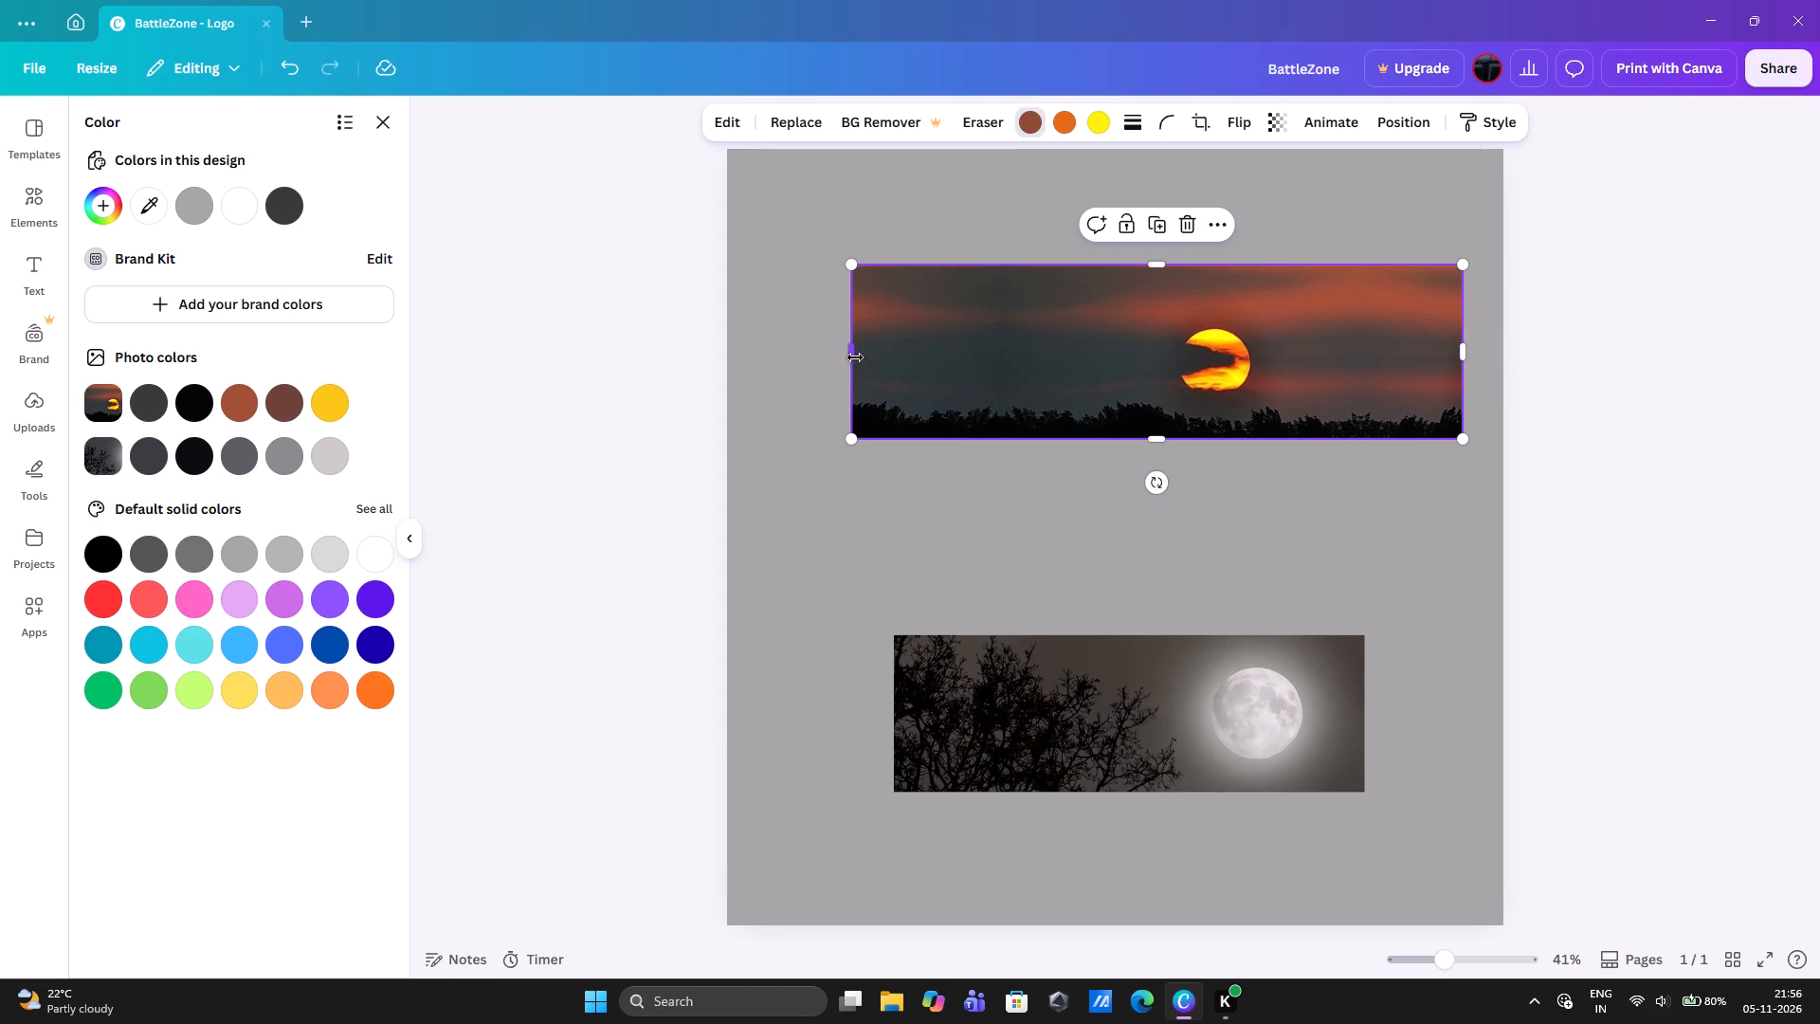
left_click_drag(855, 357, 773, 364)
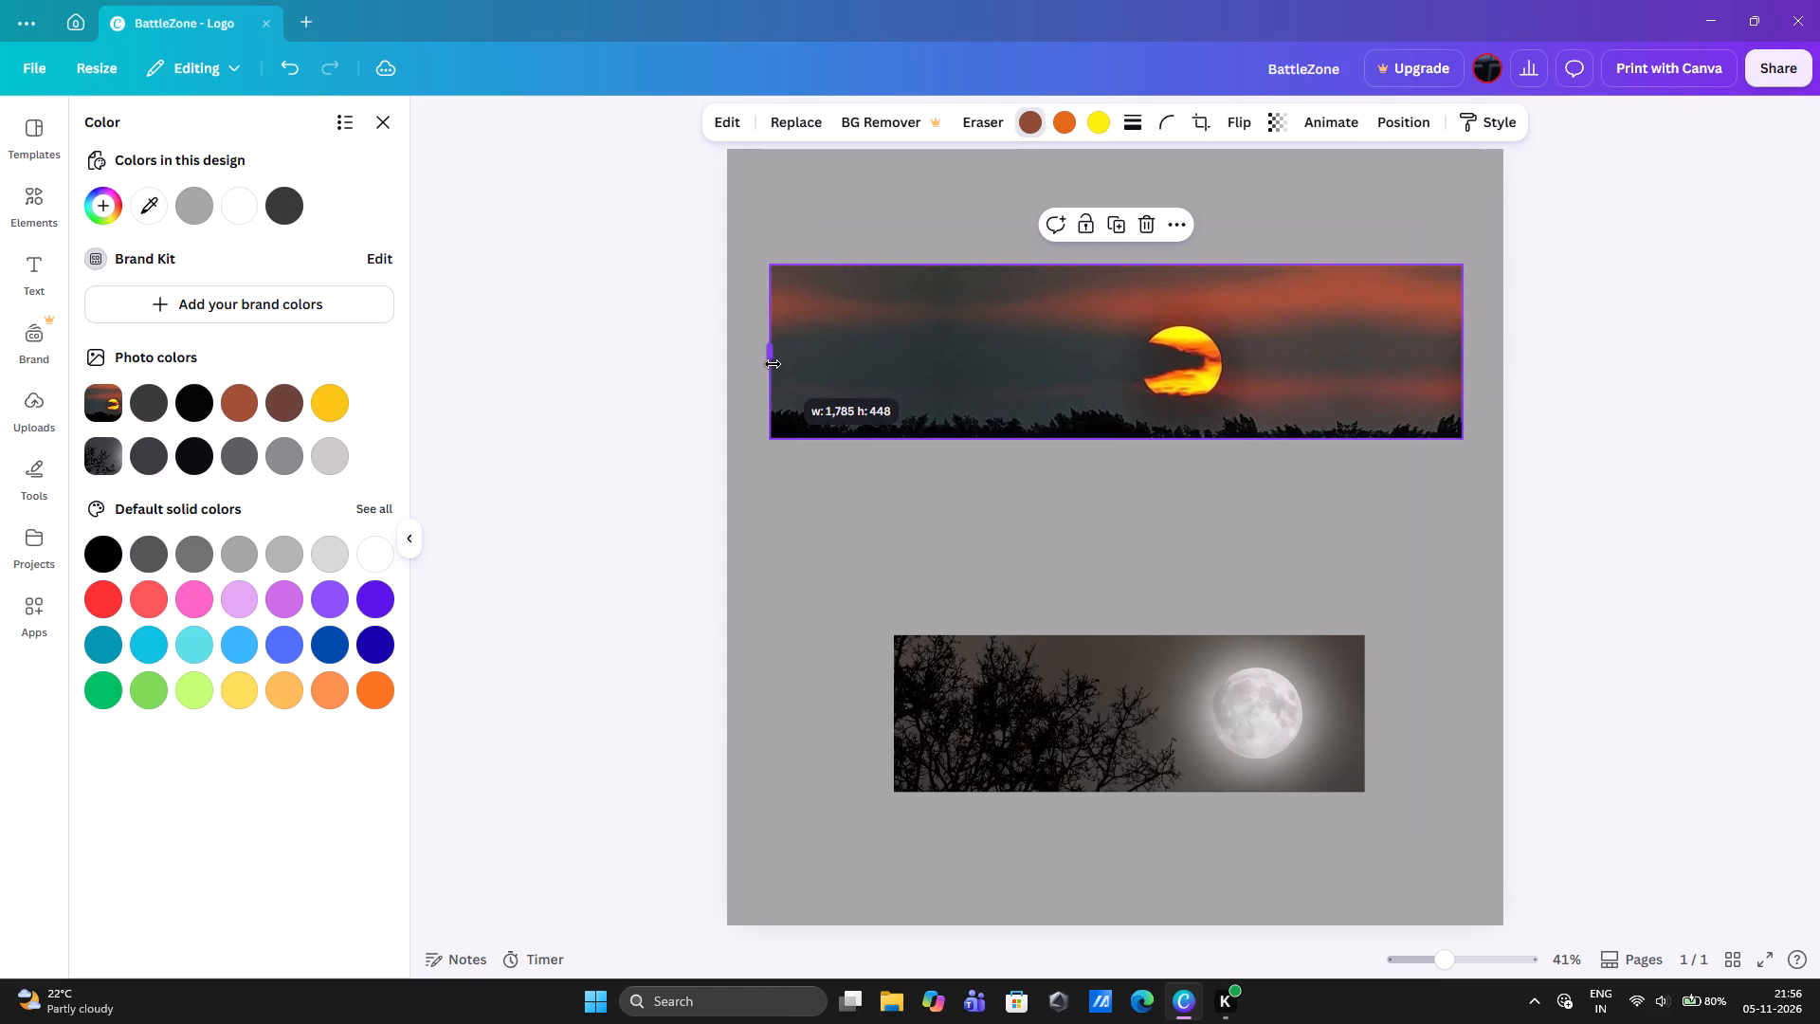
left_click_drag(773, 364, 793, 364)
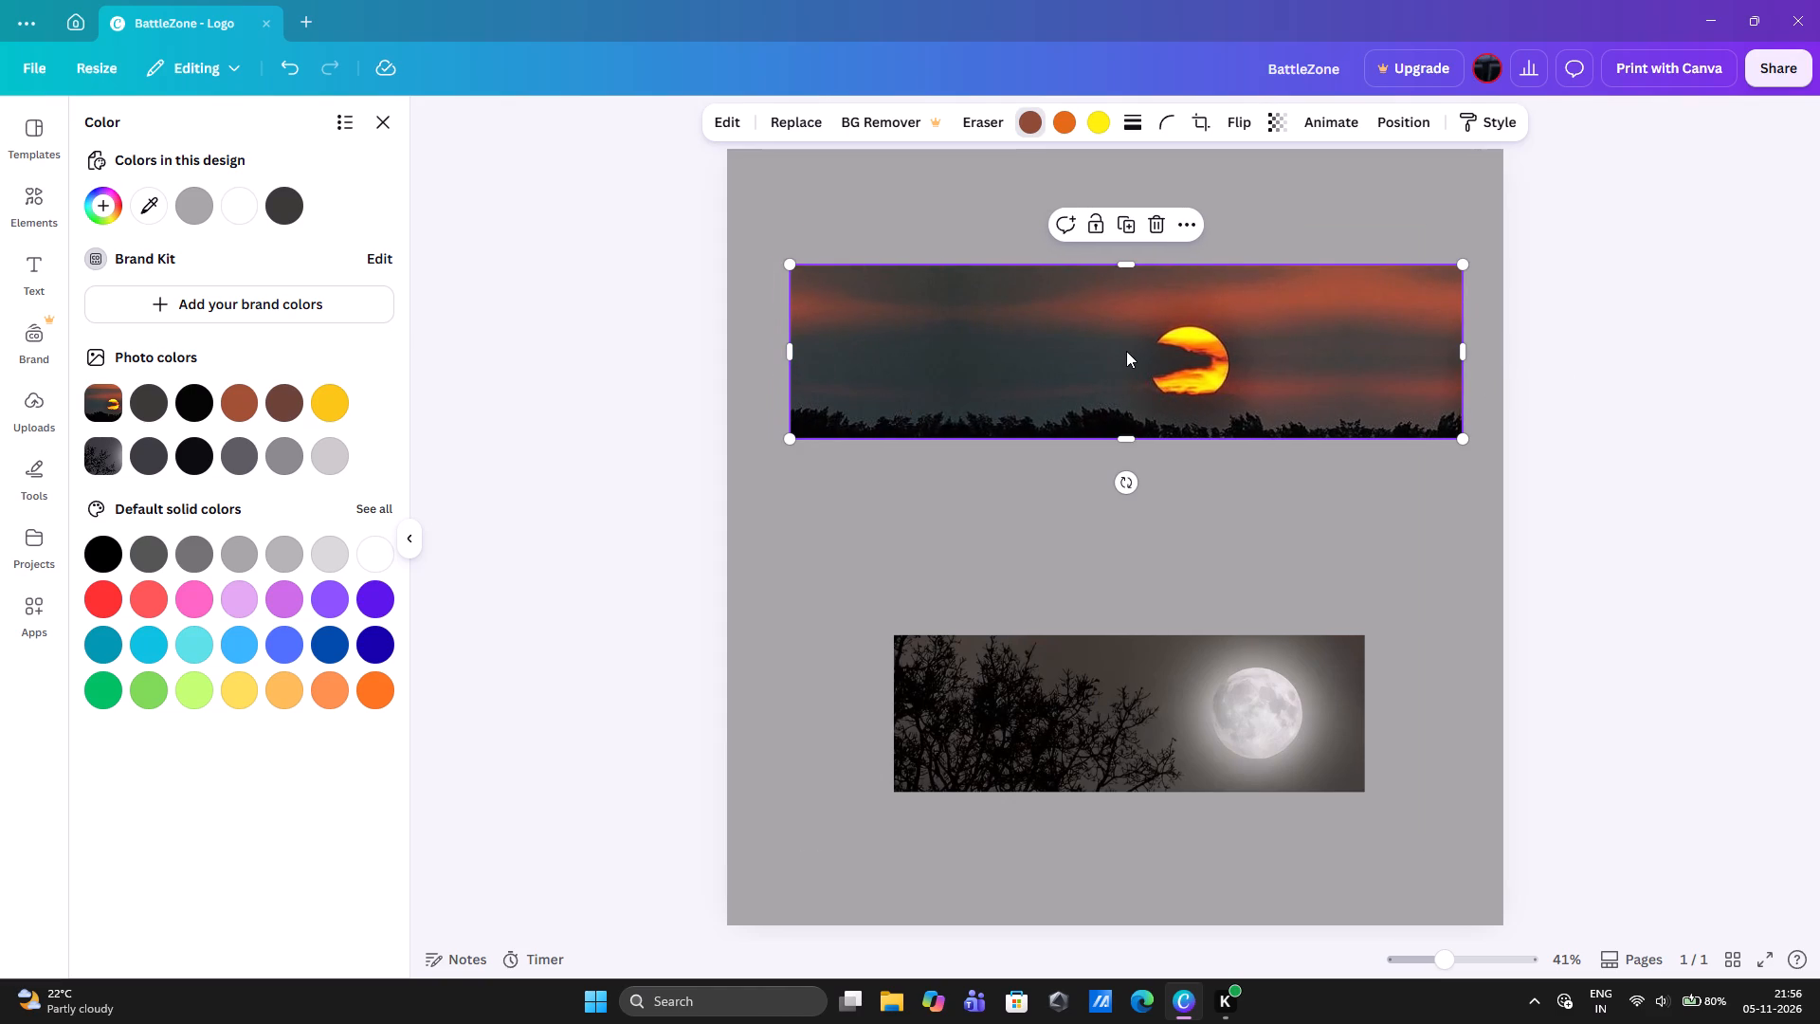
left_click_drag(1129, 352, 1119, 357)
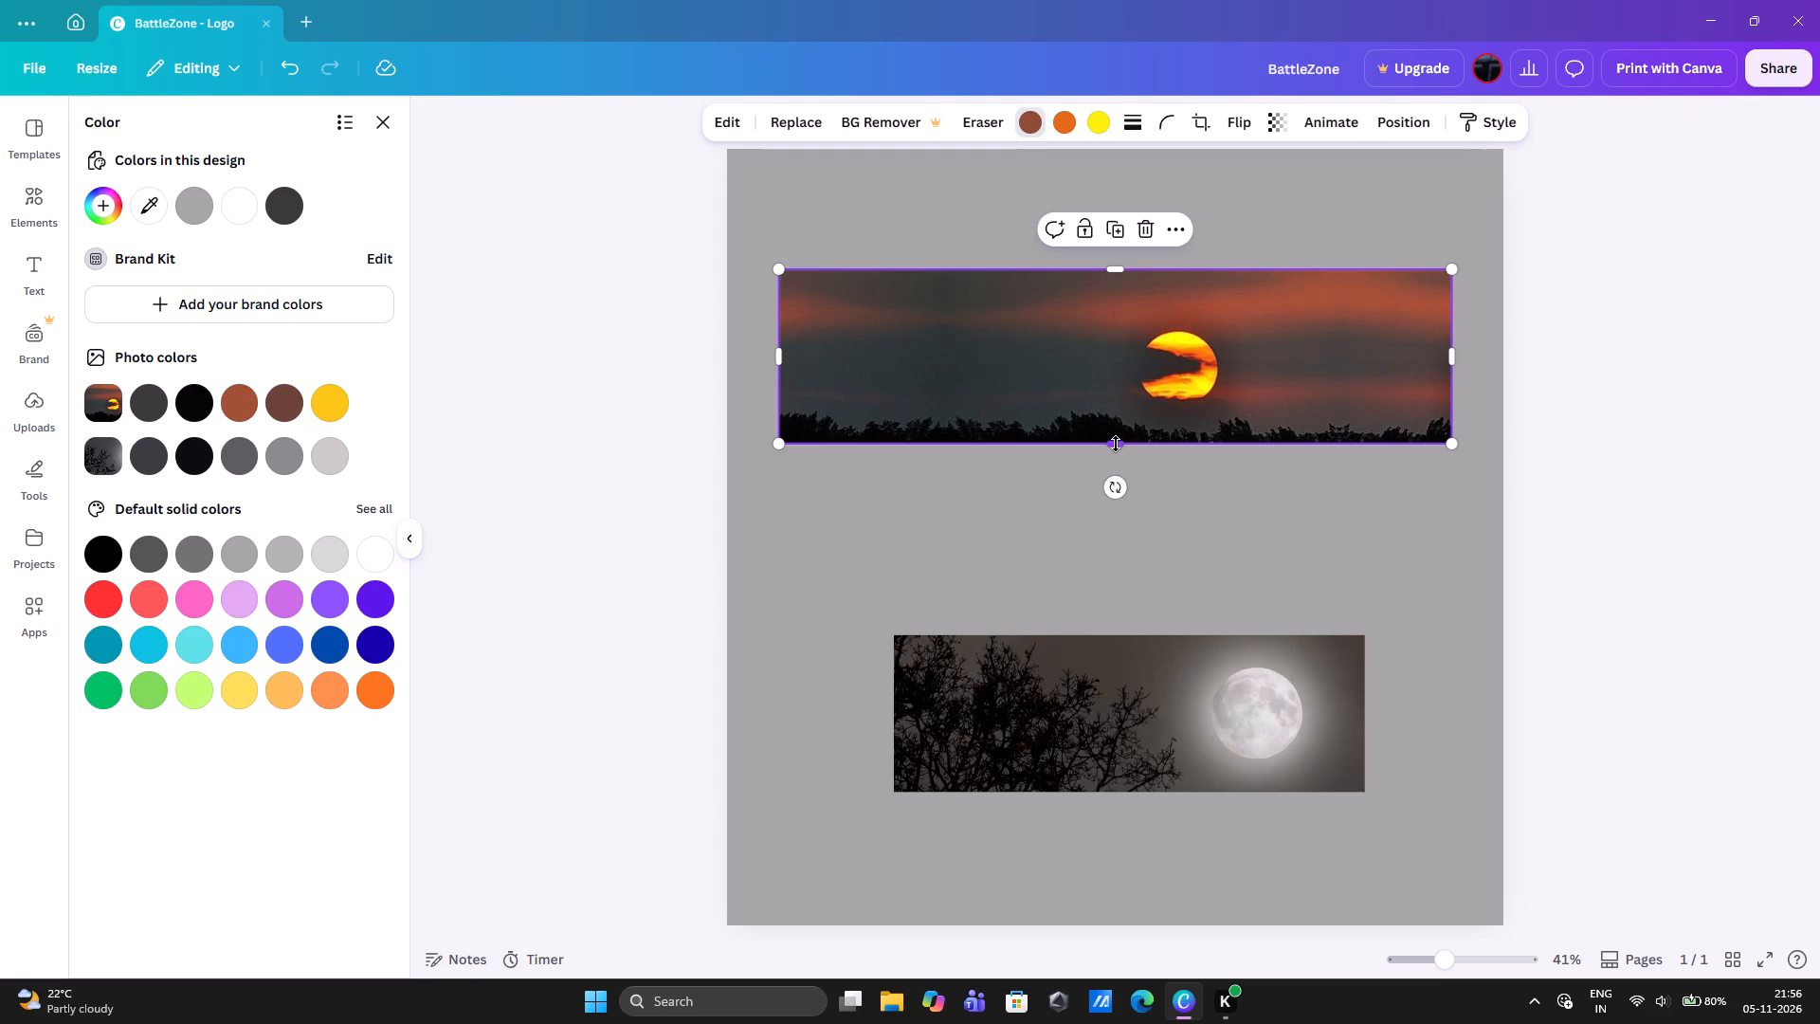
left_click_drag(1116, 444, 1117, 457)
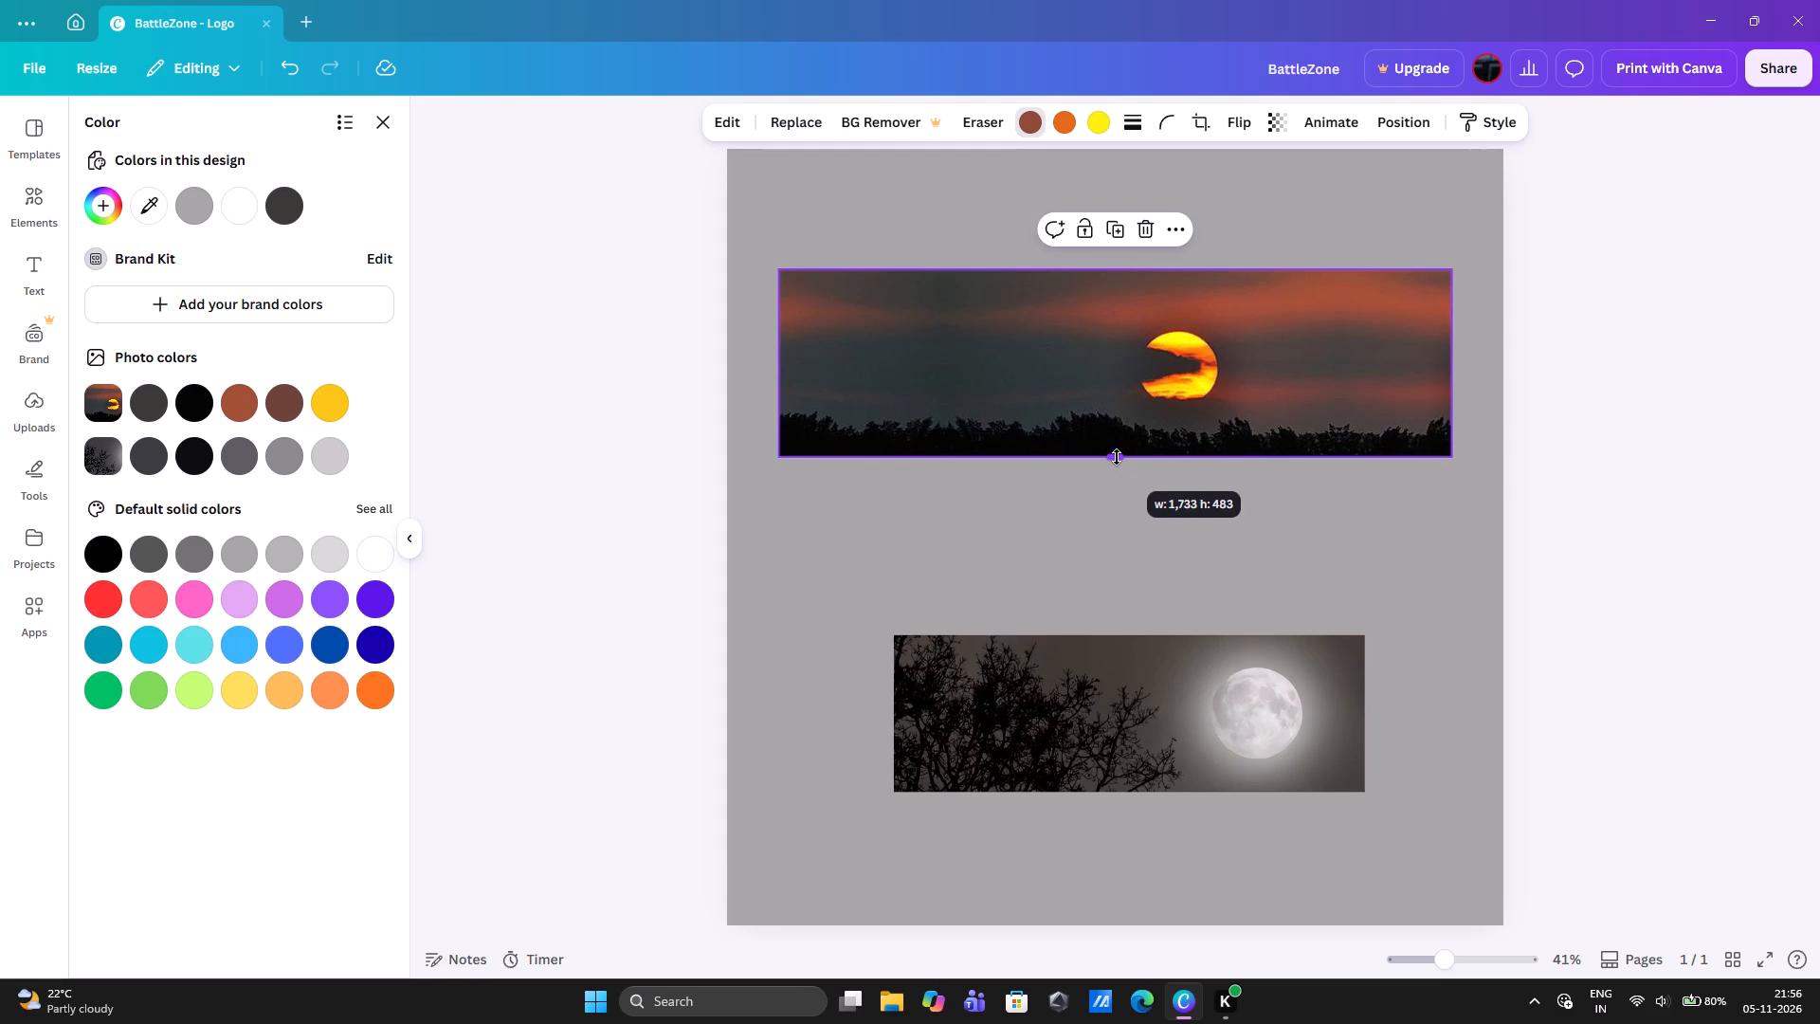
left_click_drag(1117, 457, 1118, 461)
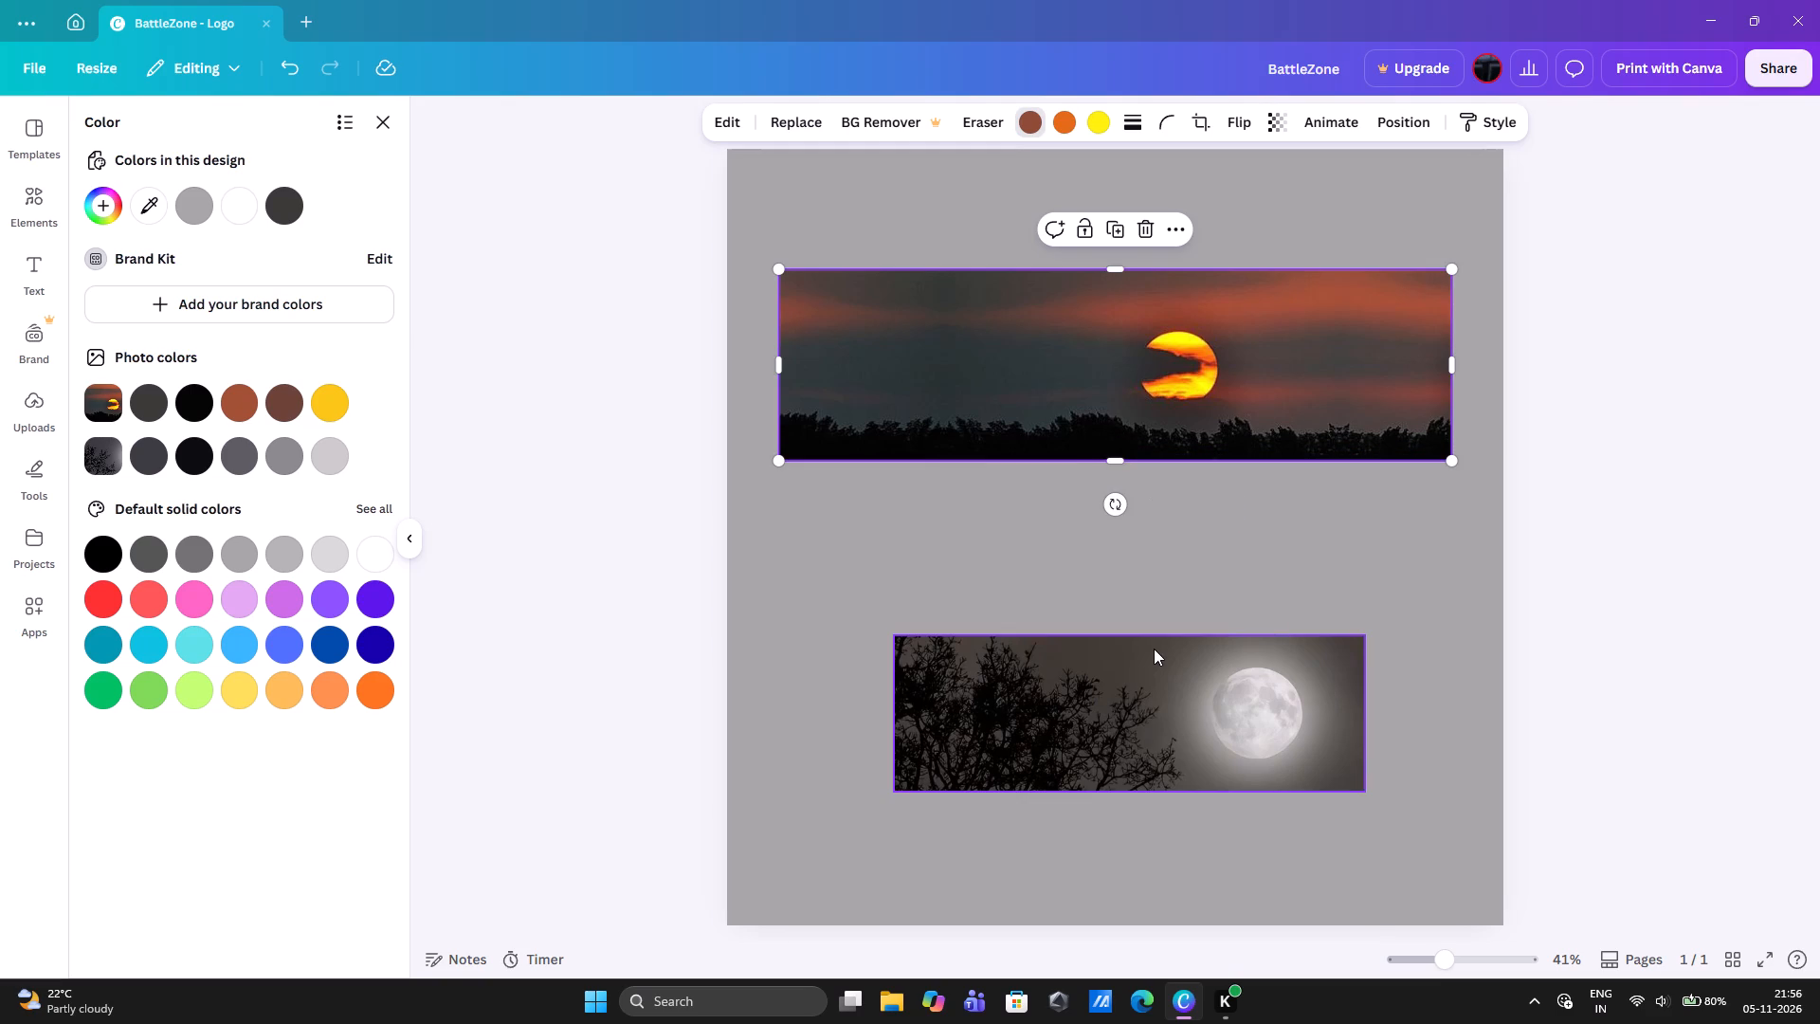
Move the moon photo just below the sunset image and widen it on both sides to match the sunset's width, about 1,733.
left_click_drag(1152, 659, 1145, 589)
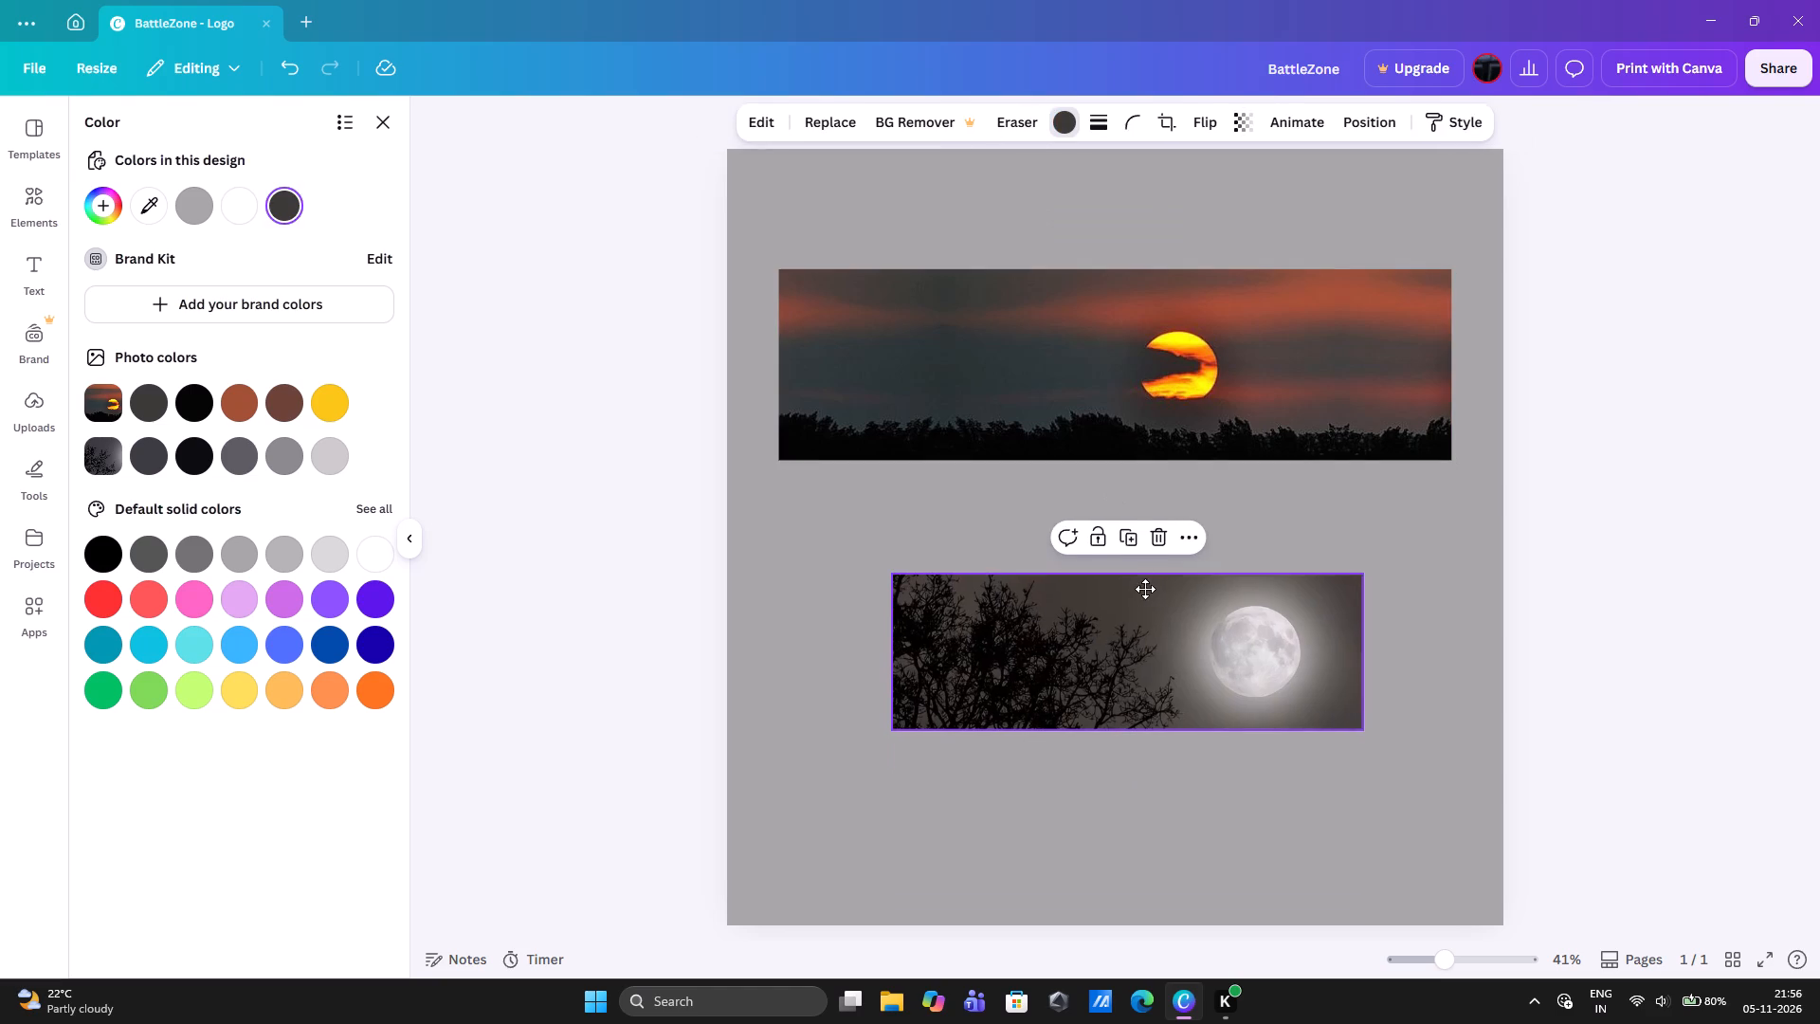
left_click_drag(1145, 589, 1132, 518)
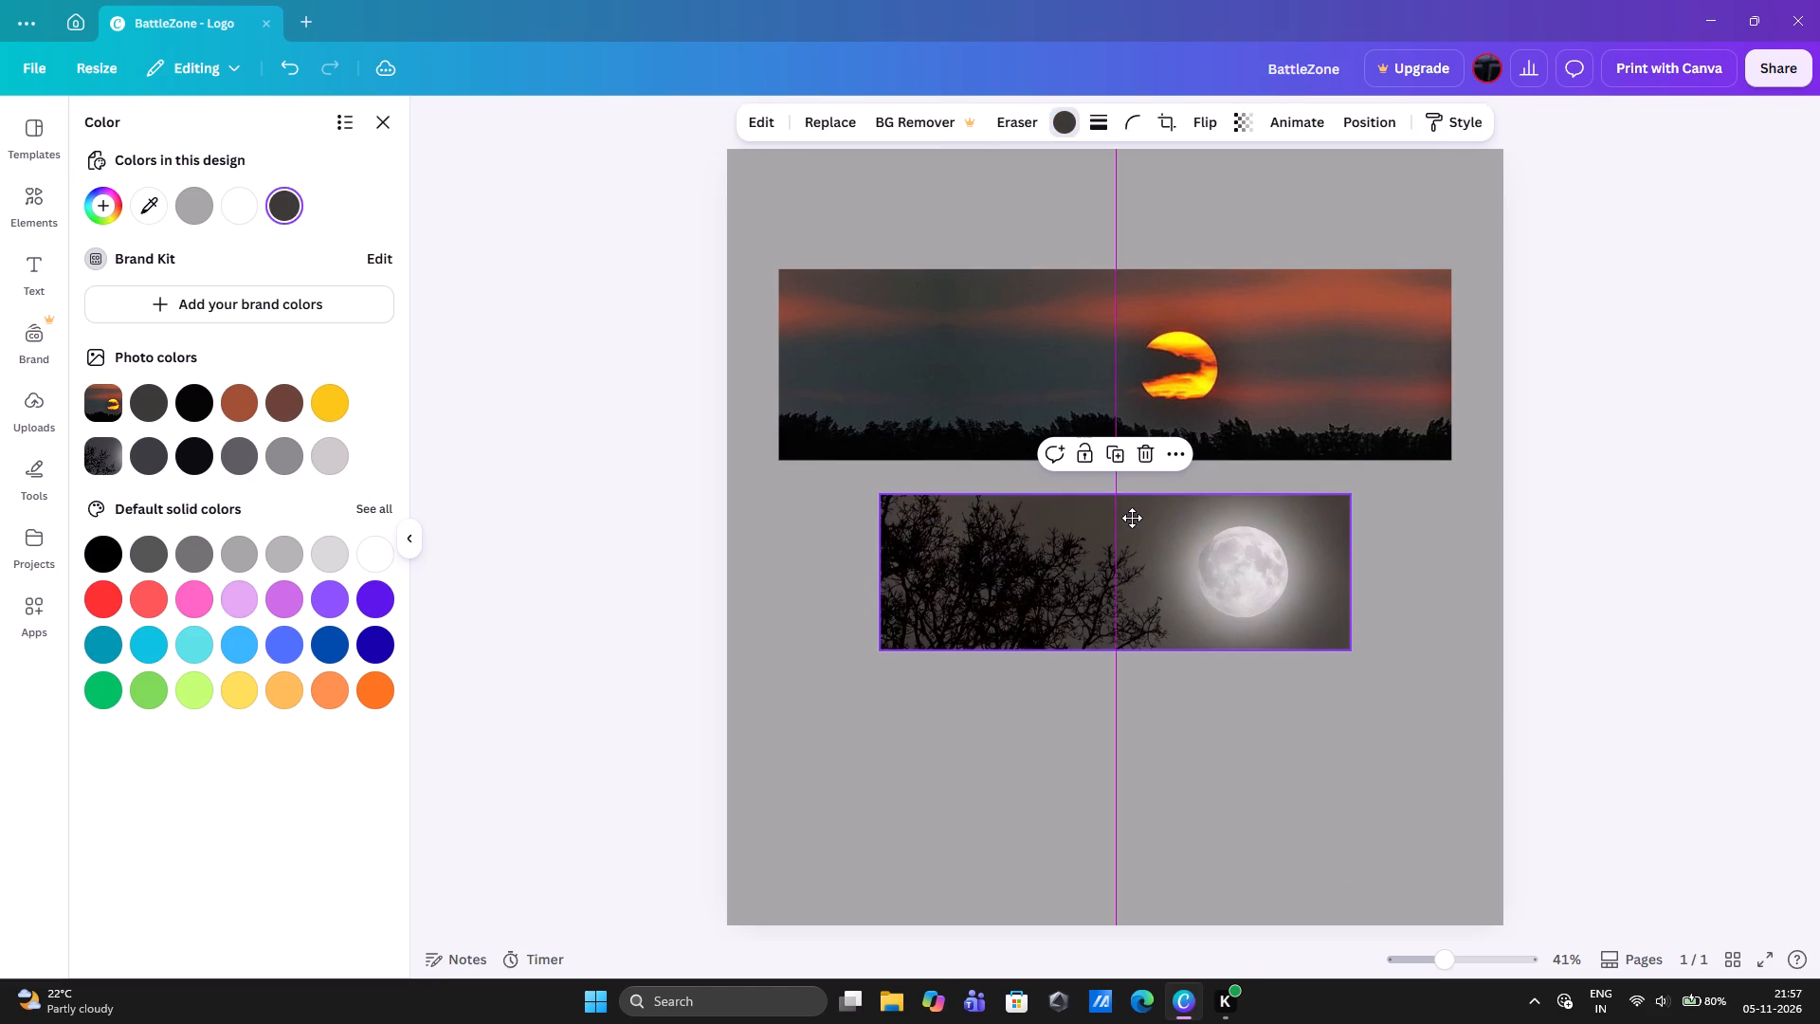
left_click_drag(1132, 518, 1134, 518)
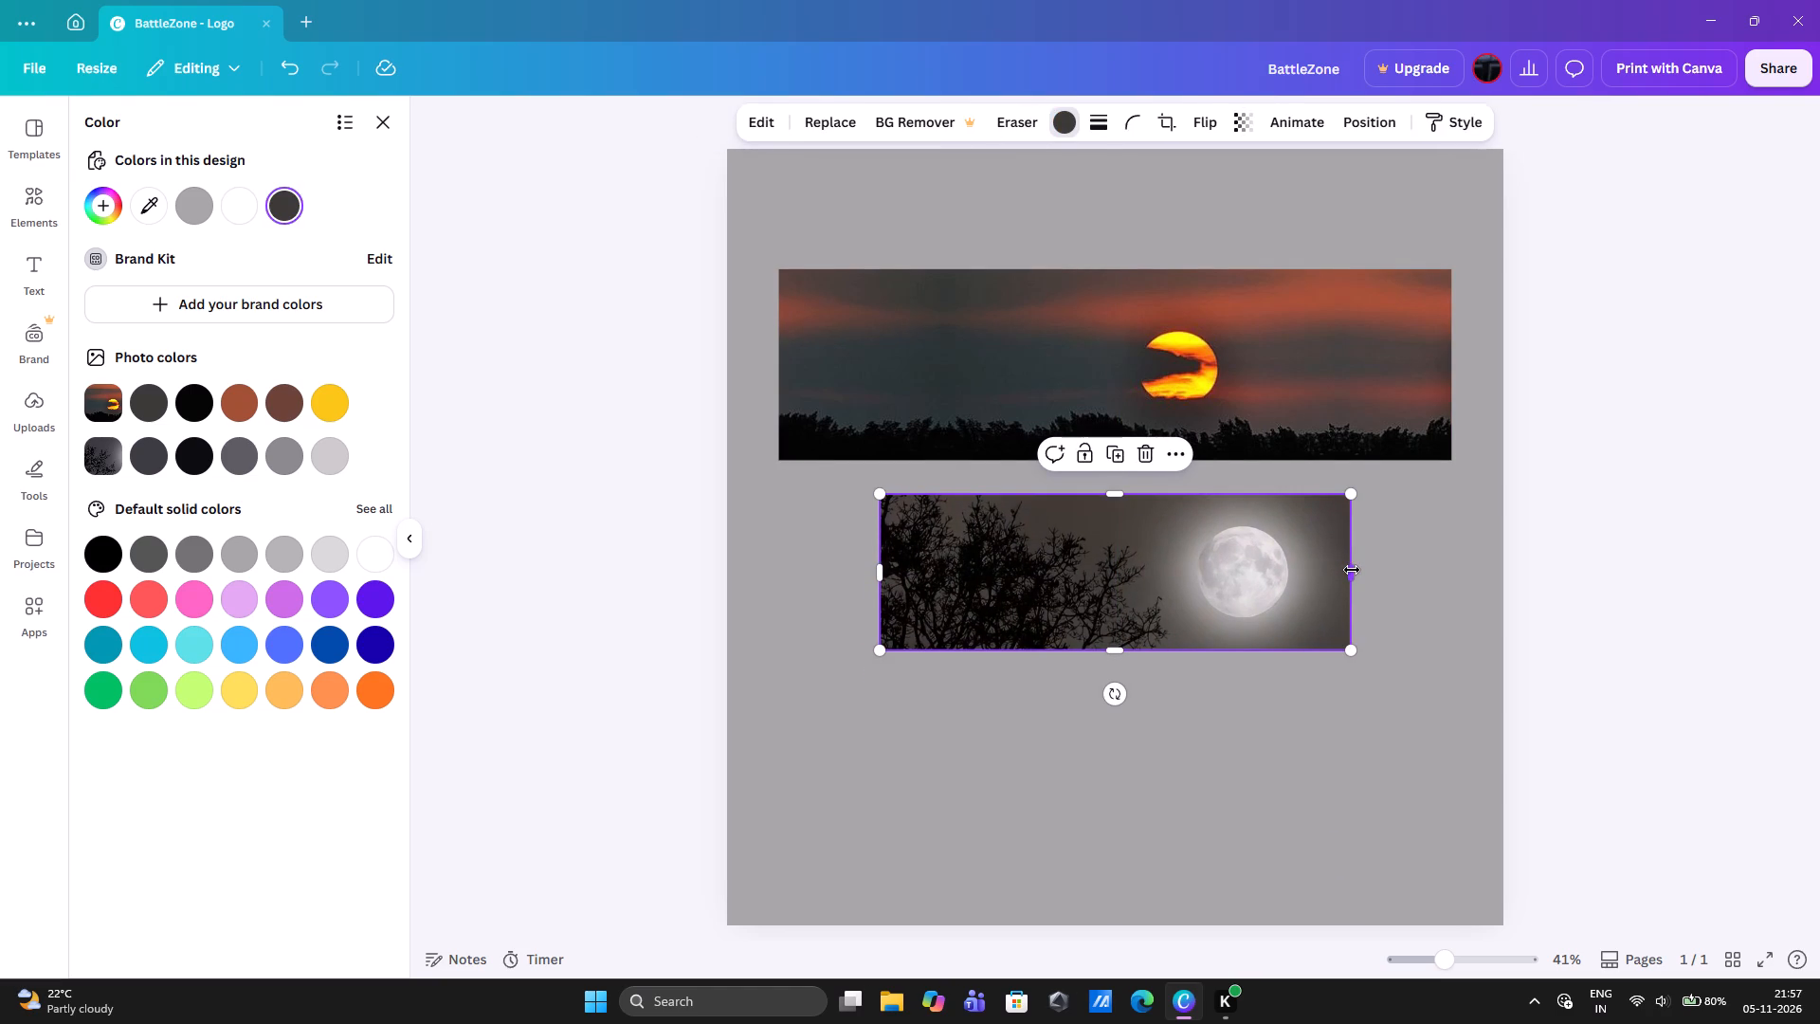
left_click_drag(1352, 571, 1443, 564)
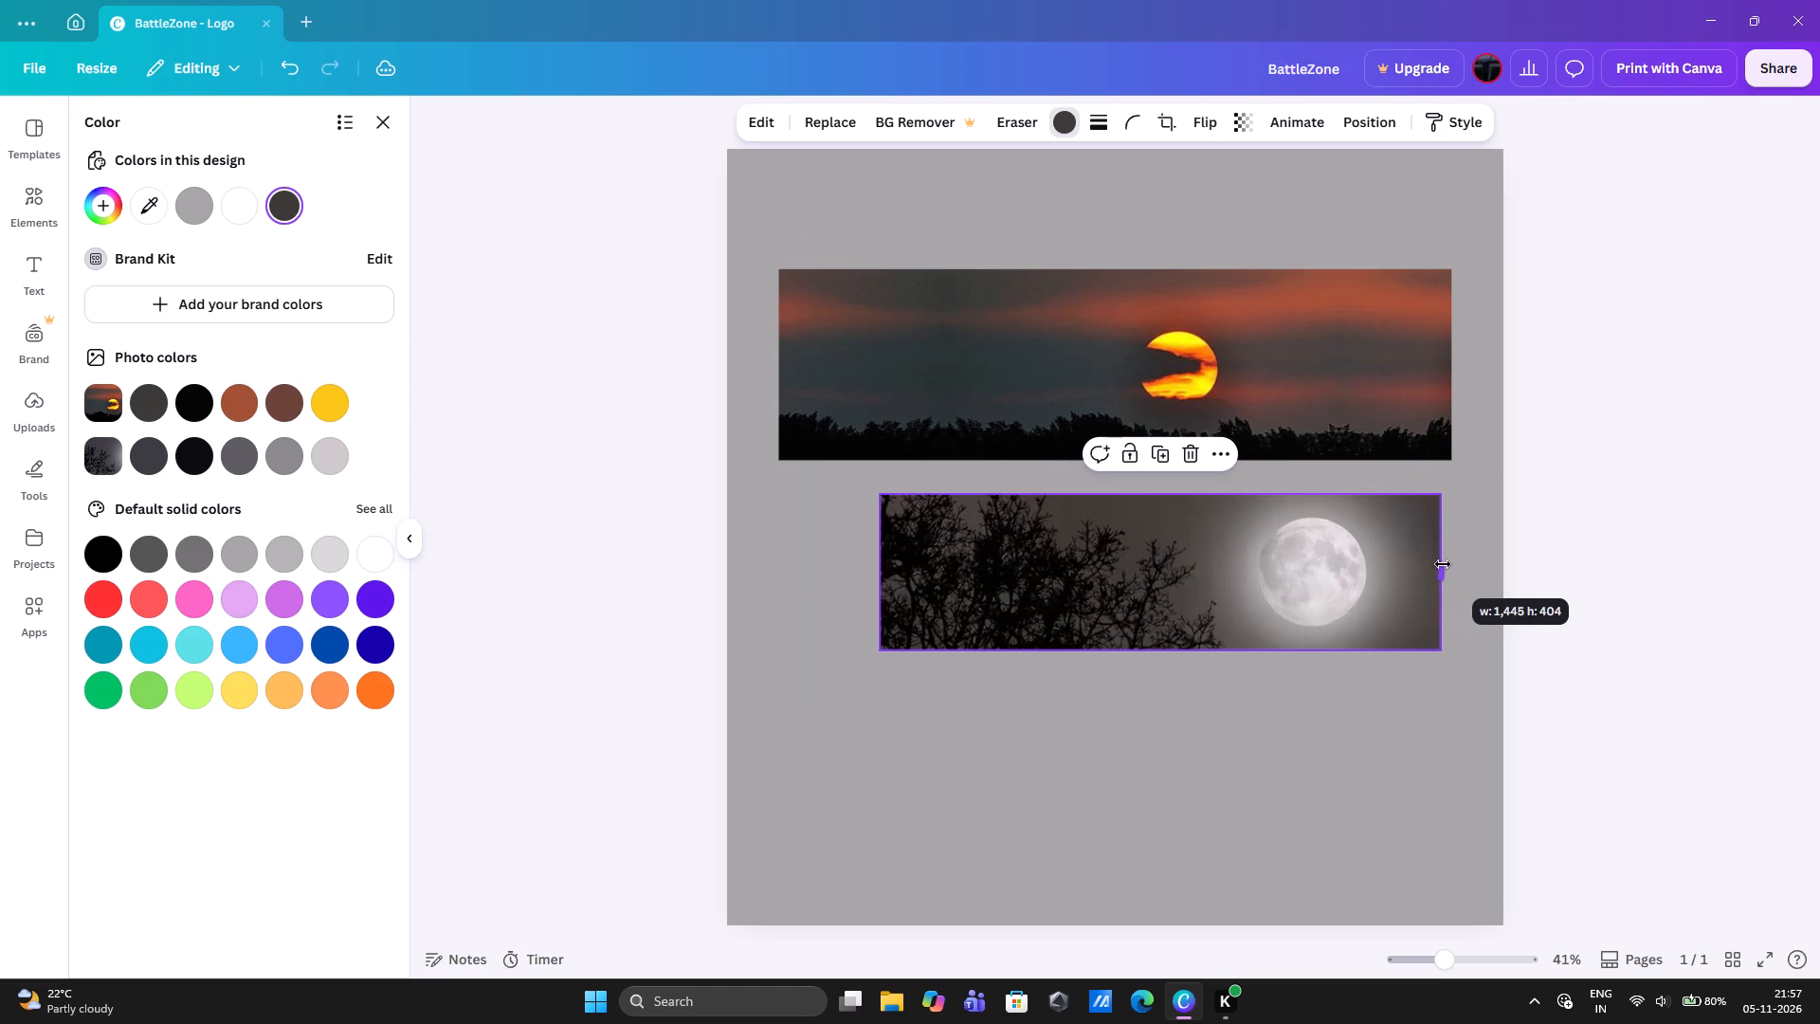
left_click_drag(1443, 564, 1447, 562)
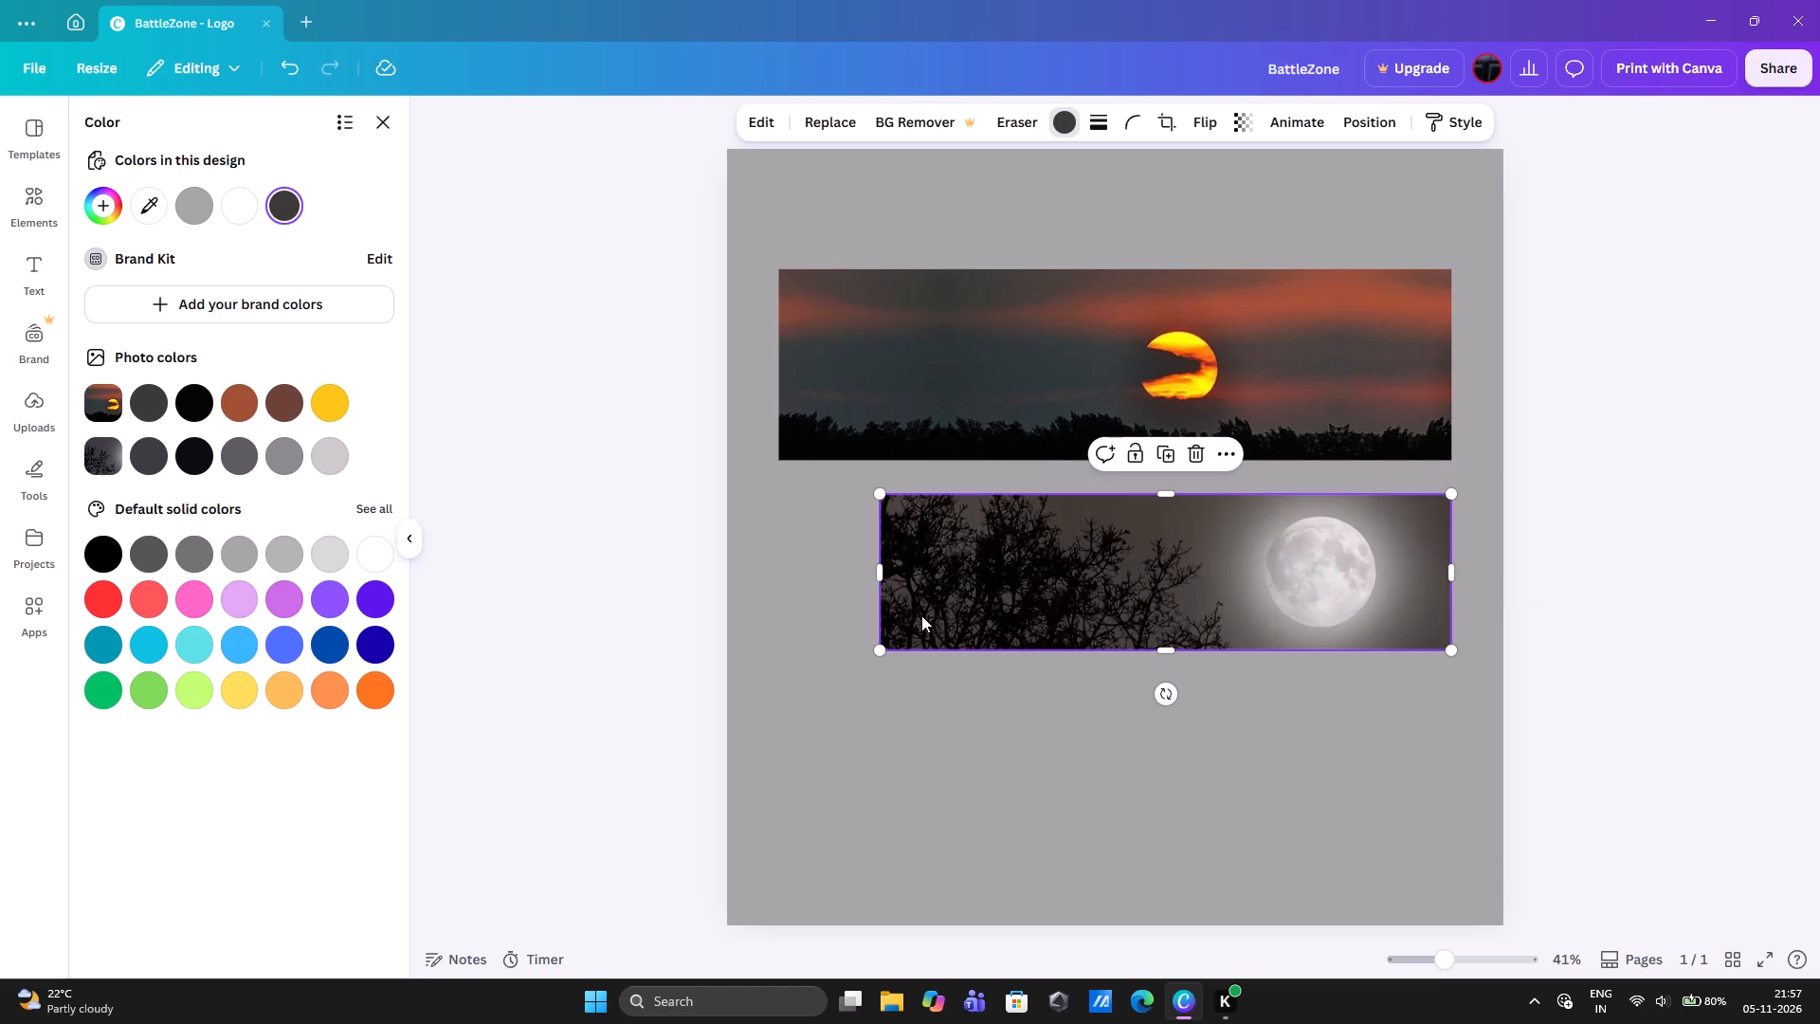
left_click_drag(884, 583, 809, 593)
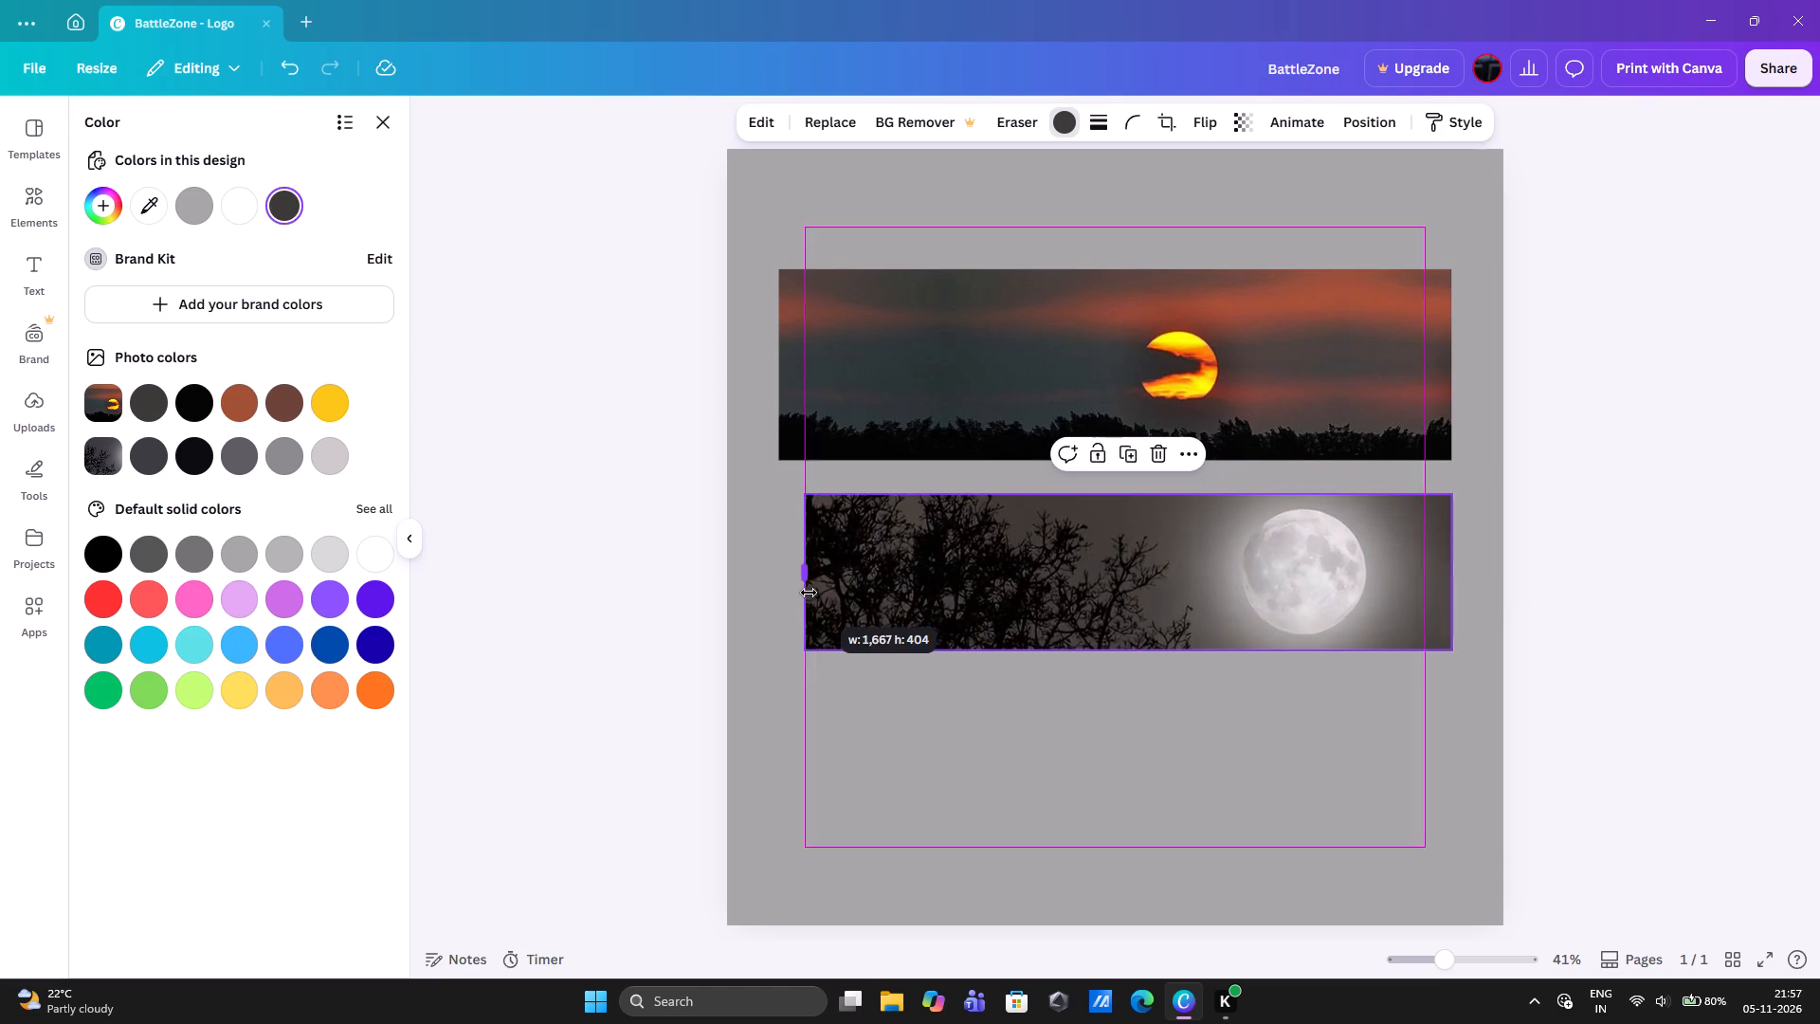
left_click_drag(809, 593, 781, 594)
Overlay the moon photo on the sunset image, extend it to the same height, and return it to the lower half of the page.
left_click_drag(986, 559, 982, 322)
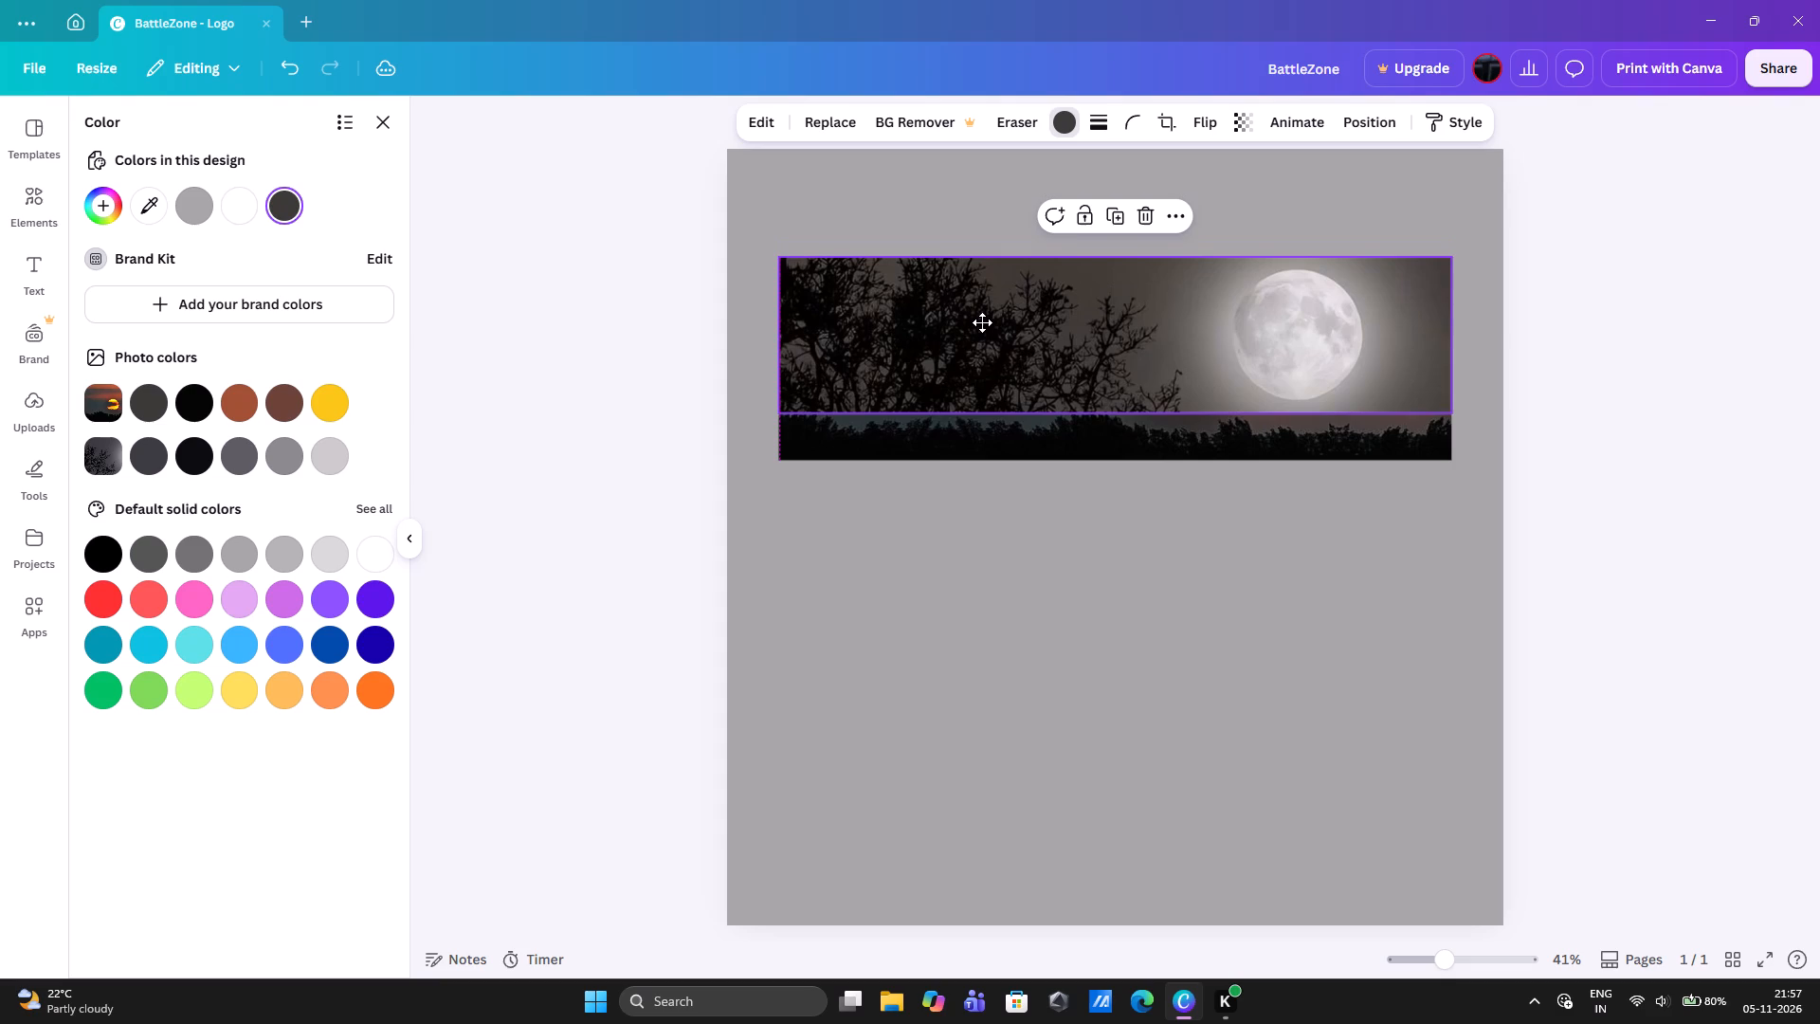
left_click_drag(982, 322, 982, 335)
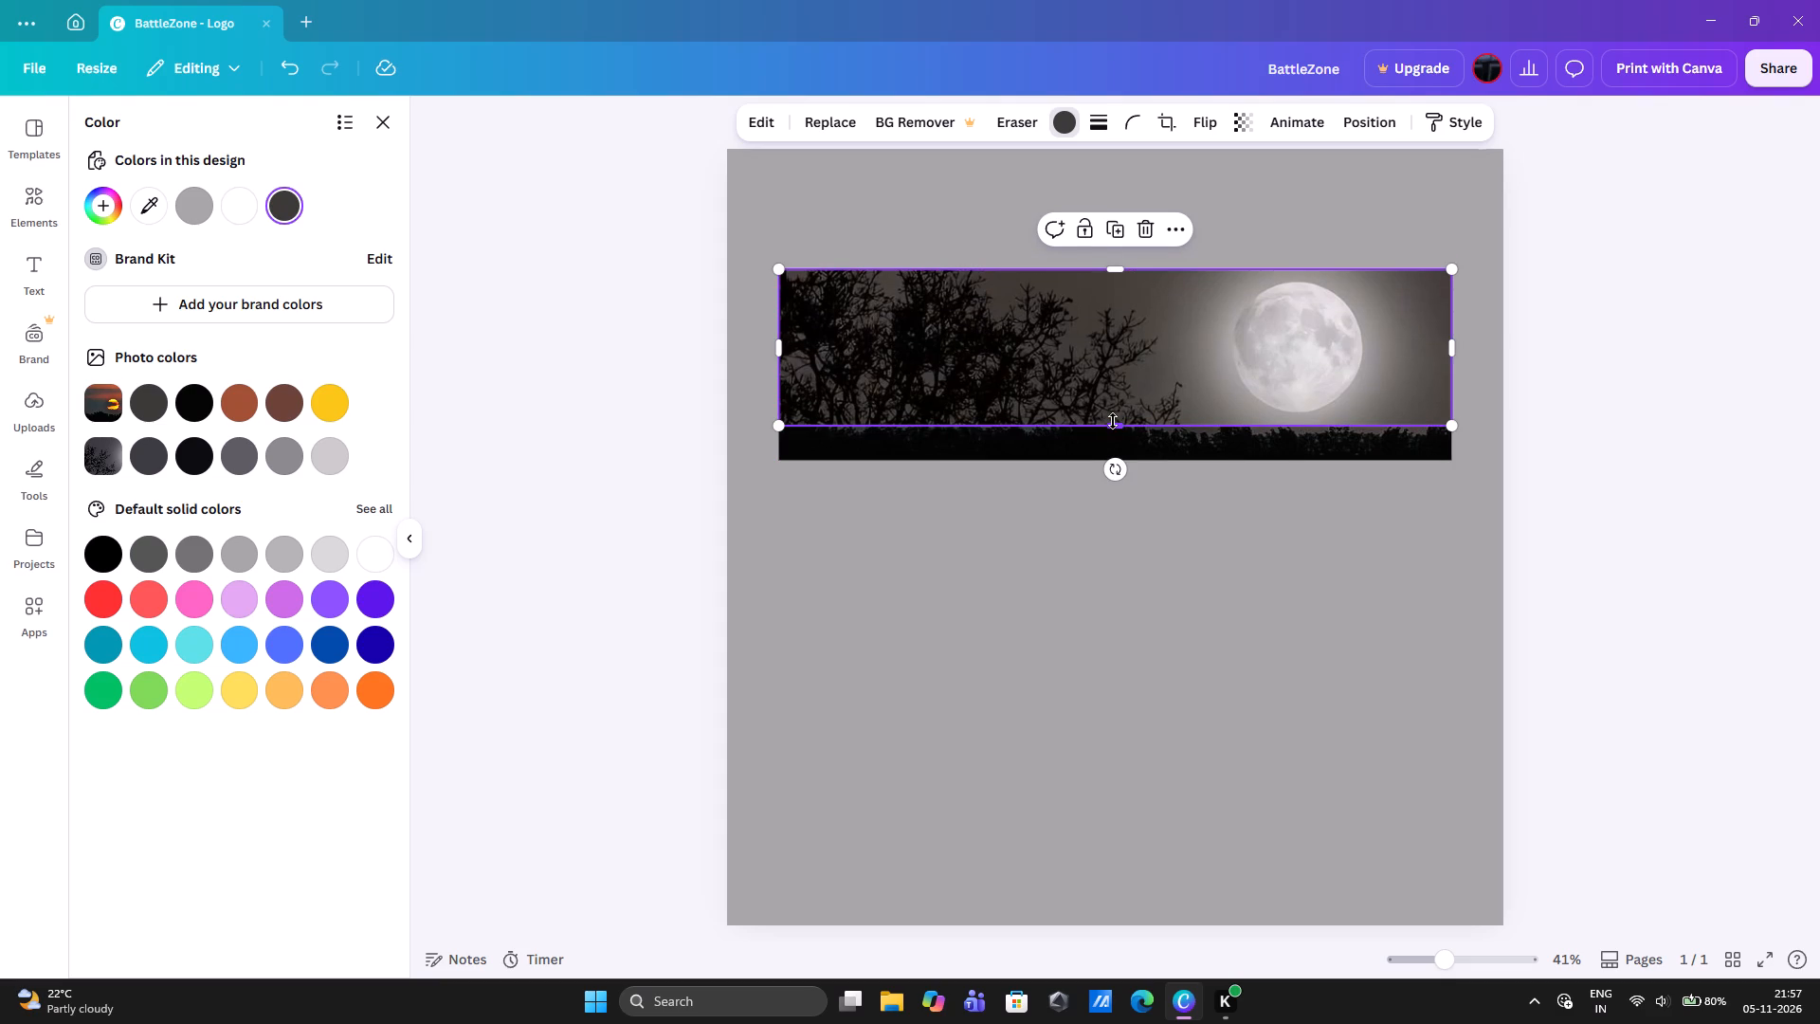
left_click_drag(1113, 421, 1116, 451)
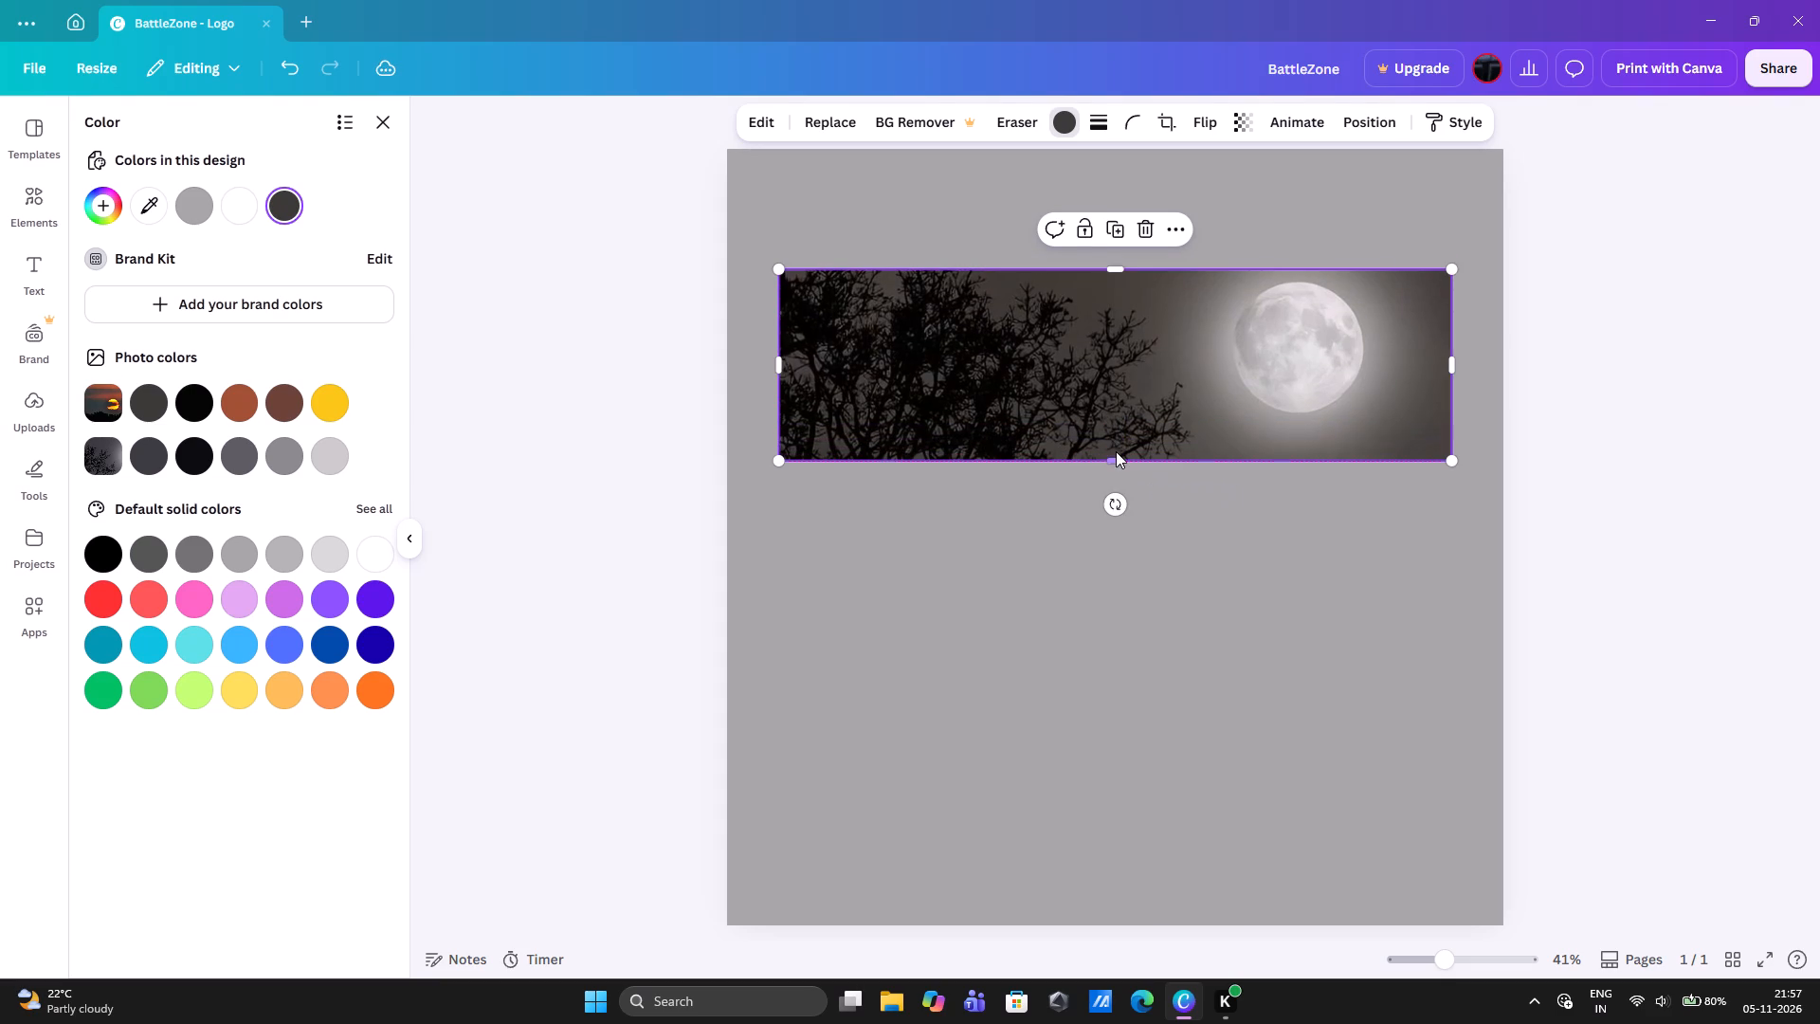
left_click_drag(1119, 390, 1127, 571)
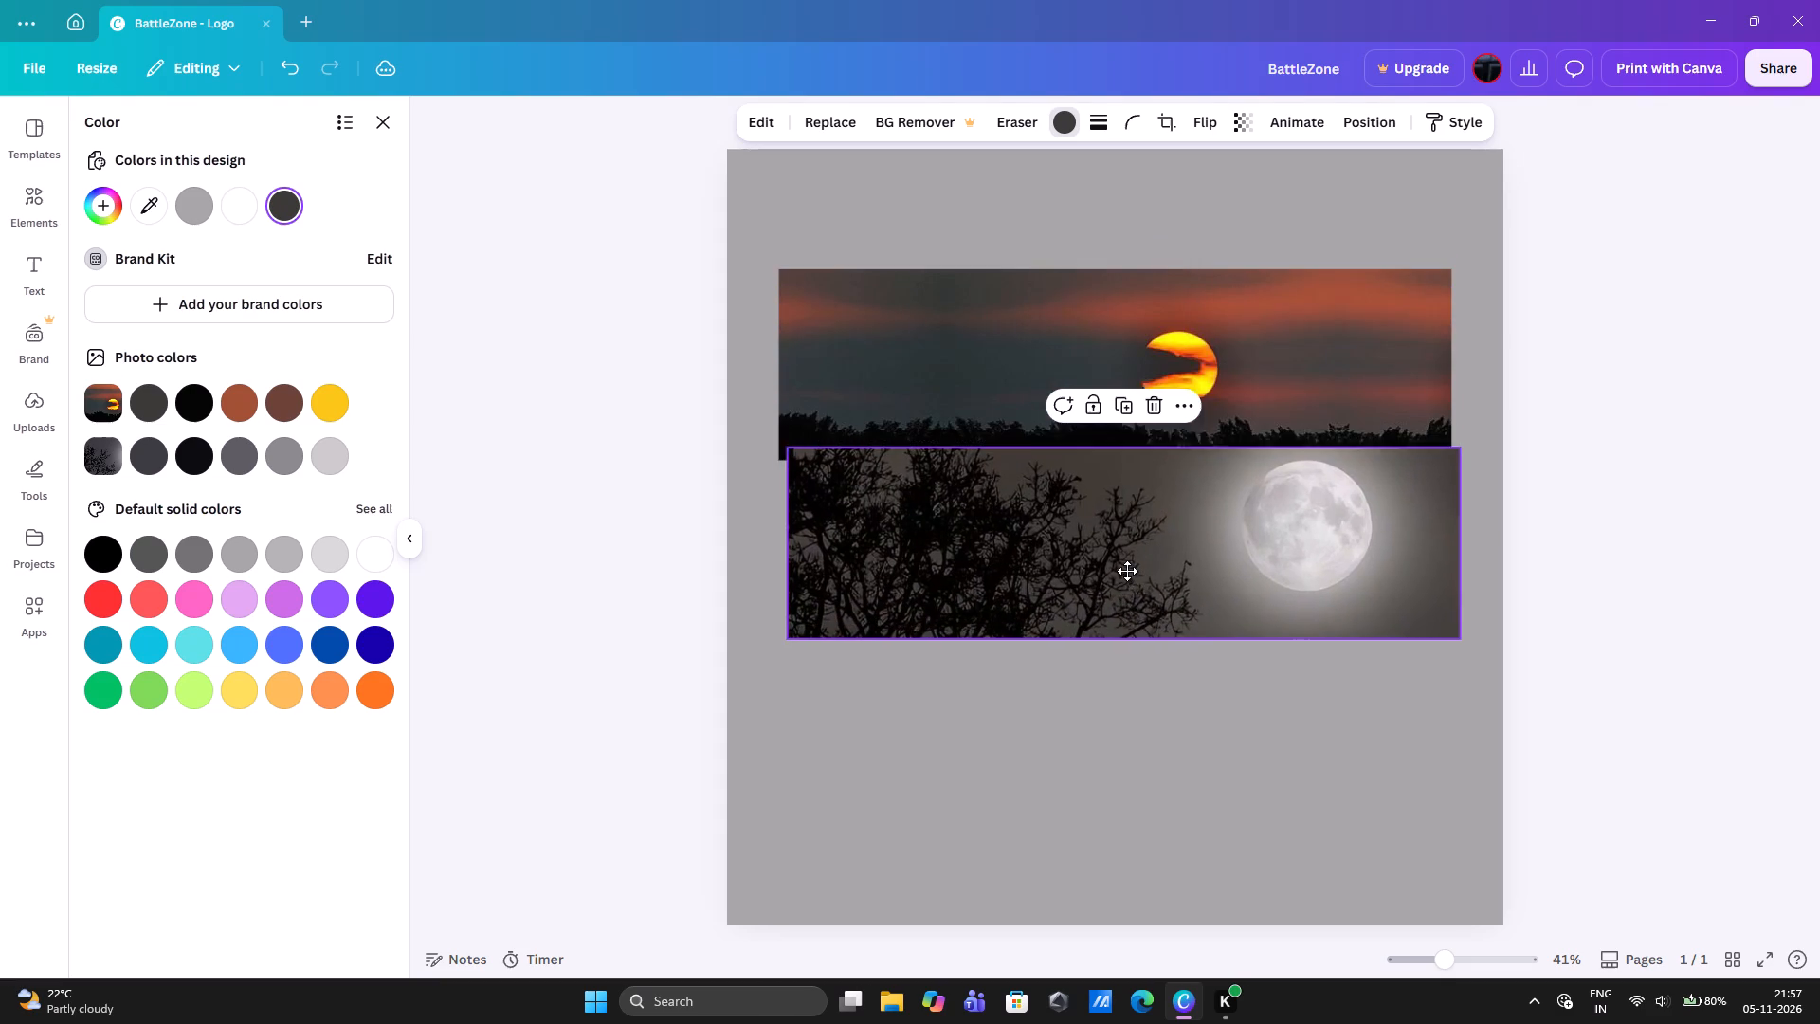
left_click_drag(1127, 571, 1121, 769)
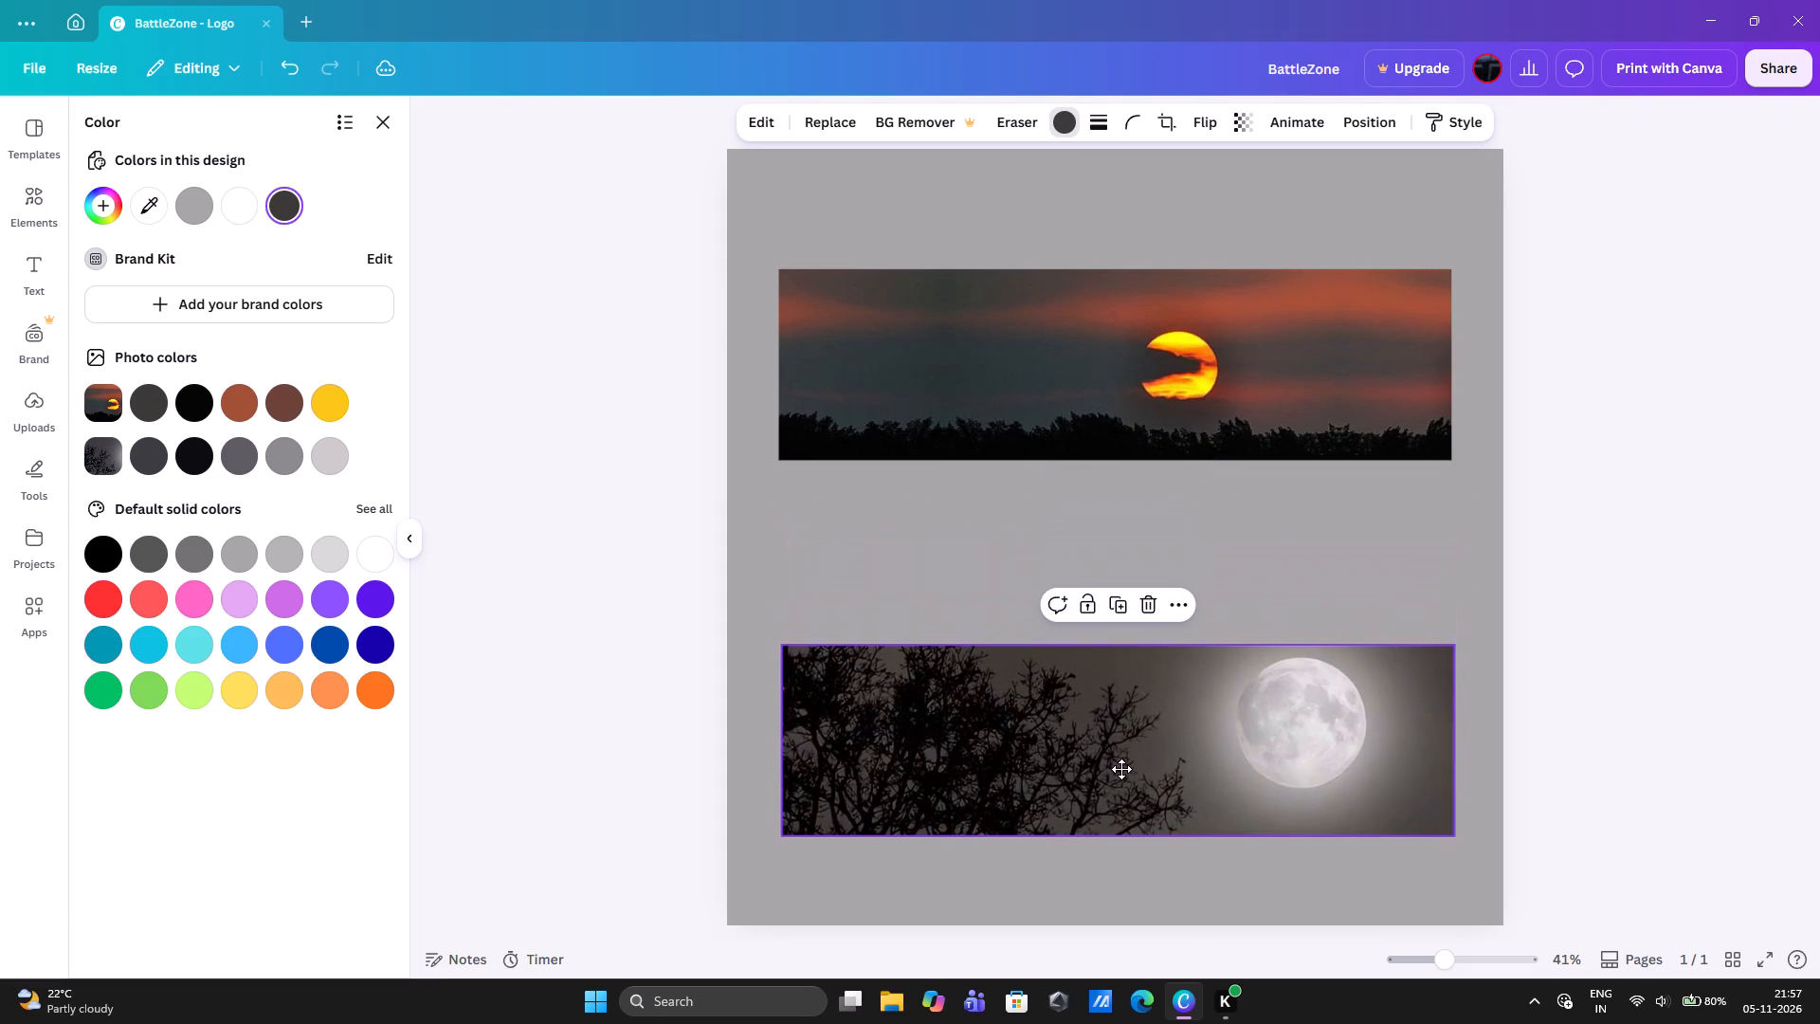
left_click_drag(1121, 769, 1124, 741)
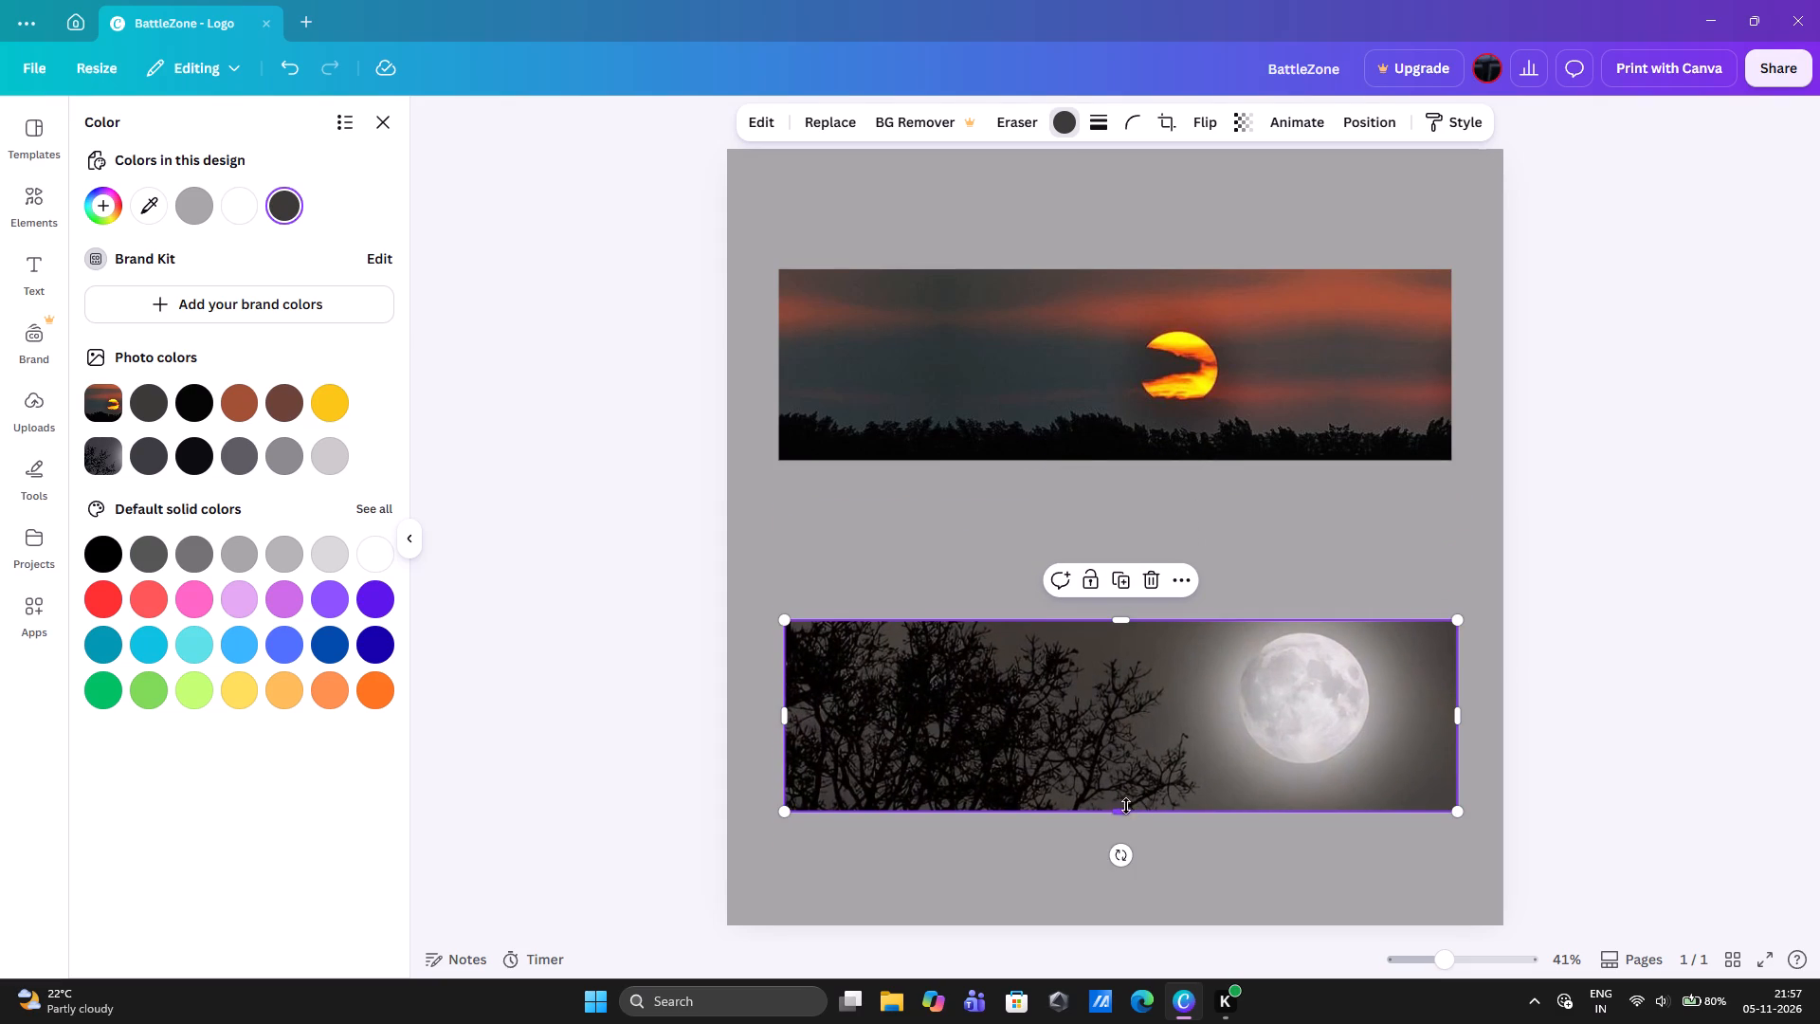
Trim the moon photo from its bottom edge to about 440 high.
left_click_drag(1122, 807, 1118, 788)
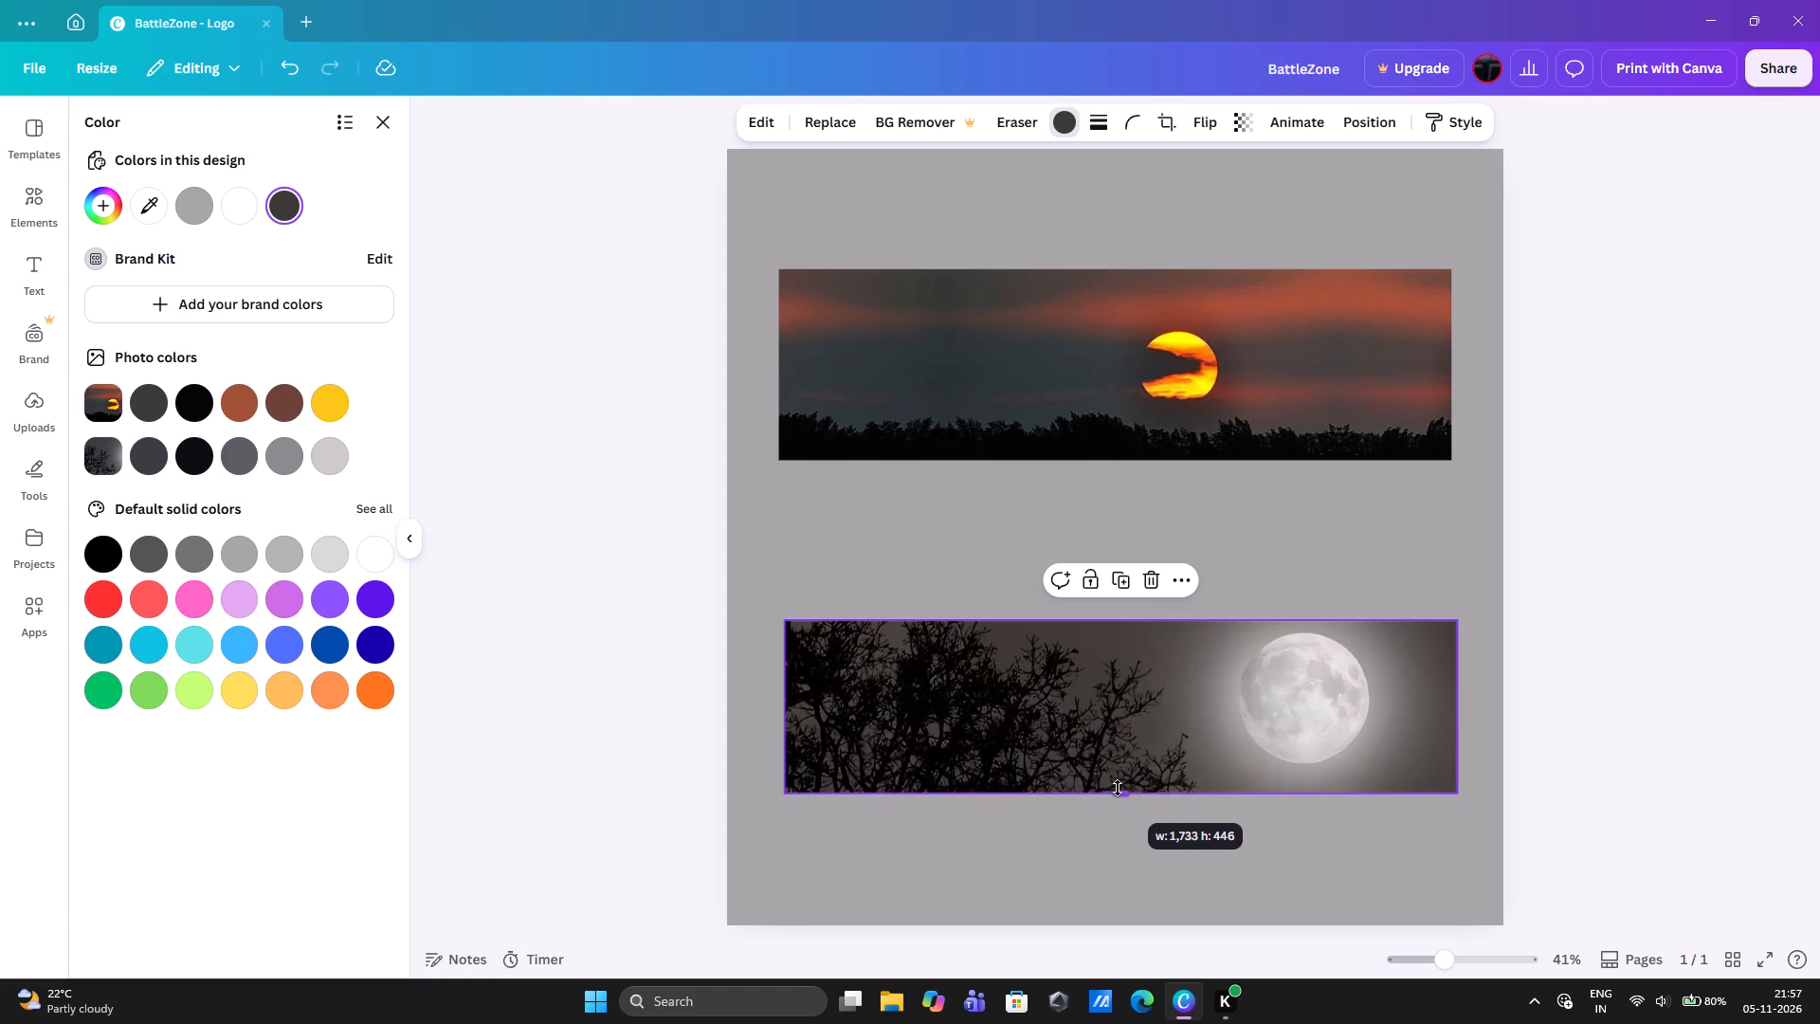
left_click_drag(1118, 788, 1118, 784)
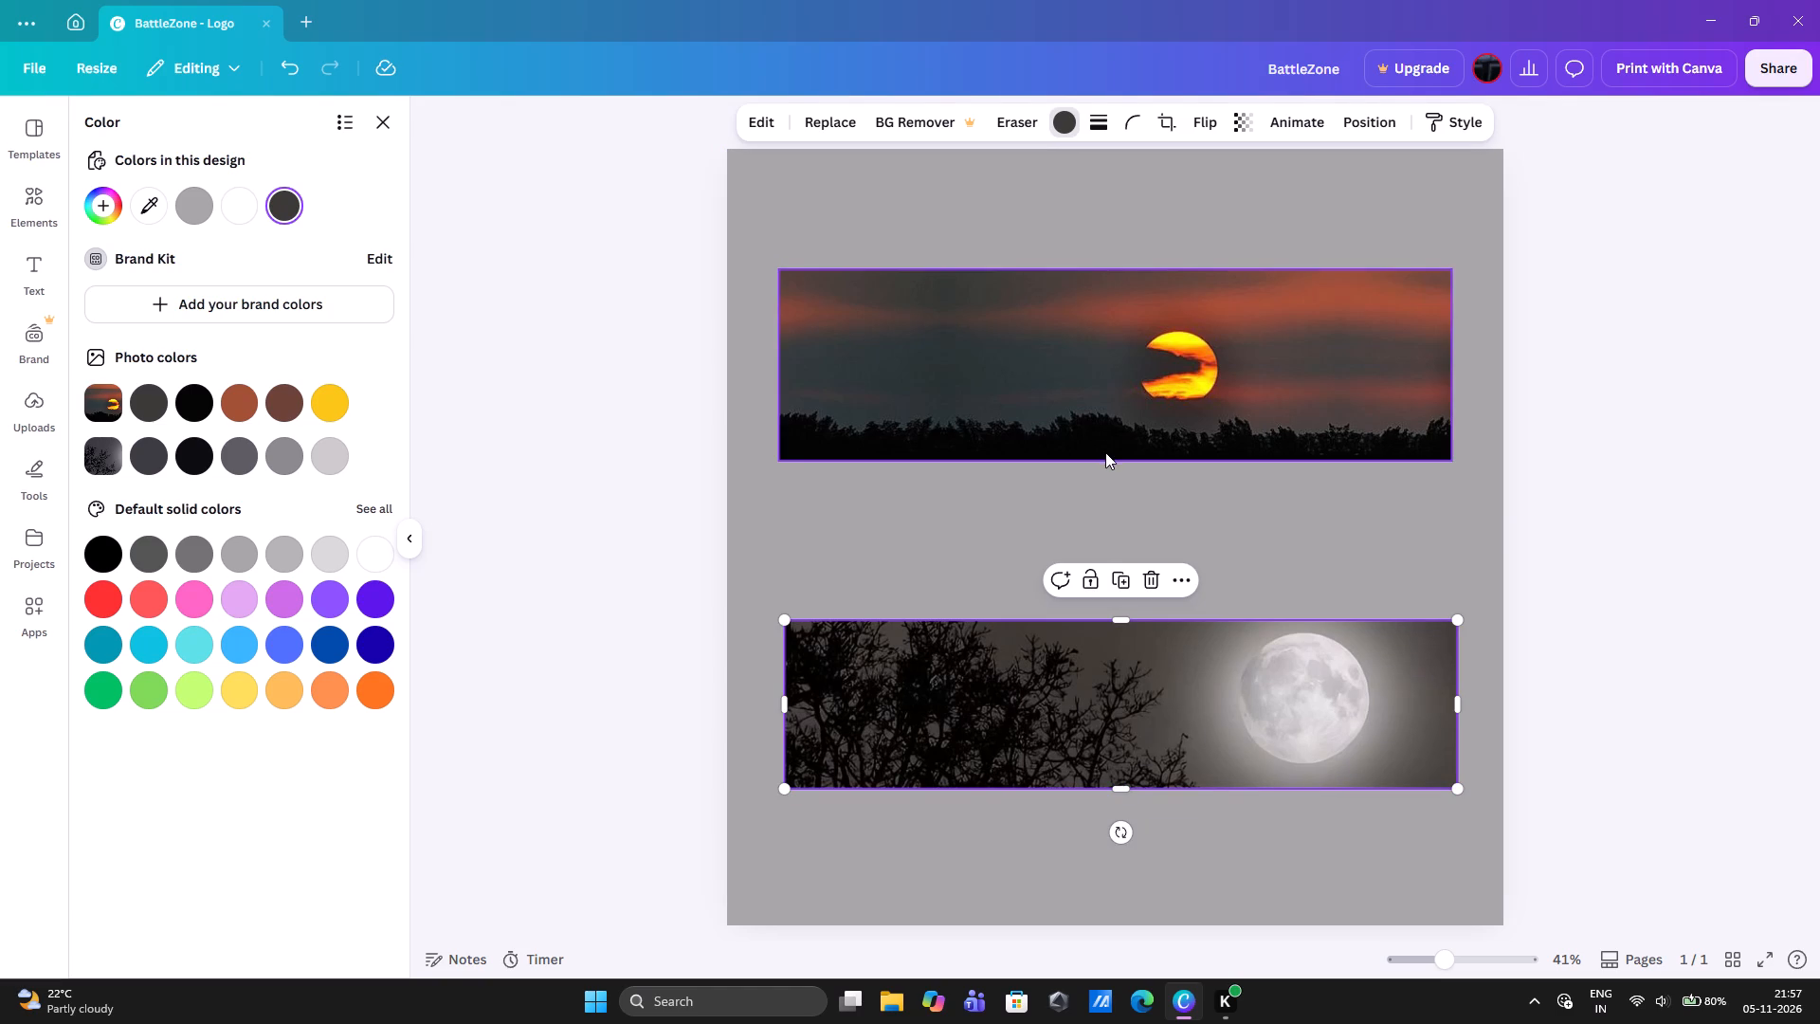
Crop the sunset image's bottom and top edges to match the moon photo's height, overlaying the moon photo to compare.
left_click(1101, 393)
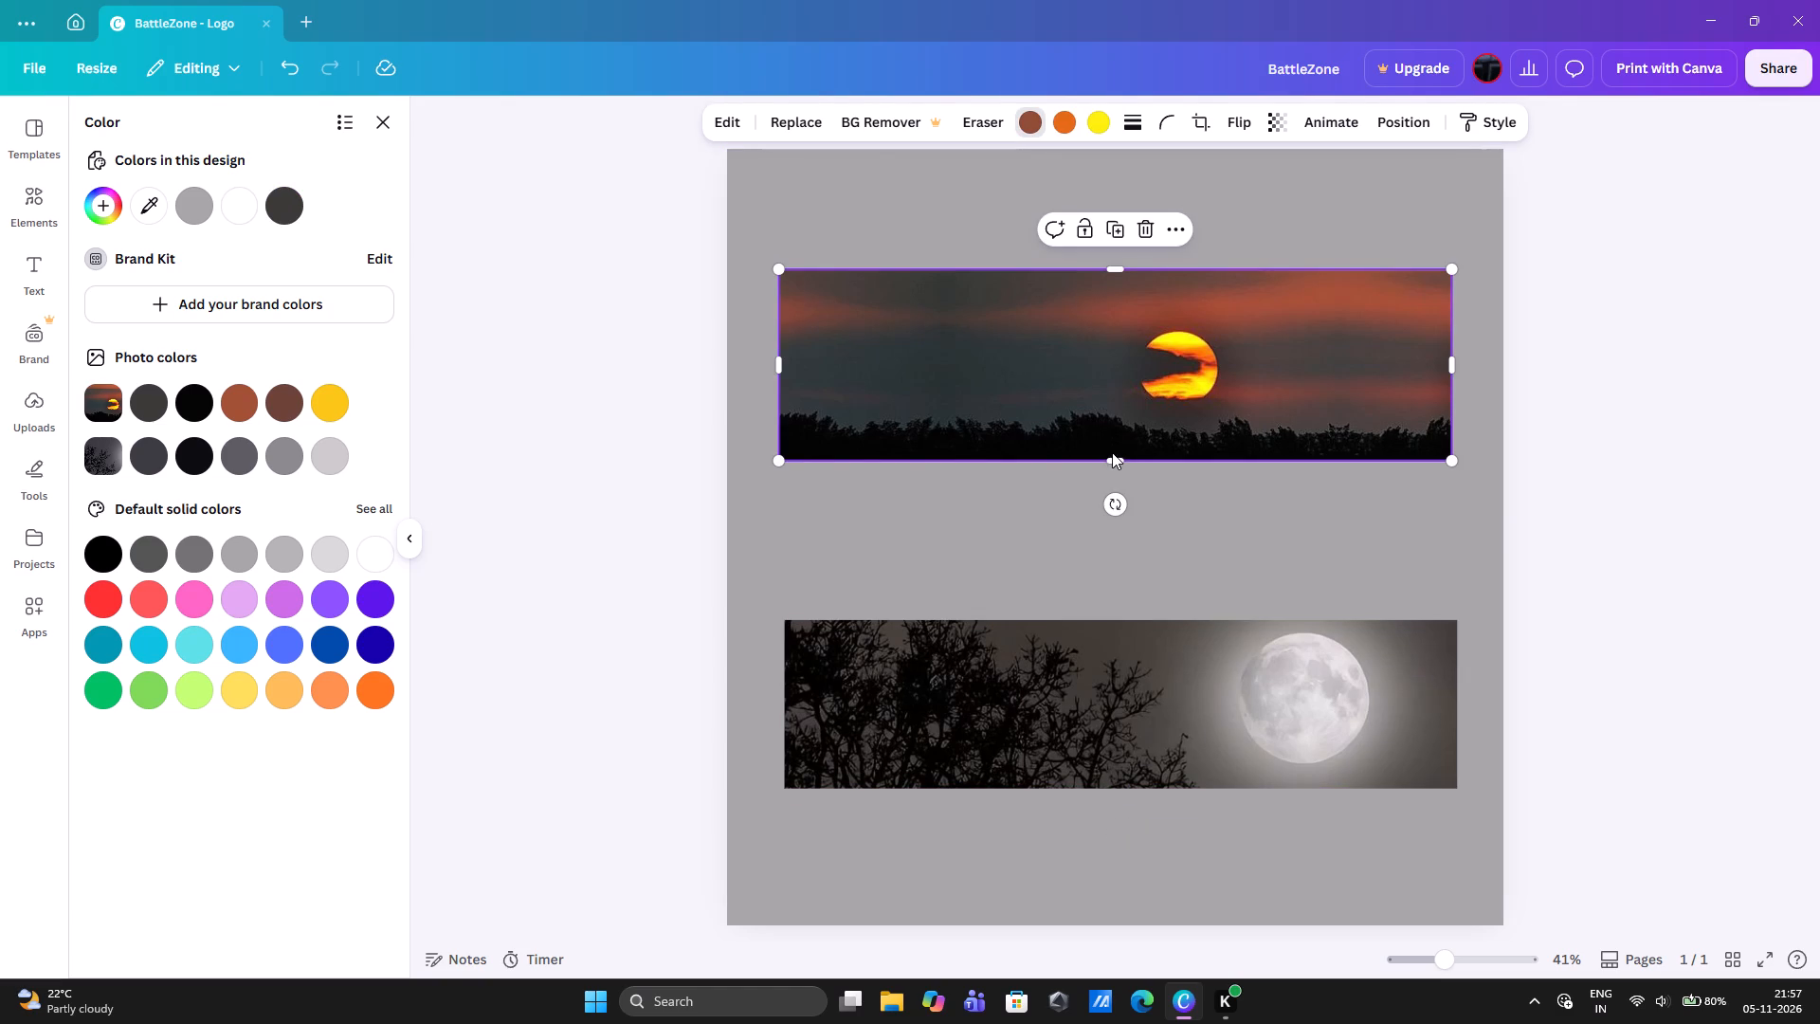
left_click_drag(1114, 456, 1114, 443)
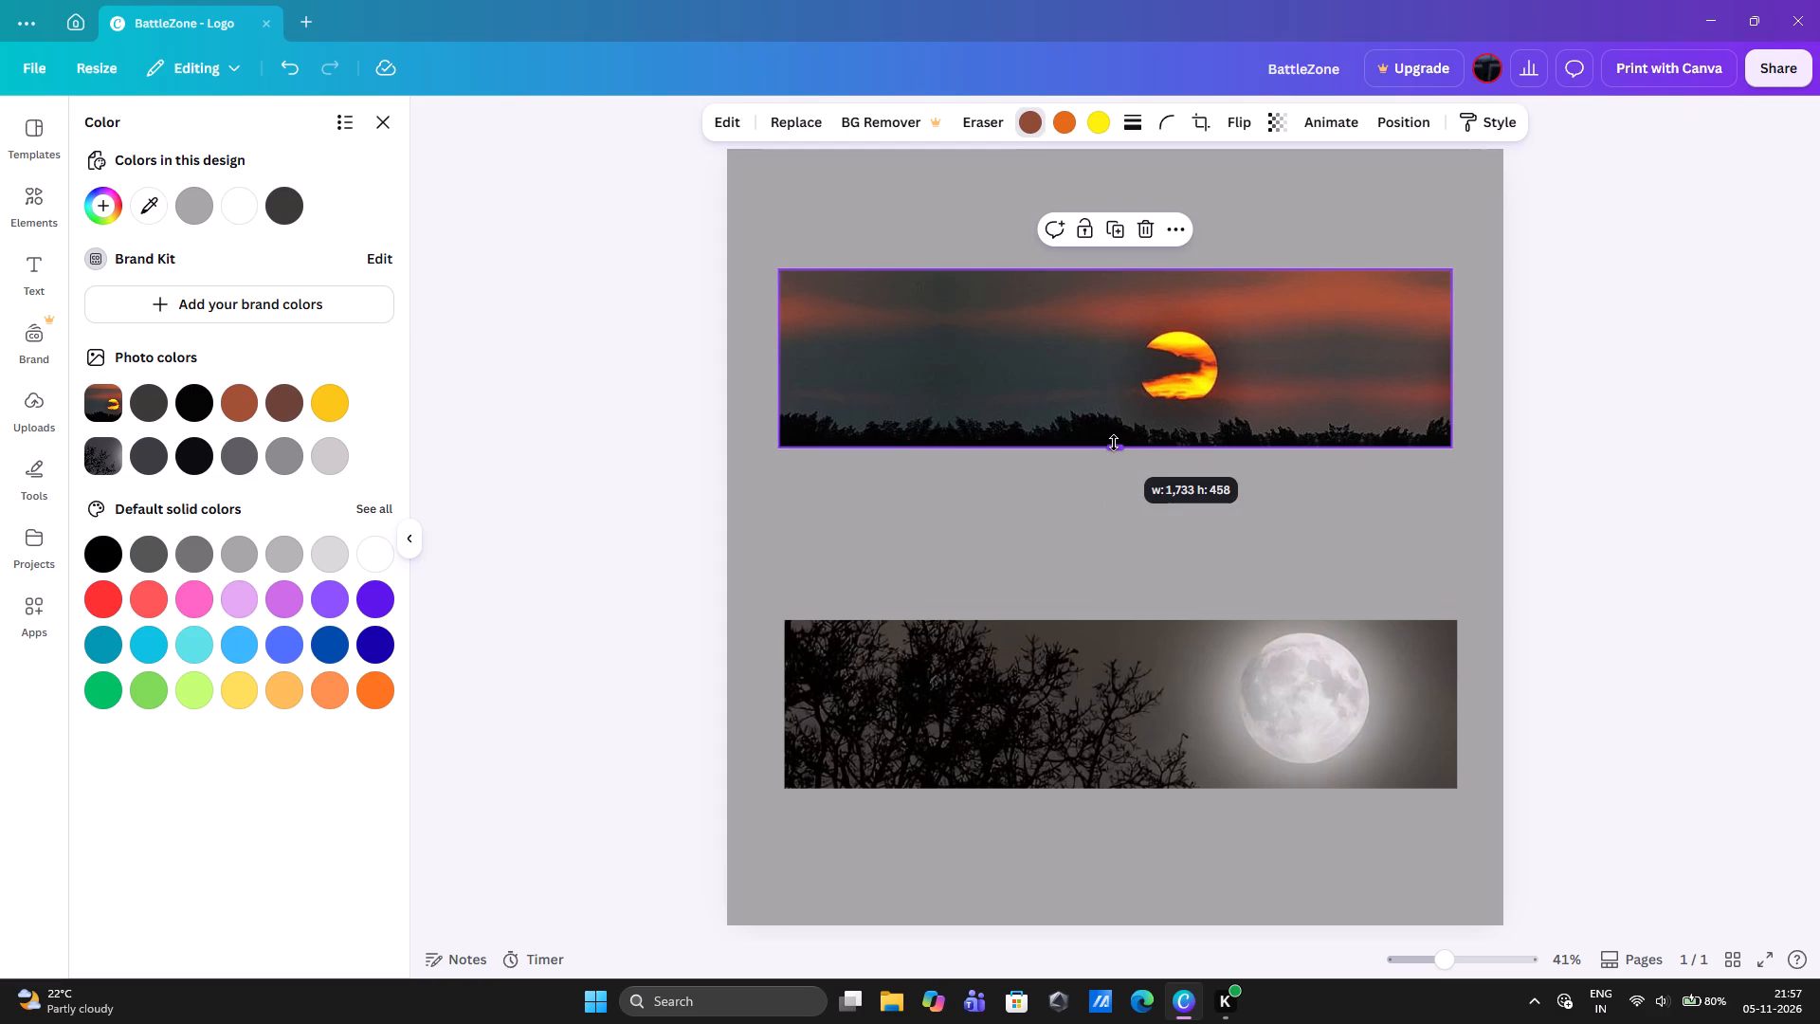
left_click_drag(1114, 443, 1113, 438)
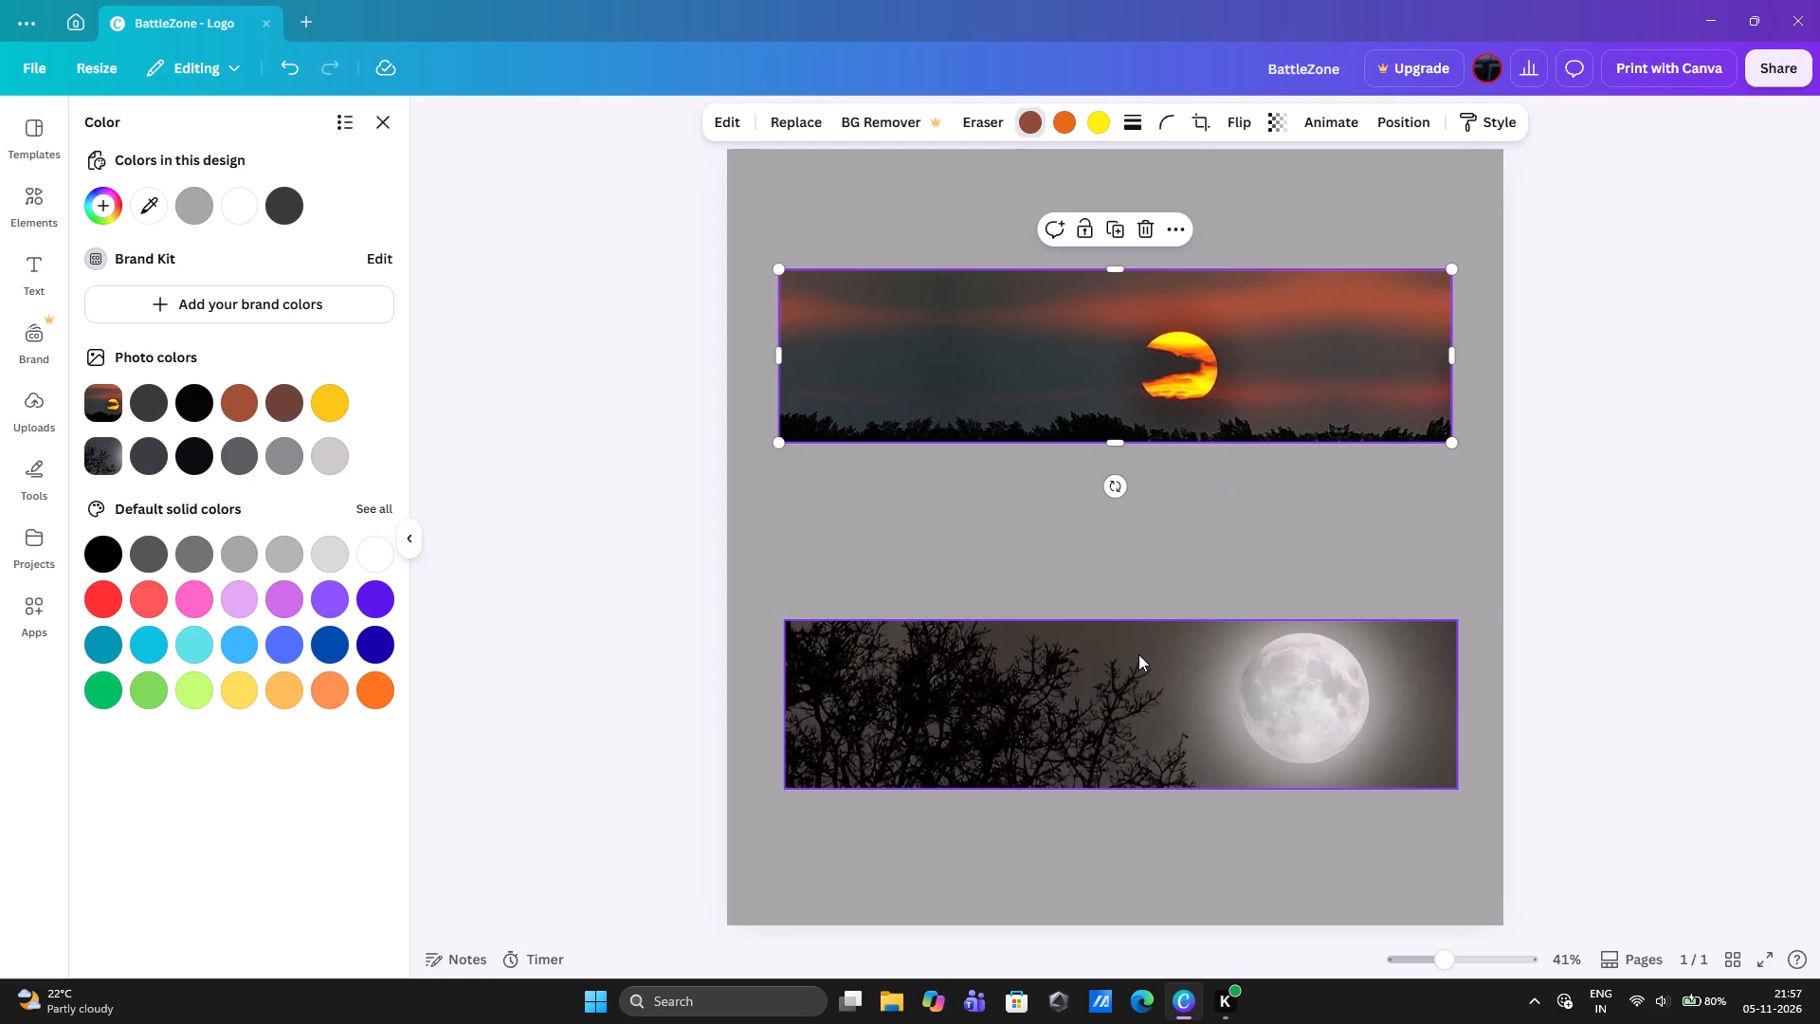
left_click_drag(1138, 654, 1136, 304)
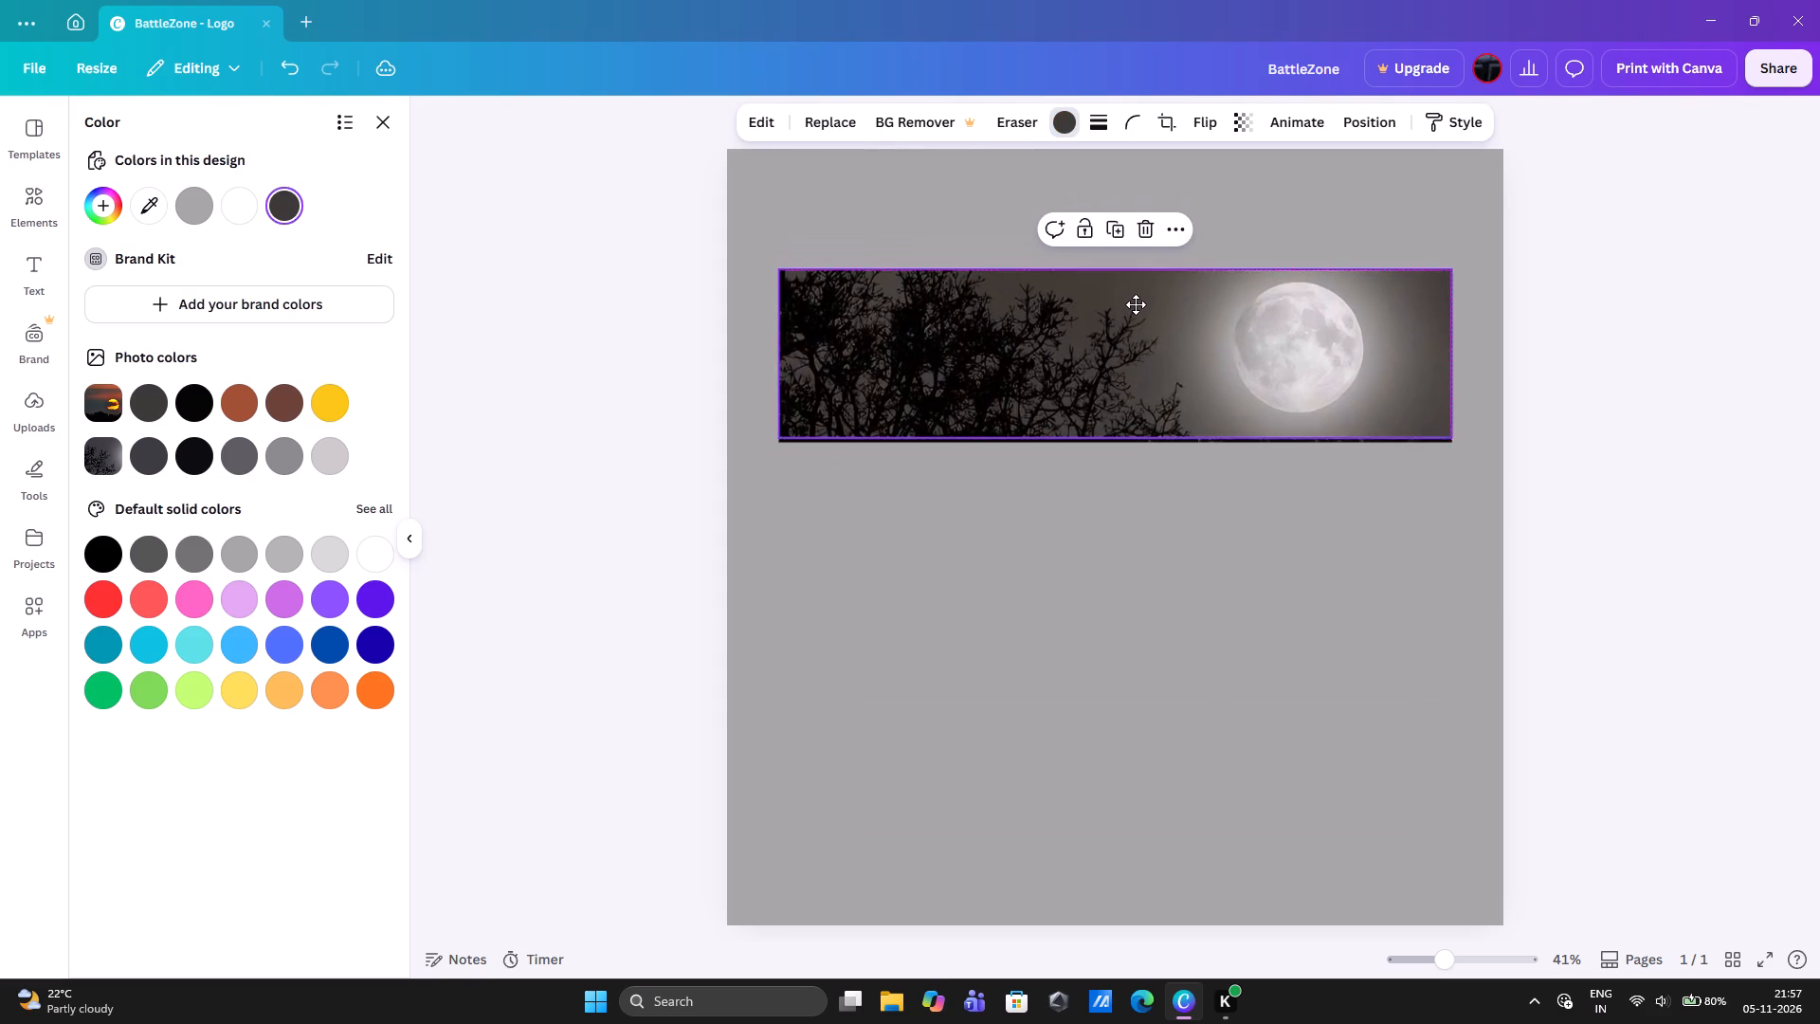
left_click_drag(1136, 304, 1136, 309)
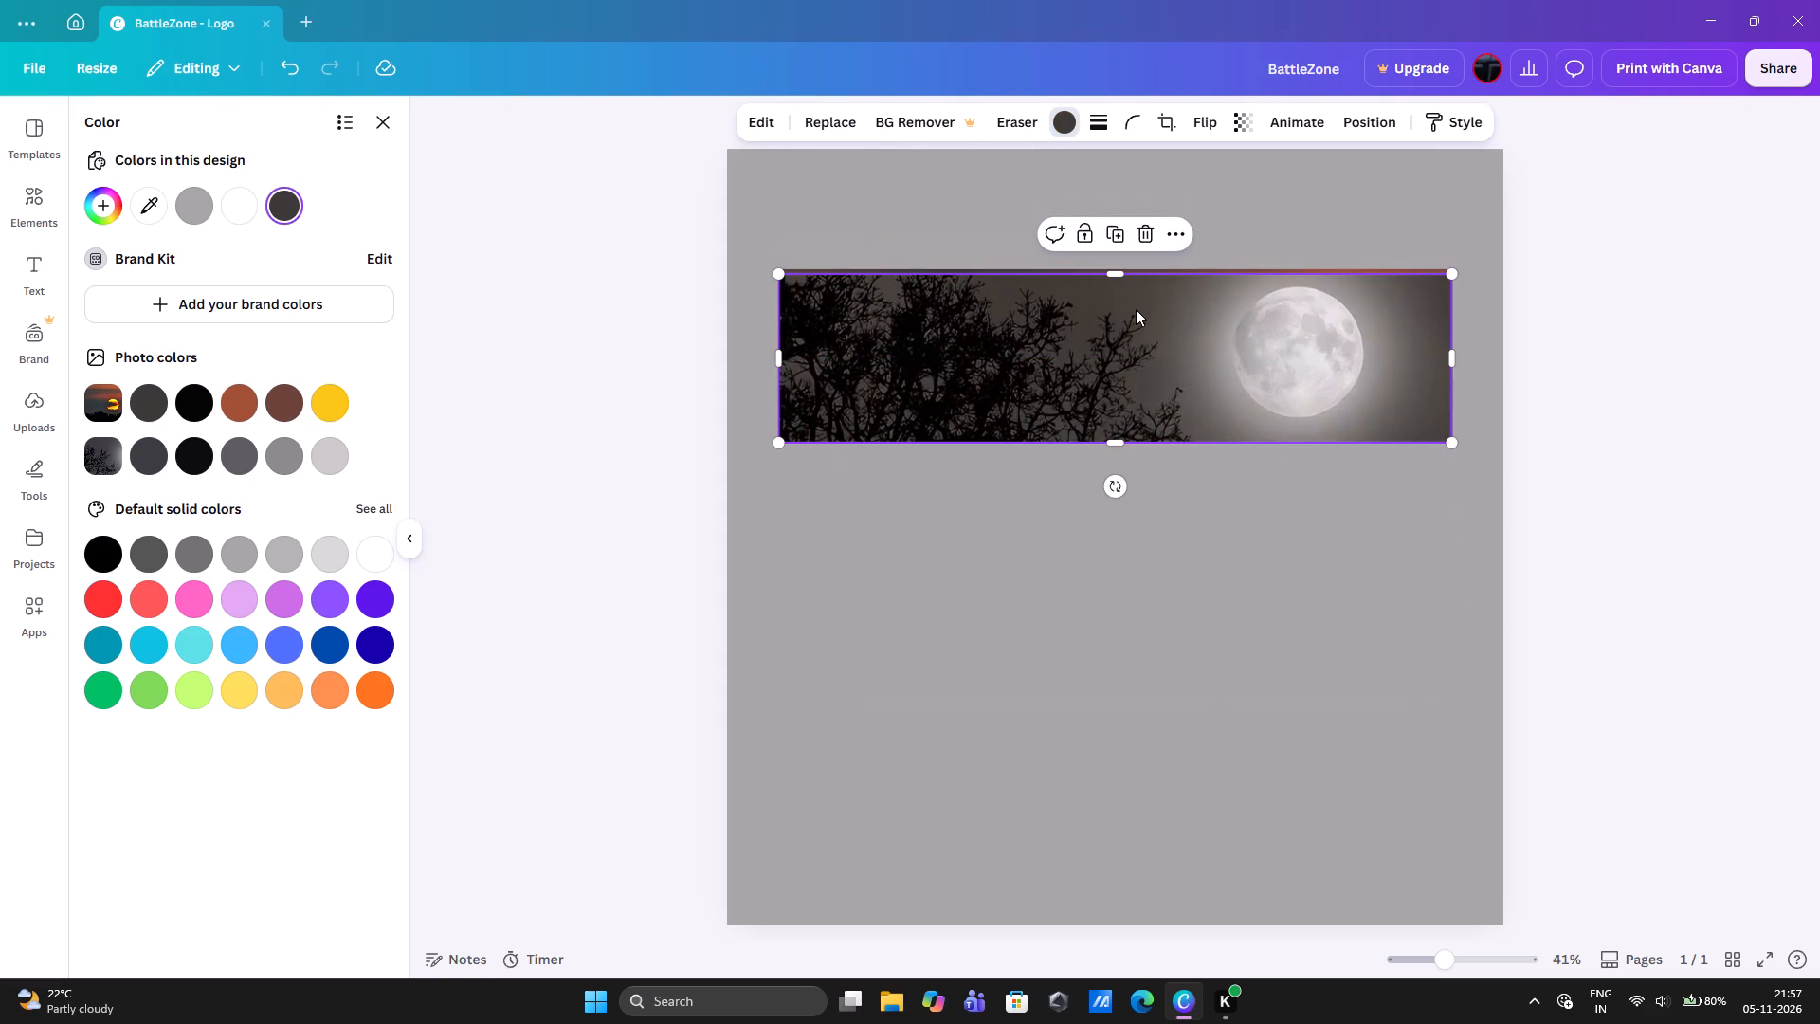
left_click_drag(1136, 309, 1137, 590)
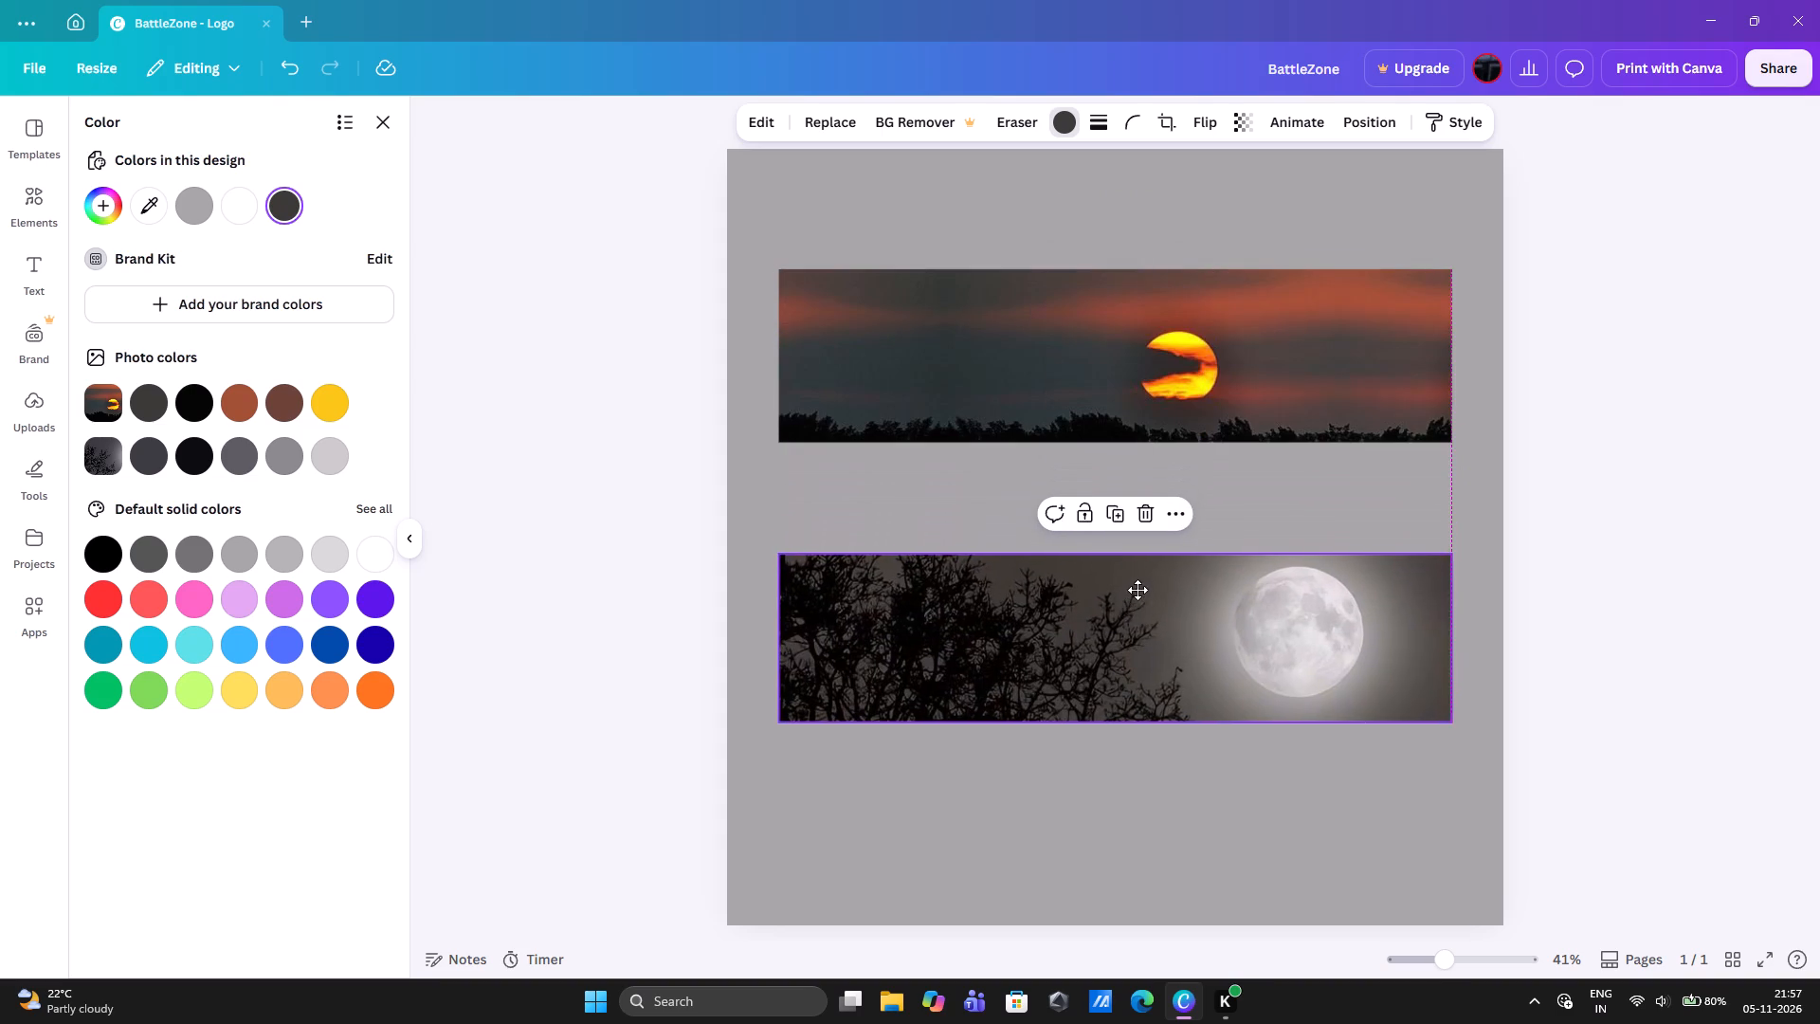
left_click_drag(1137, 590, 1137, 649)
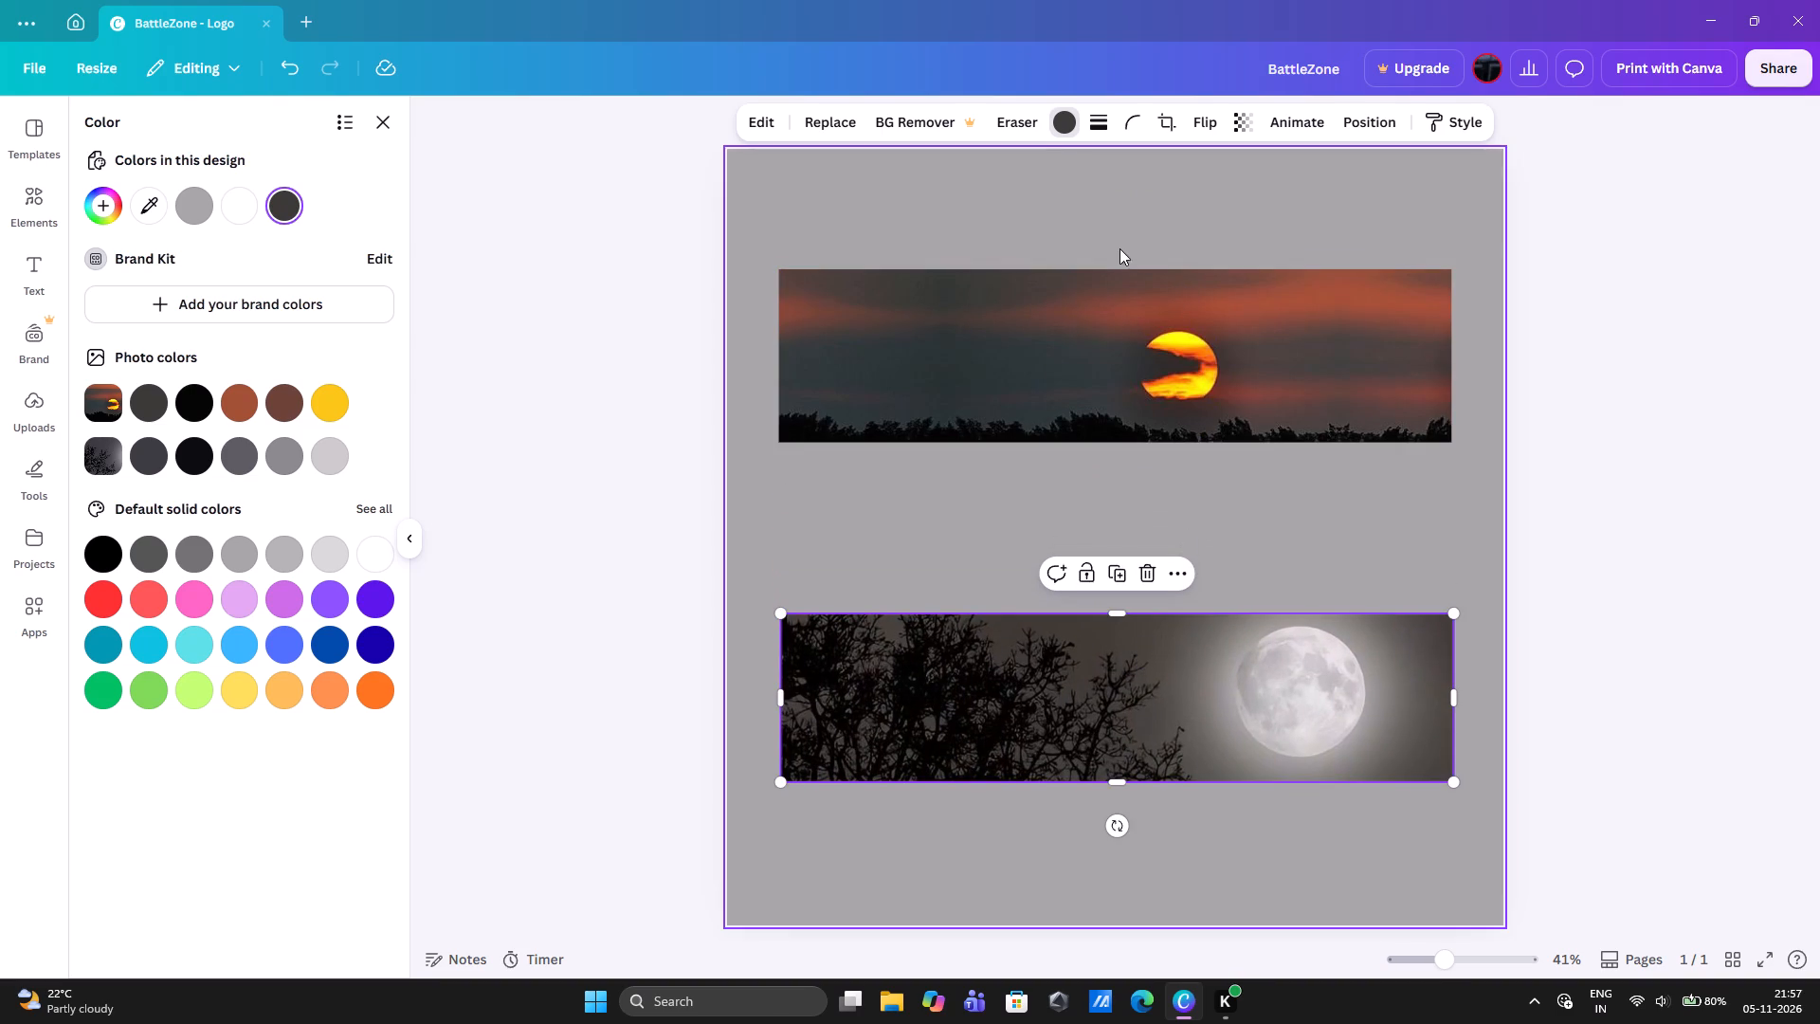
left_click(1119, 277)
left_click(1117, 269)
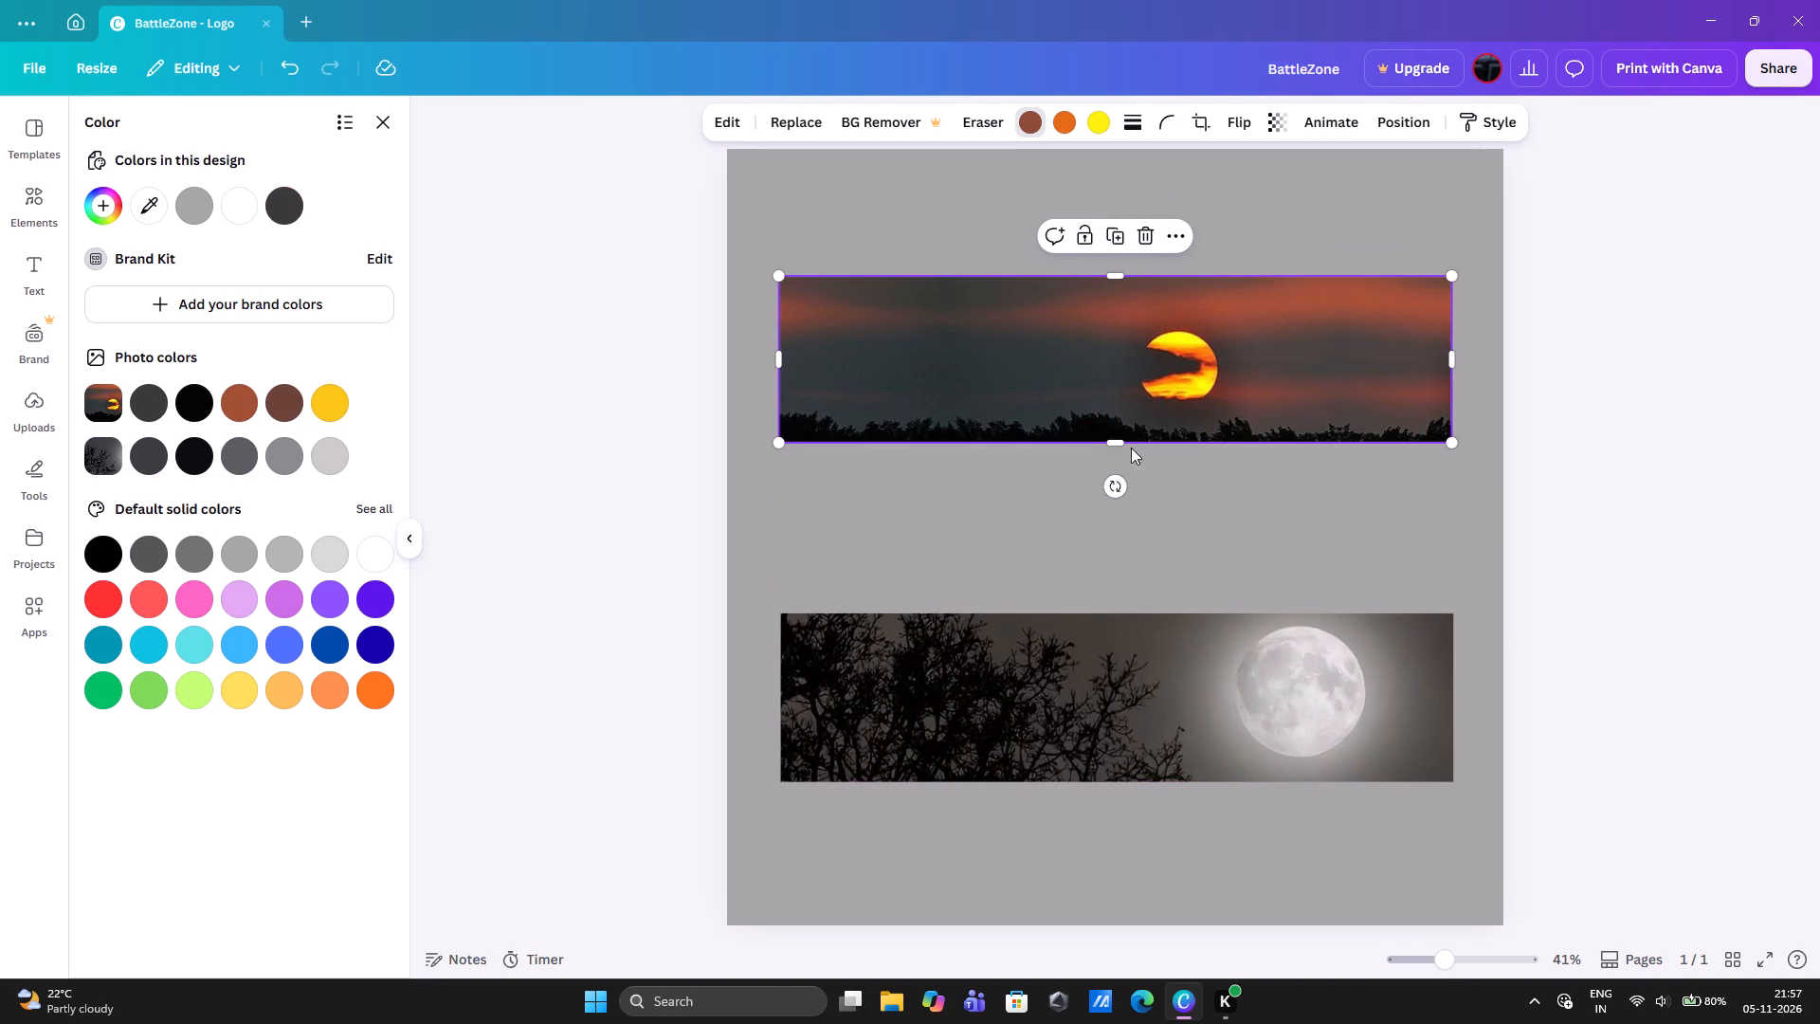
Move the moon photo slightly lower with its side edges aligned to the sunset image.
left_click_drag(1145, 697, 1146, 725)
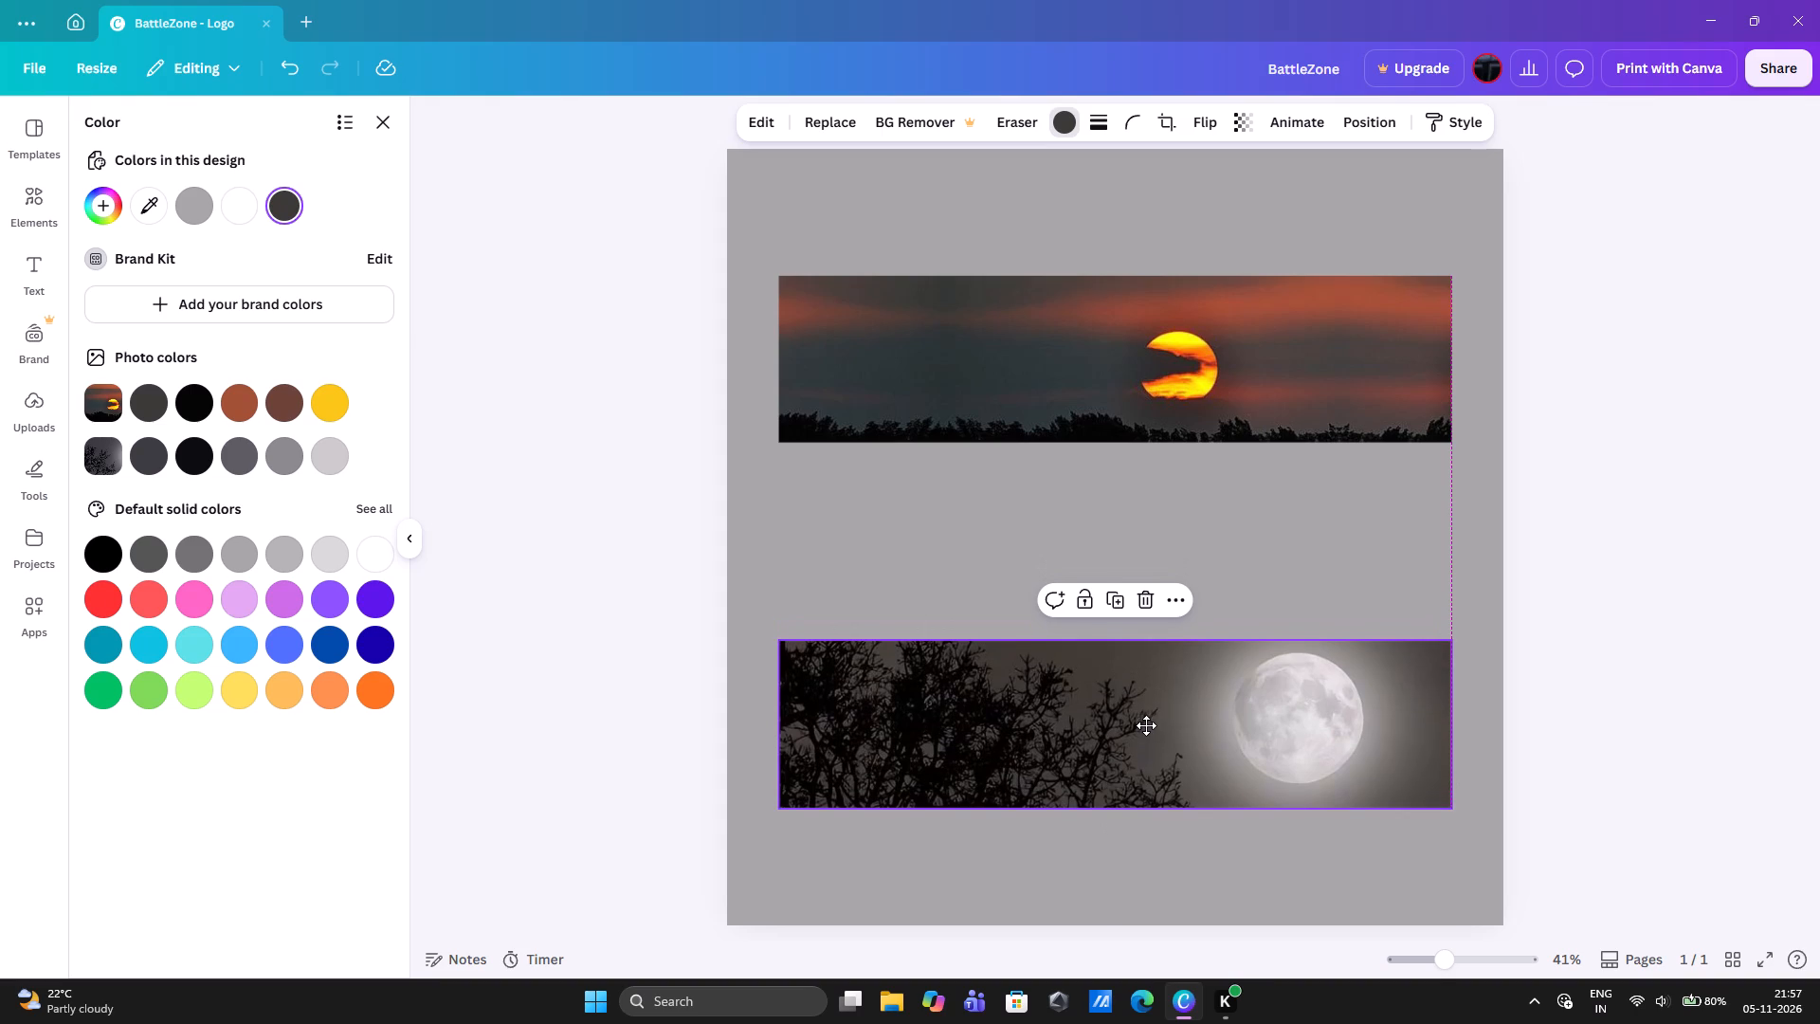
left_click_drag(1146, 725, 1146, 729)
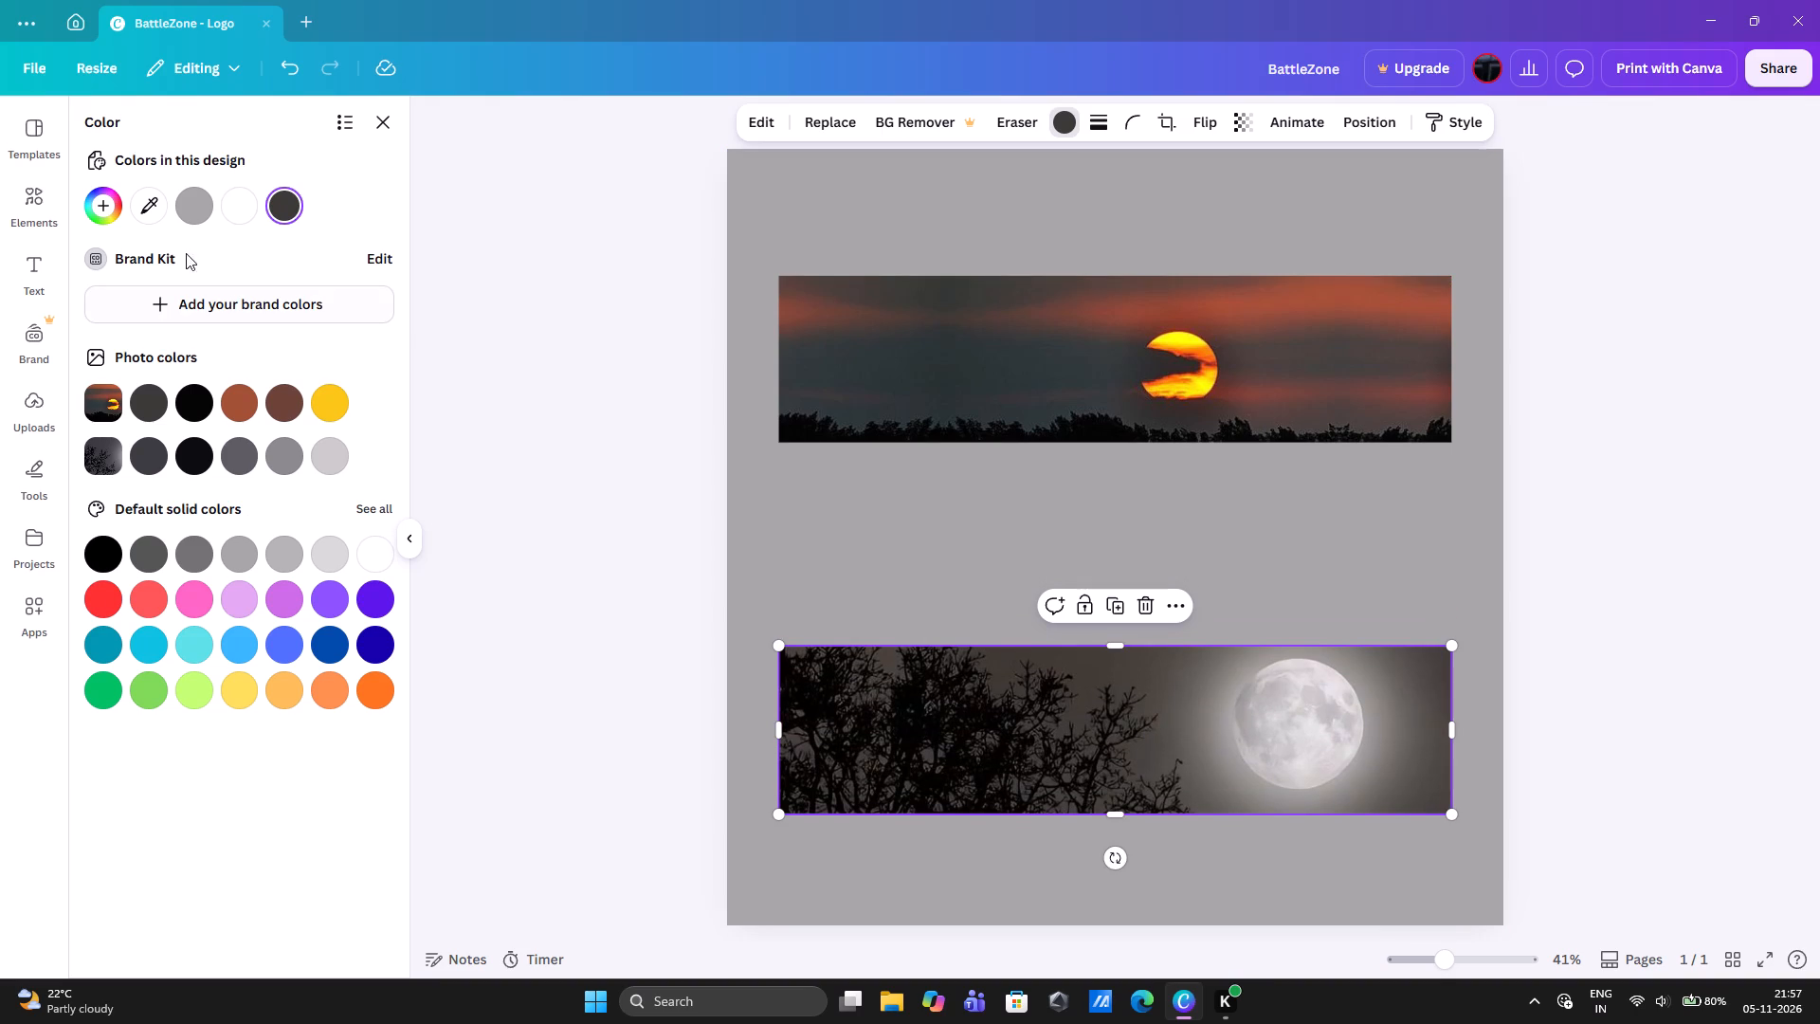
Add the uploaded HOPE photo with the hand holding a flower to the page between the sunset and moon images.
left_click(390, 125)
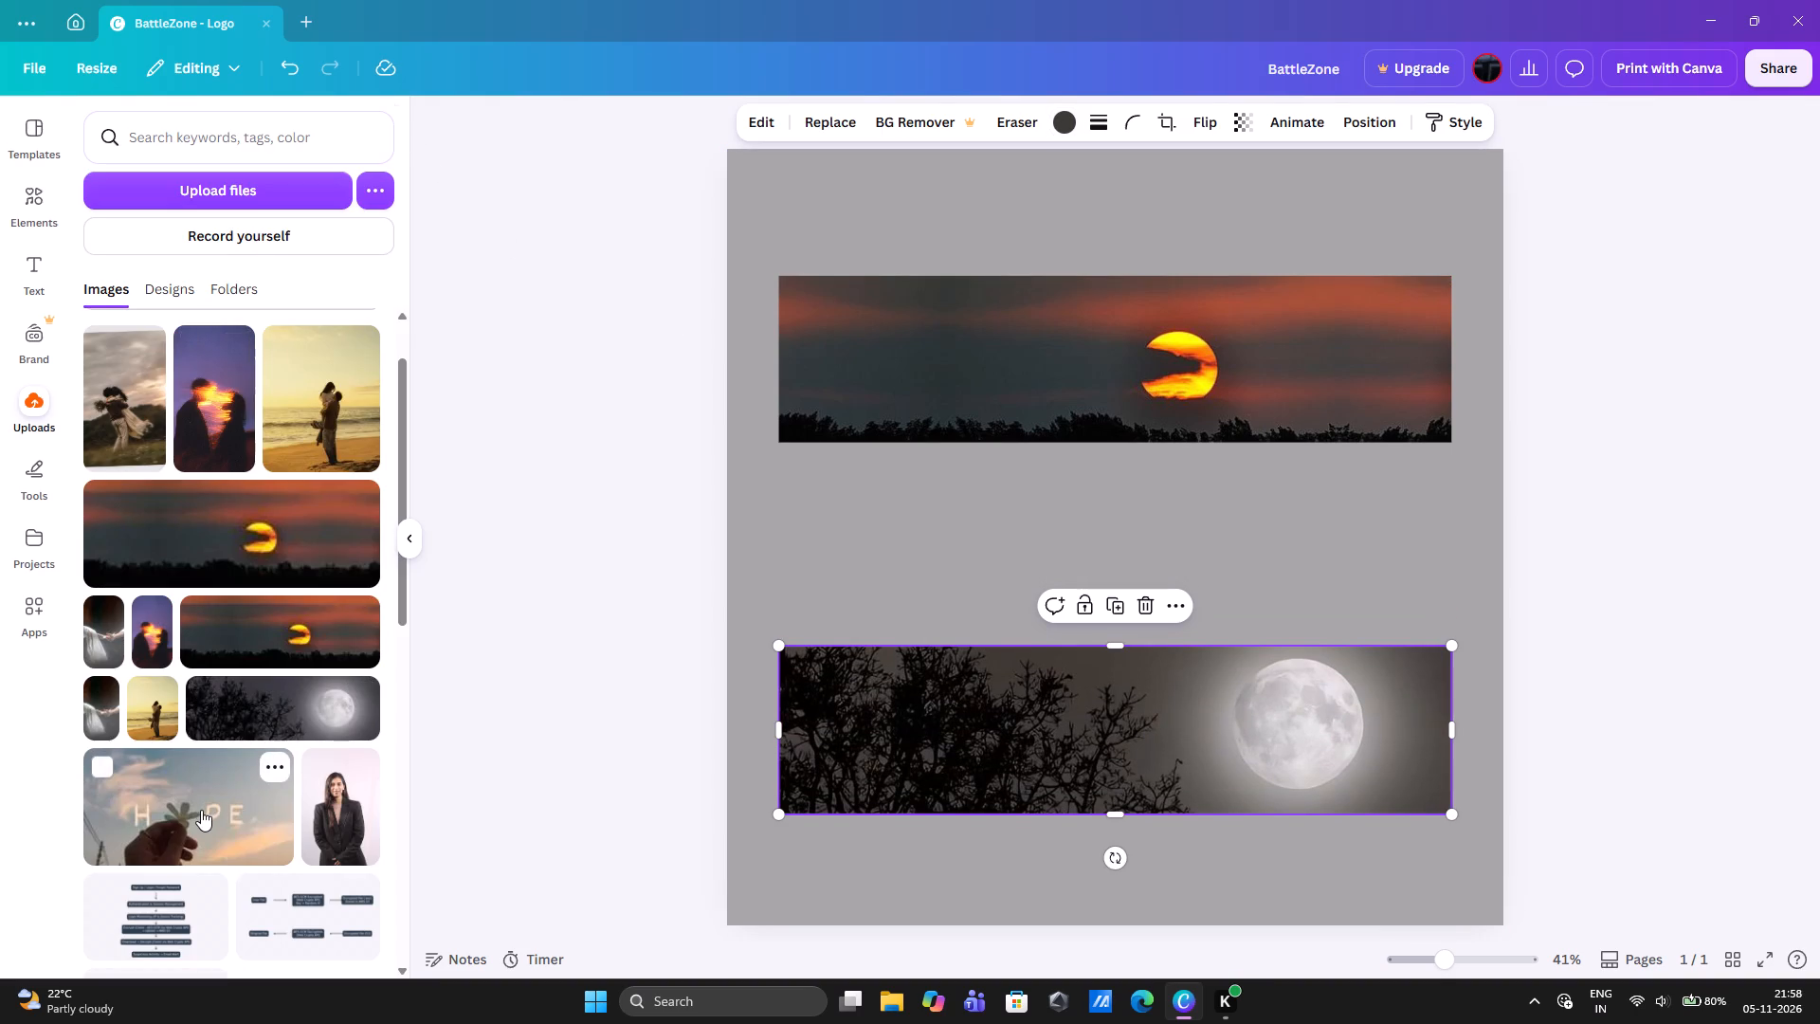
left_click_drag(201, 810, 808, 621)
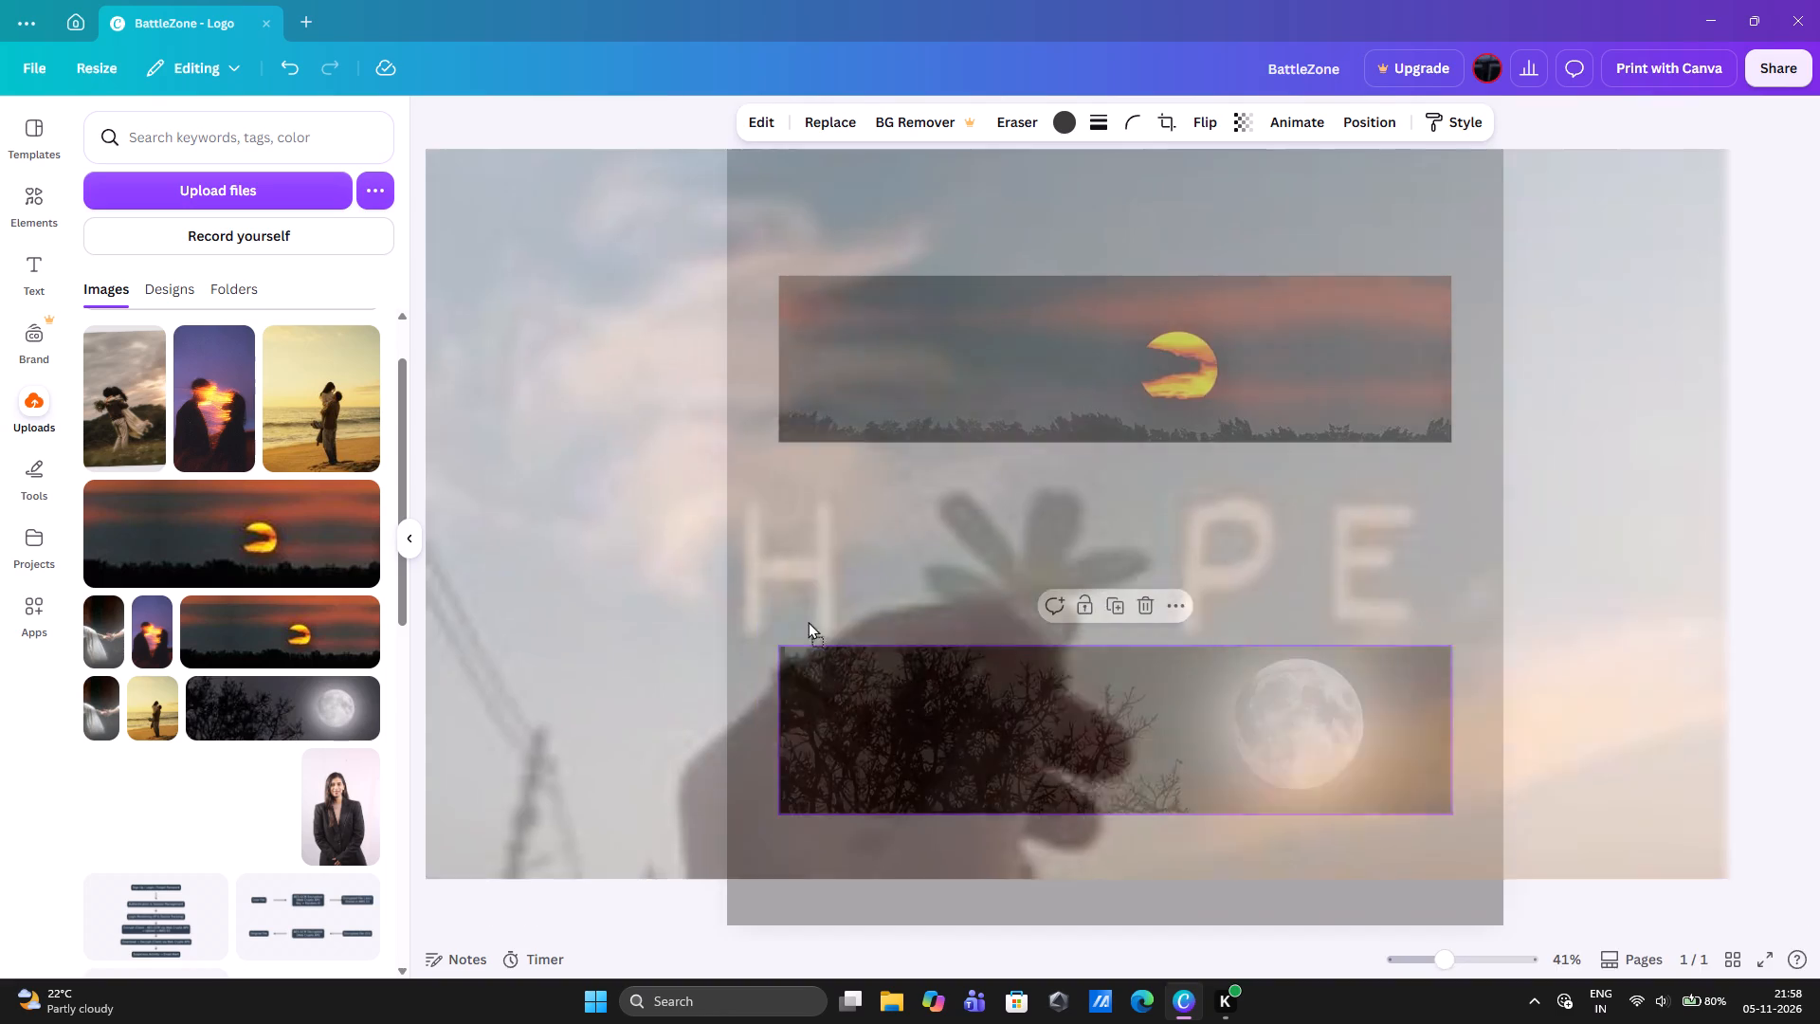
left_click_drag(808, 621, 942, 418)
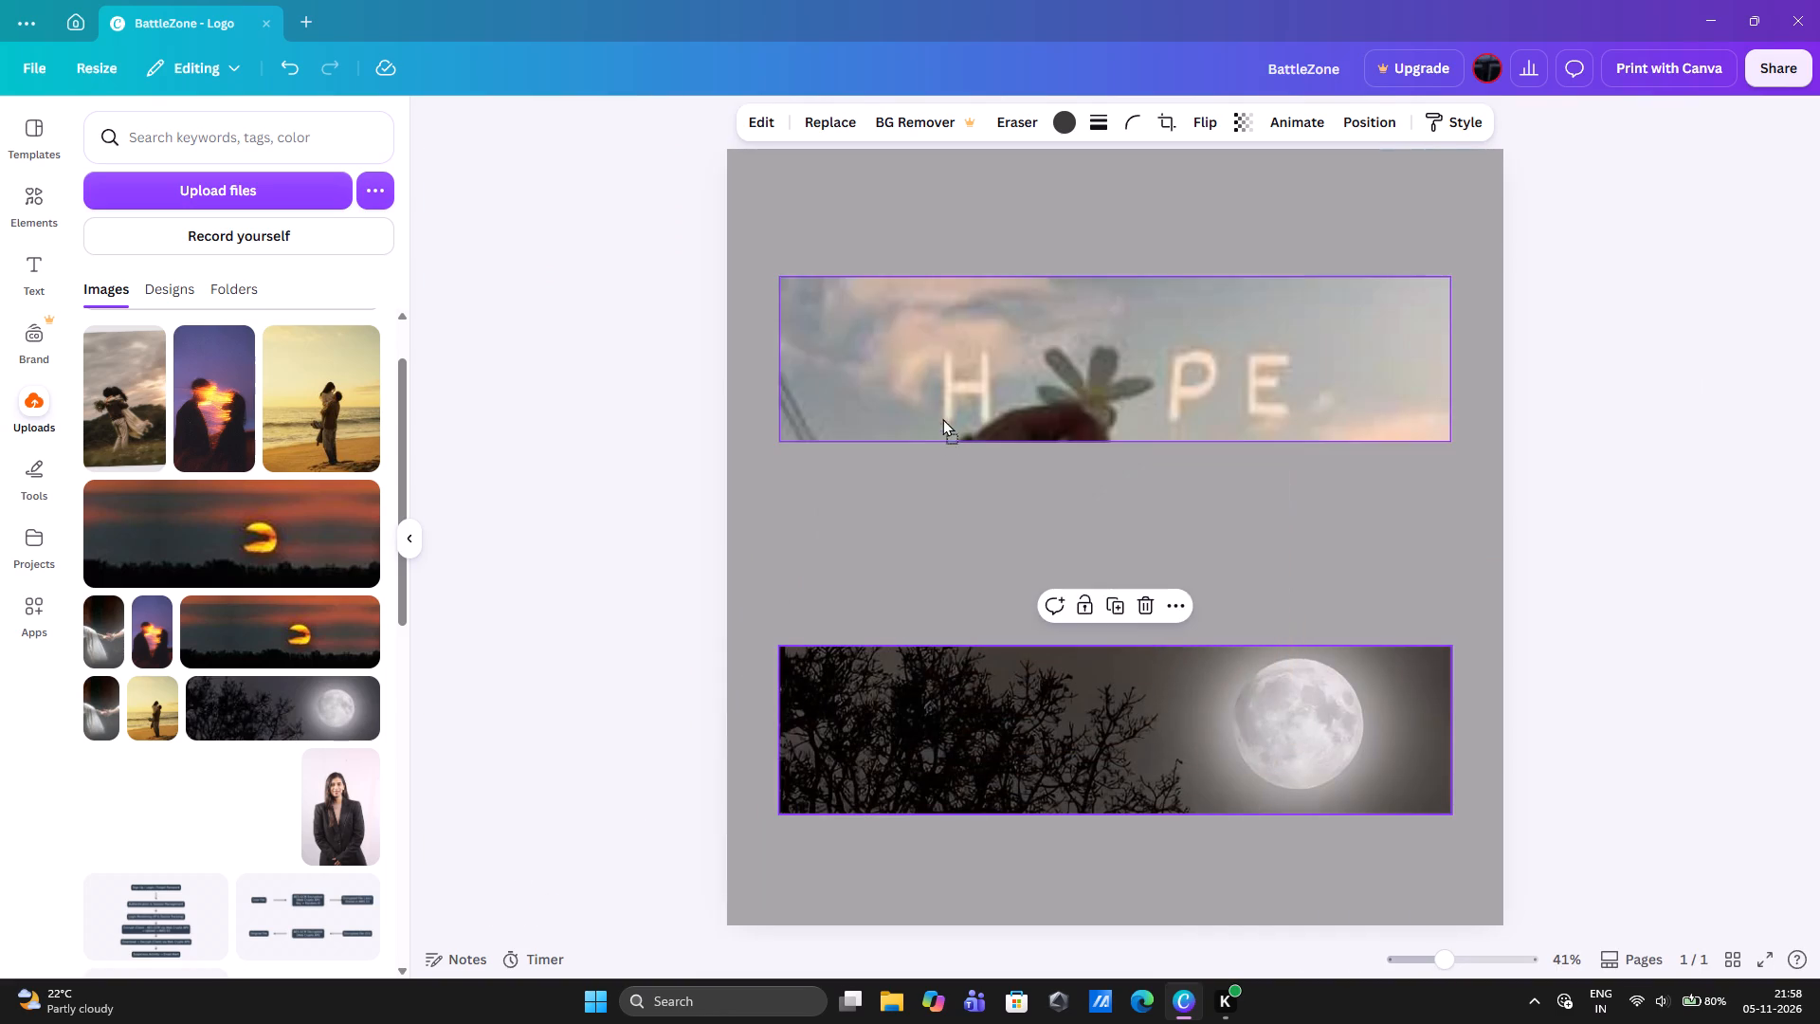
left_click_drag(942, 418, 994, 463)
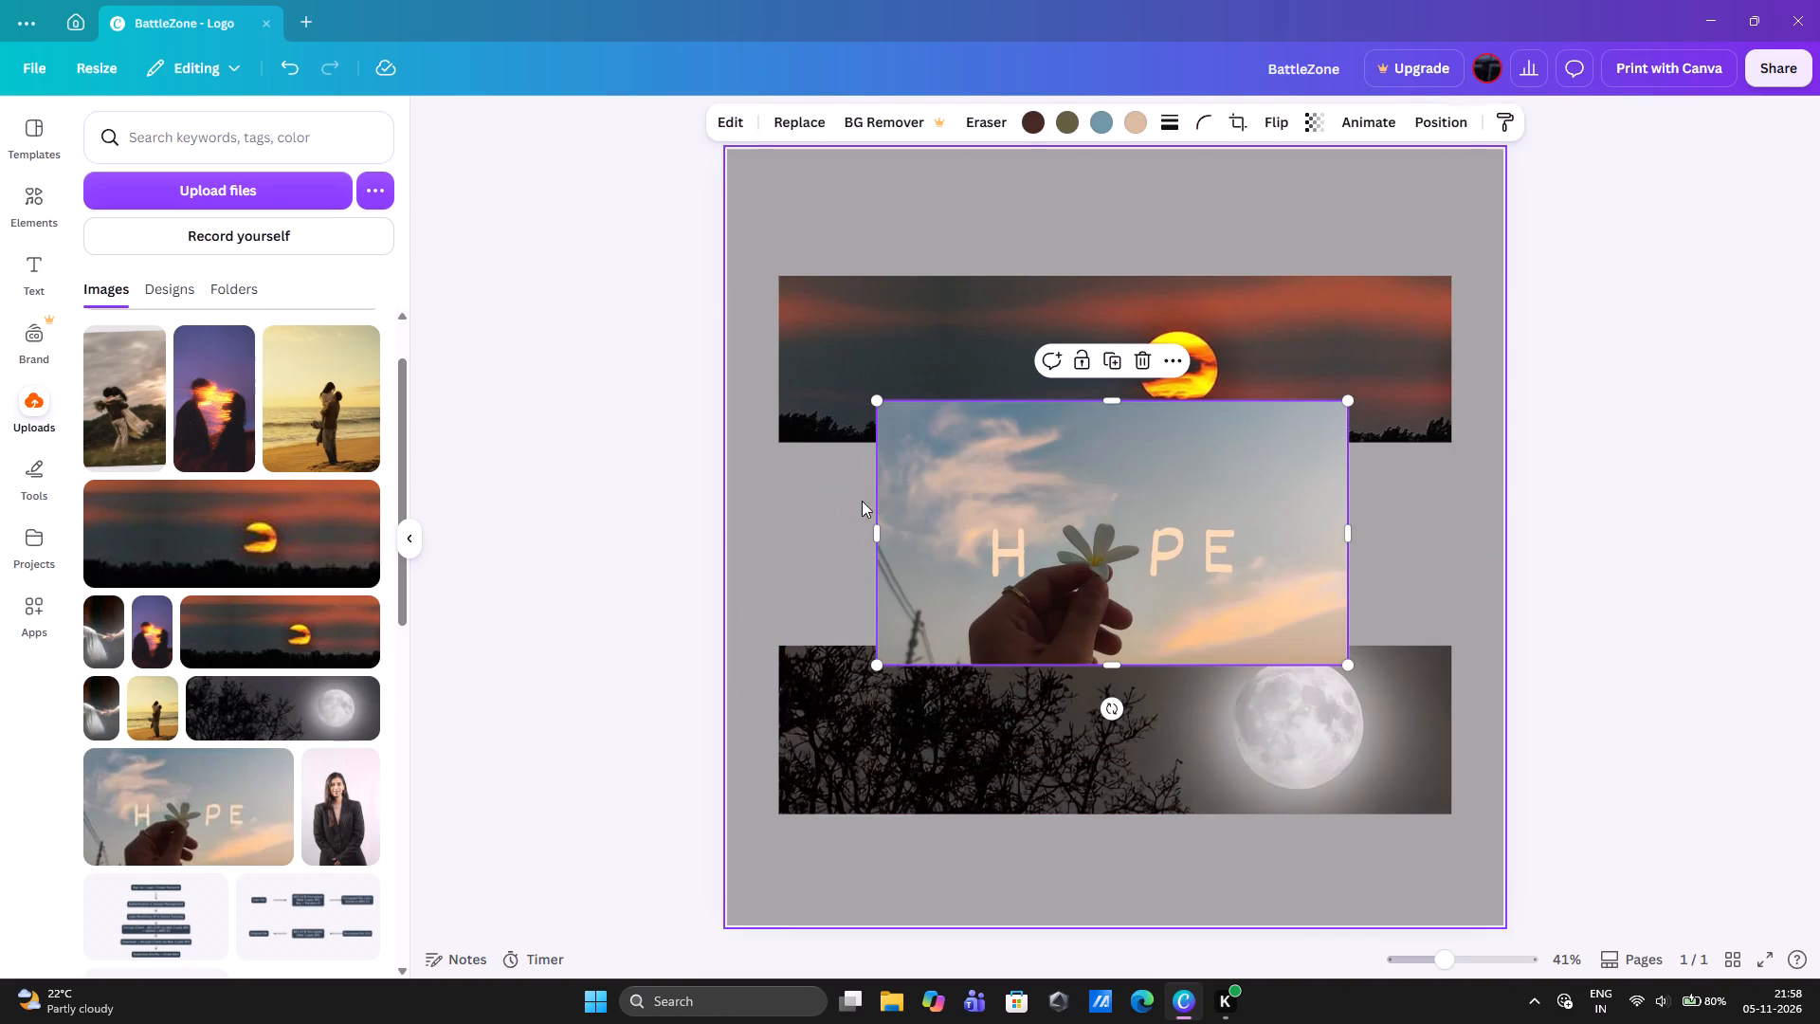
Widen the HOPE photo to about 1,738 and trim its top and bottom edges to fit the gap between the sunset and moon images.
left_click_drag(874, 528, 793, 538)
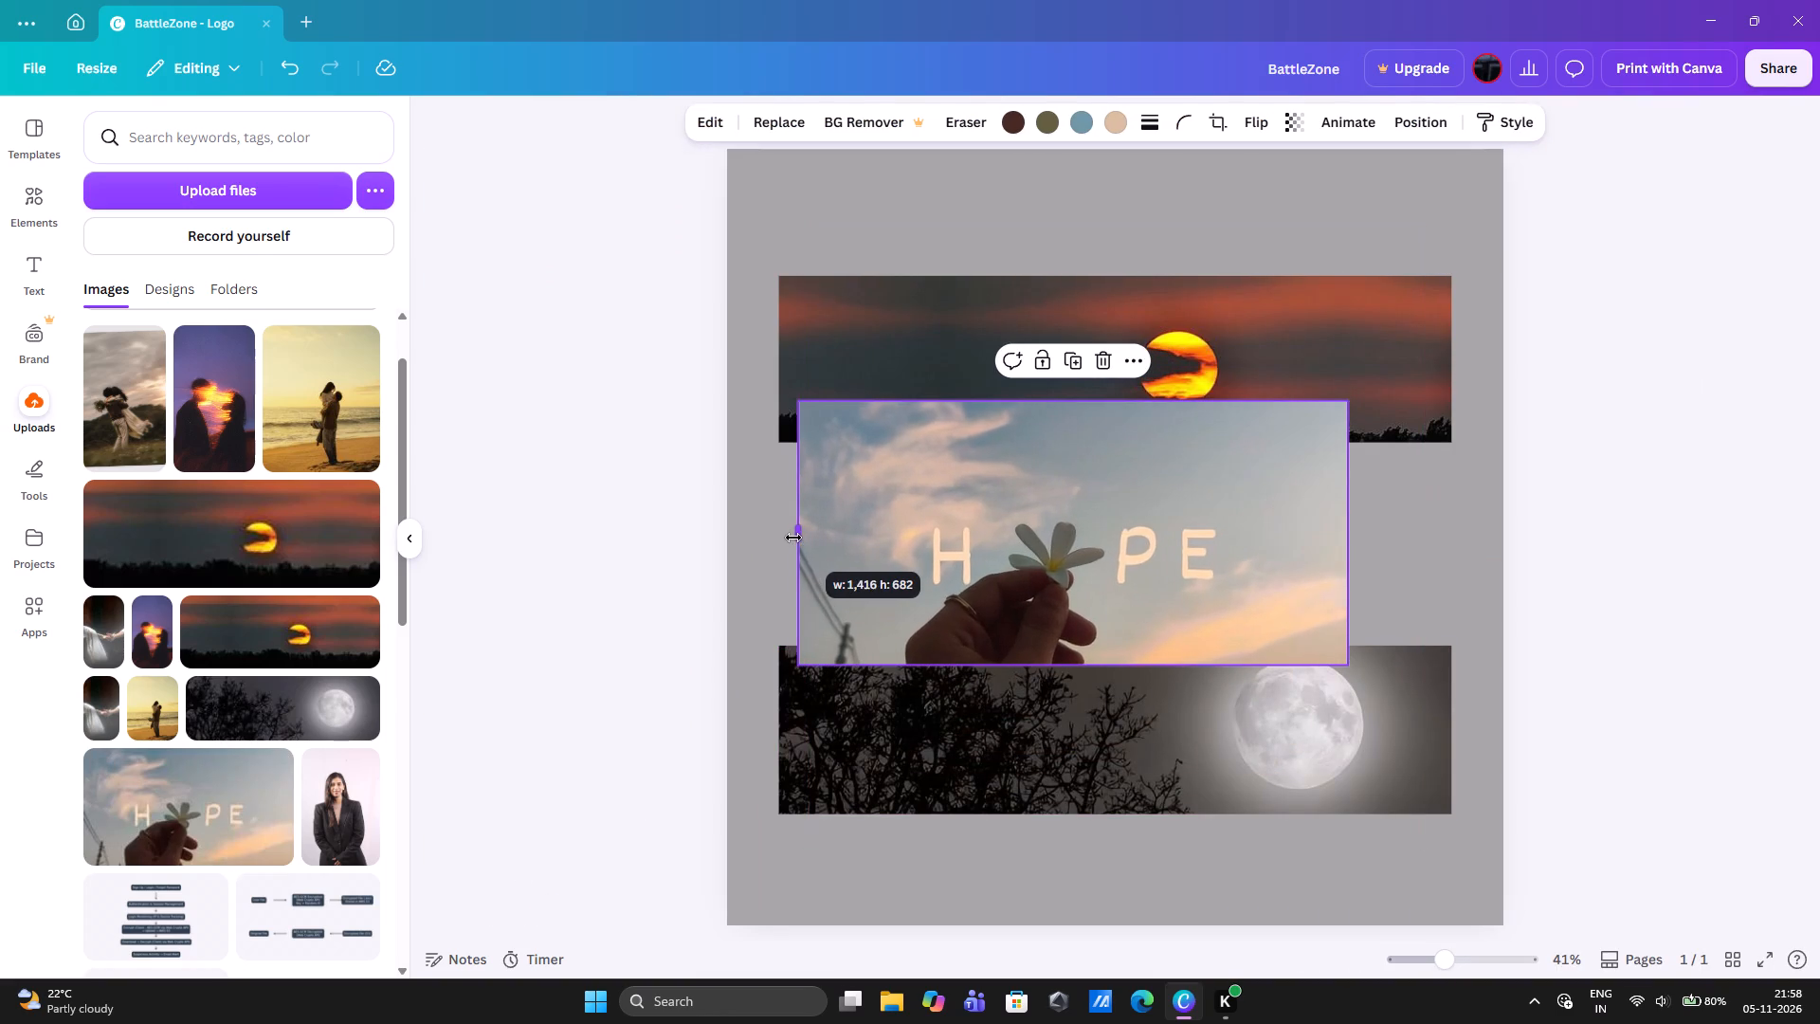
left_click_drag(793, 538, 782, 538)
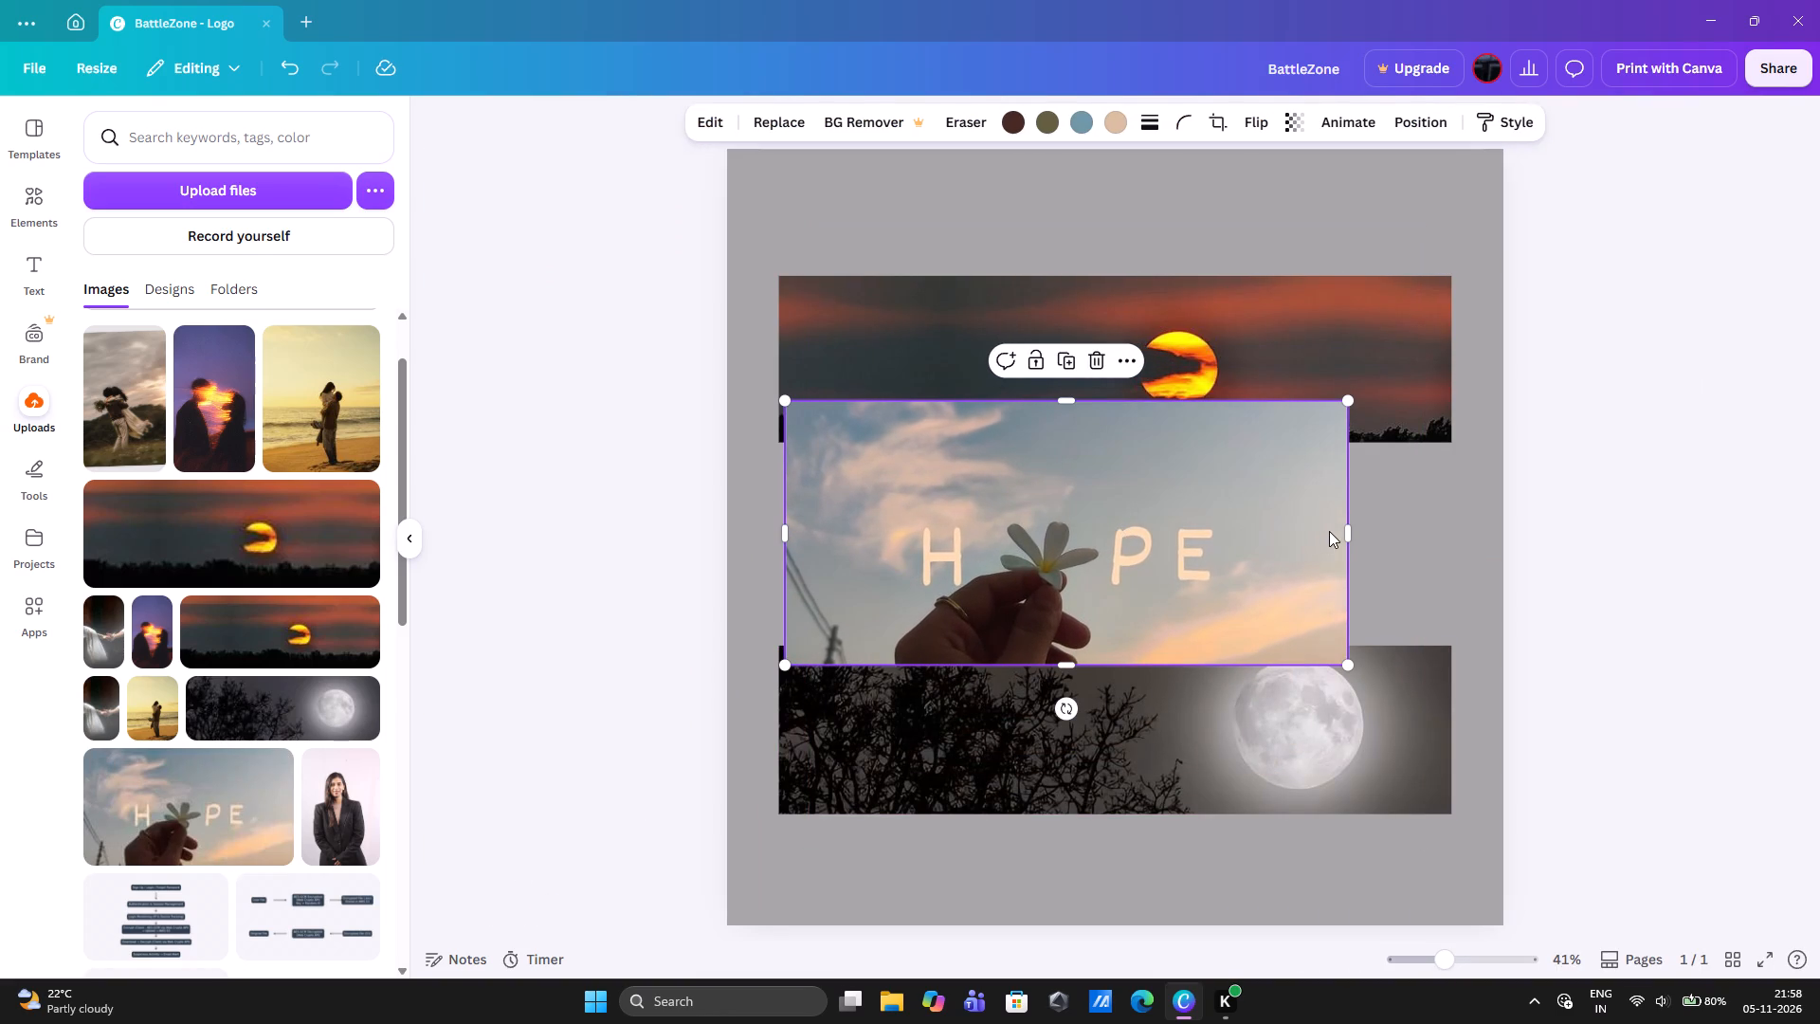
left_click_drag(1345, 529, 1501, 516)
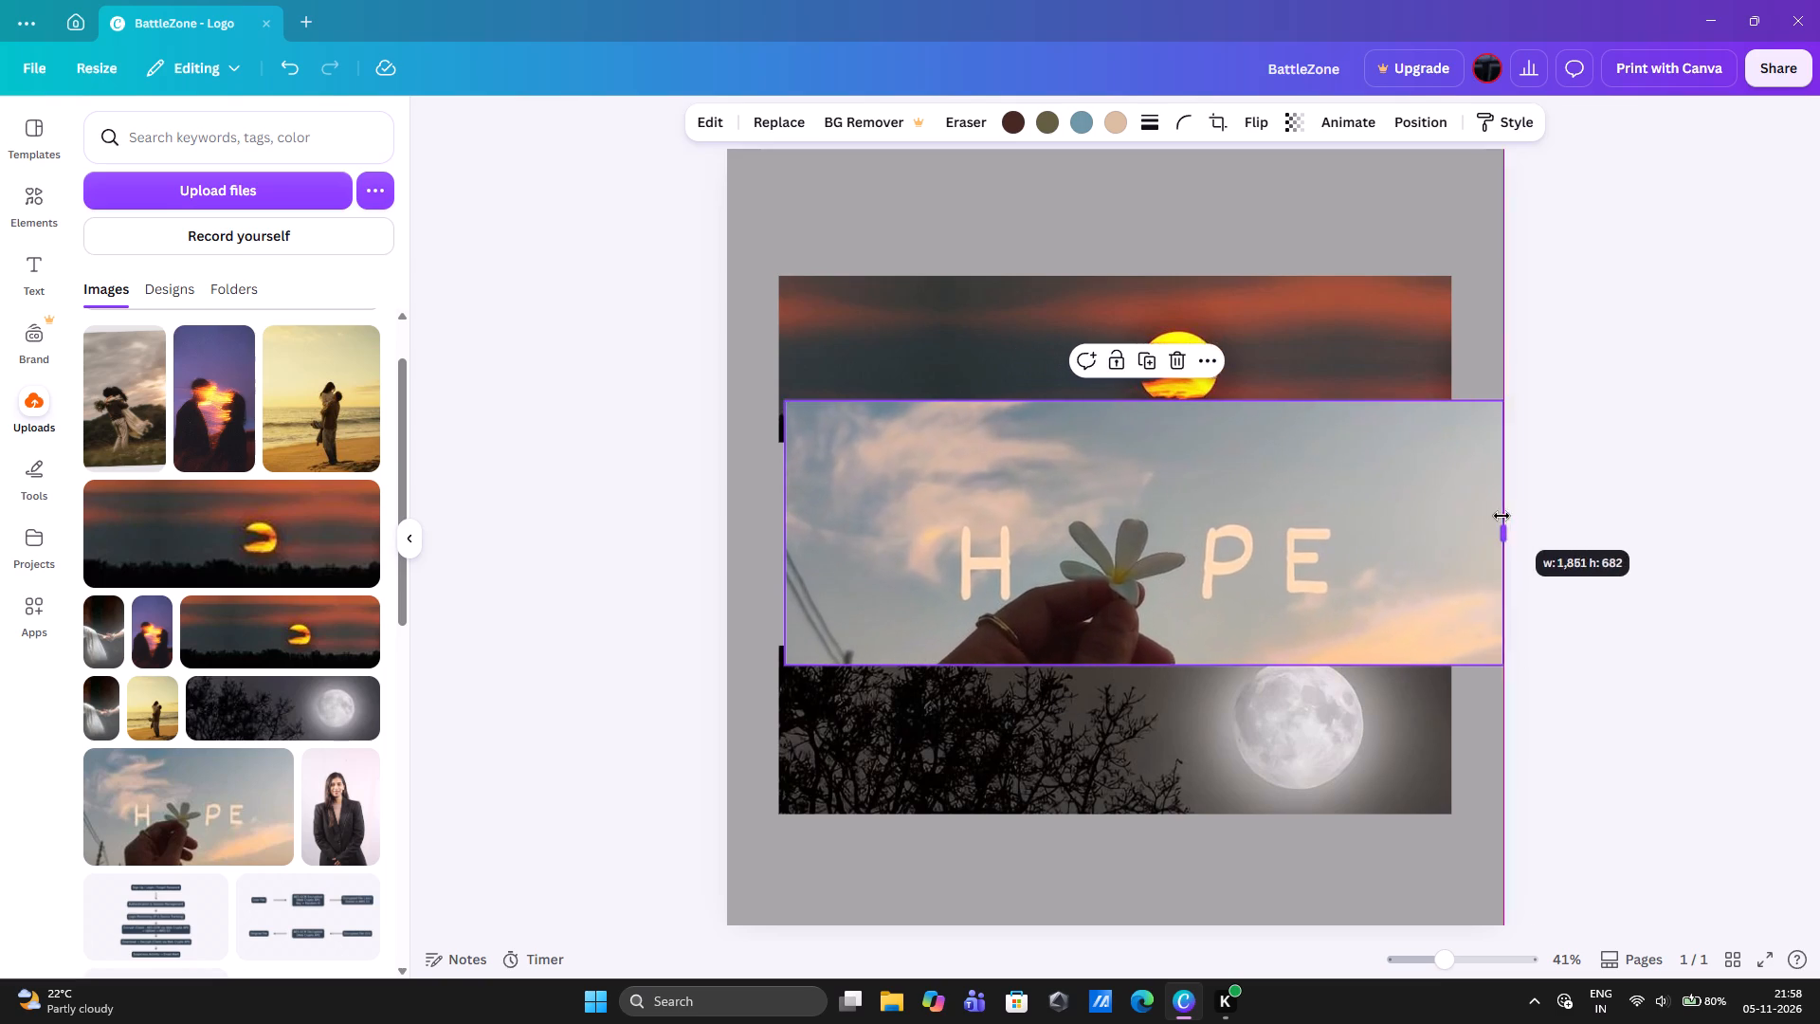
left_click_drag(1501, 516, 1457, 518)
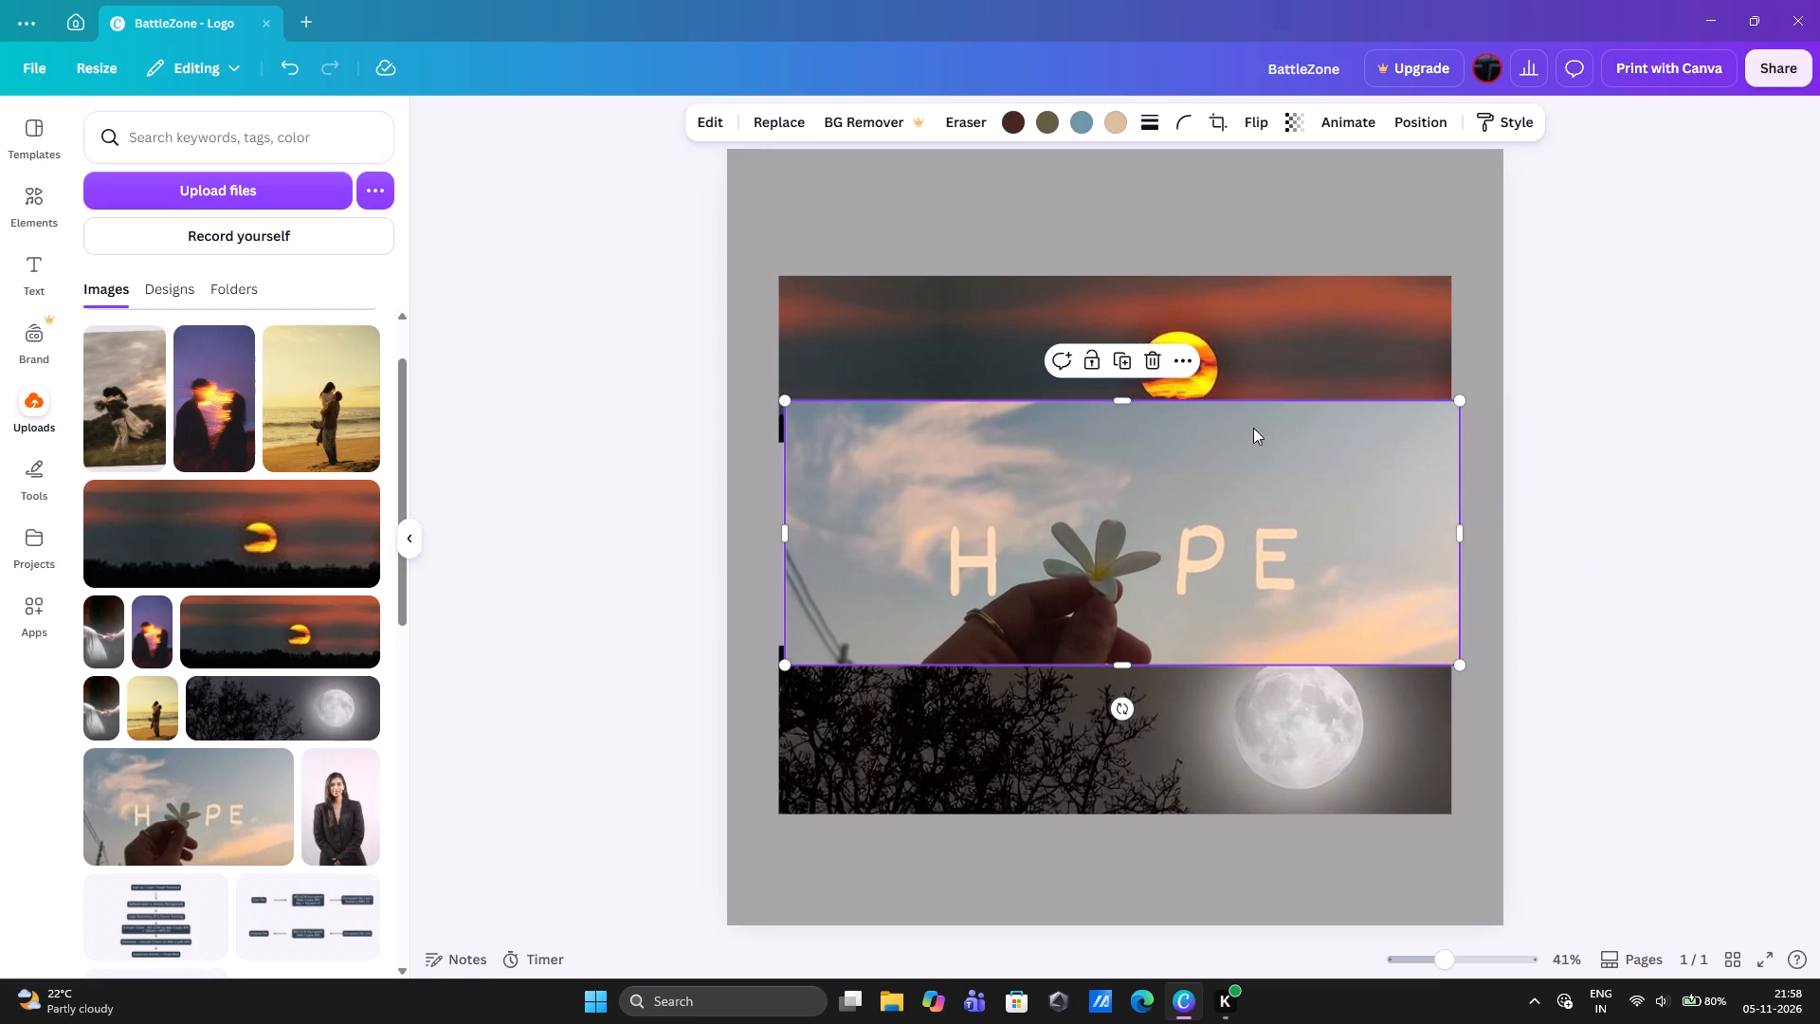
left_click_drag(1126, 402, 1127, 457)
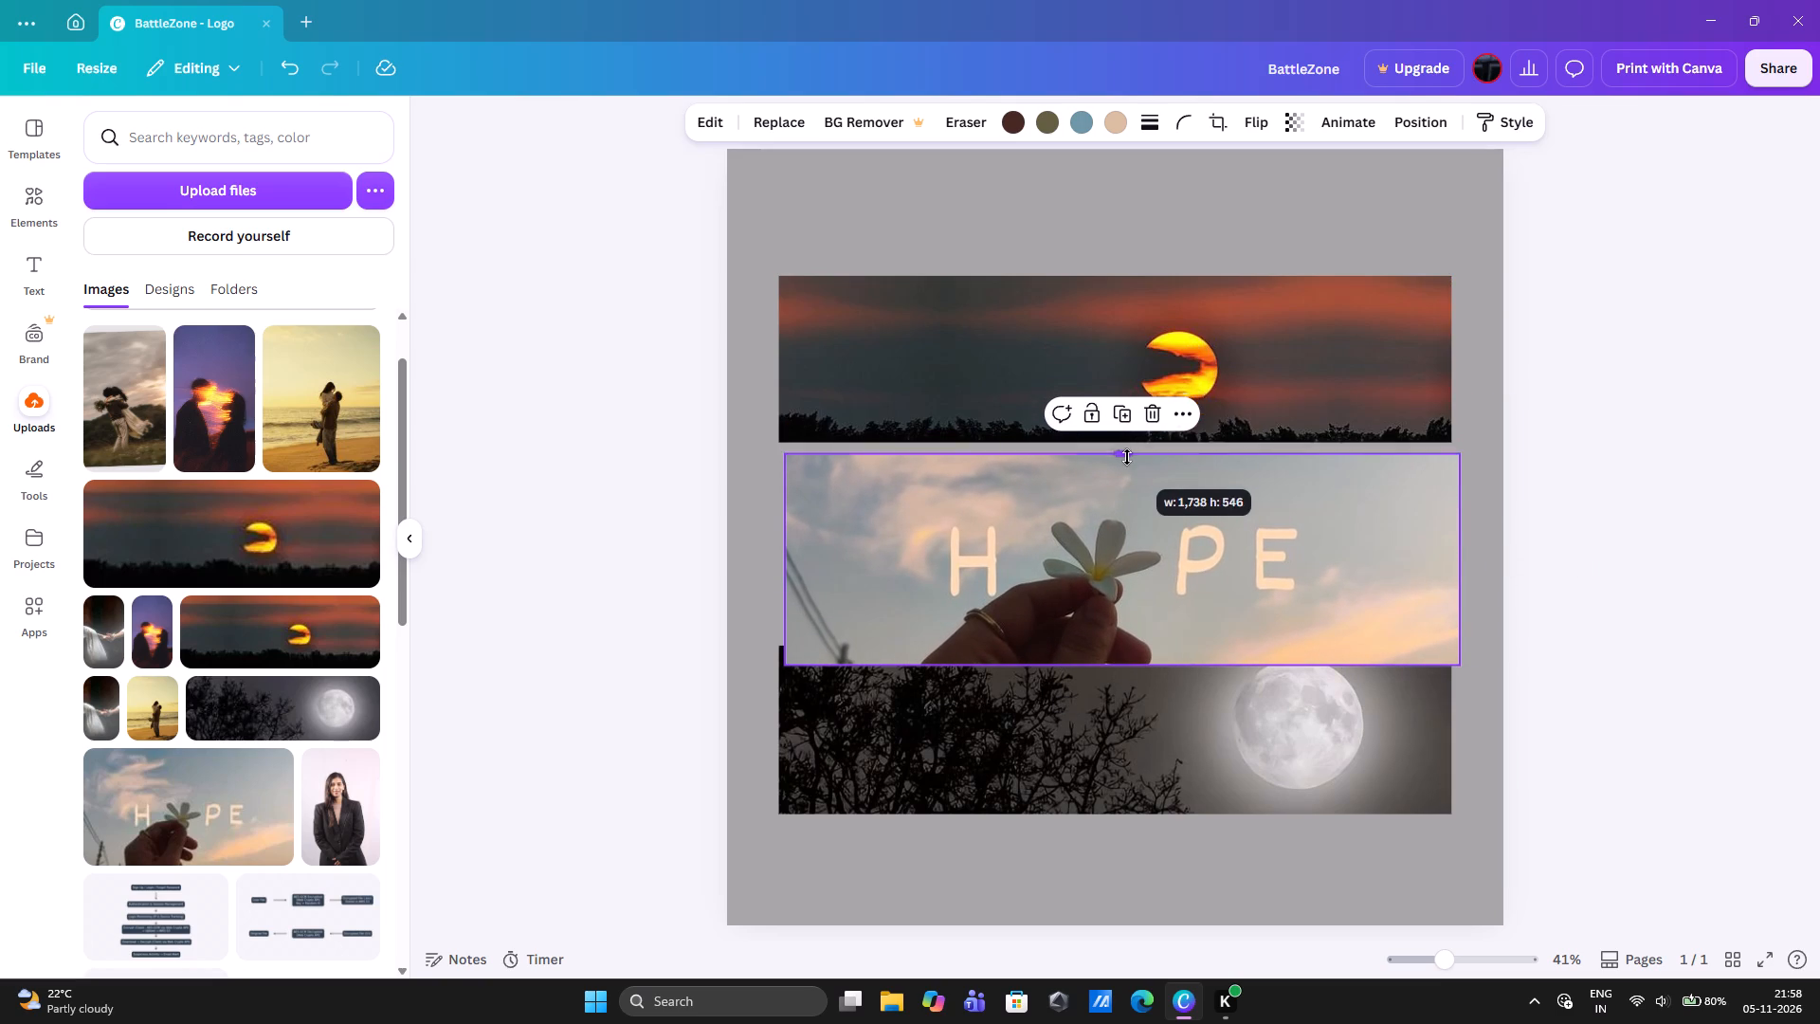
left_click_drag(1127, 457, 1128, 465)
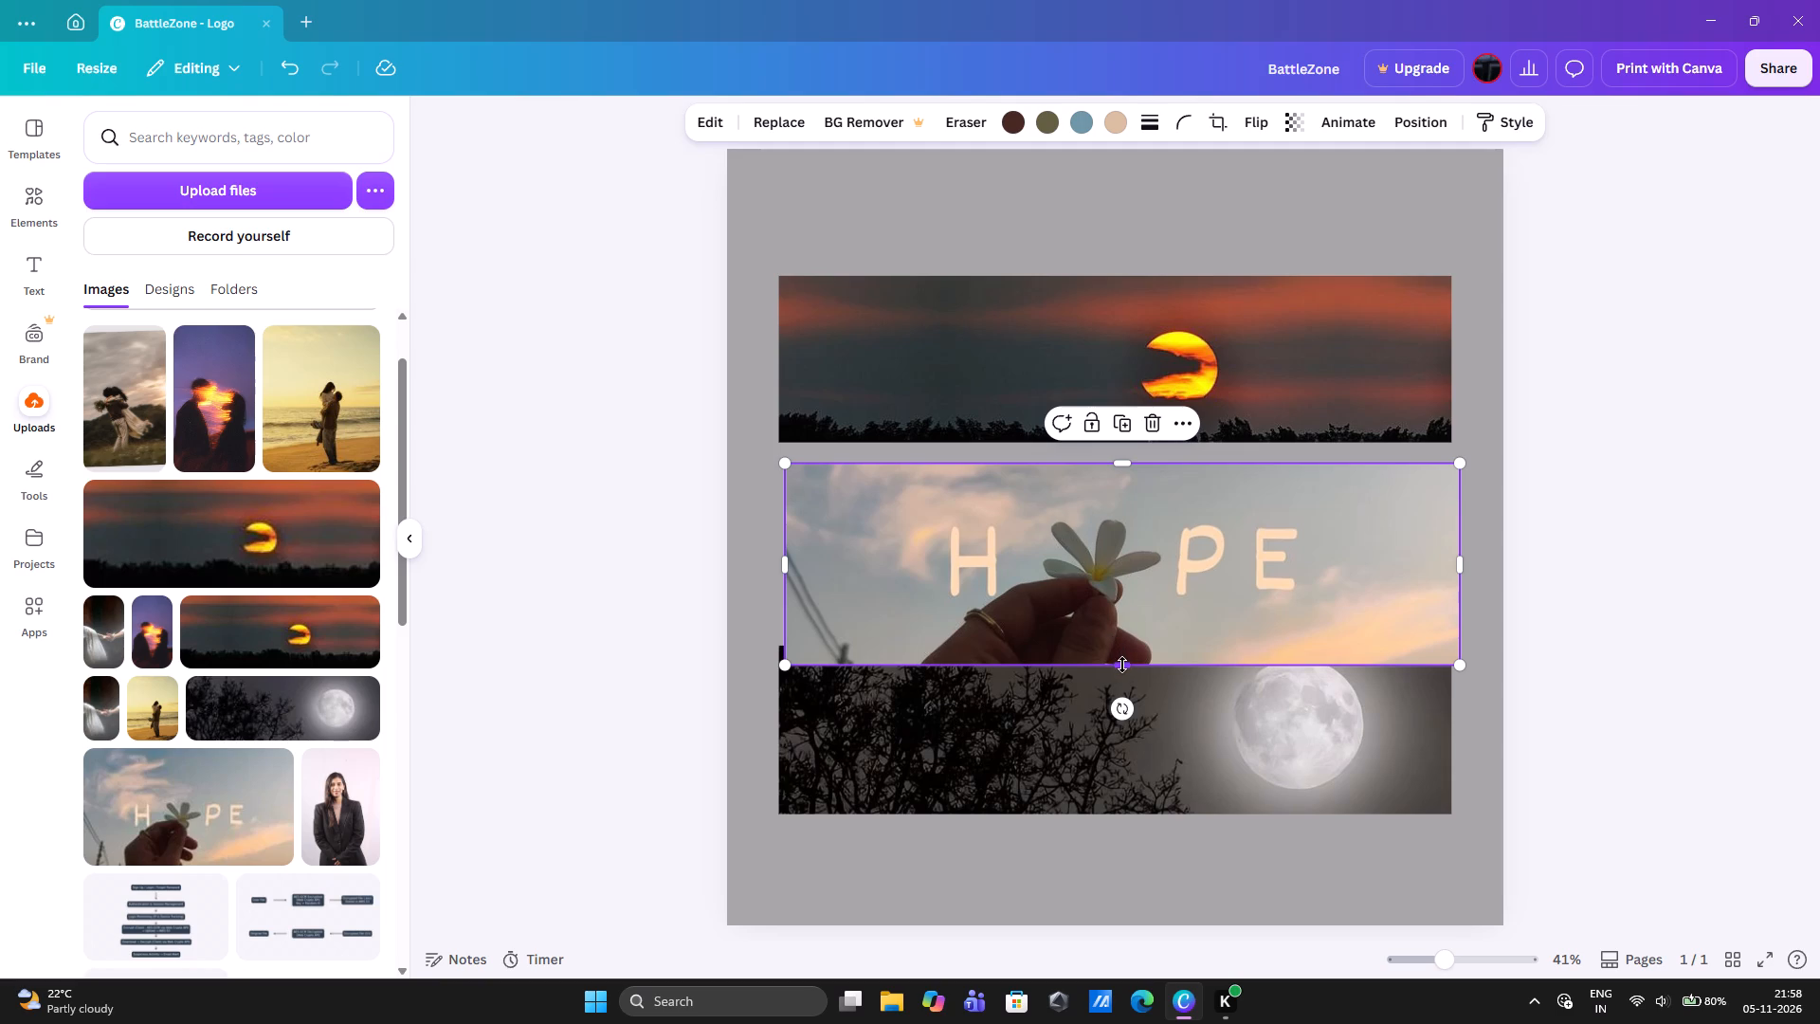
left_click_drag(1122, 665, 1124, 635)
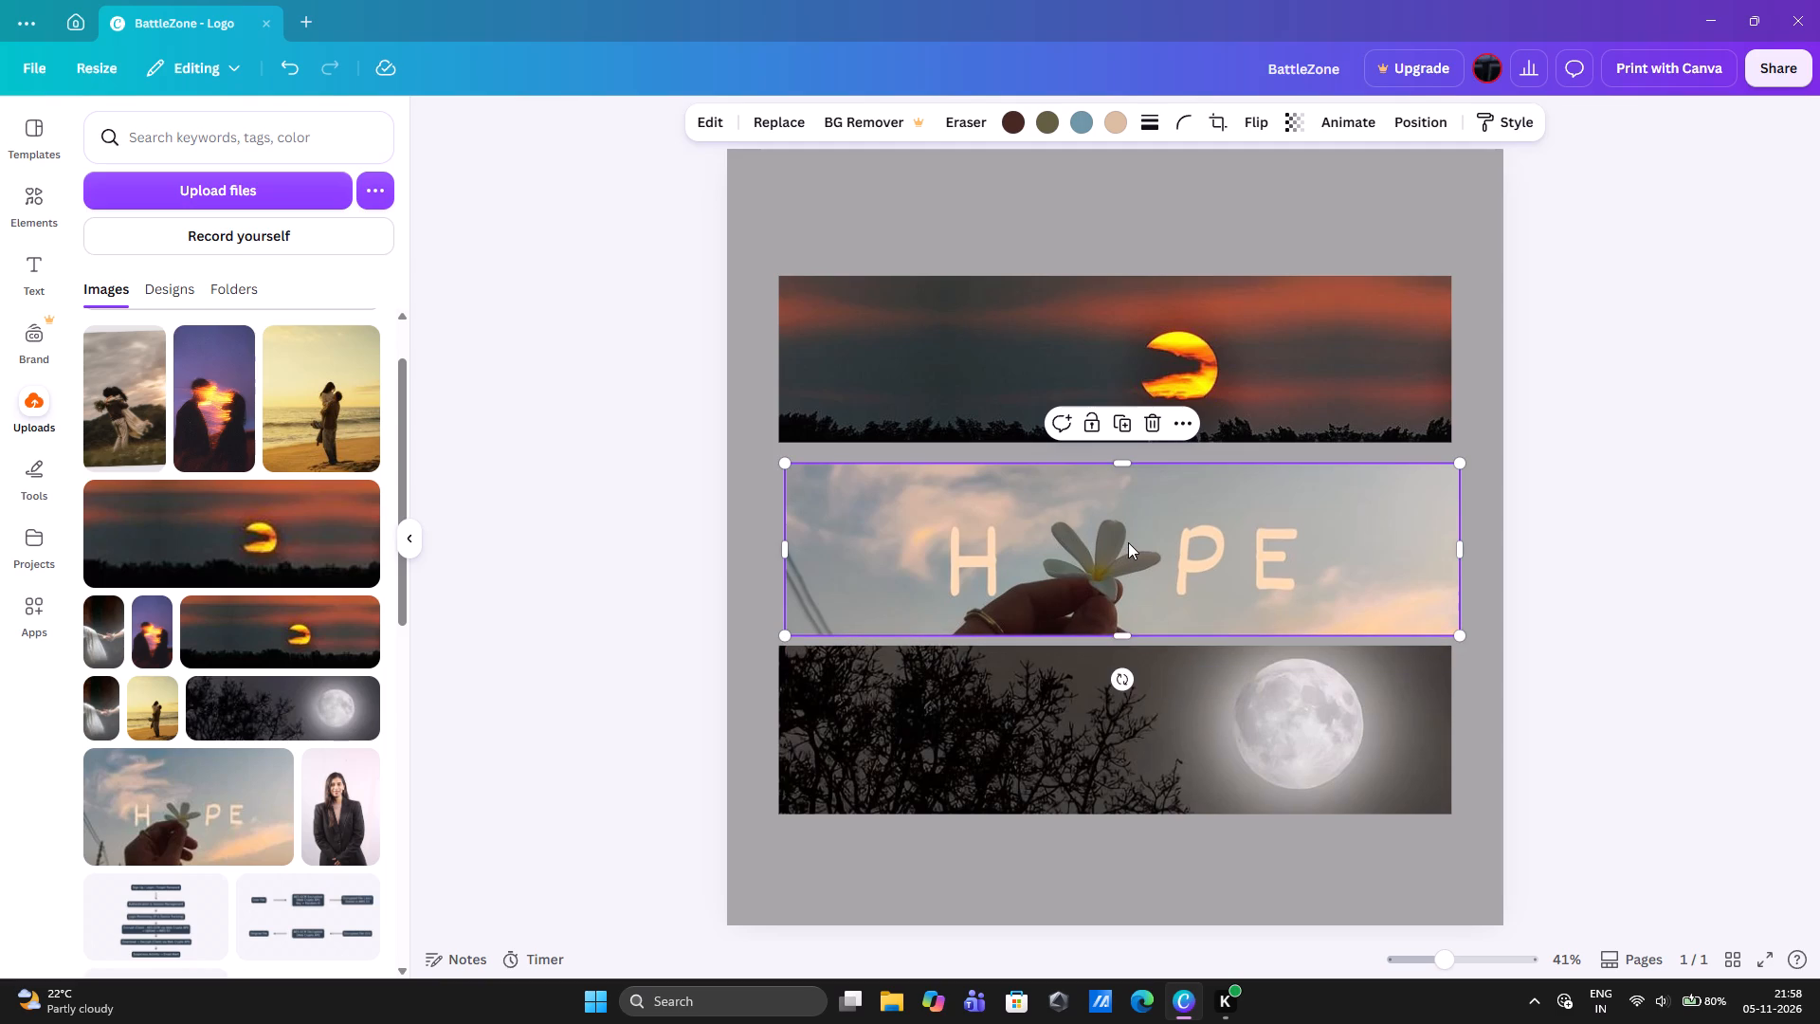
Overlay the HOPE photo on the sunset banner and trim its top edge to a height of about 429 to match.
left_click_drag(1128, 542, 1123, 312)
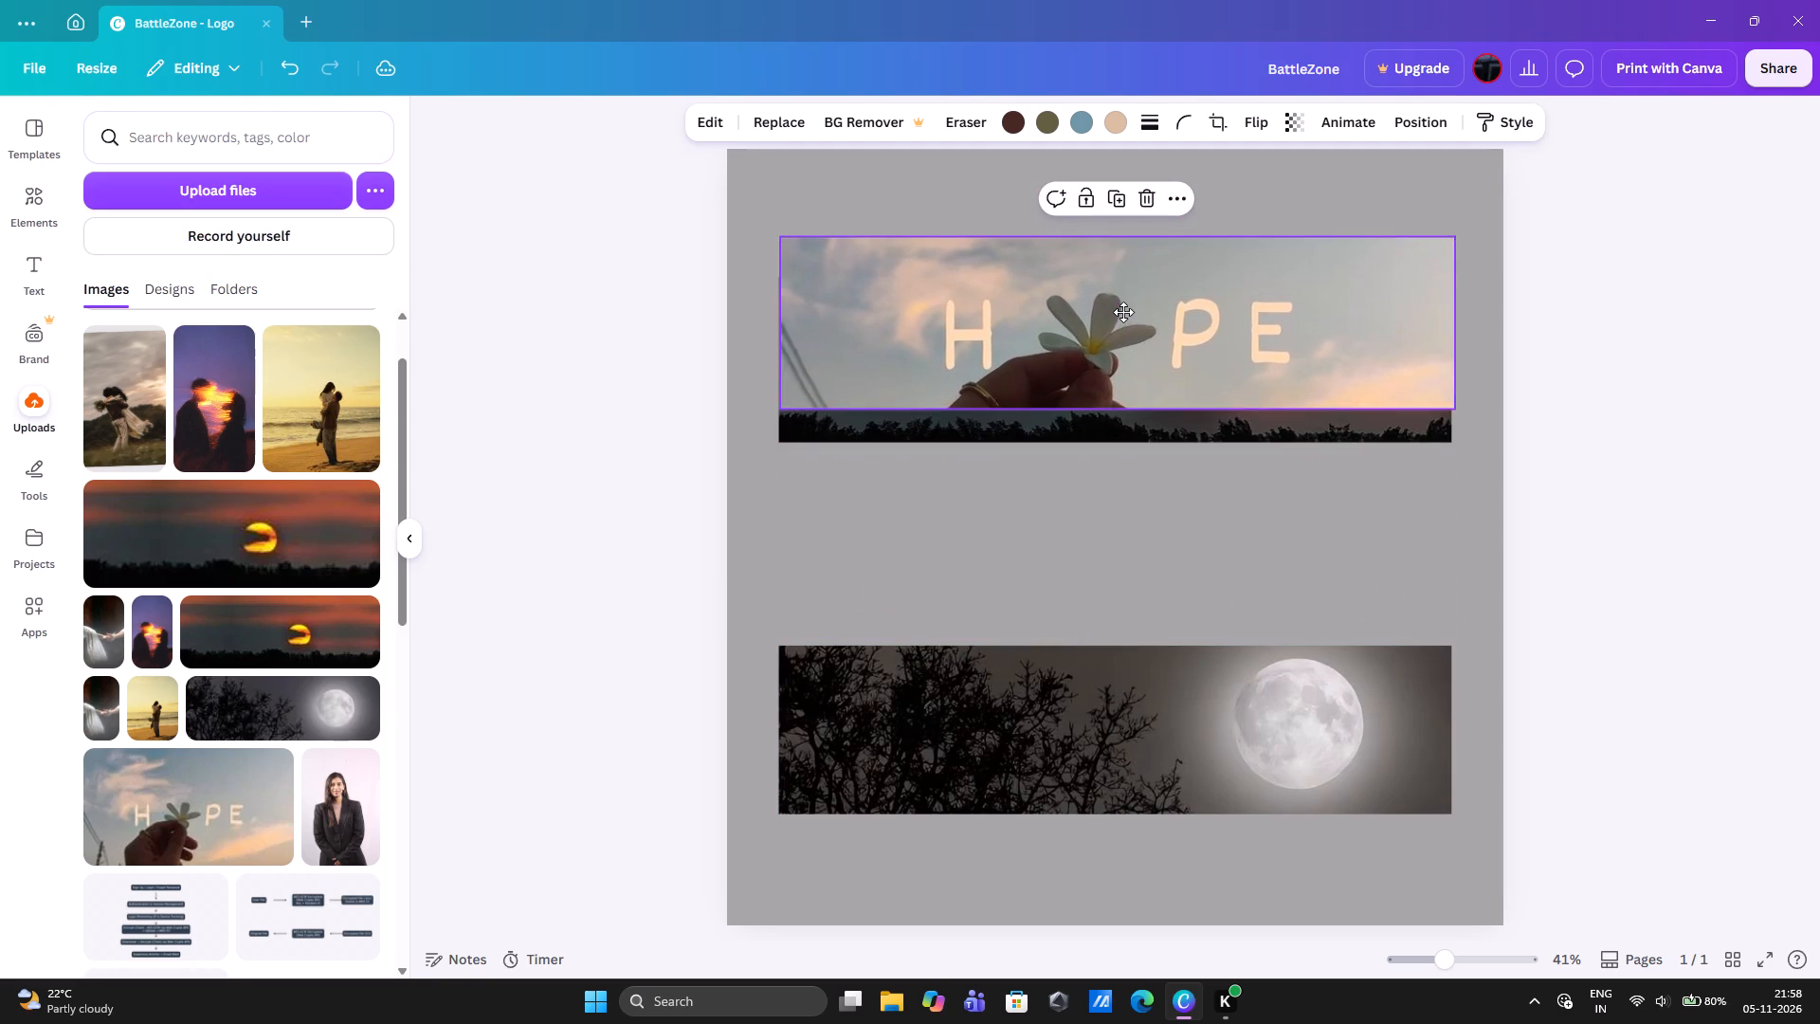
left_click_drag(1123, 312, 1128, 334)
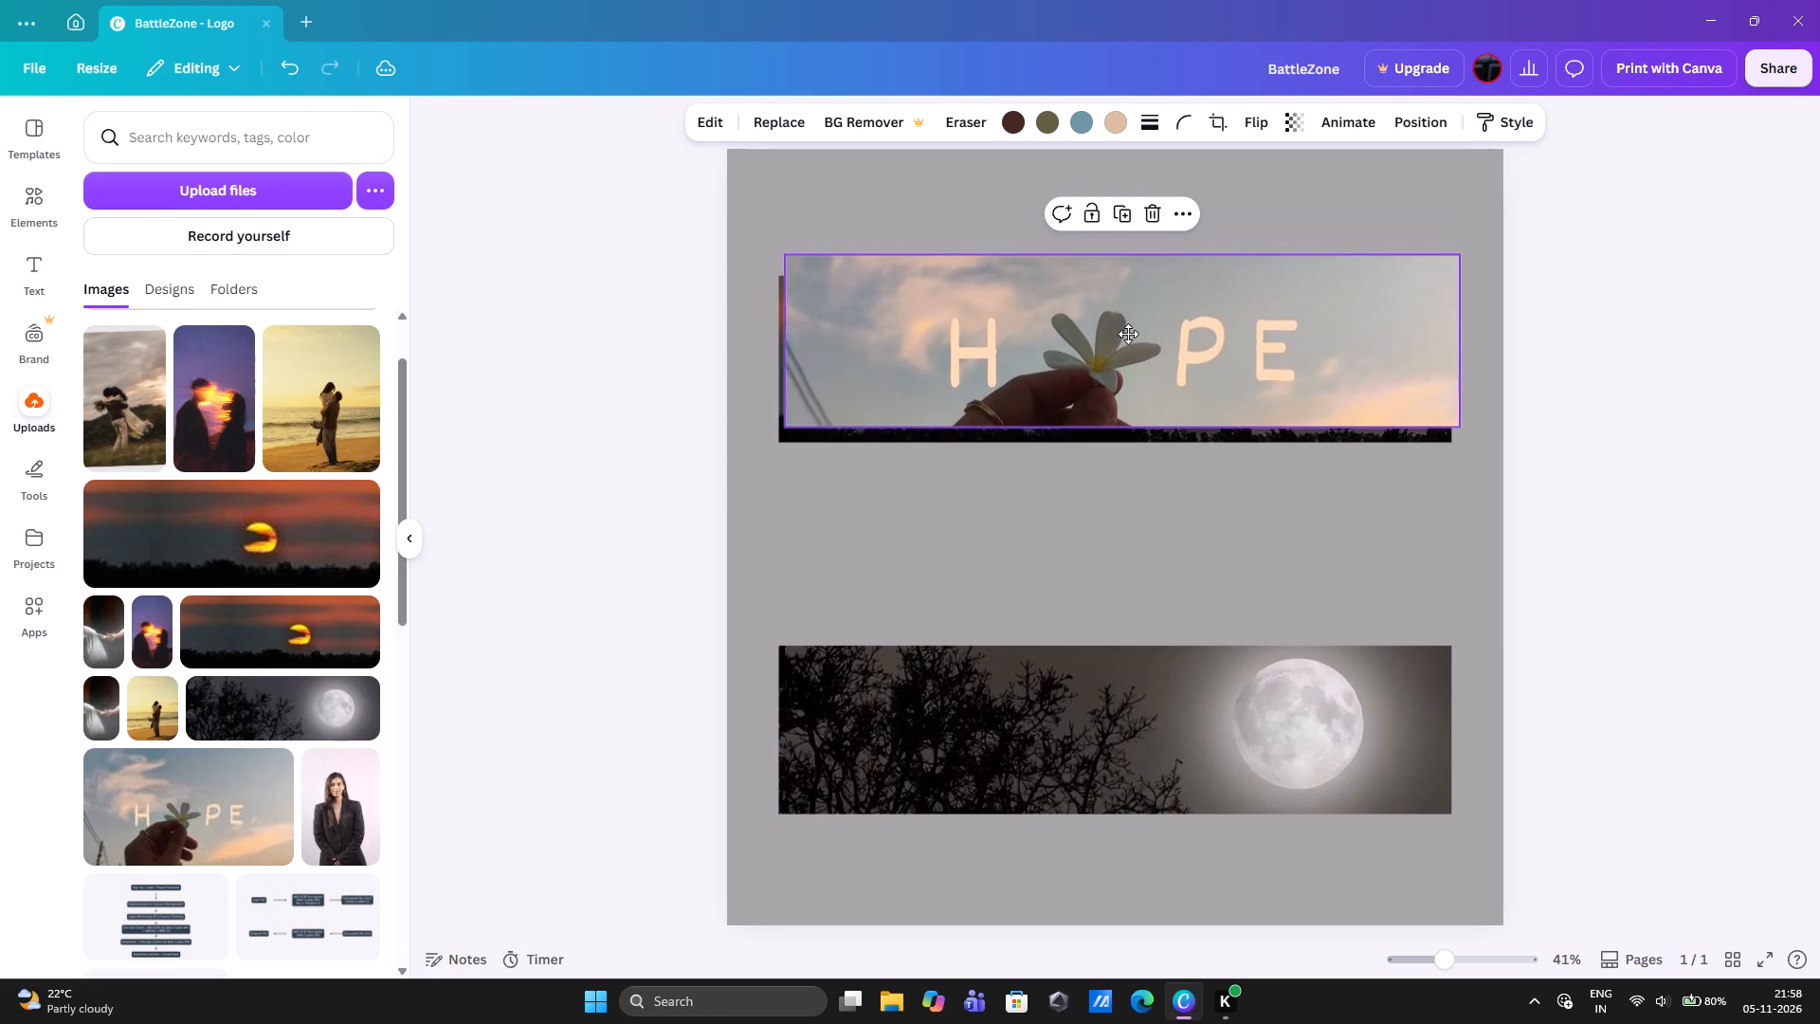
left_click_drag(1128, 334, 1122, 342)
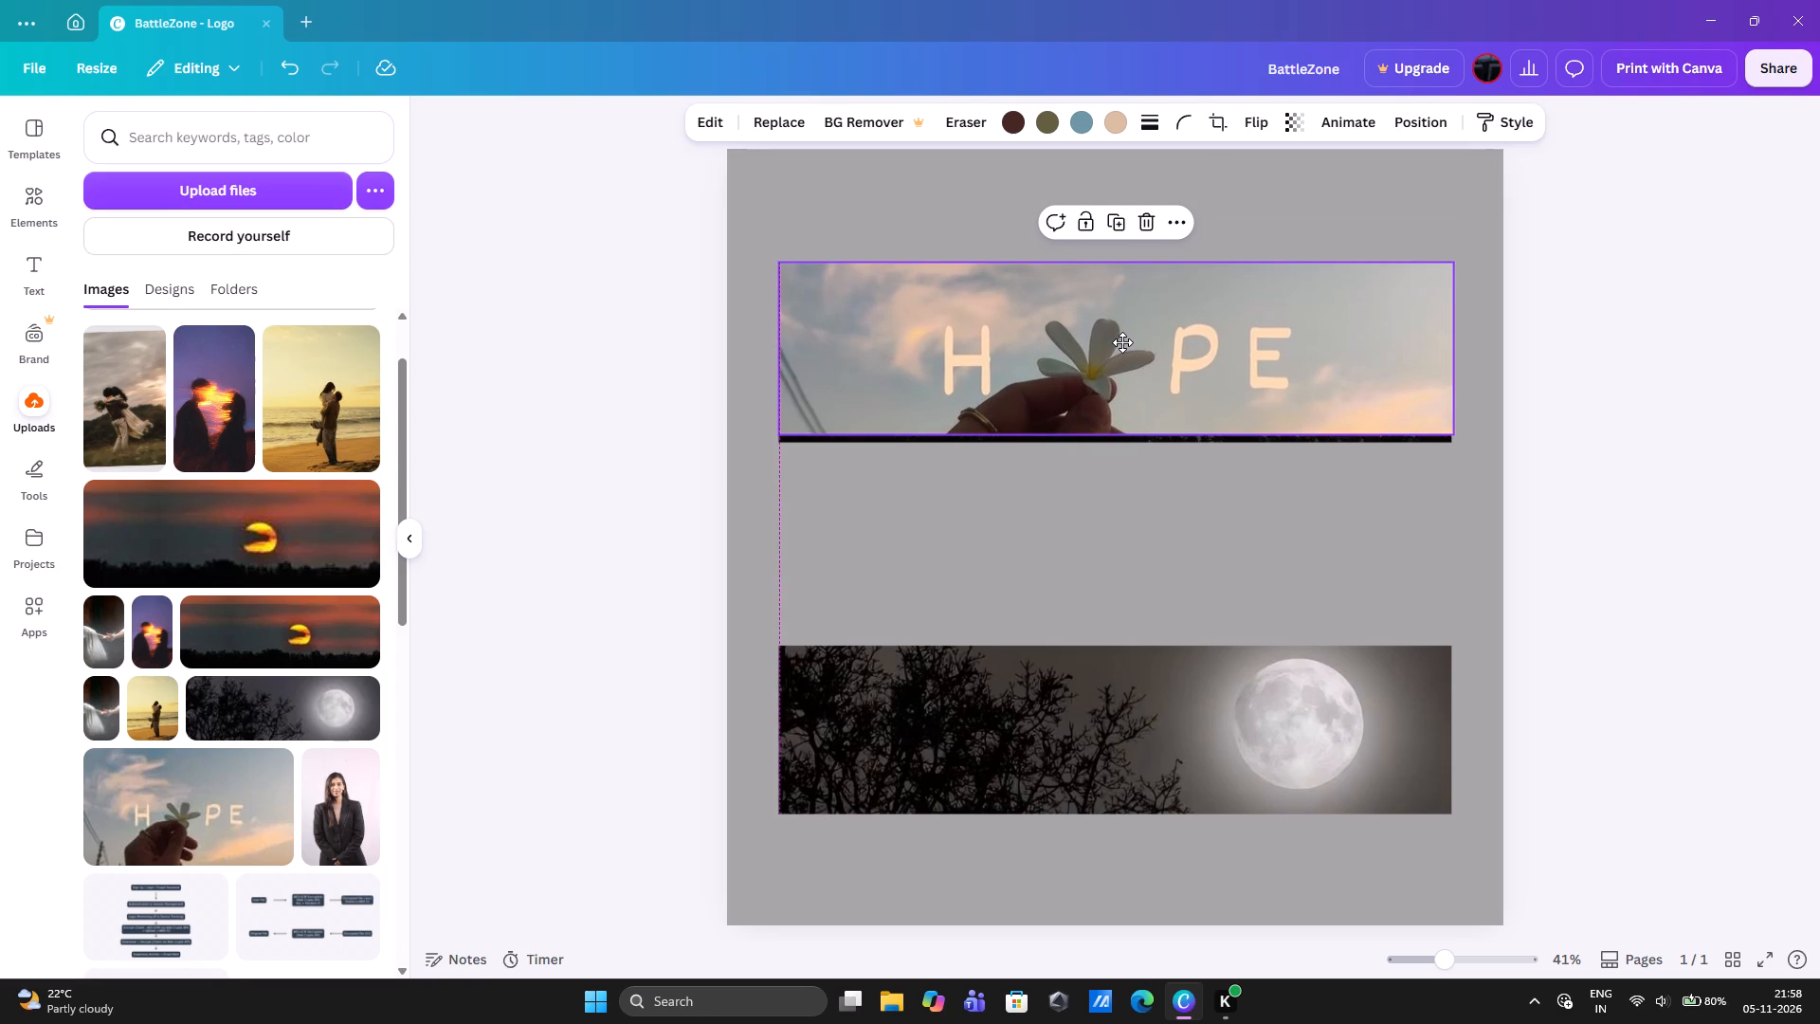
left_click_drag(1122, 342, 1121, 343)
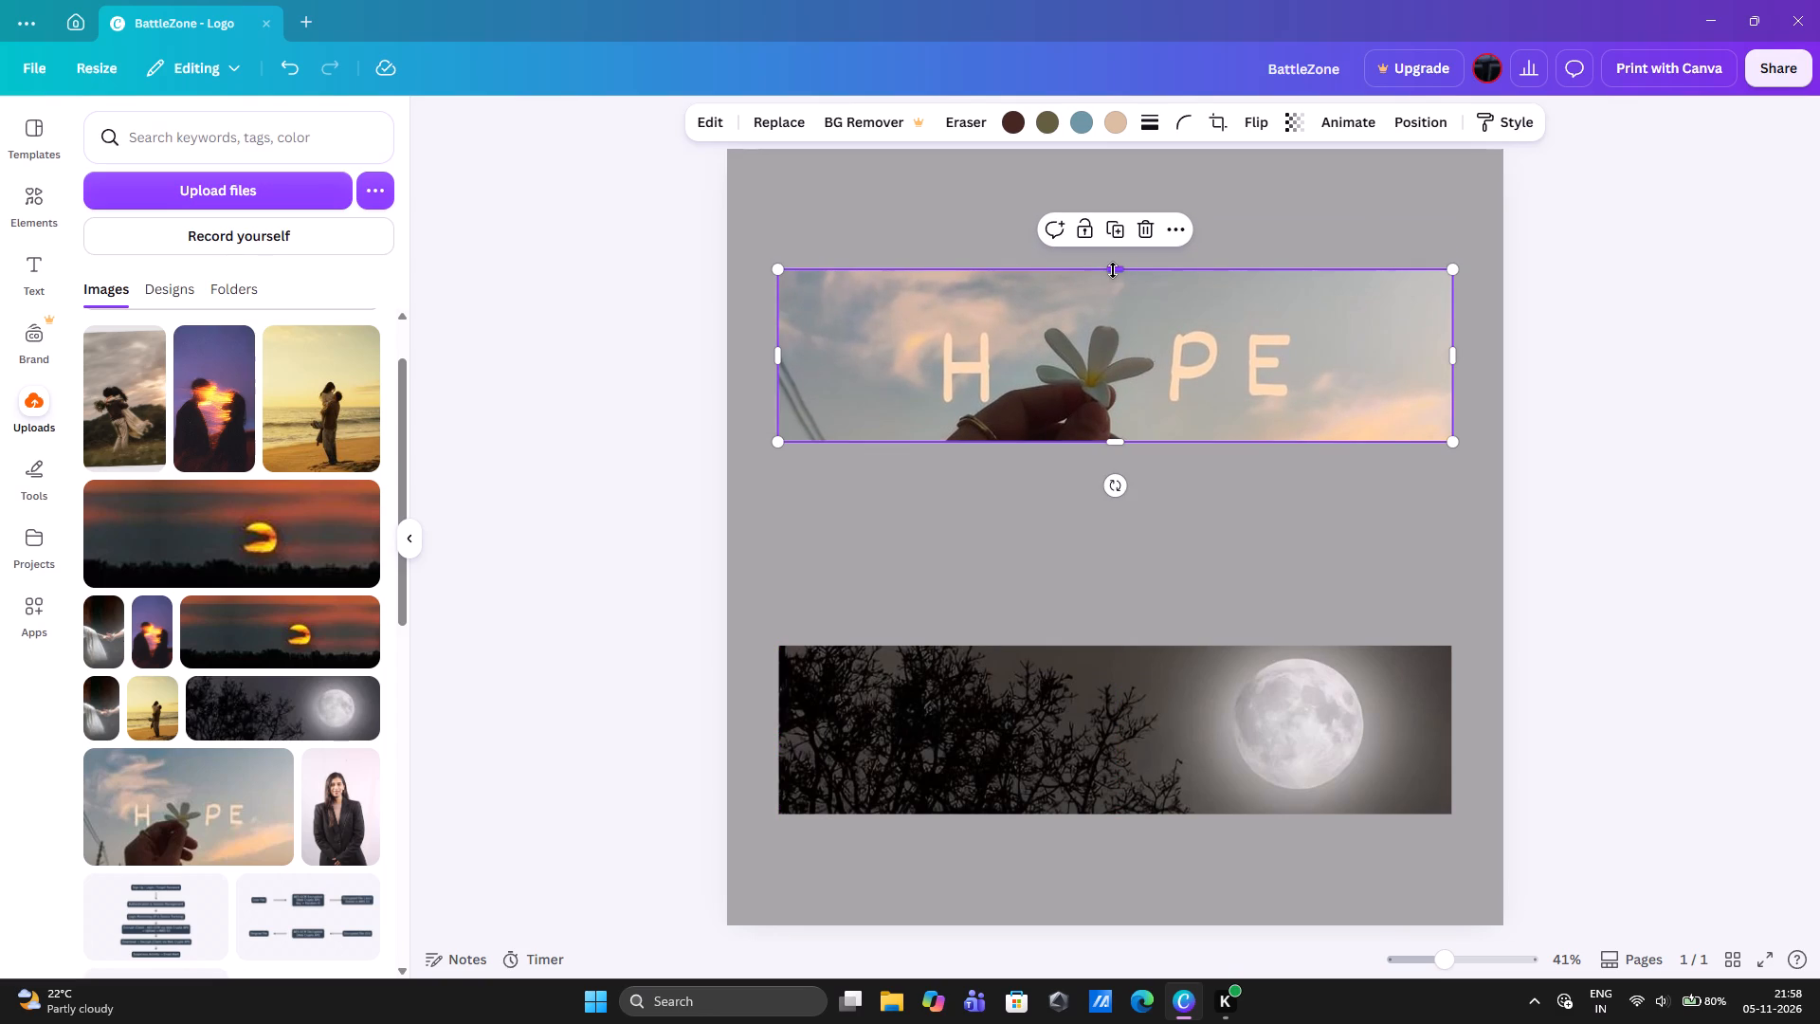
left_click_drag(1116, 270, 1116, 271)
left_click_drag(1116, 271, 1114, 281)
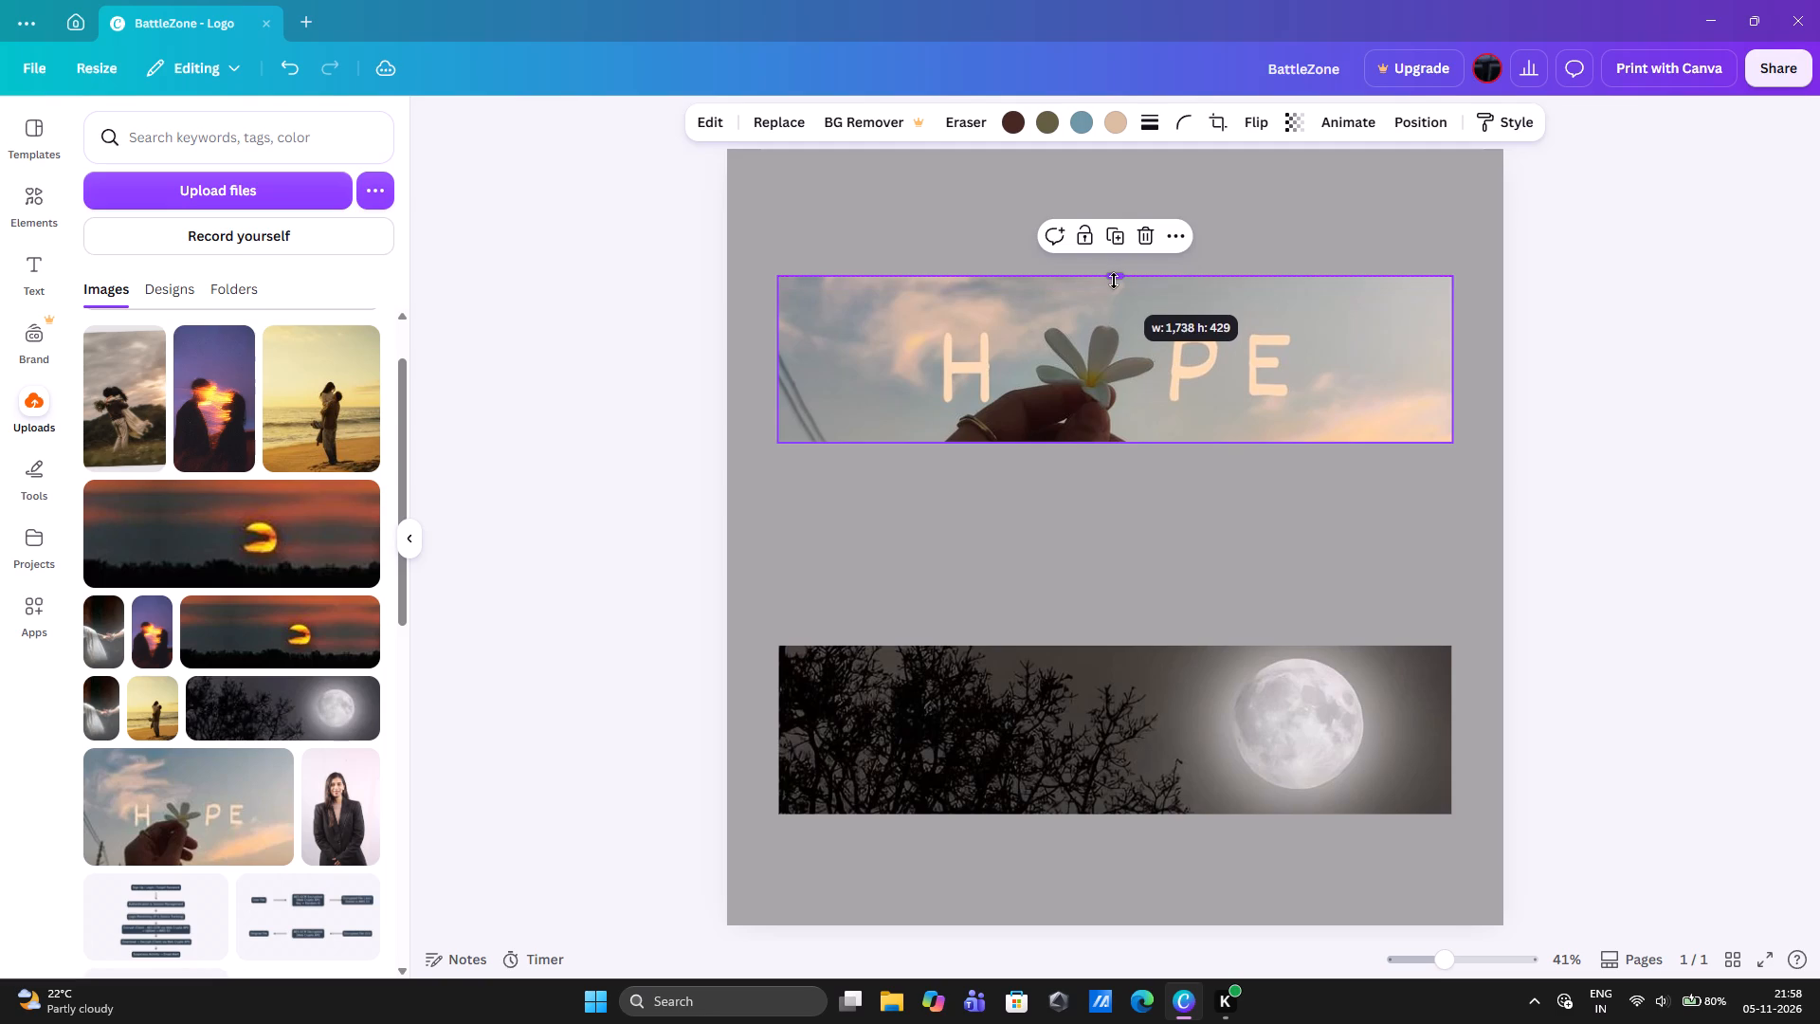
Move the HOPE photo back between the sunset and moon banners and trim its side edges flush with theirs.
left_click_drag(1130, 364, 1132, 462)
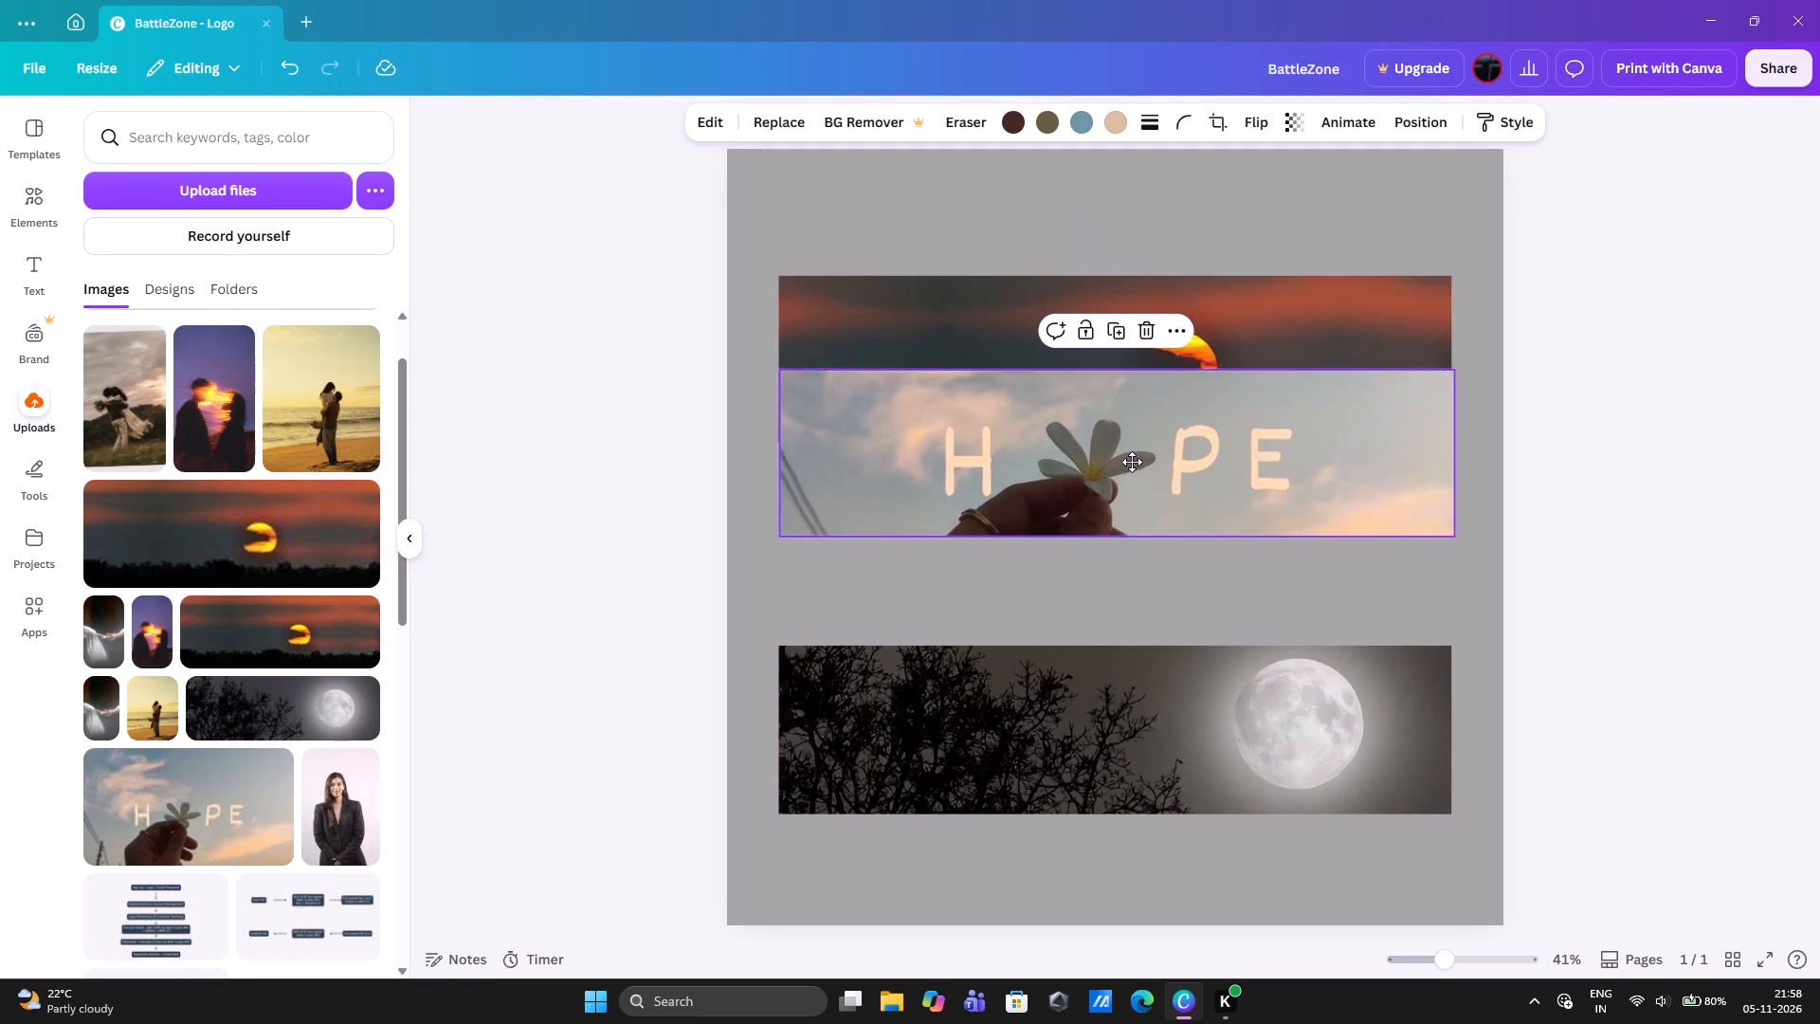
left_click_drag(1132, 462, 1134, 557)
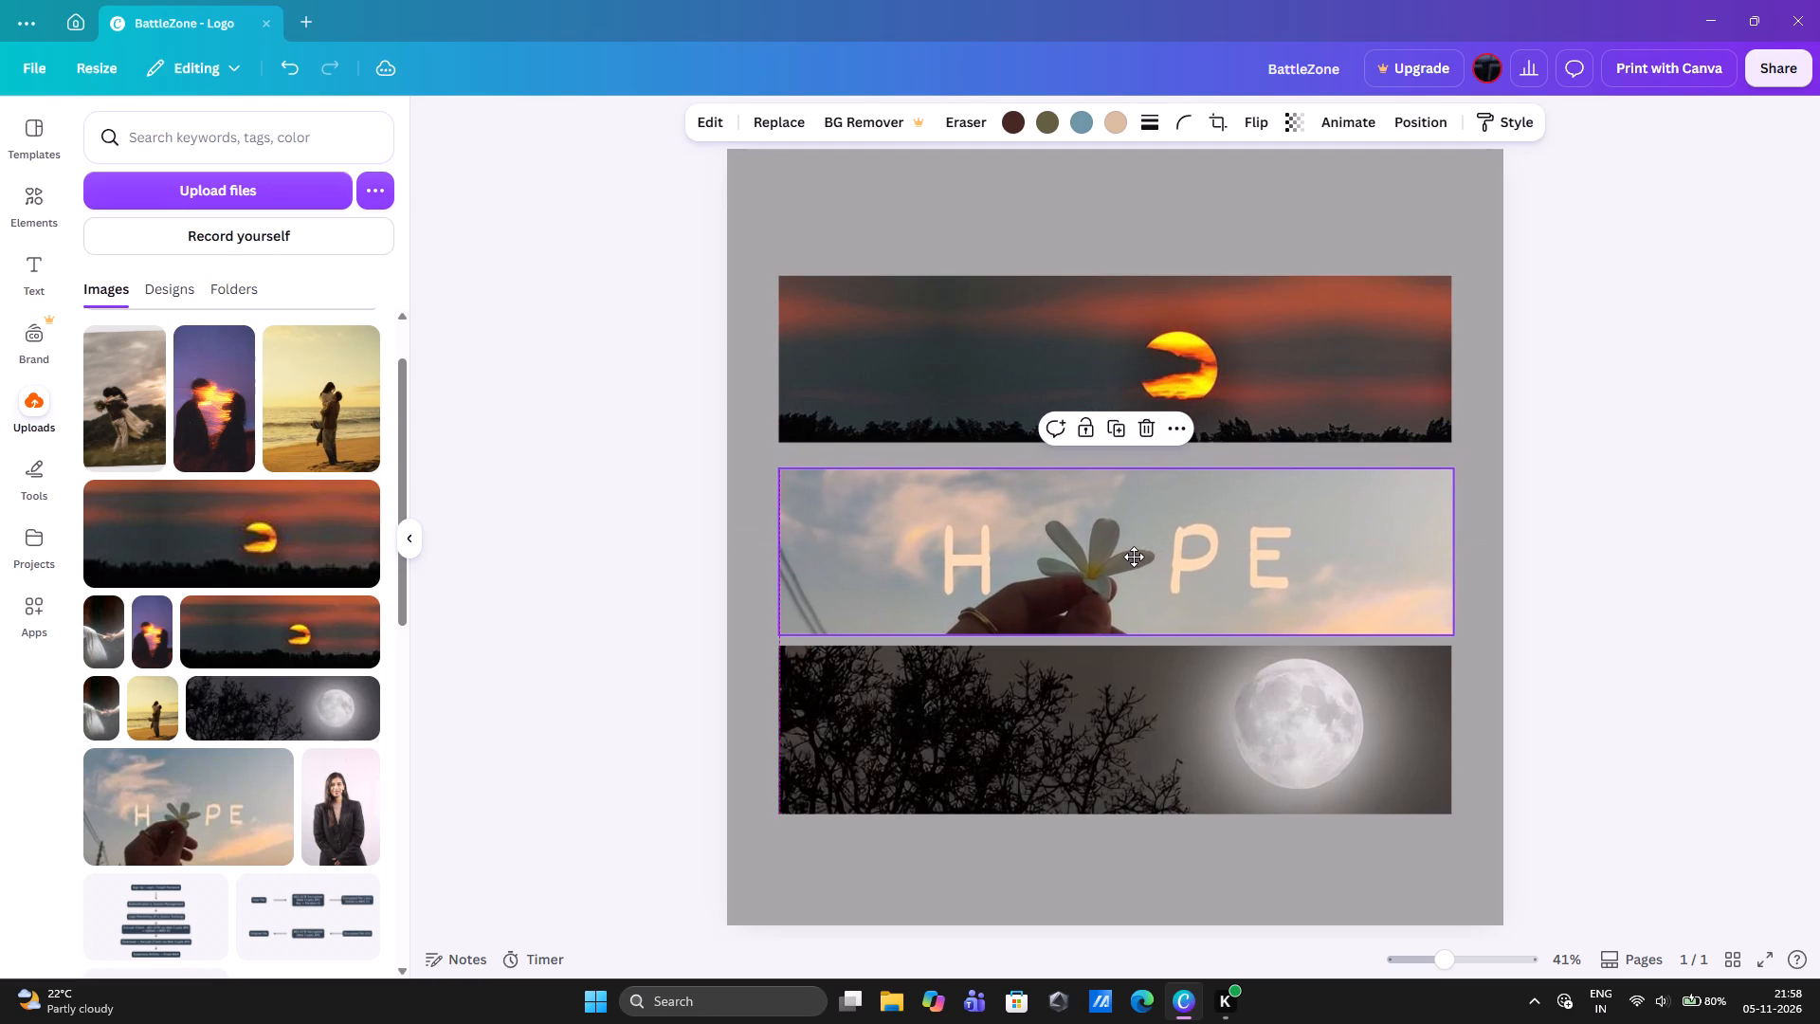
left_click_drag(1134, 557, 1134, 548)
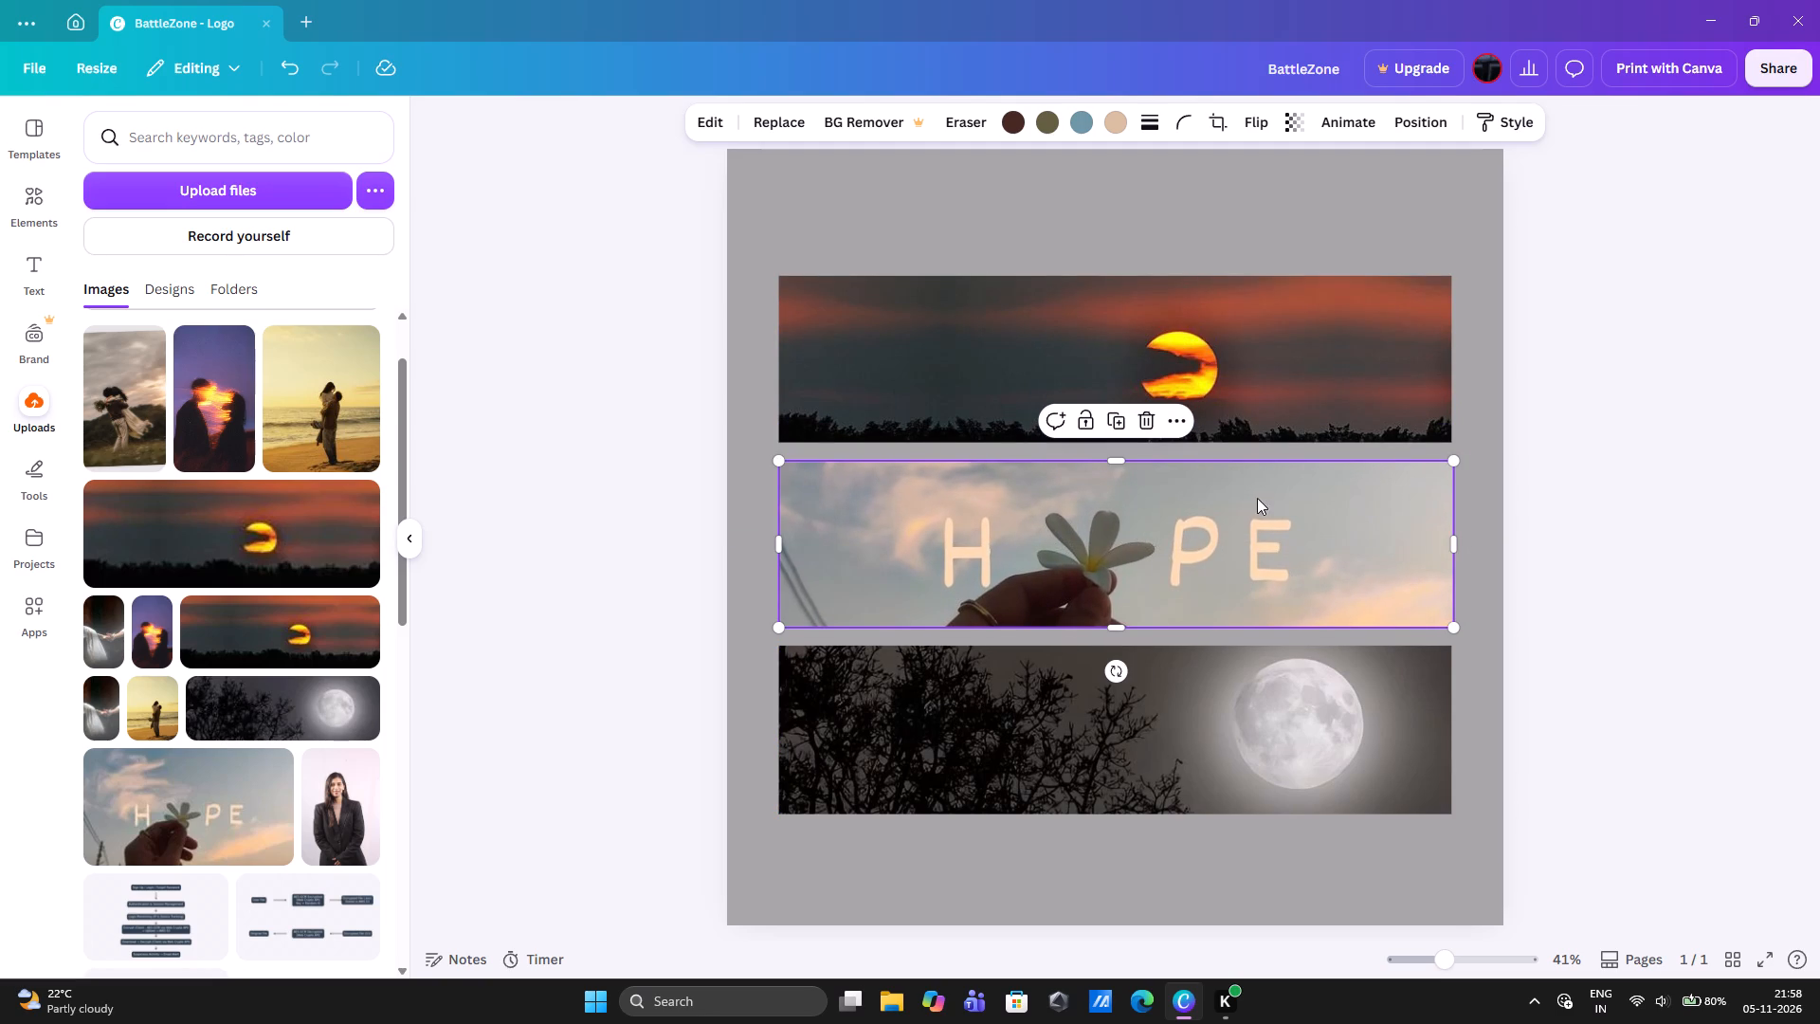
left_click(1237, 507)
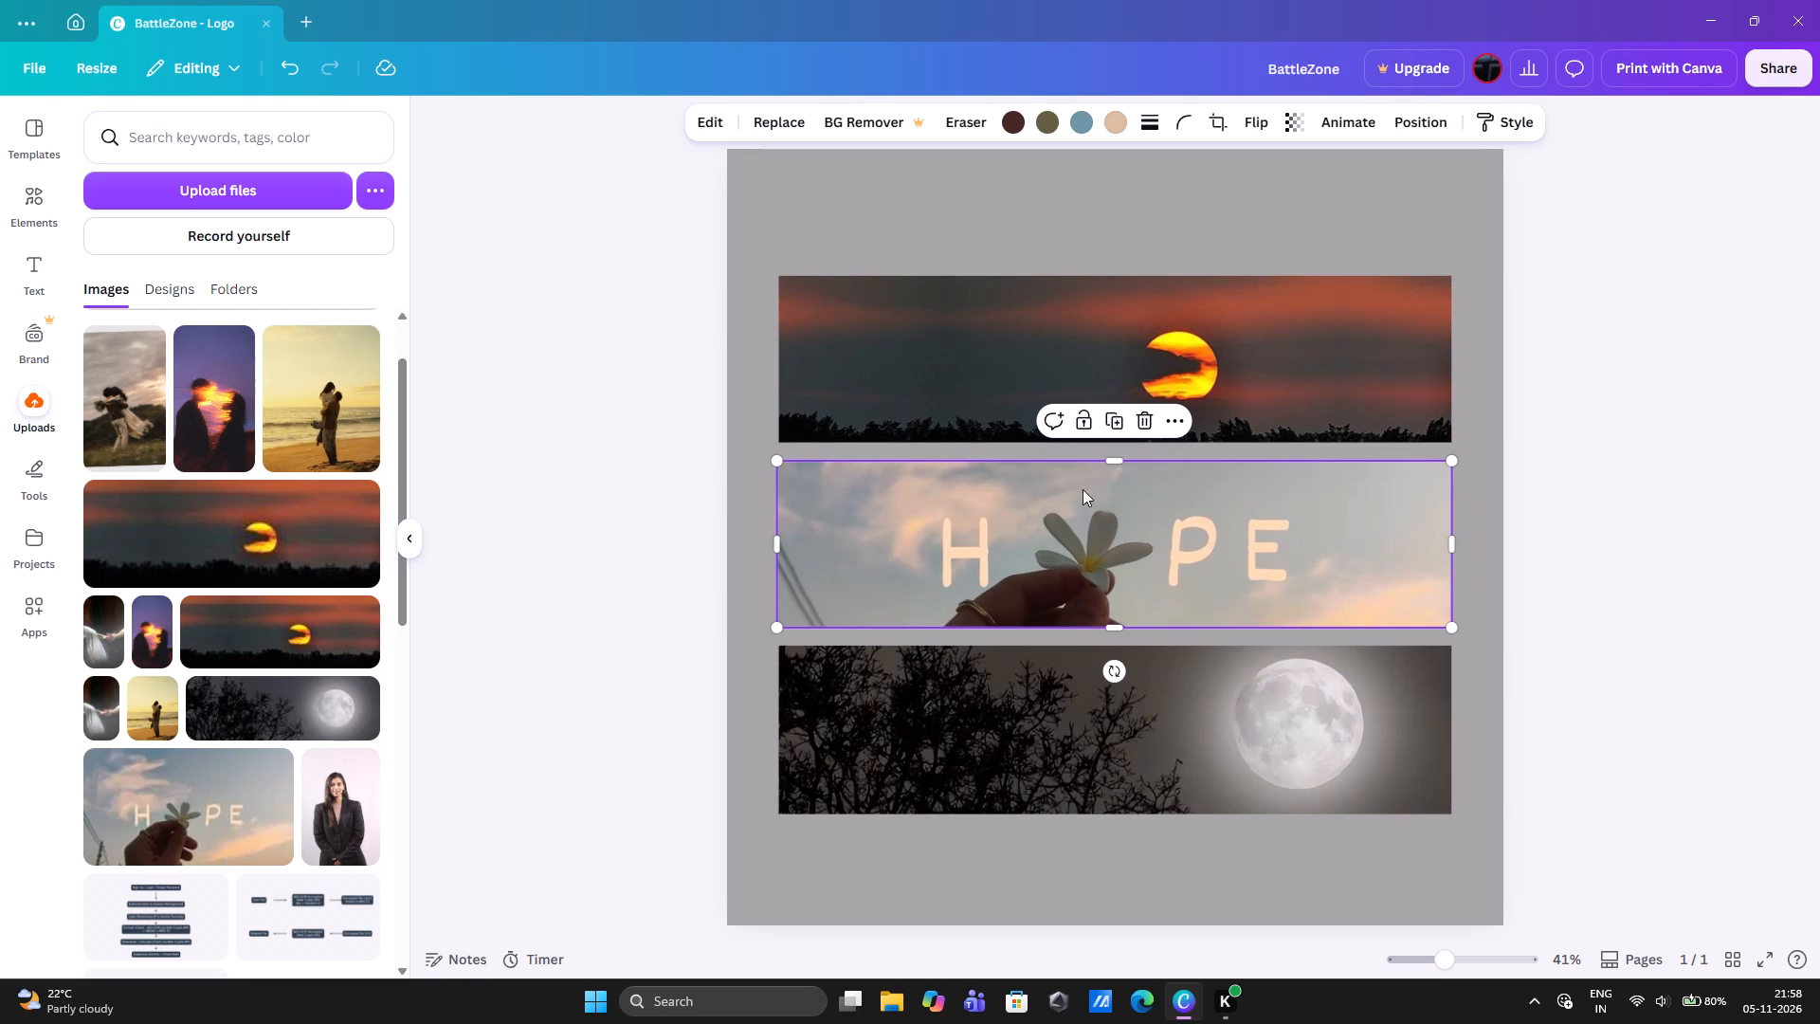
left_click(775, 537)
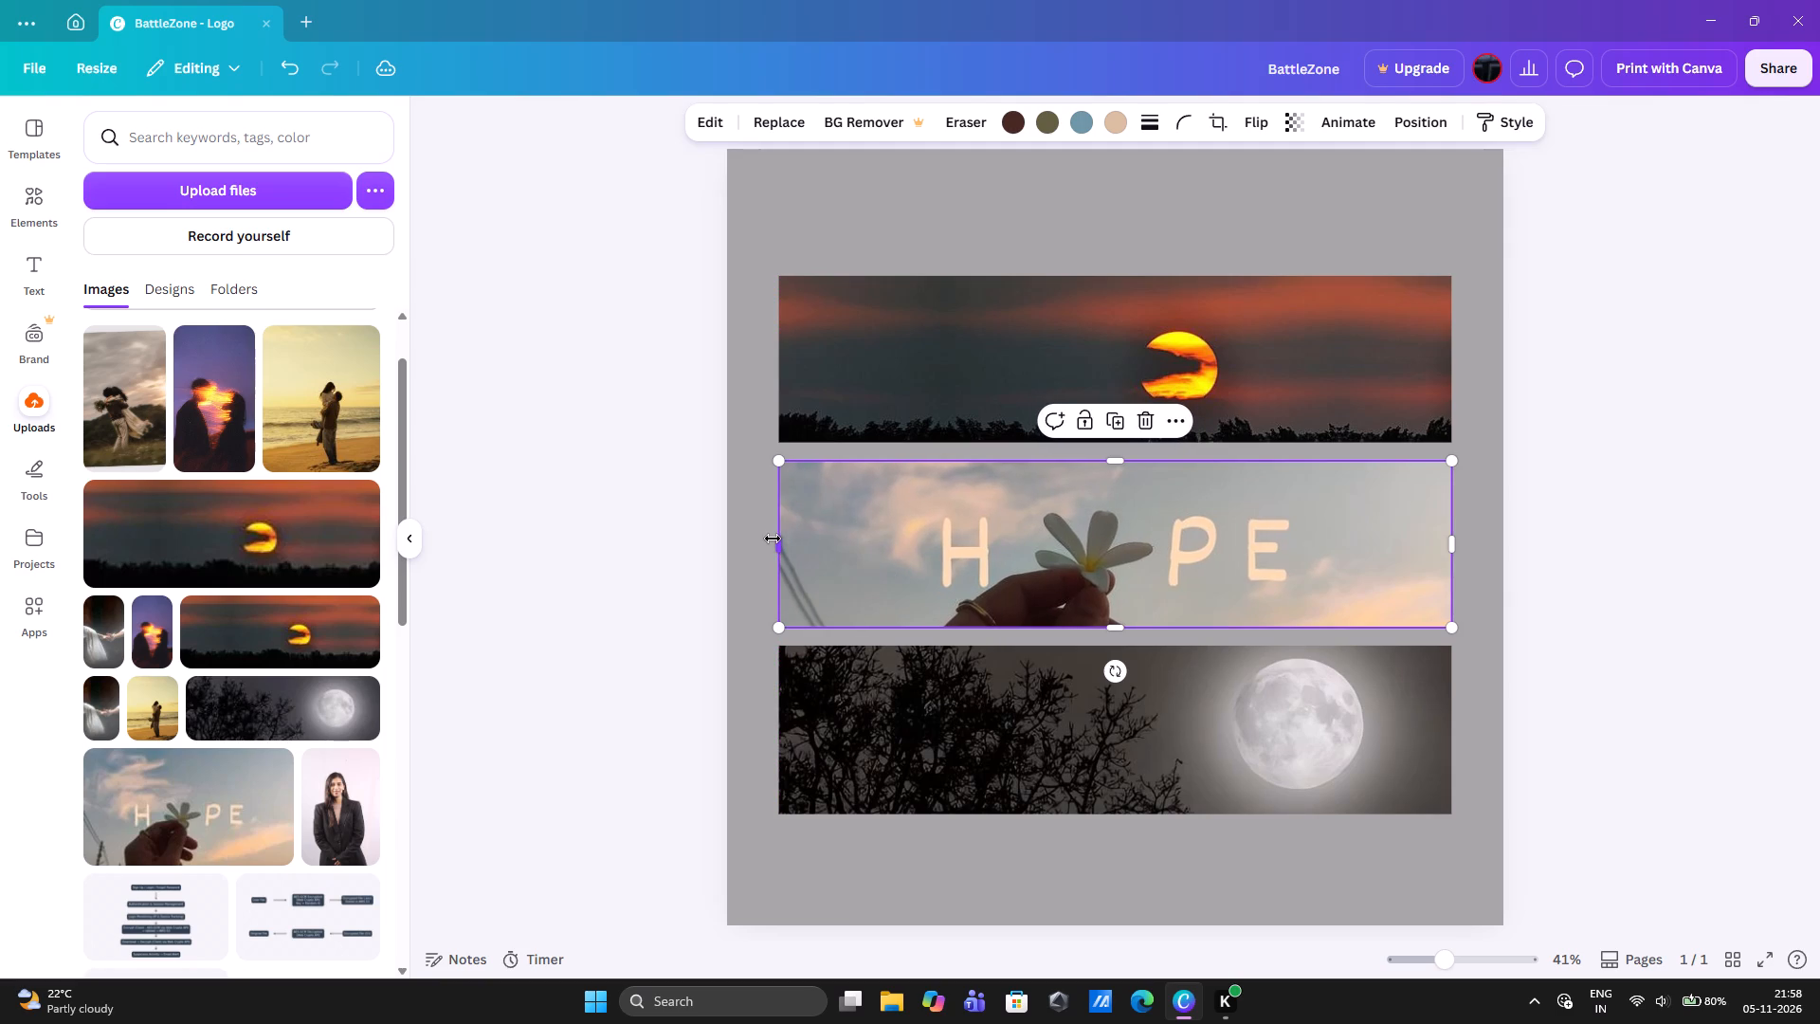
left_click(1450, 542)
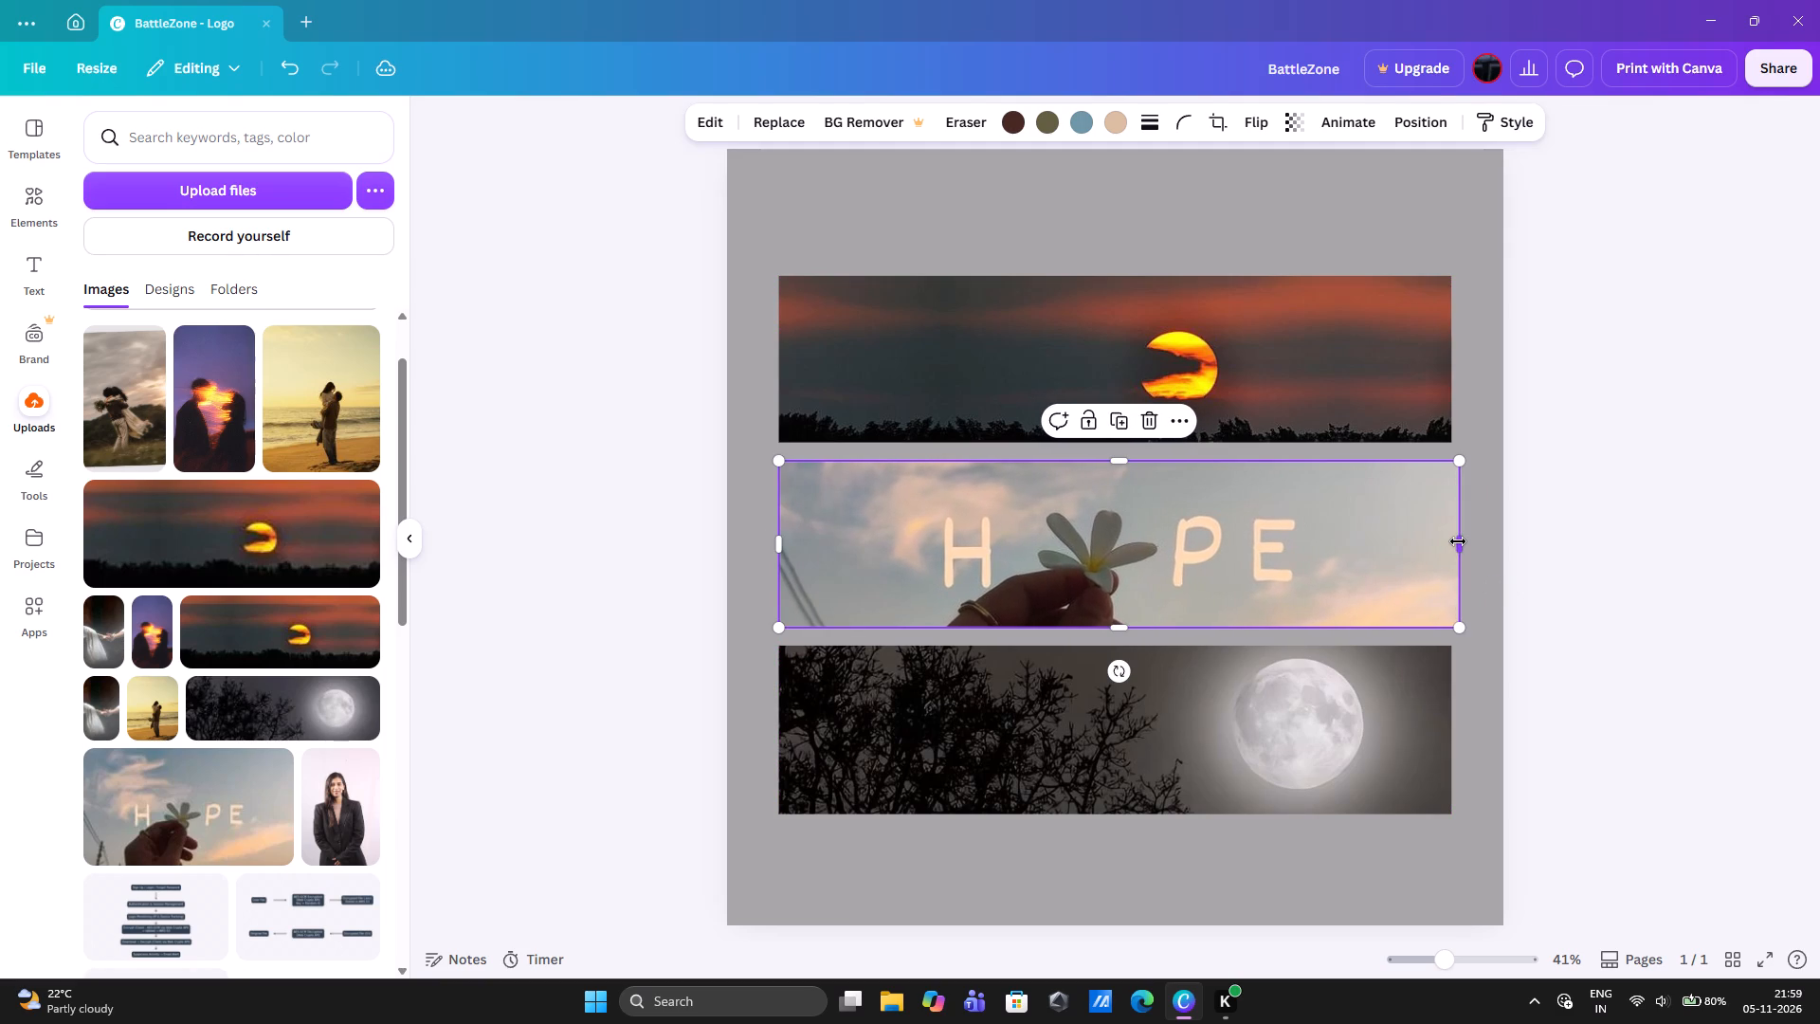
left_click_drag(1458, 541, 1449, 541)
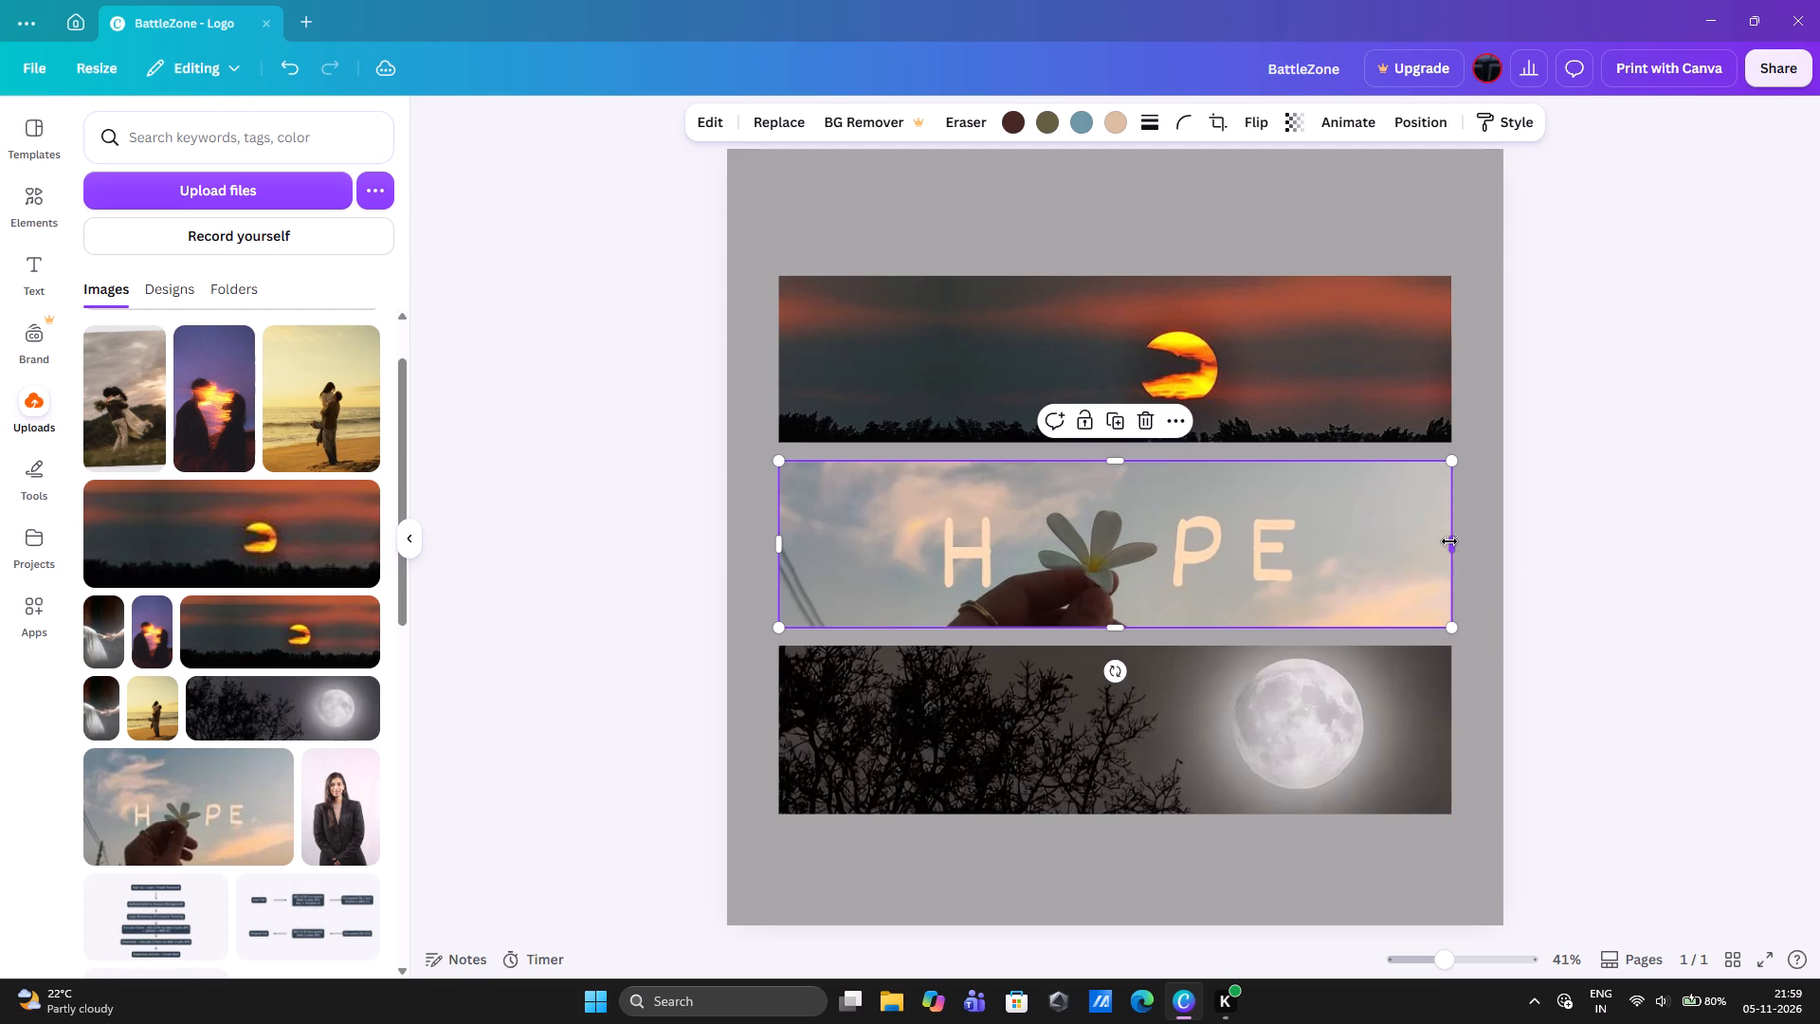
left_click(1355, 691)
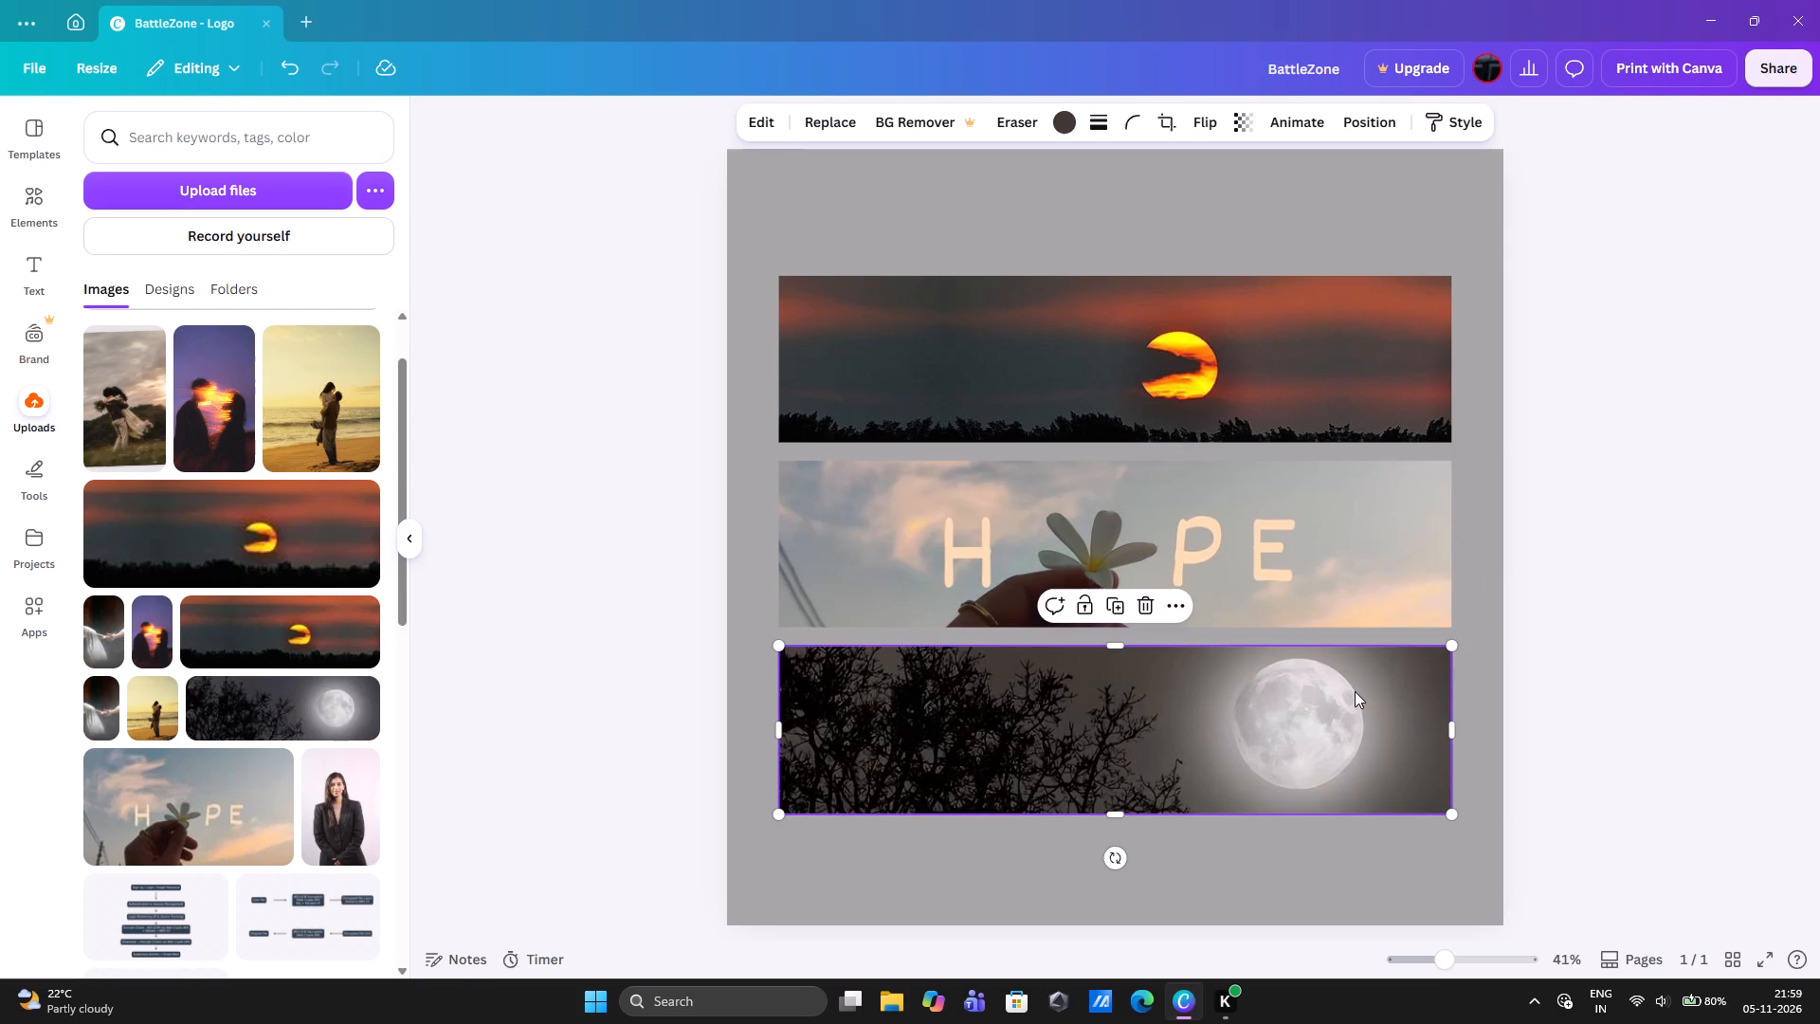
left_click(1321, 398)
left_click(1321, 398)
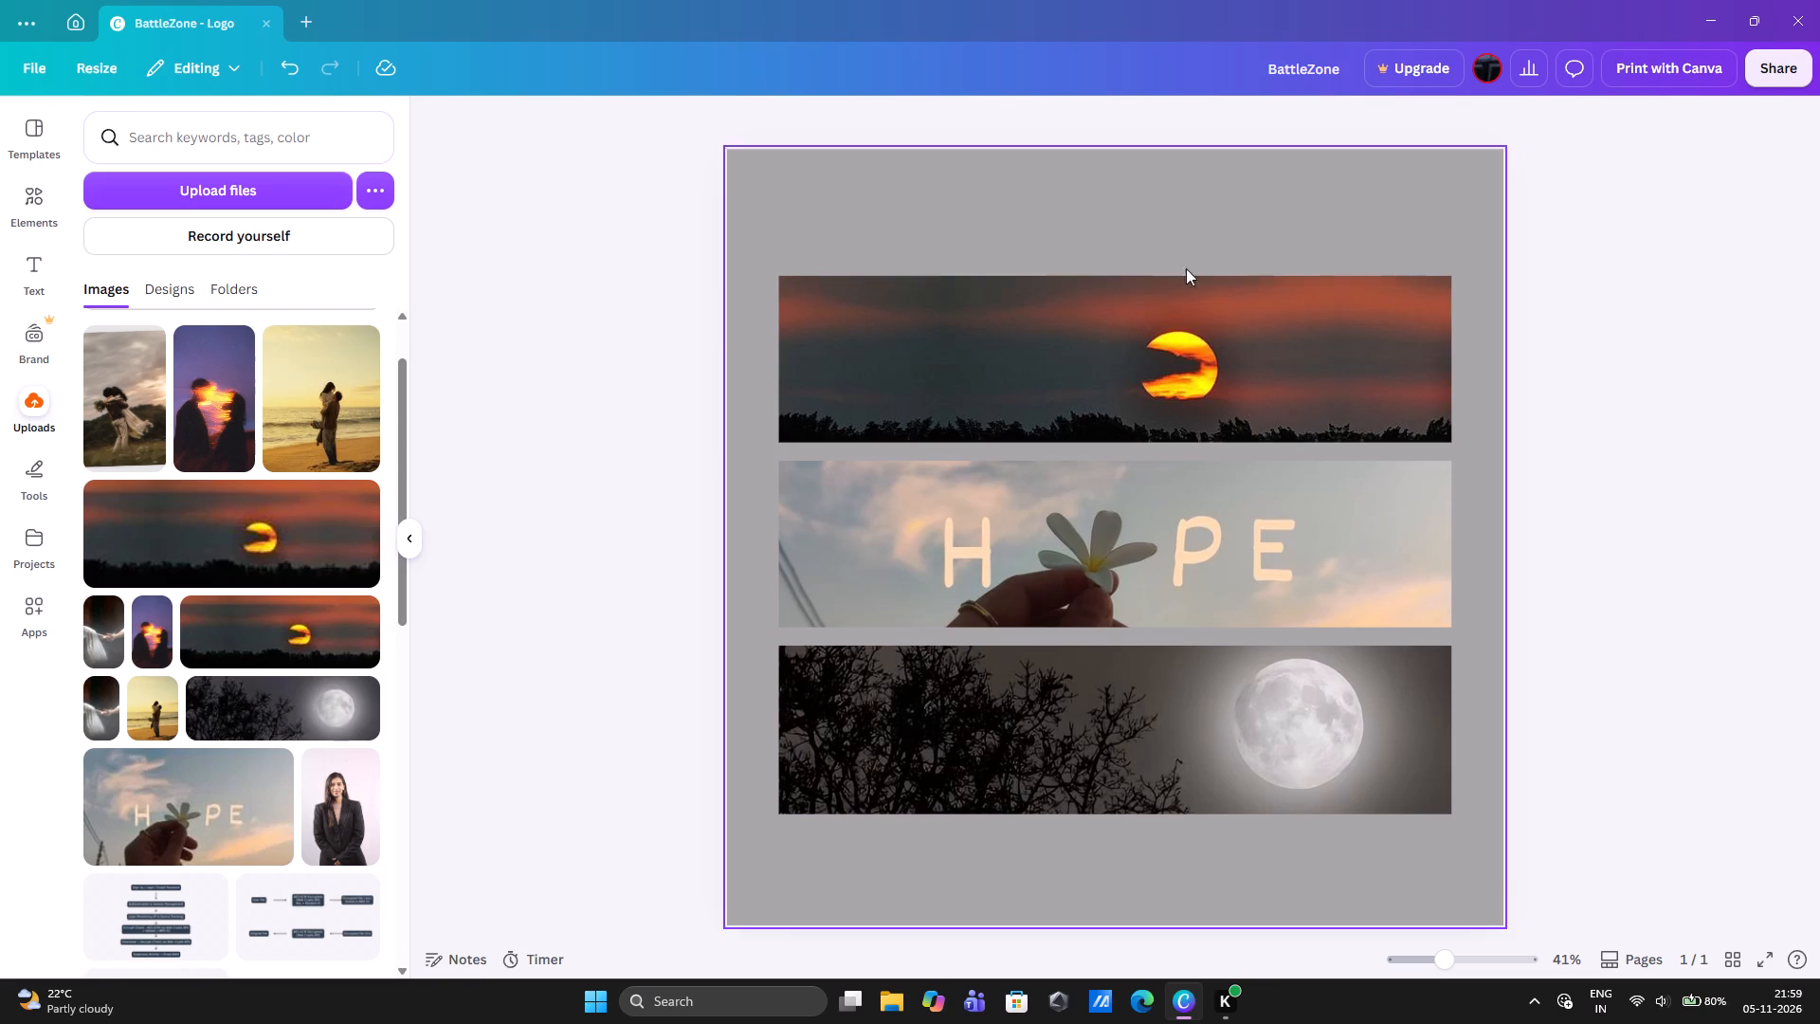
Reposition the moon, HOPE and sunset banners slightly lower on the page as a tight stack with narrow, matching gaps.
left_click_drag(1170, 741, 1173, 774)
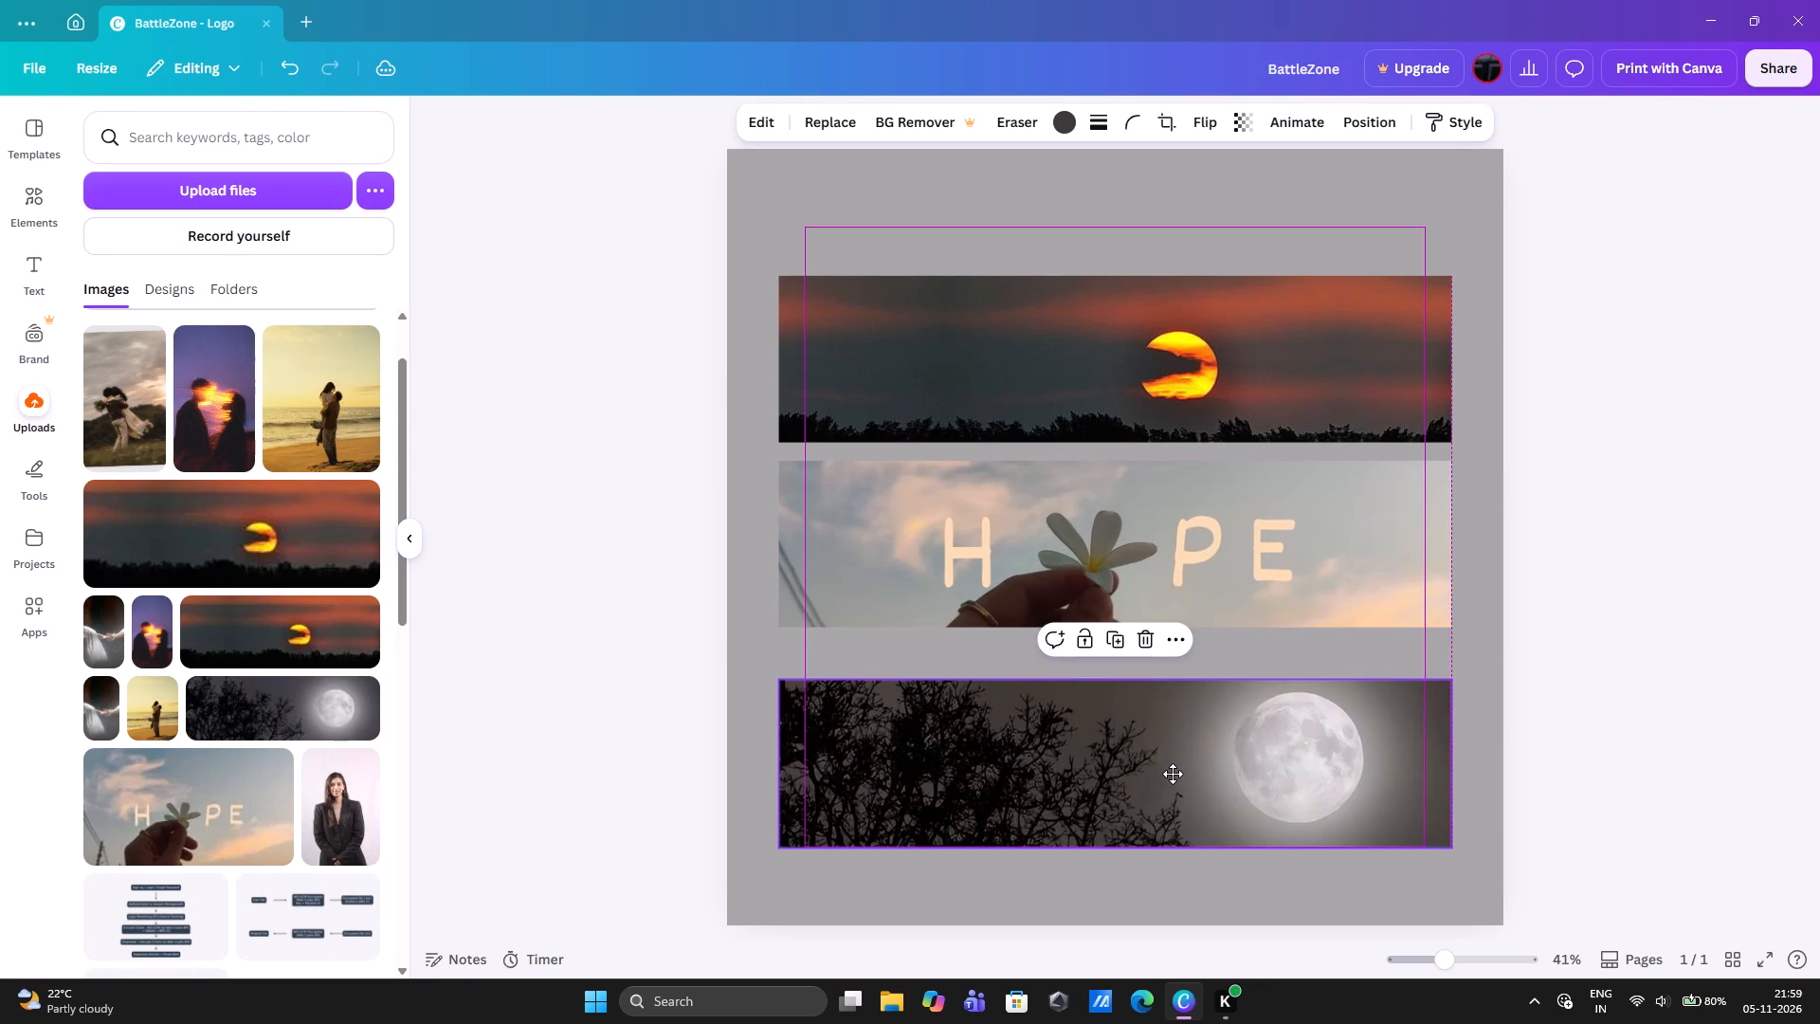
left_click_drag(1173, 774, 1172, 780)
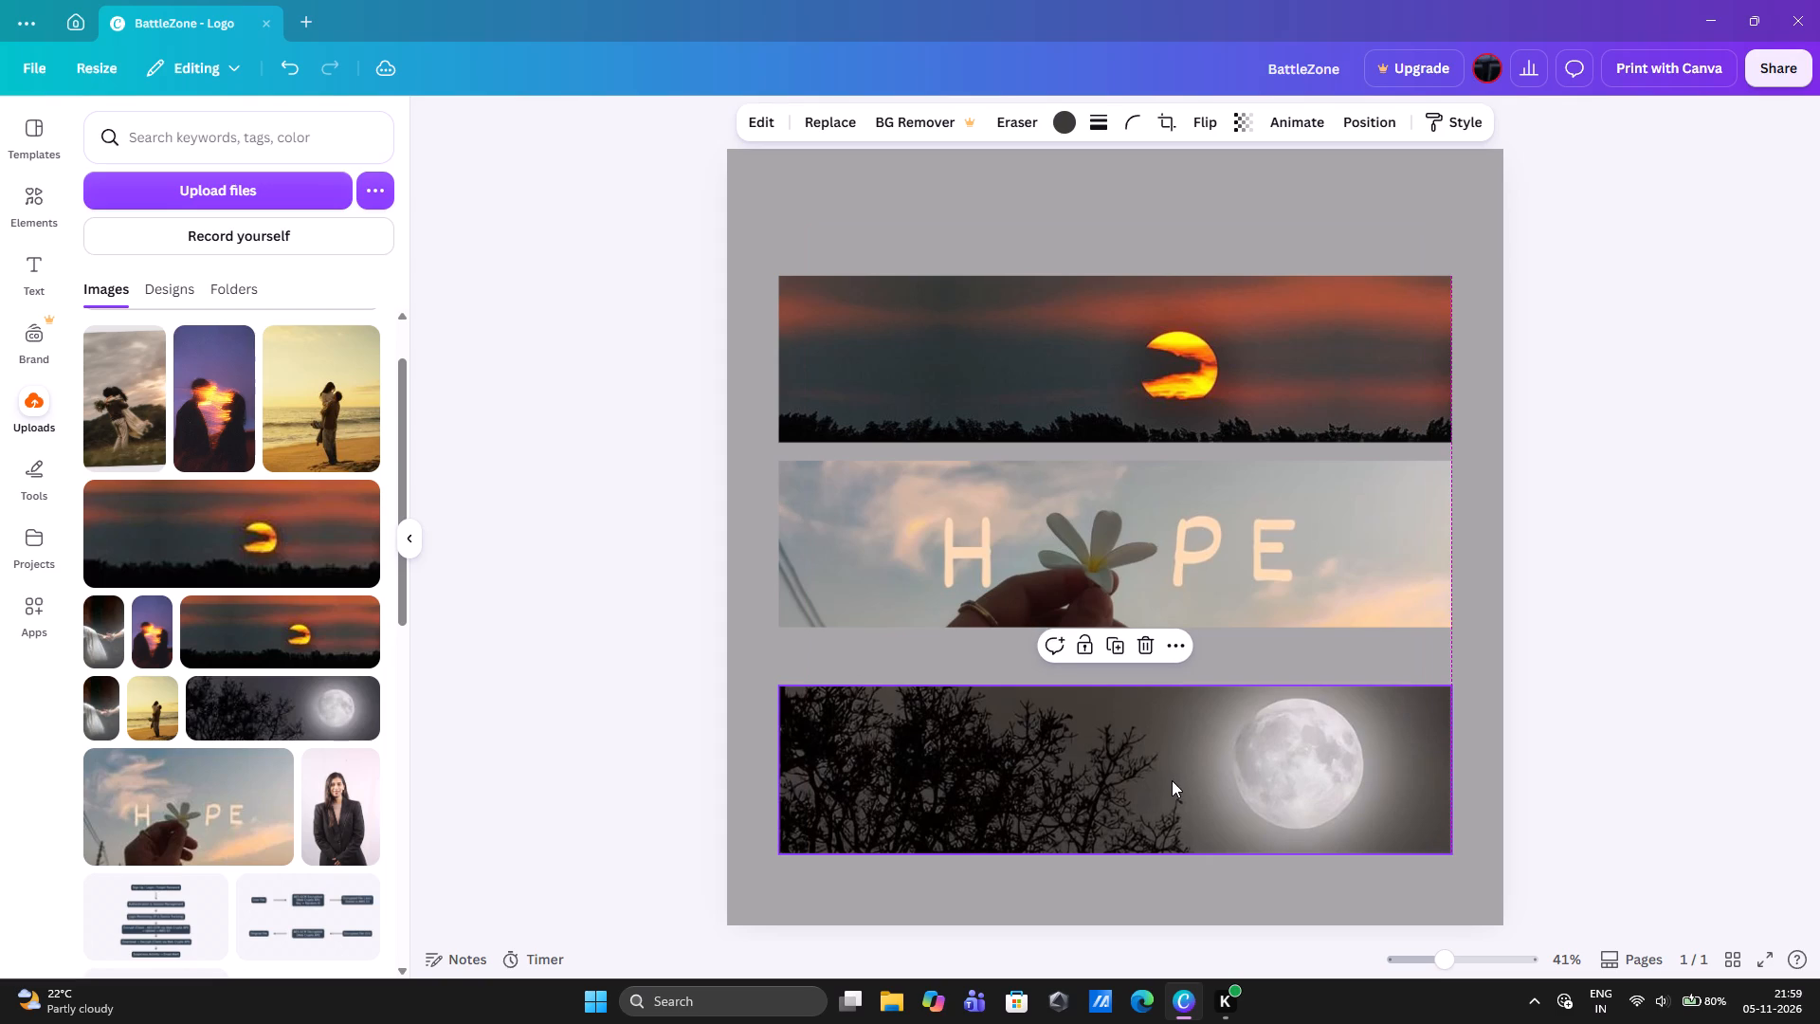
left_click_drag(1124, 540, 1123, 570)
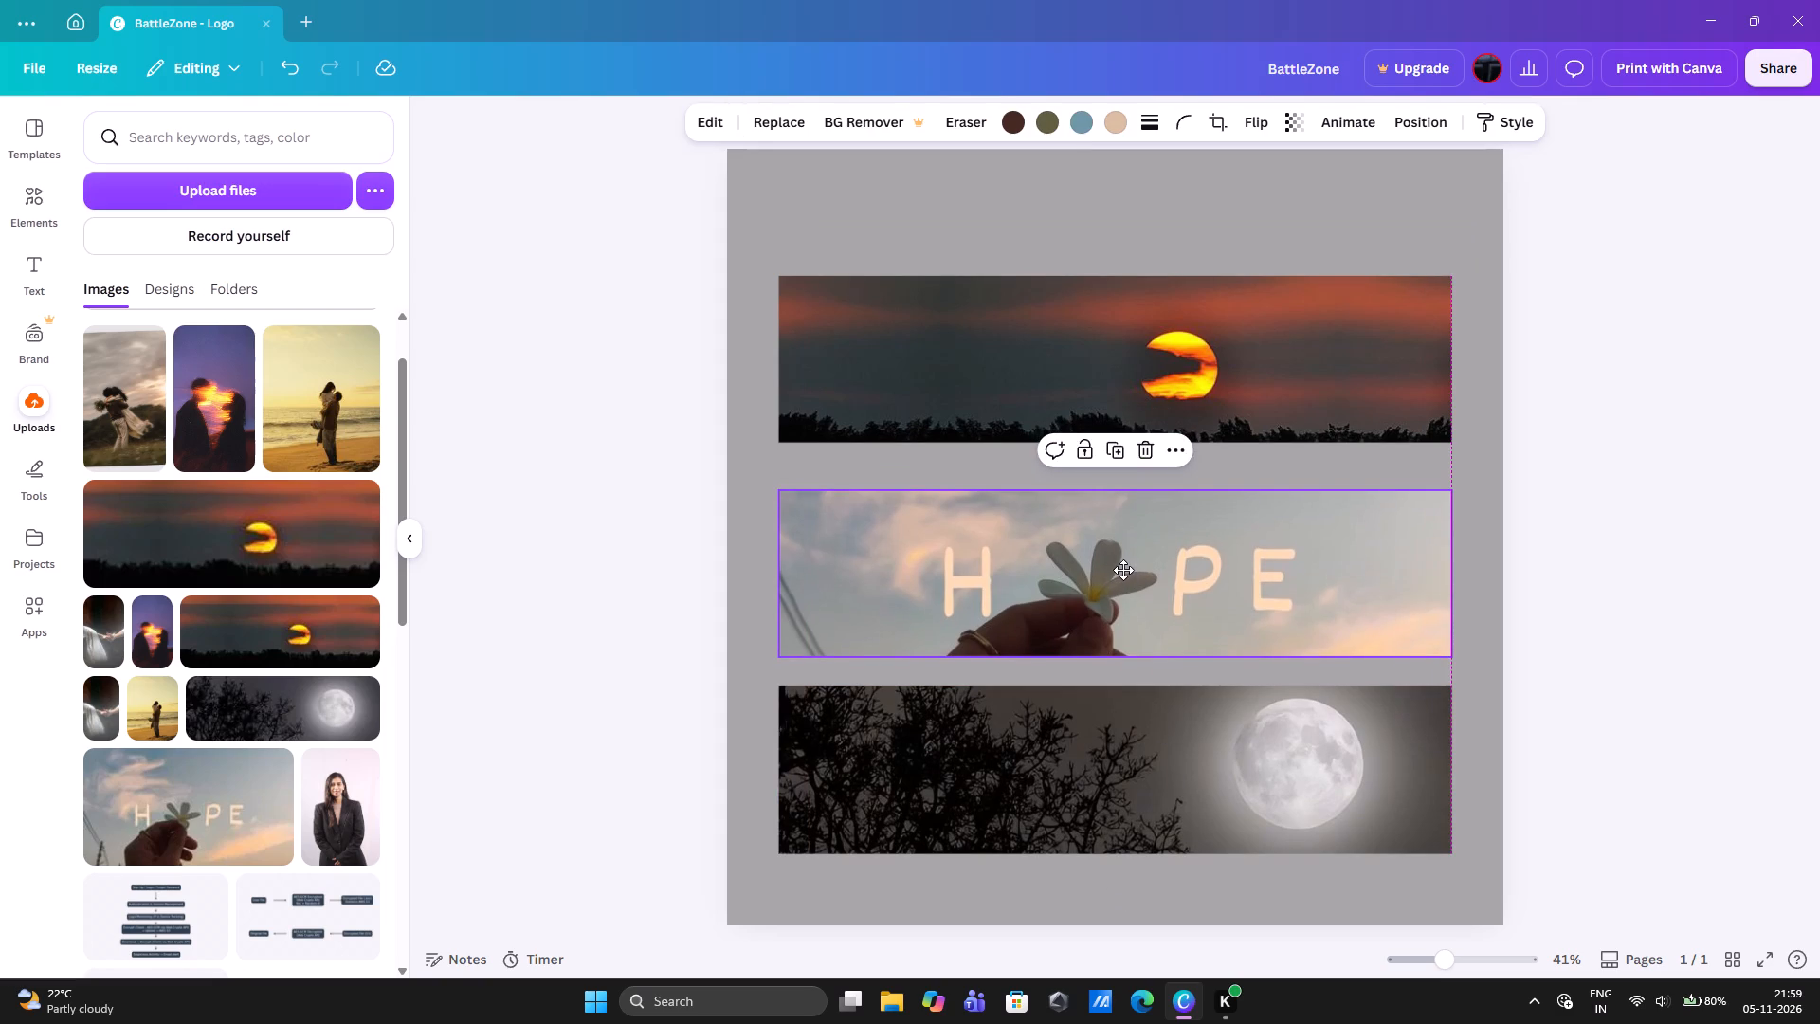
left_click_drag(1123, 570, 1121, 574)
left_click_drag(1105, 364, 1101, 380)
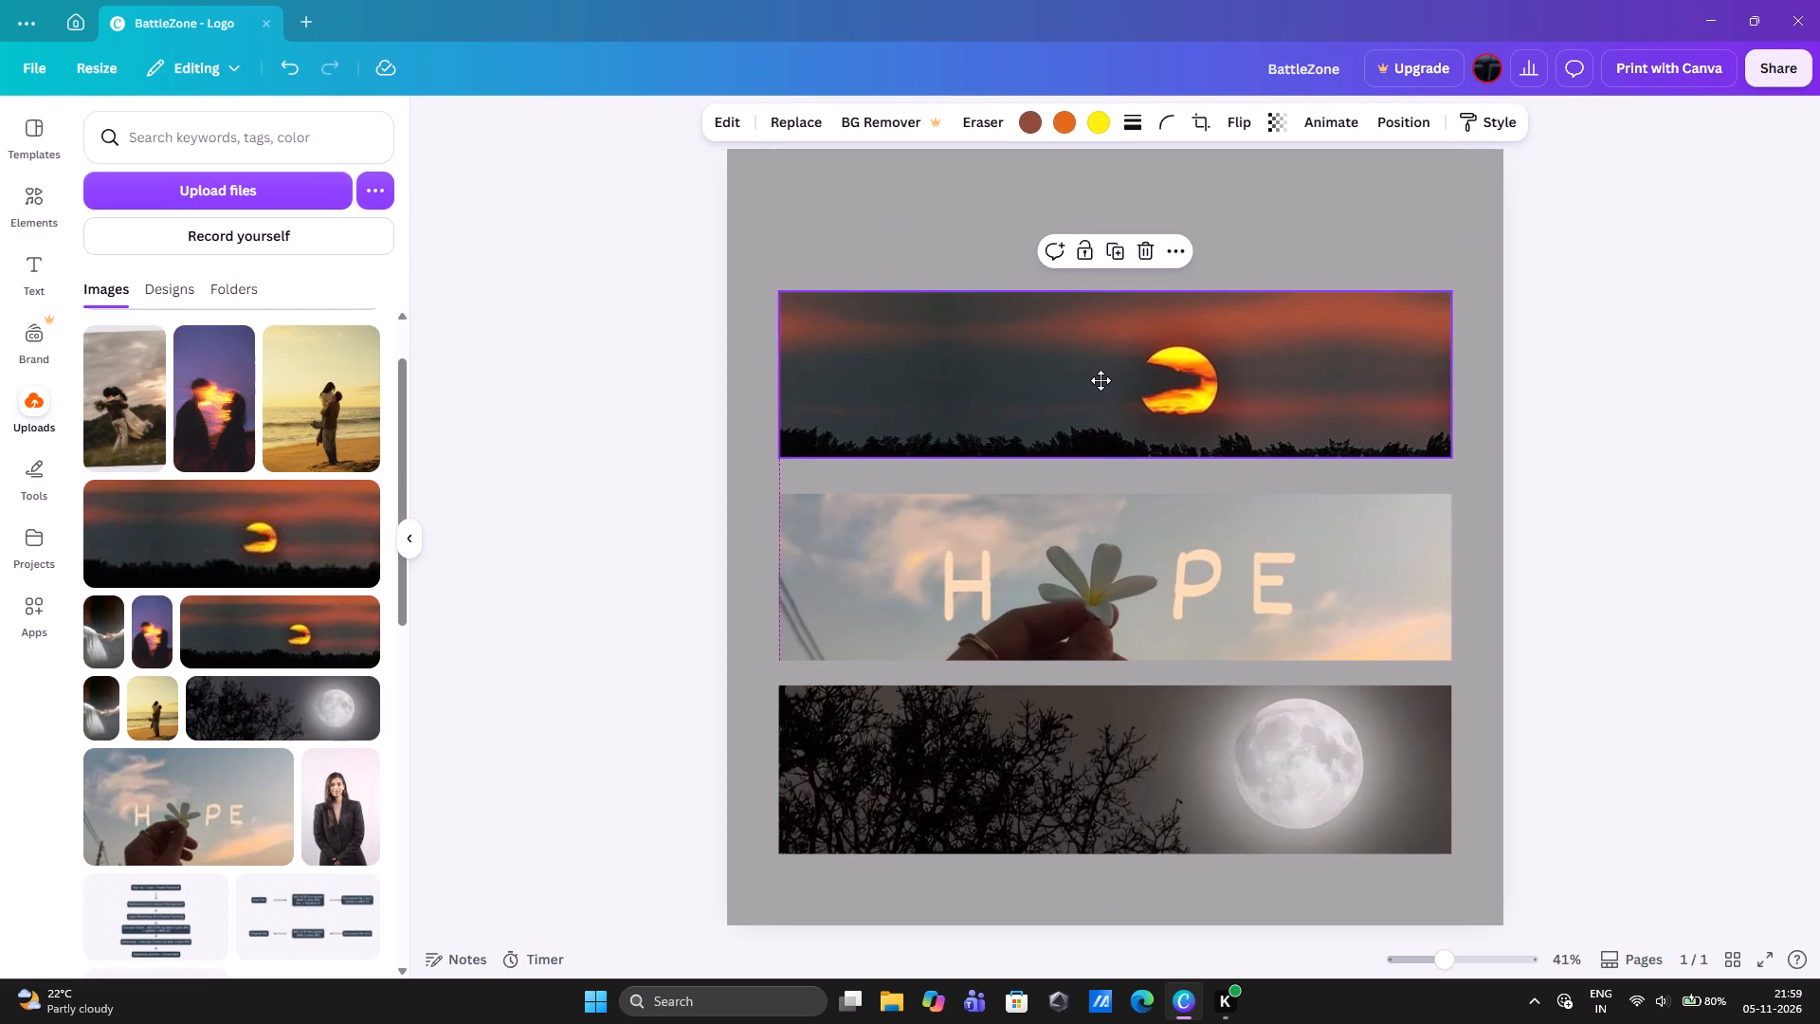
left_click_drag(1101, 380, 1101, 387)
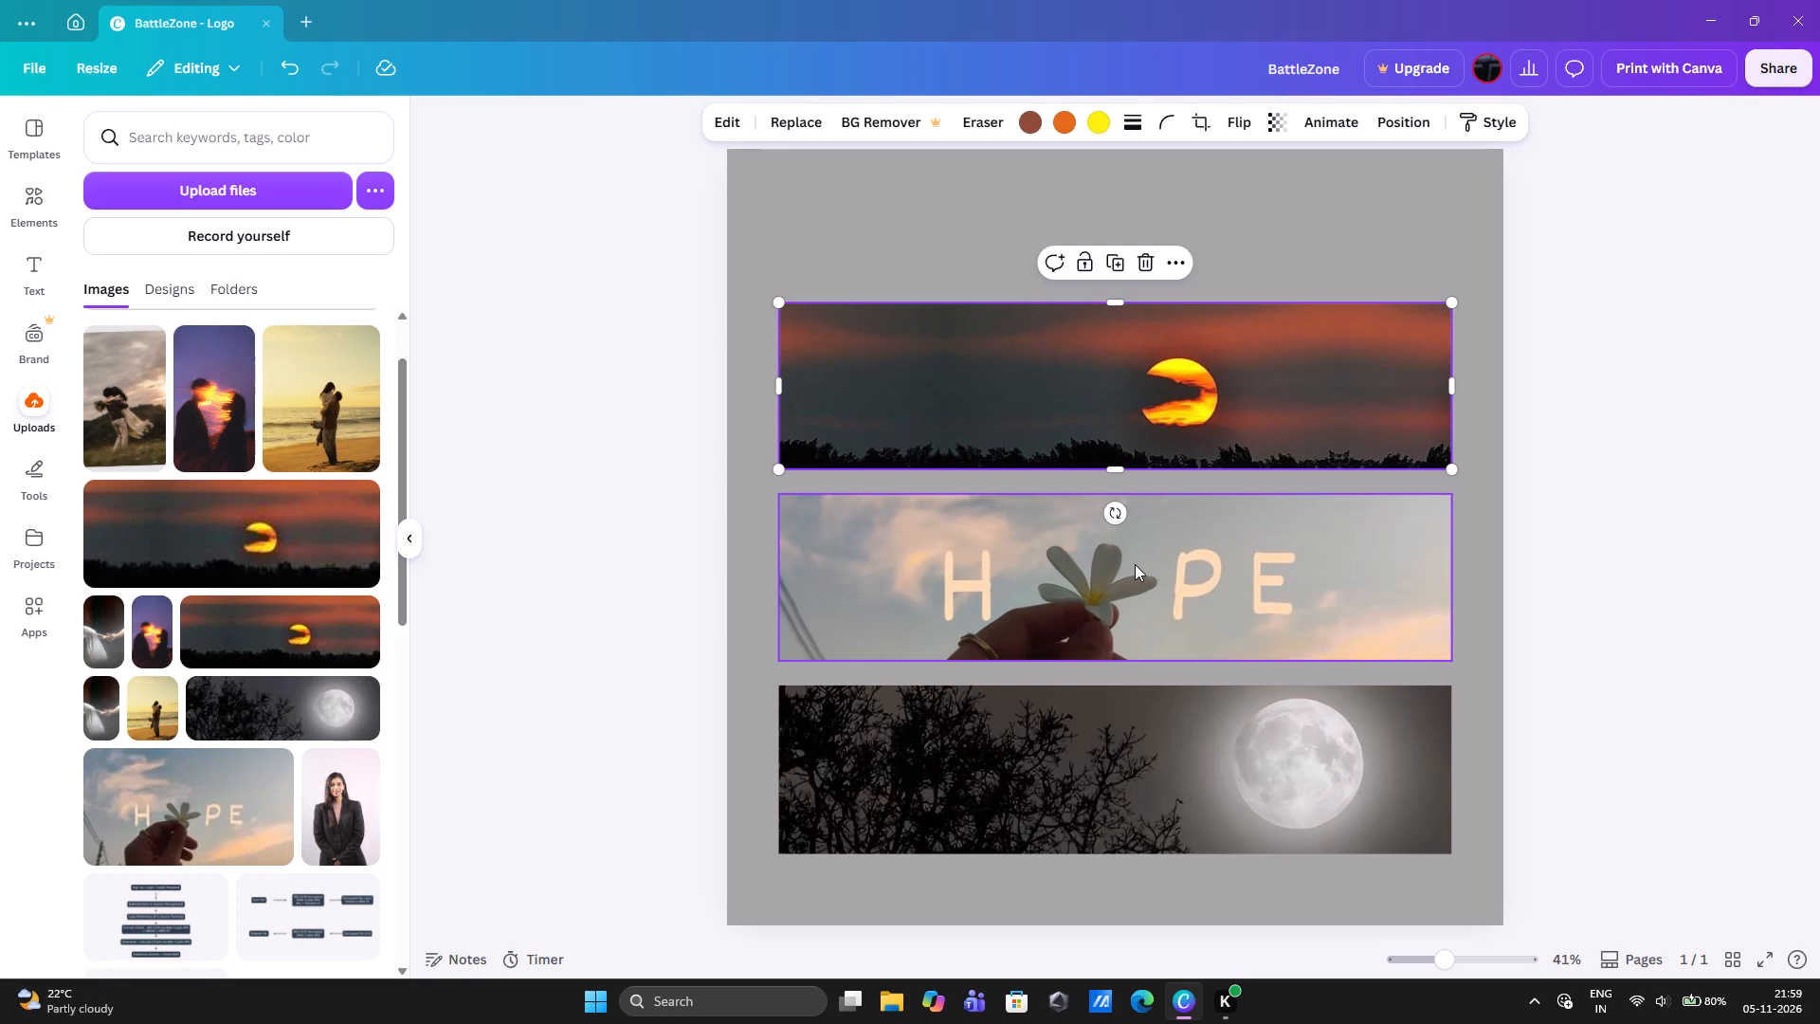
left_click_drag(1135, 564, 1135, 552)
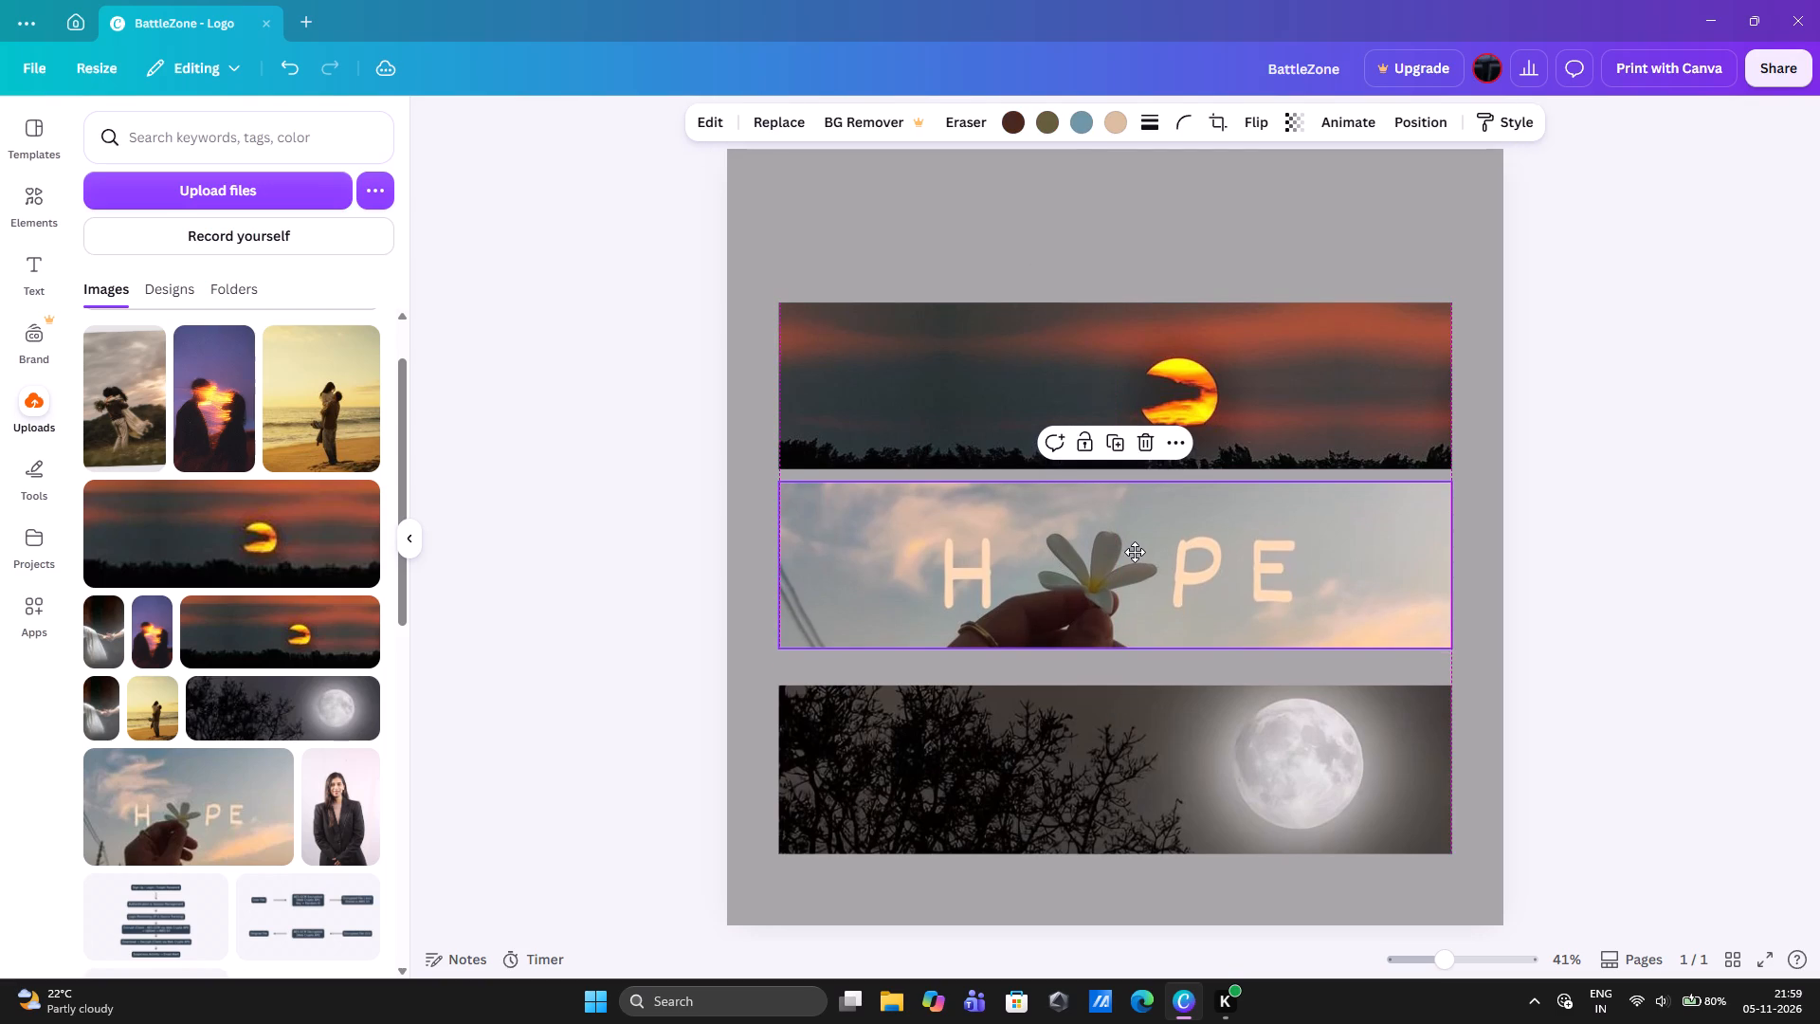
left_click_drag(1135, 552, 1134, 551)
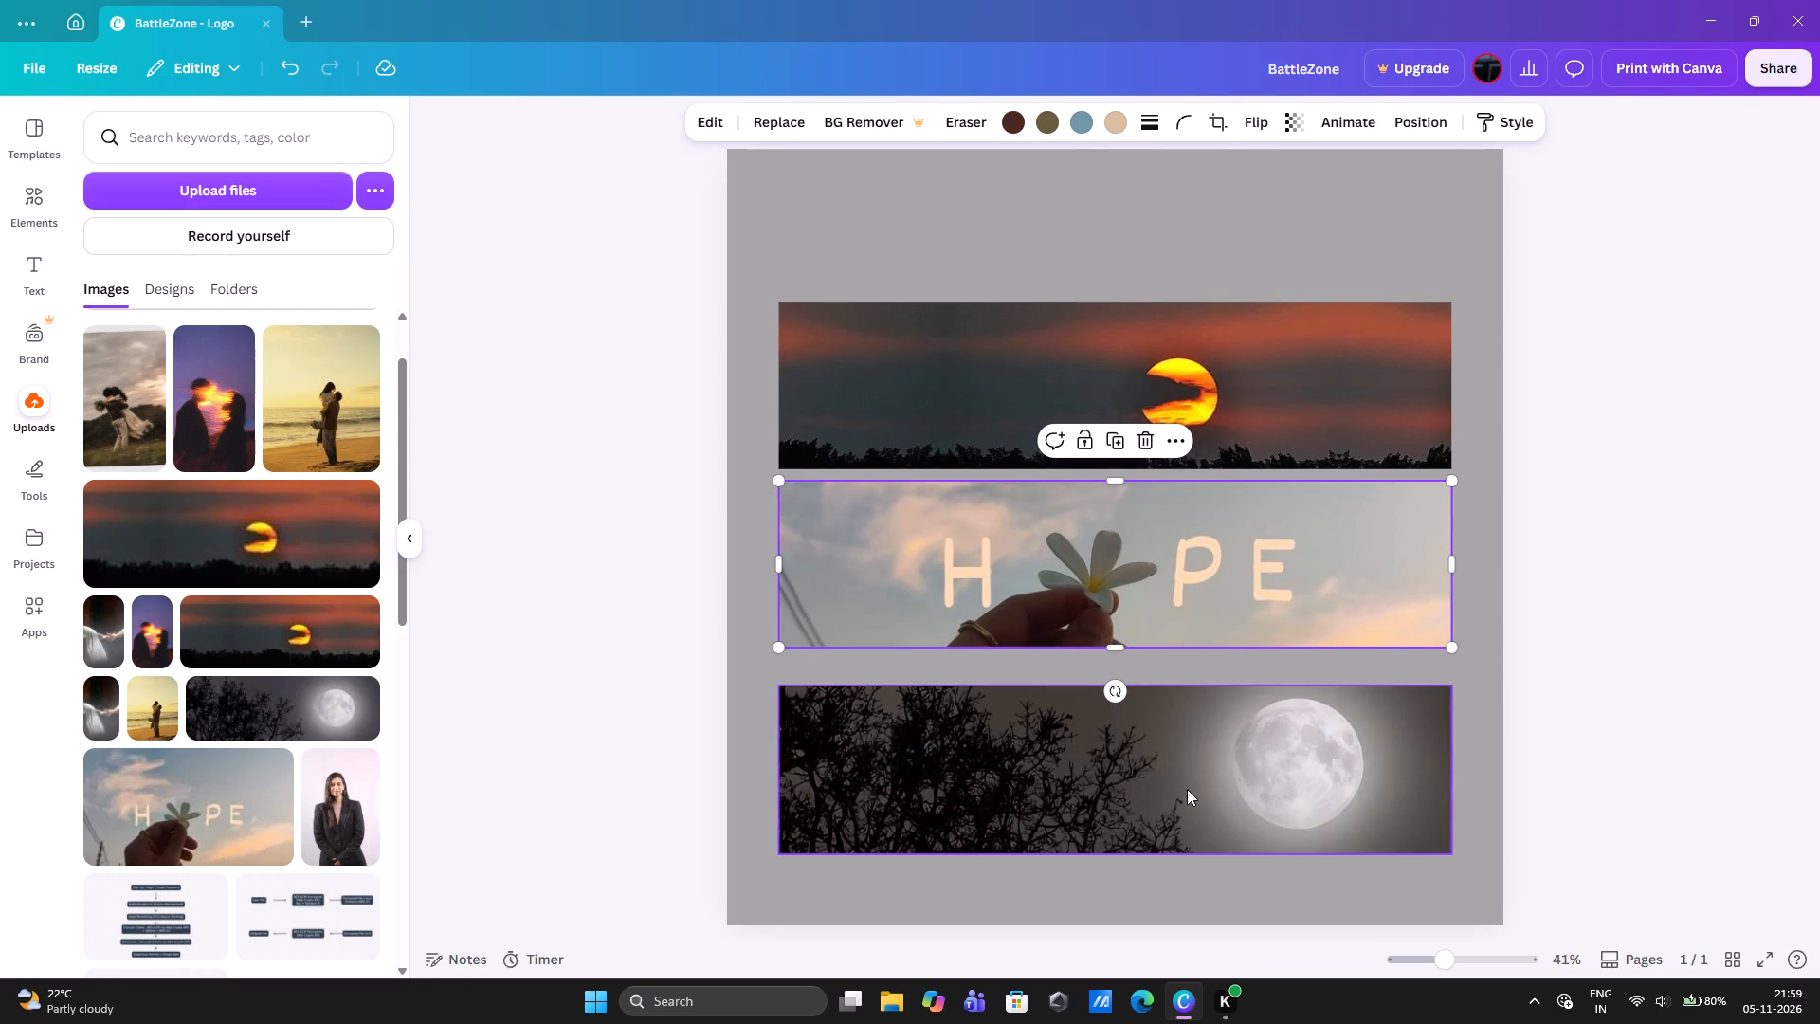
left_click_drag(1187, 789, 1185, 768)
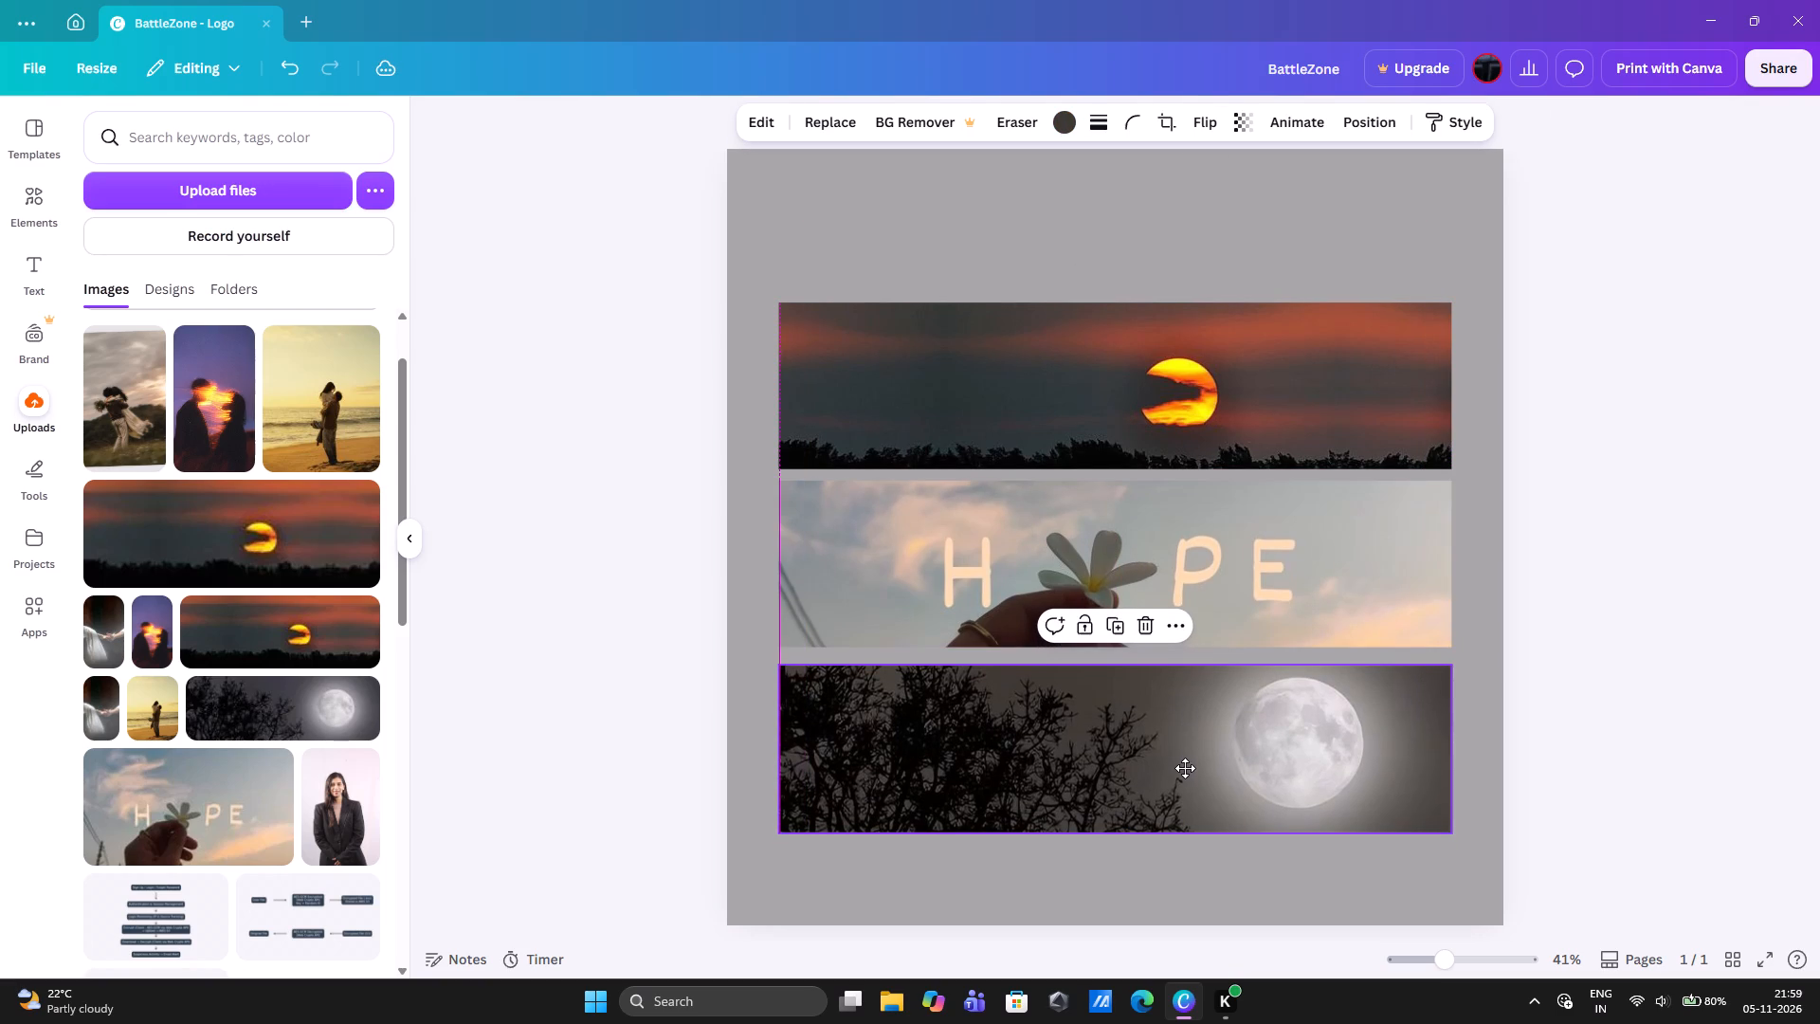
left_click_drag(1185, 768, 1184, 766)
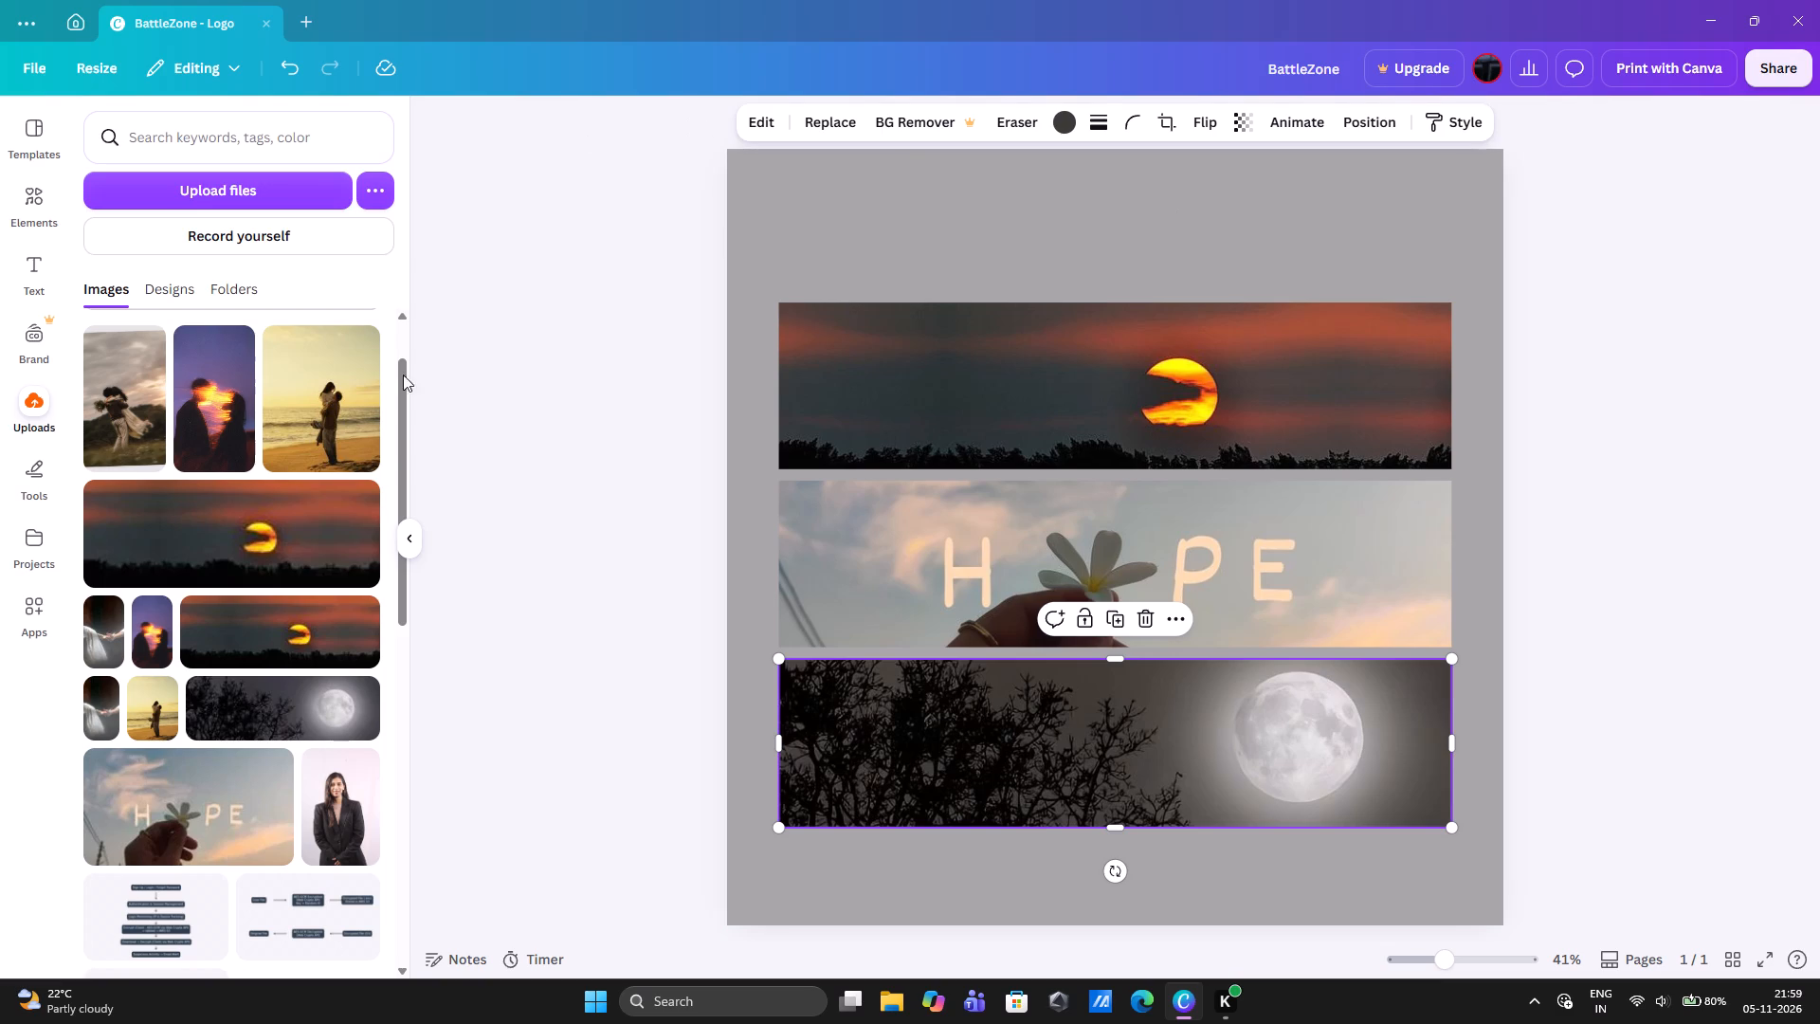
Add the uploaded photo of the couple embracing on the beach over the banners, scaled down to about 653 wide.
left_click_drag(323, 394, 372, 396)
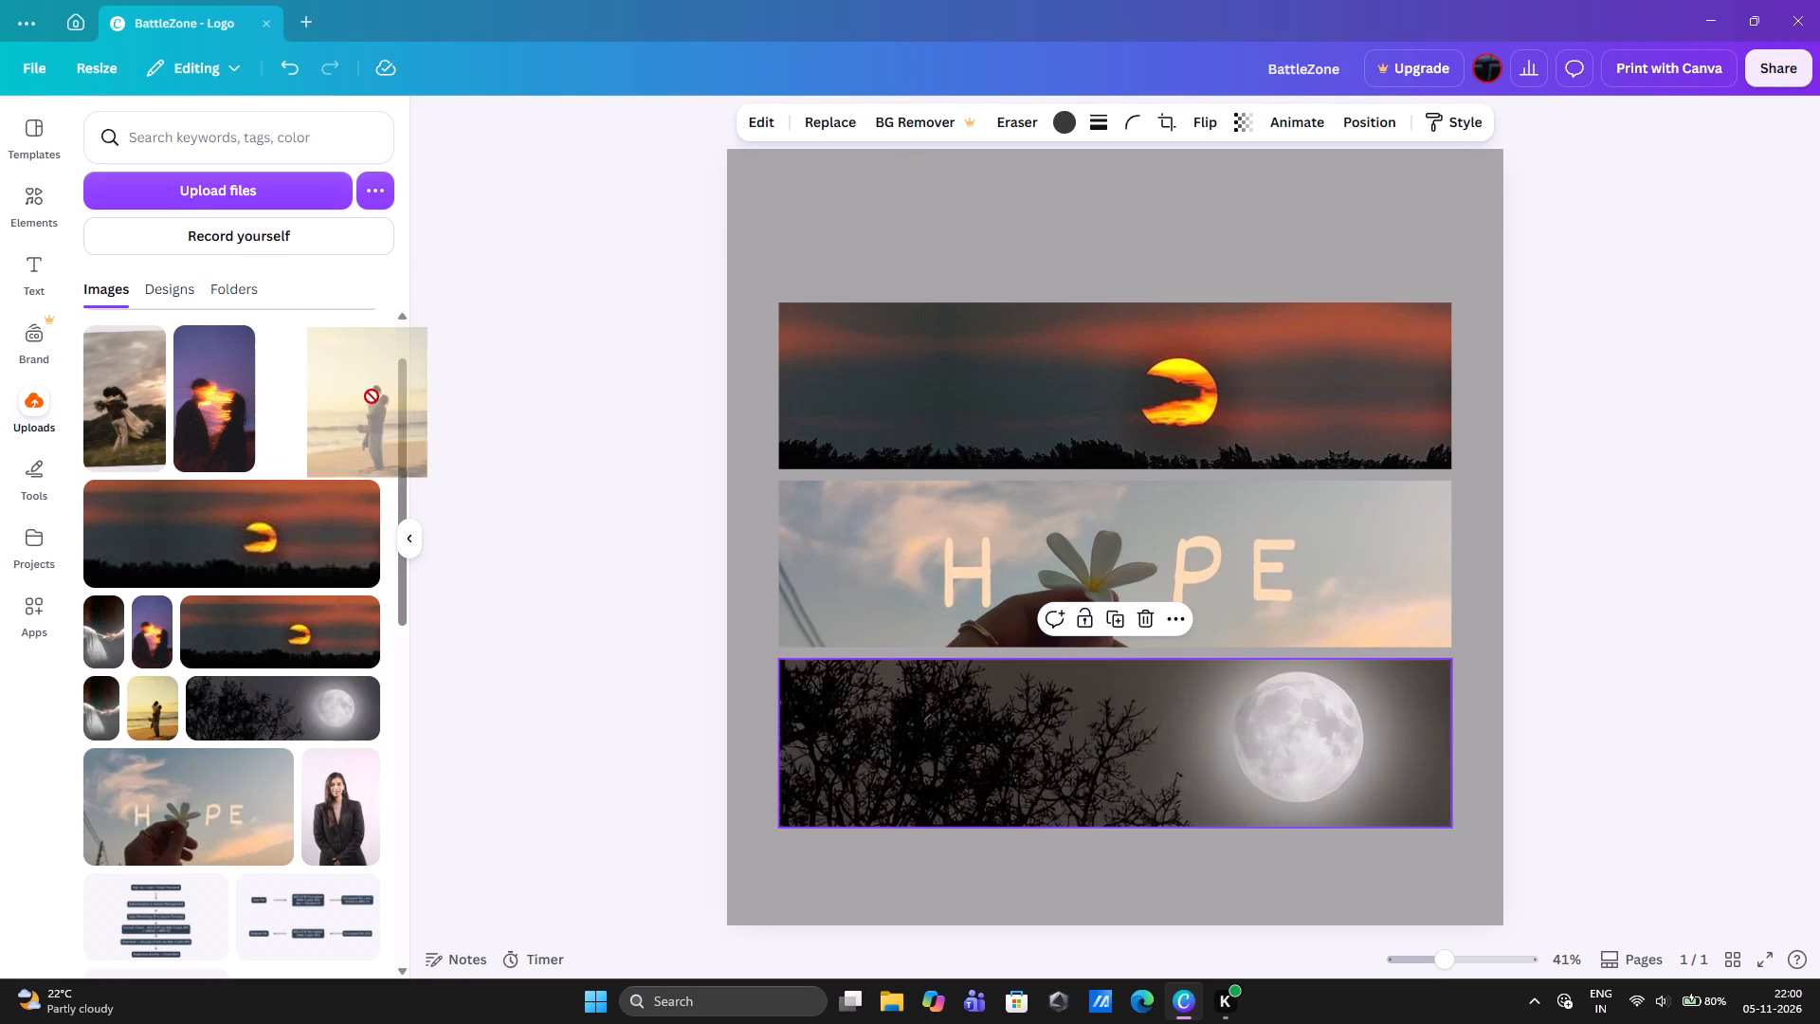
left_click_drag(372, 396, 781, 518)
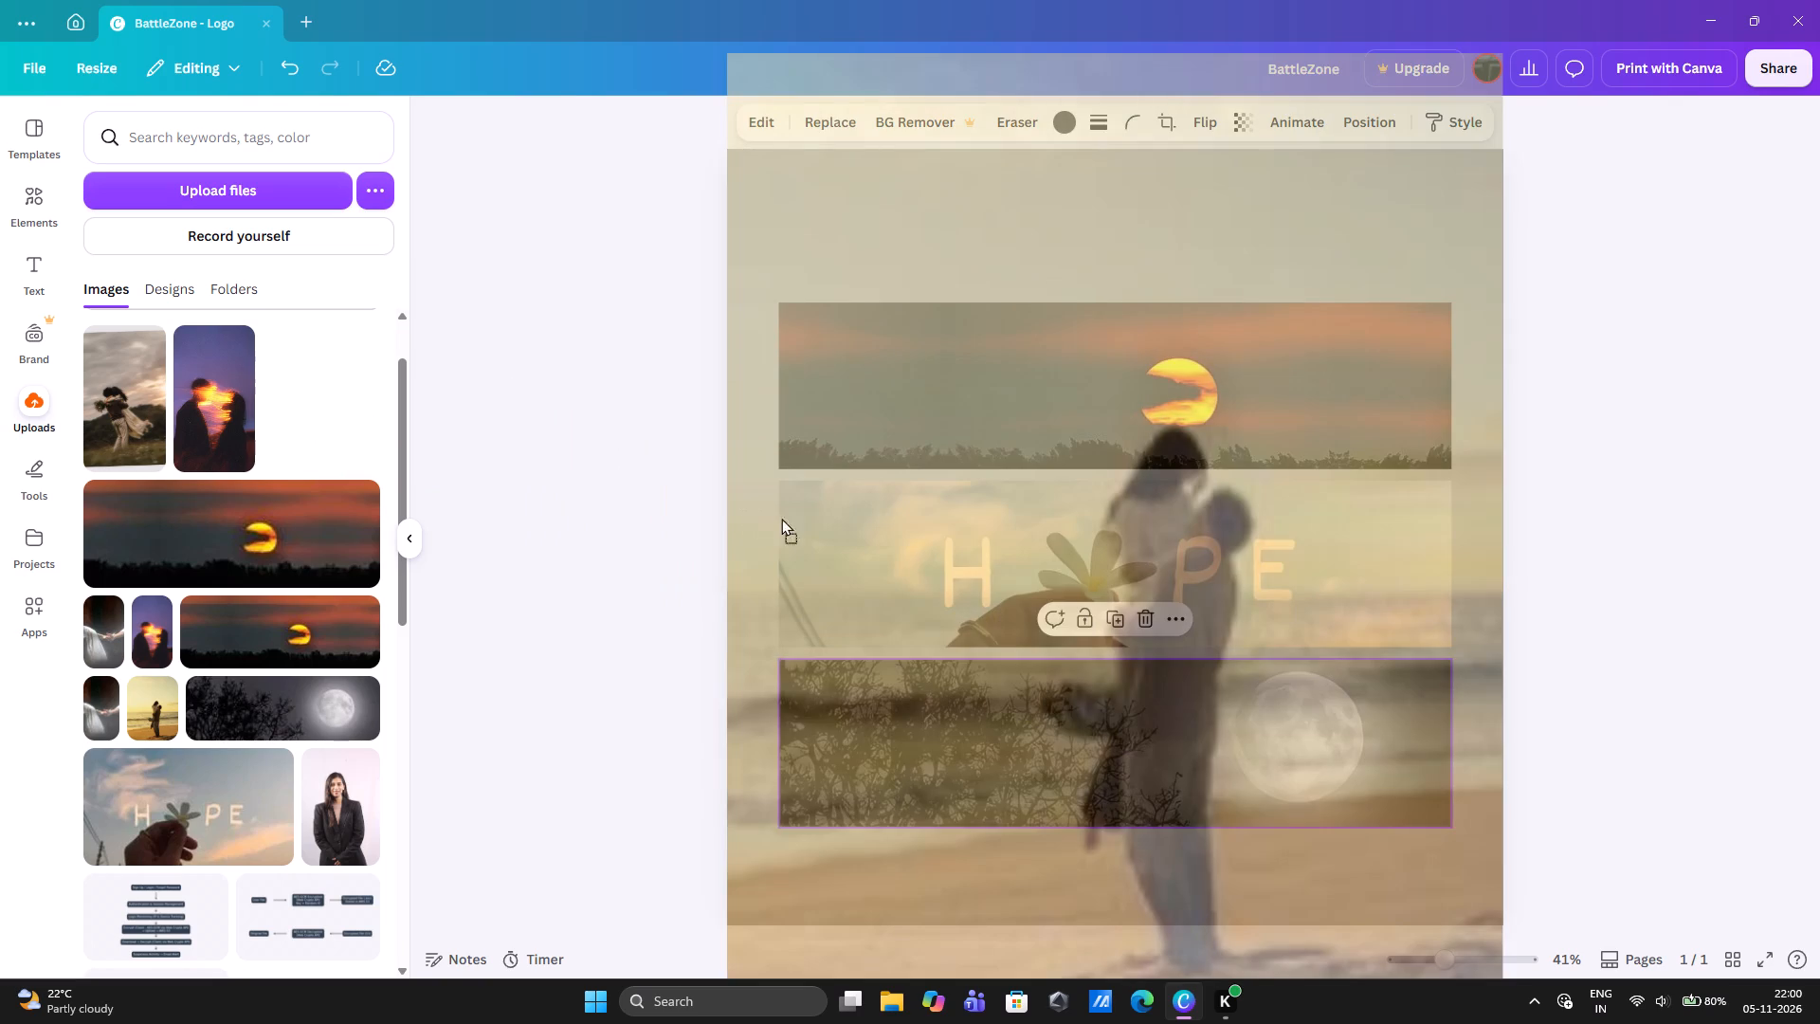
left_click_drag(781, 518, 786, 288)
left_click_drag(786, 288, 853, 244)
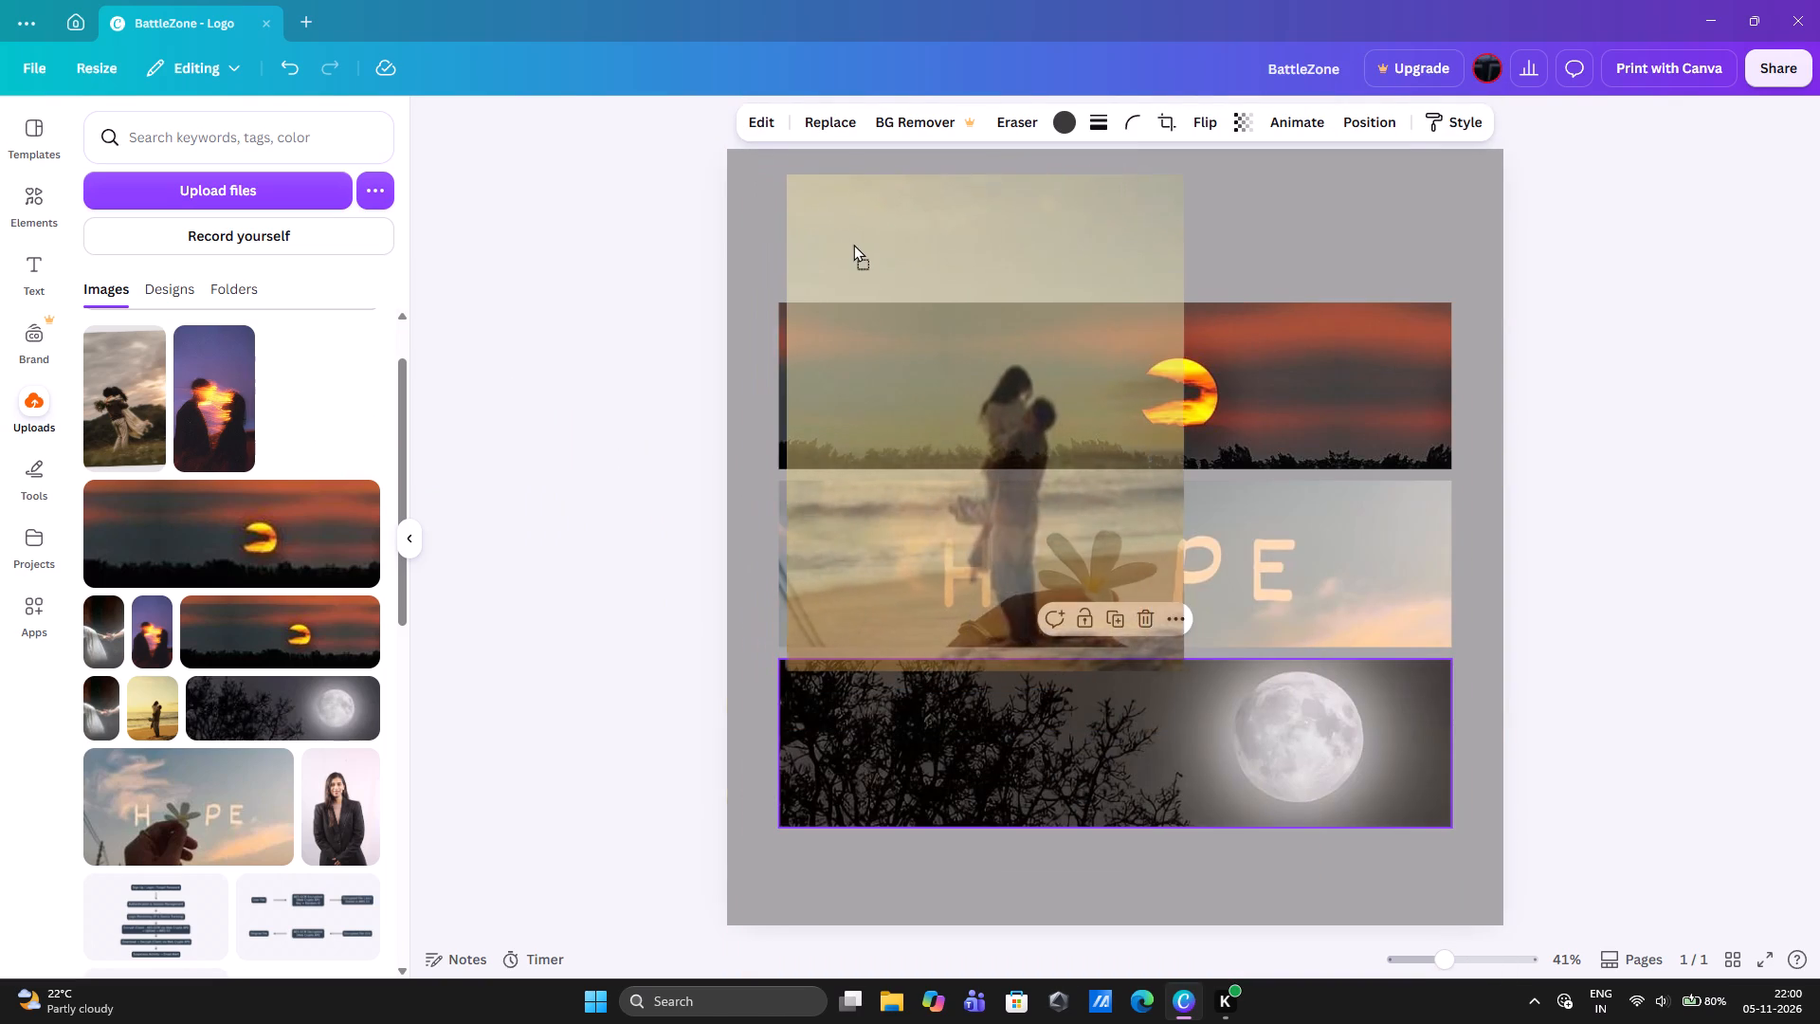
left_click_drag(853, 244, 872, 244)
left_click_drag(813, 178, 955, 358)
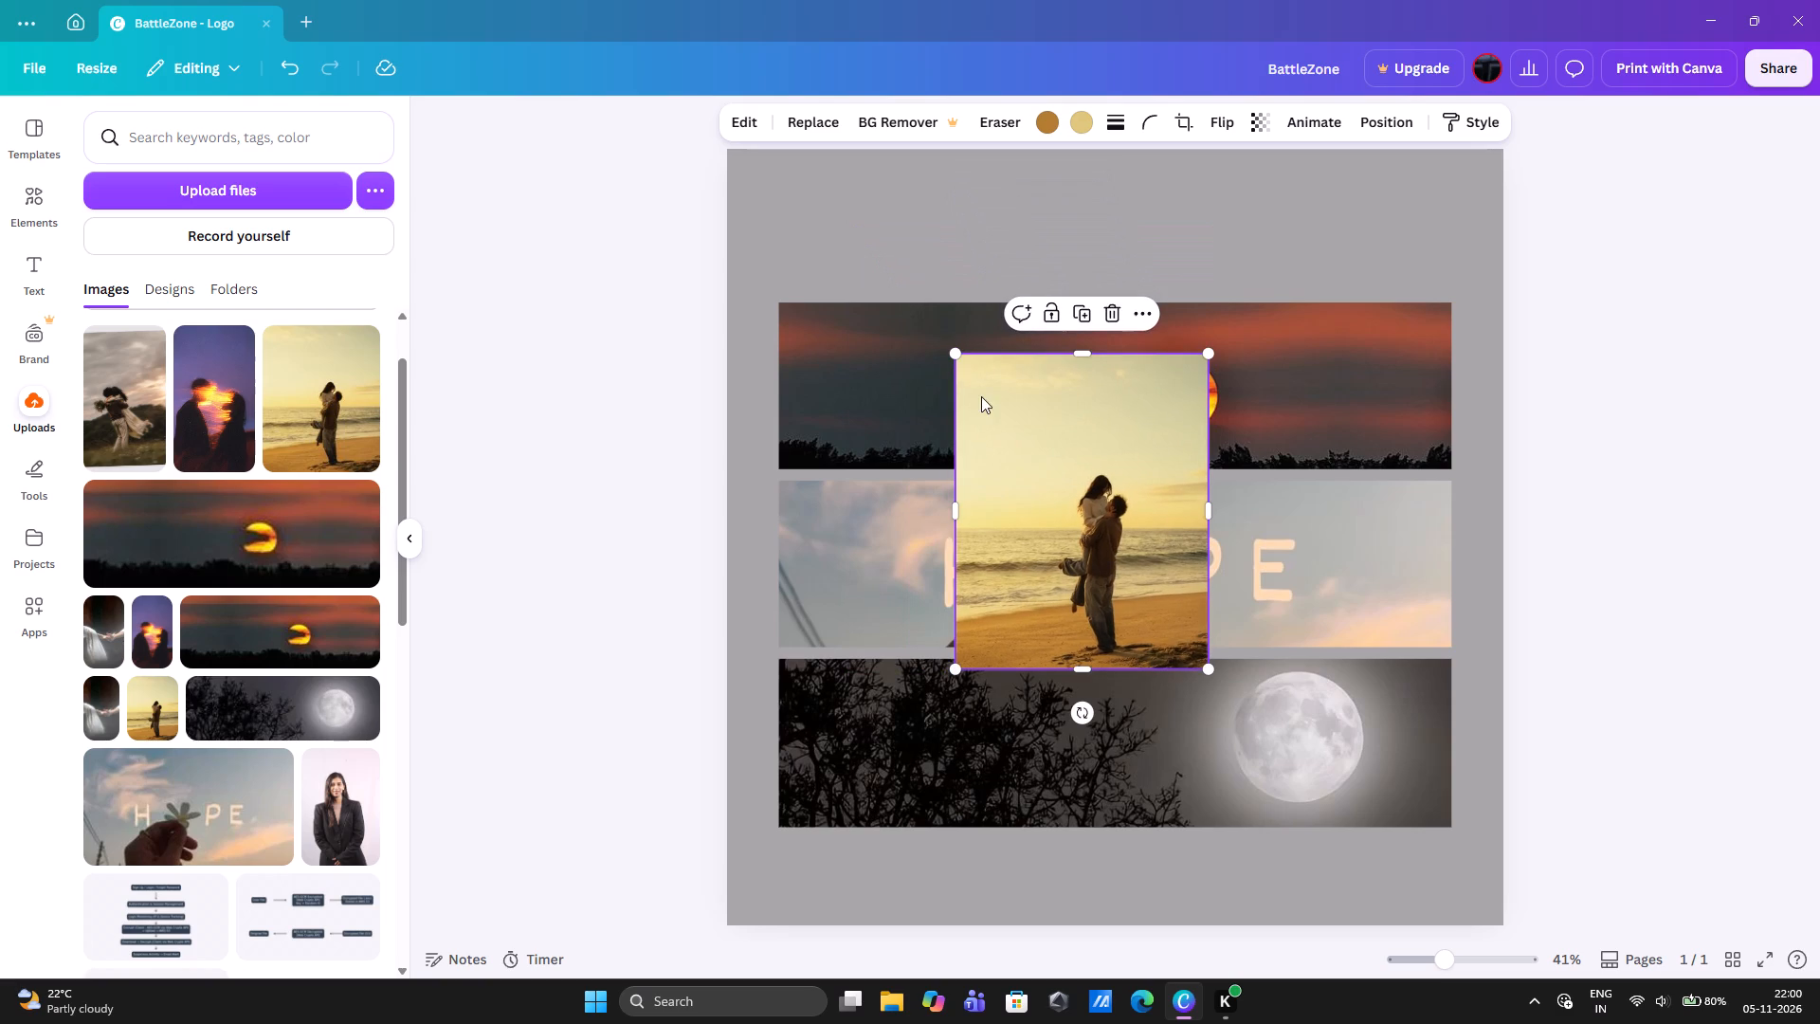
Crop the top and left edges of the beach couple photo closer to the couple.
left_click_drag(1078, 356, 1076, 435)
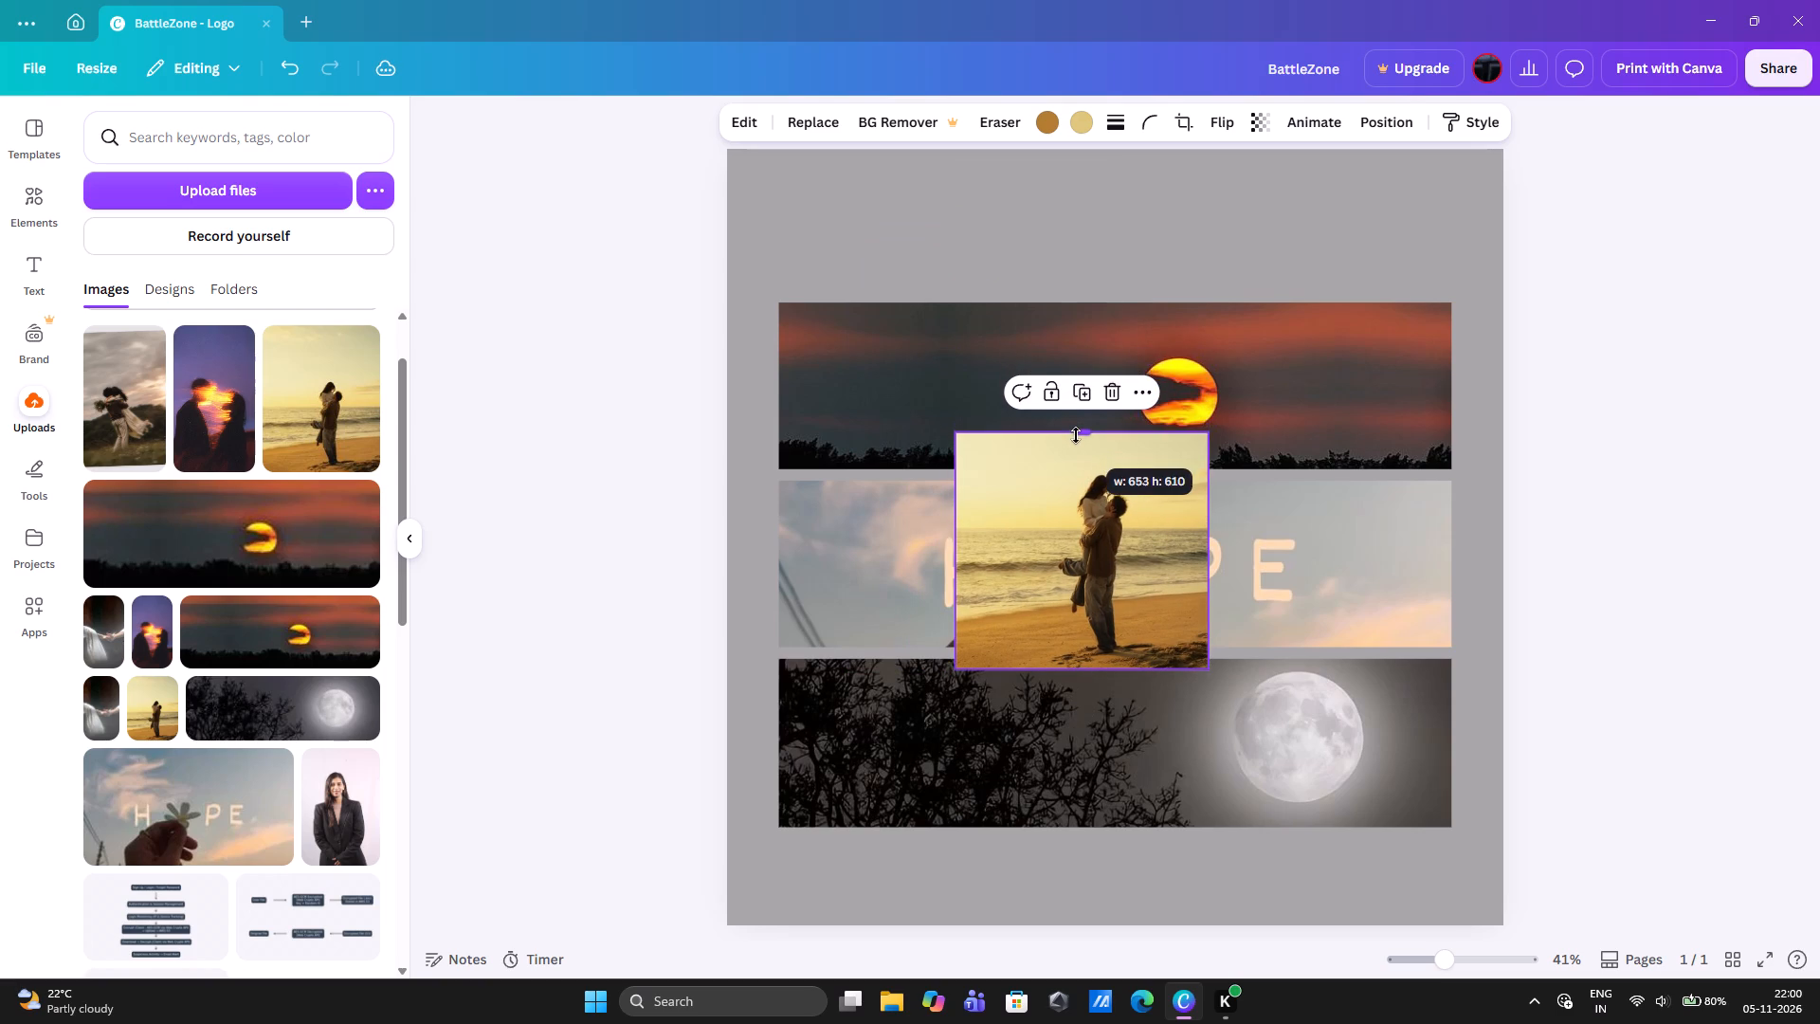
left_click_drag(1076, 435, 1077, 428)
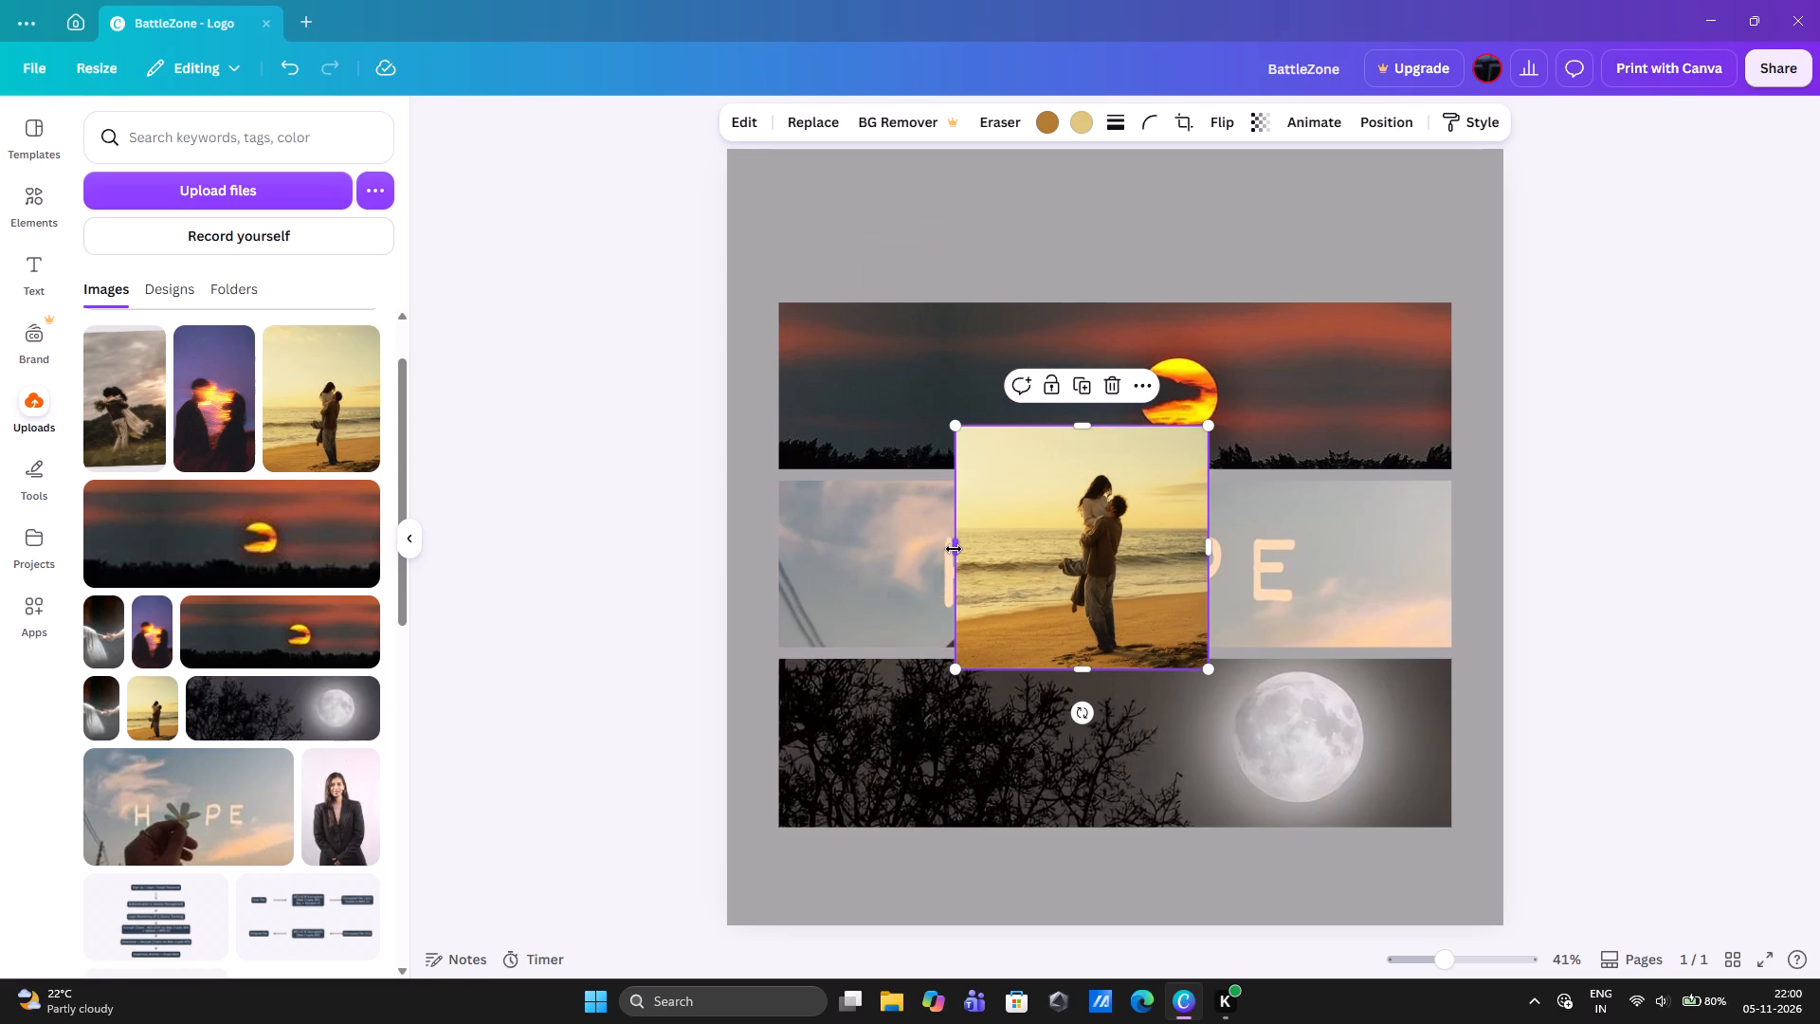
left_click_drag(954, 549, 989, 548)
Move the beach couple photo to the left end of the HOPE banner and scale it down to the banner's height.
left_click_drag(1107, 504, 968, 530)
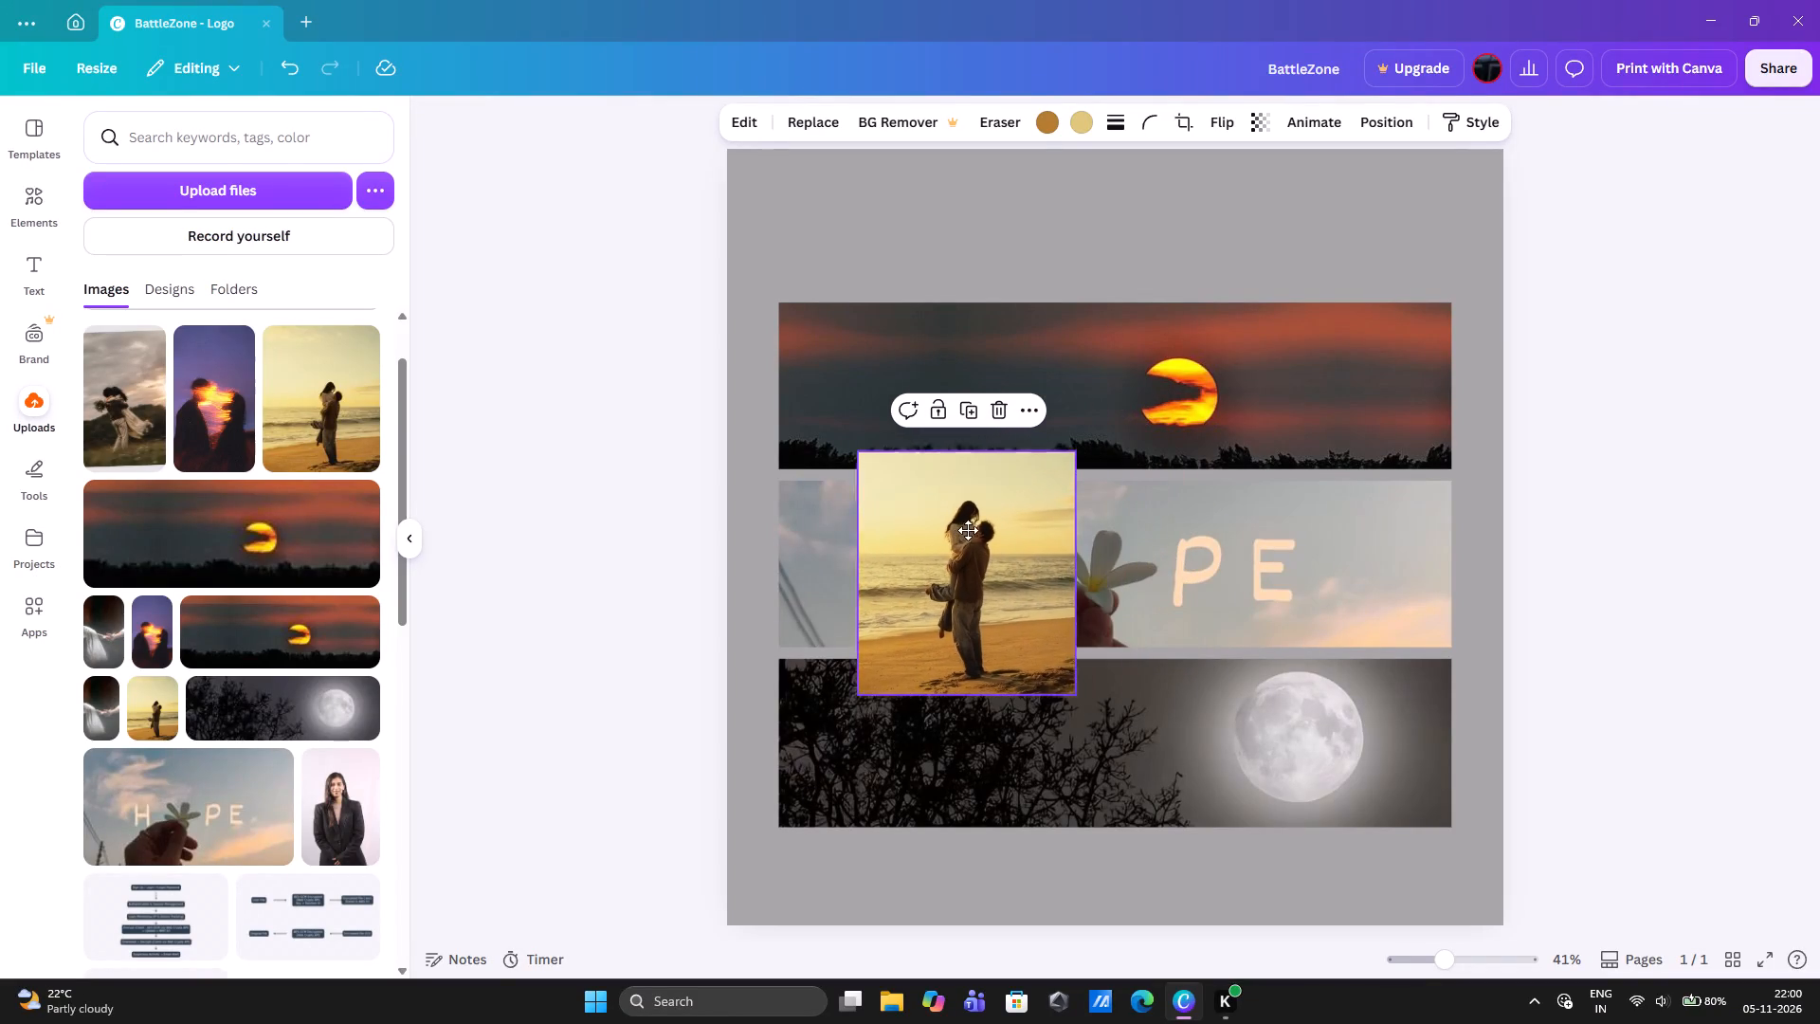
left_click_drag(968, 530, 897, 530)
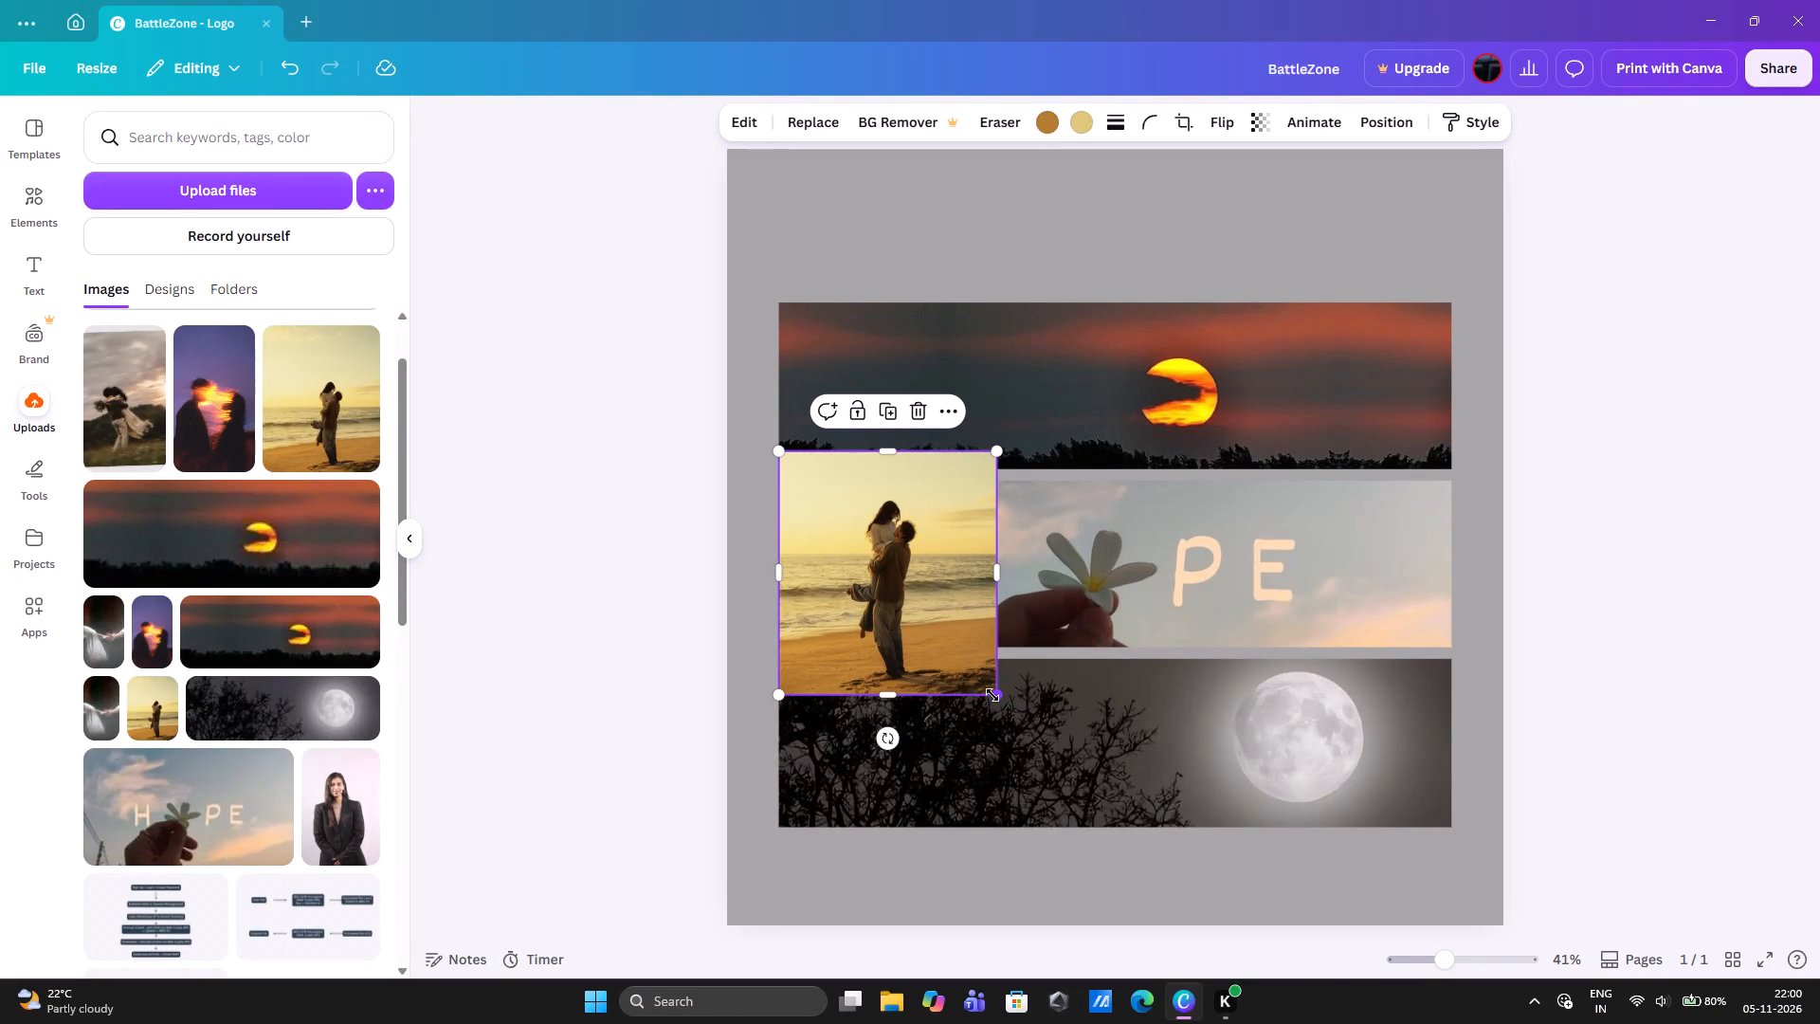
left_click_drag(992, 694, 946, 654)
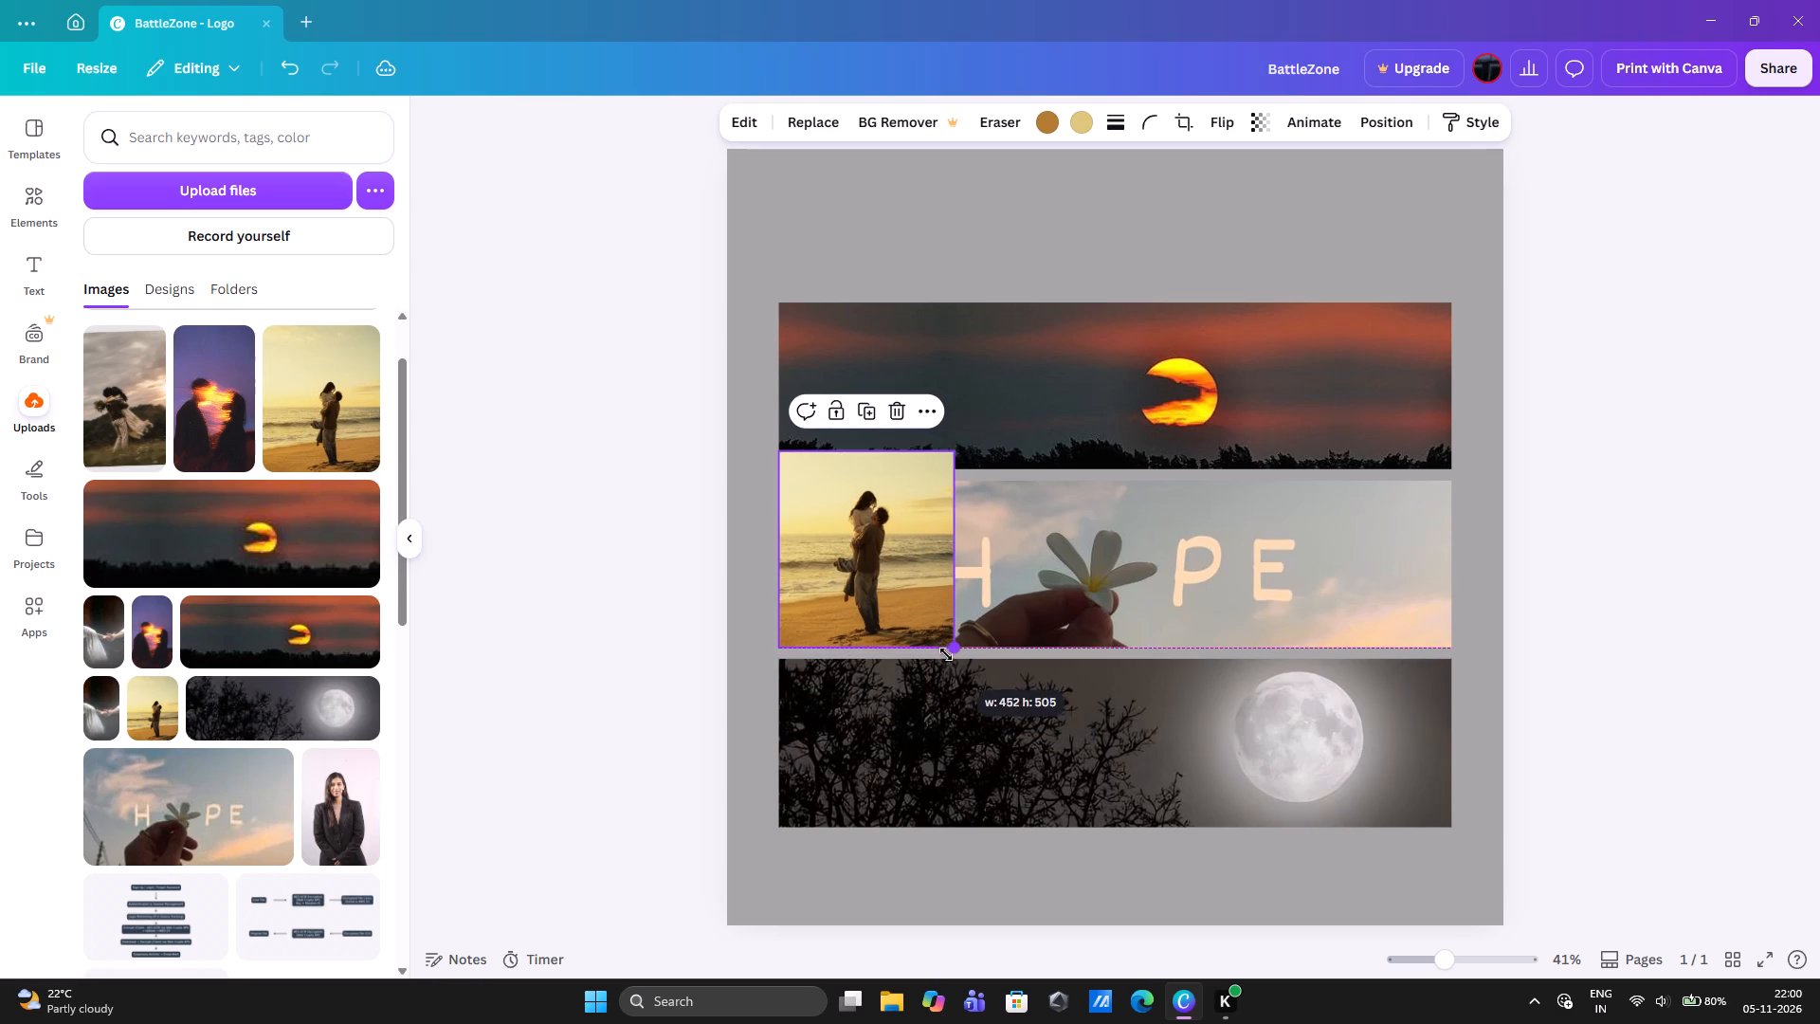
left_click_drag(946, 654, 940, 652)
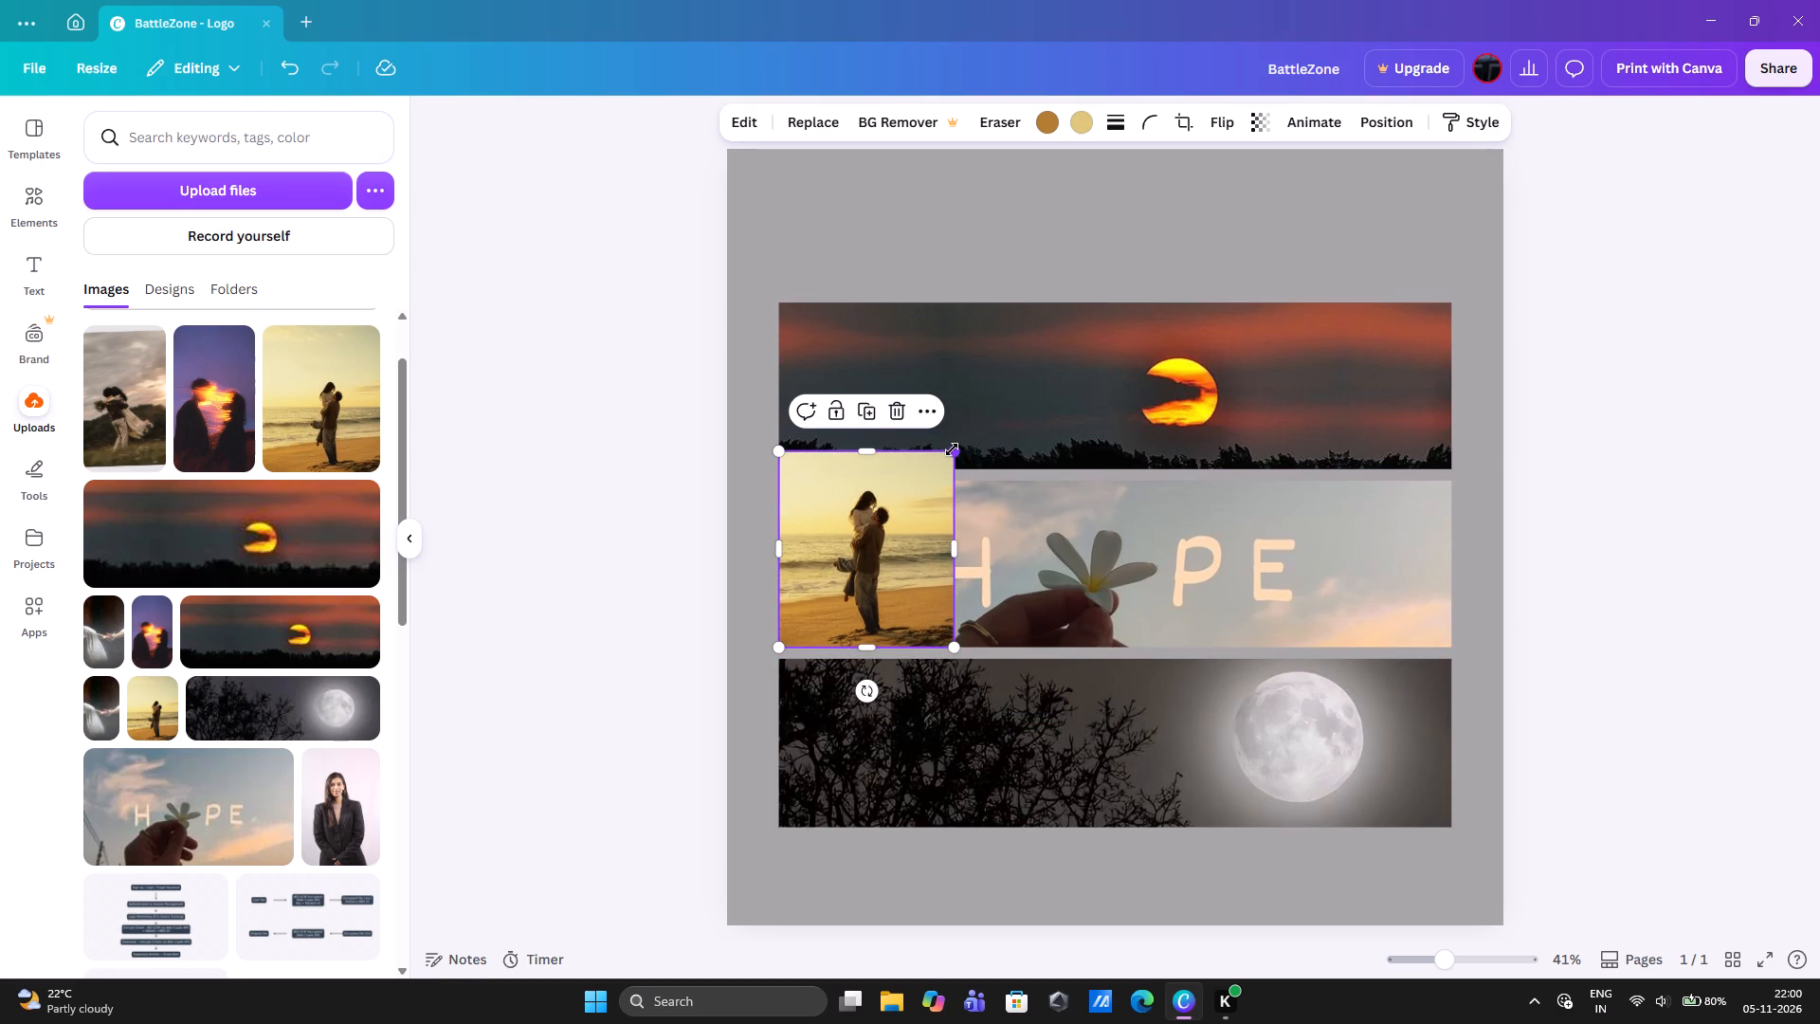
left_click_drag(951, 449, 932, 471)
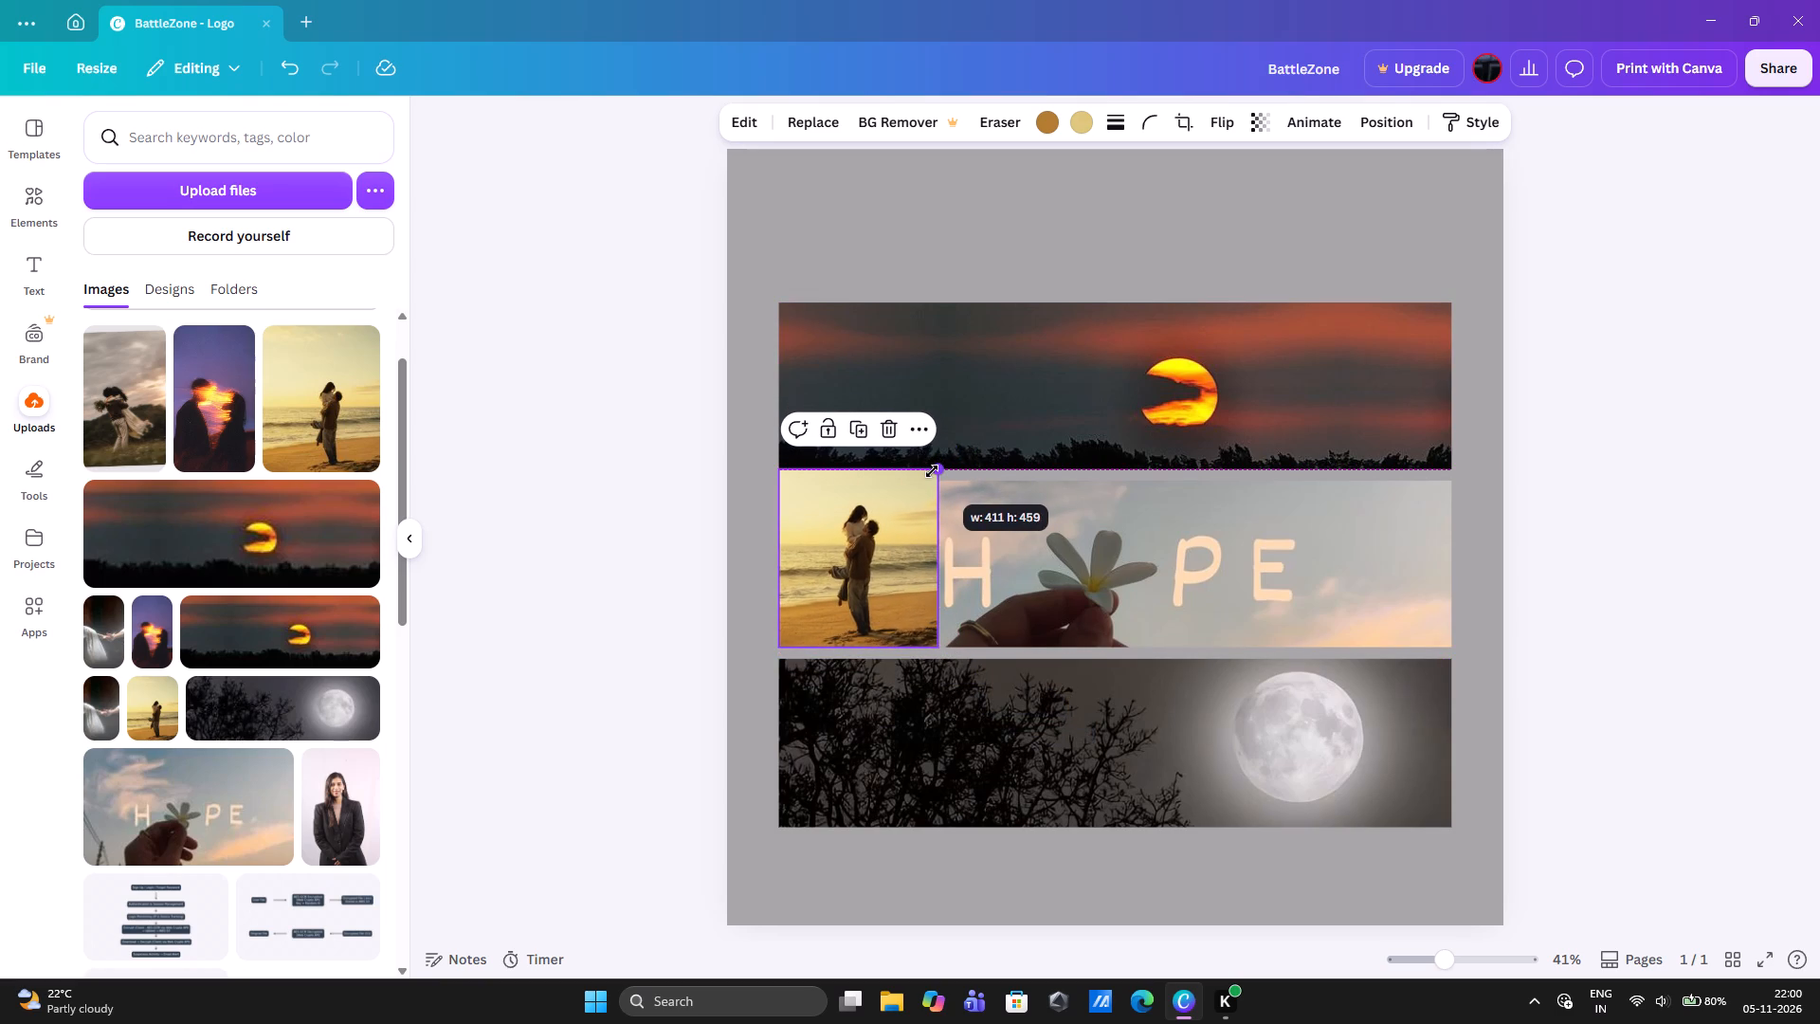
left_click_drag(932, 471, 933, 470)
left_click_drag(933, 470, 909, 495)
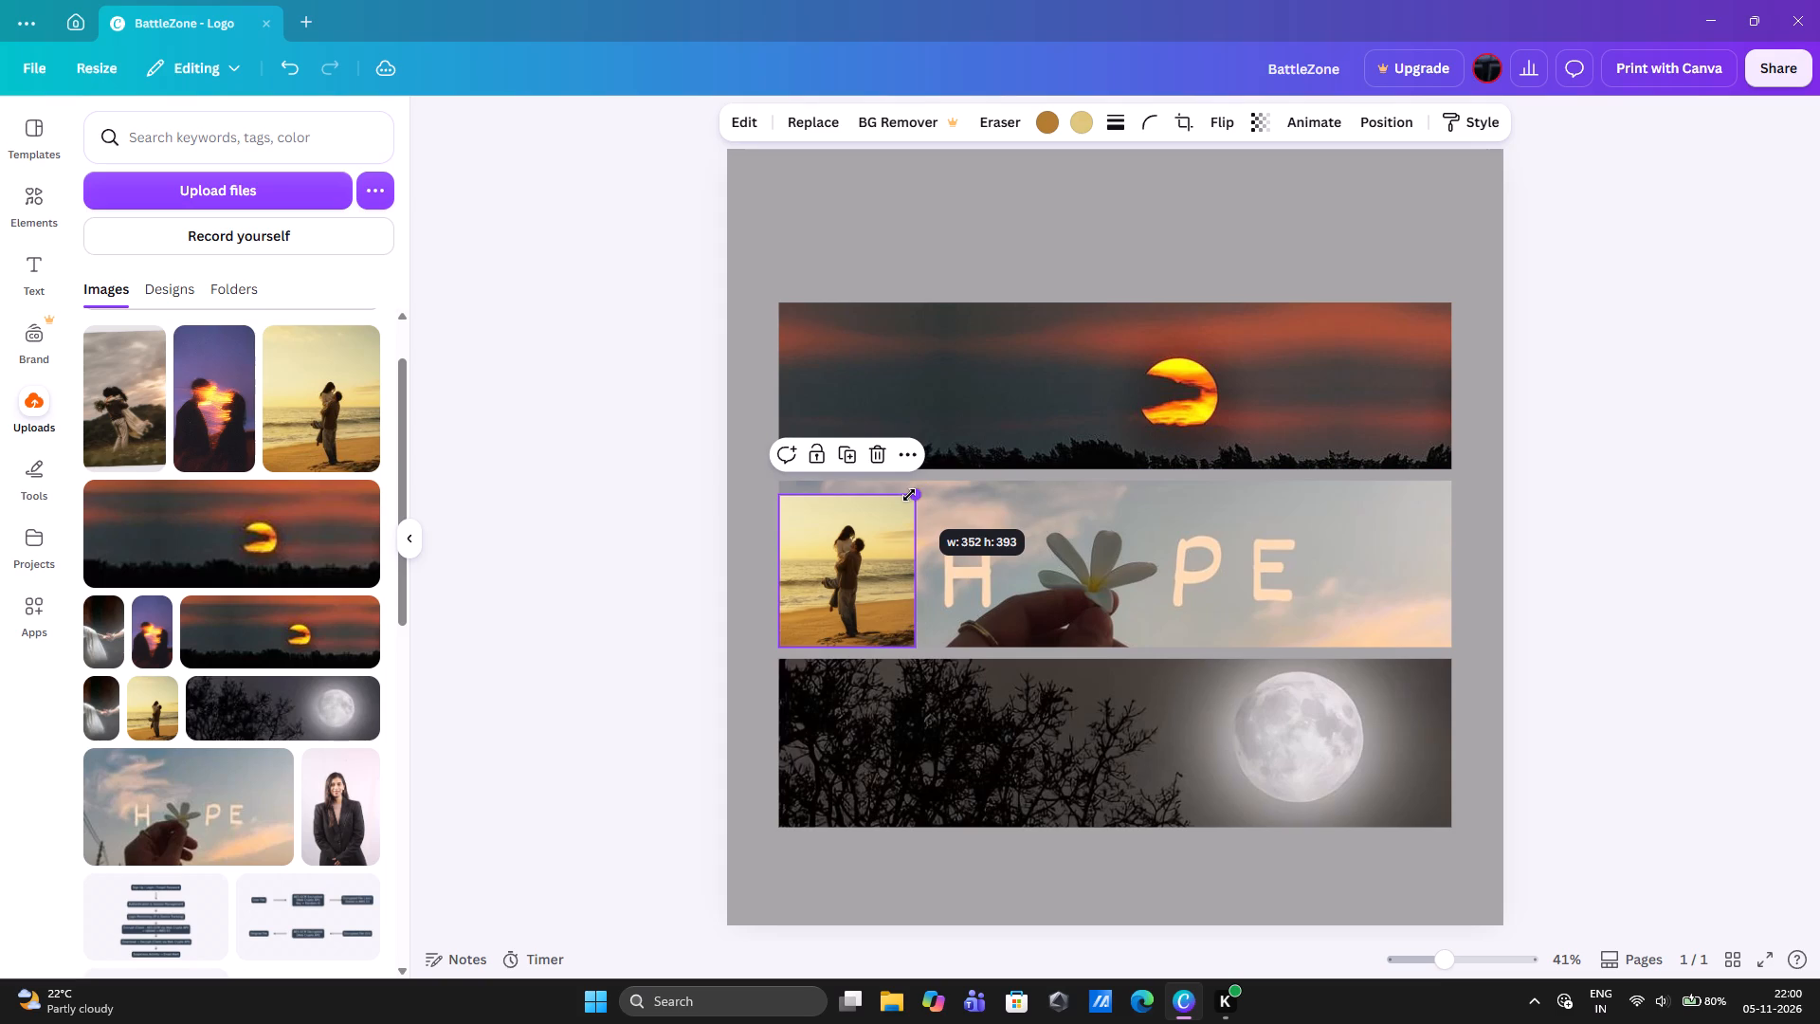
left_click_drag(909, 495, 920, 484)
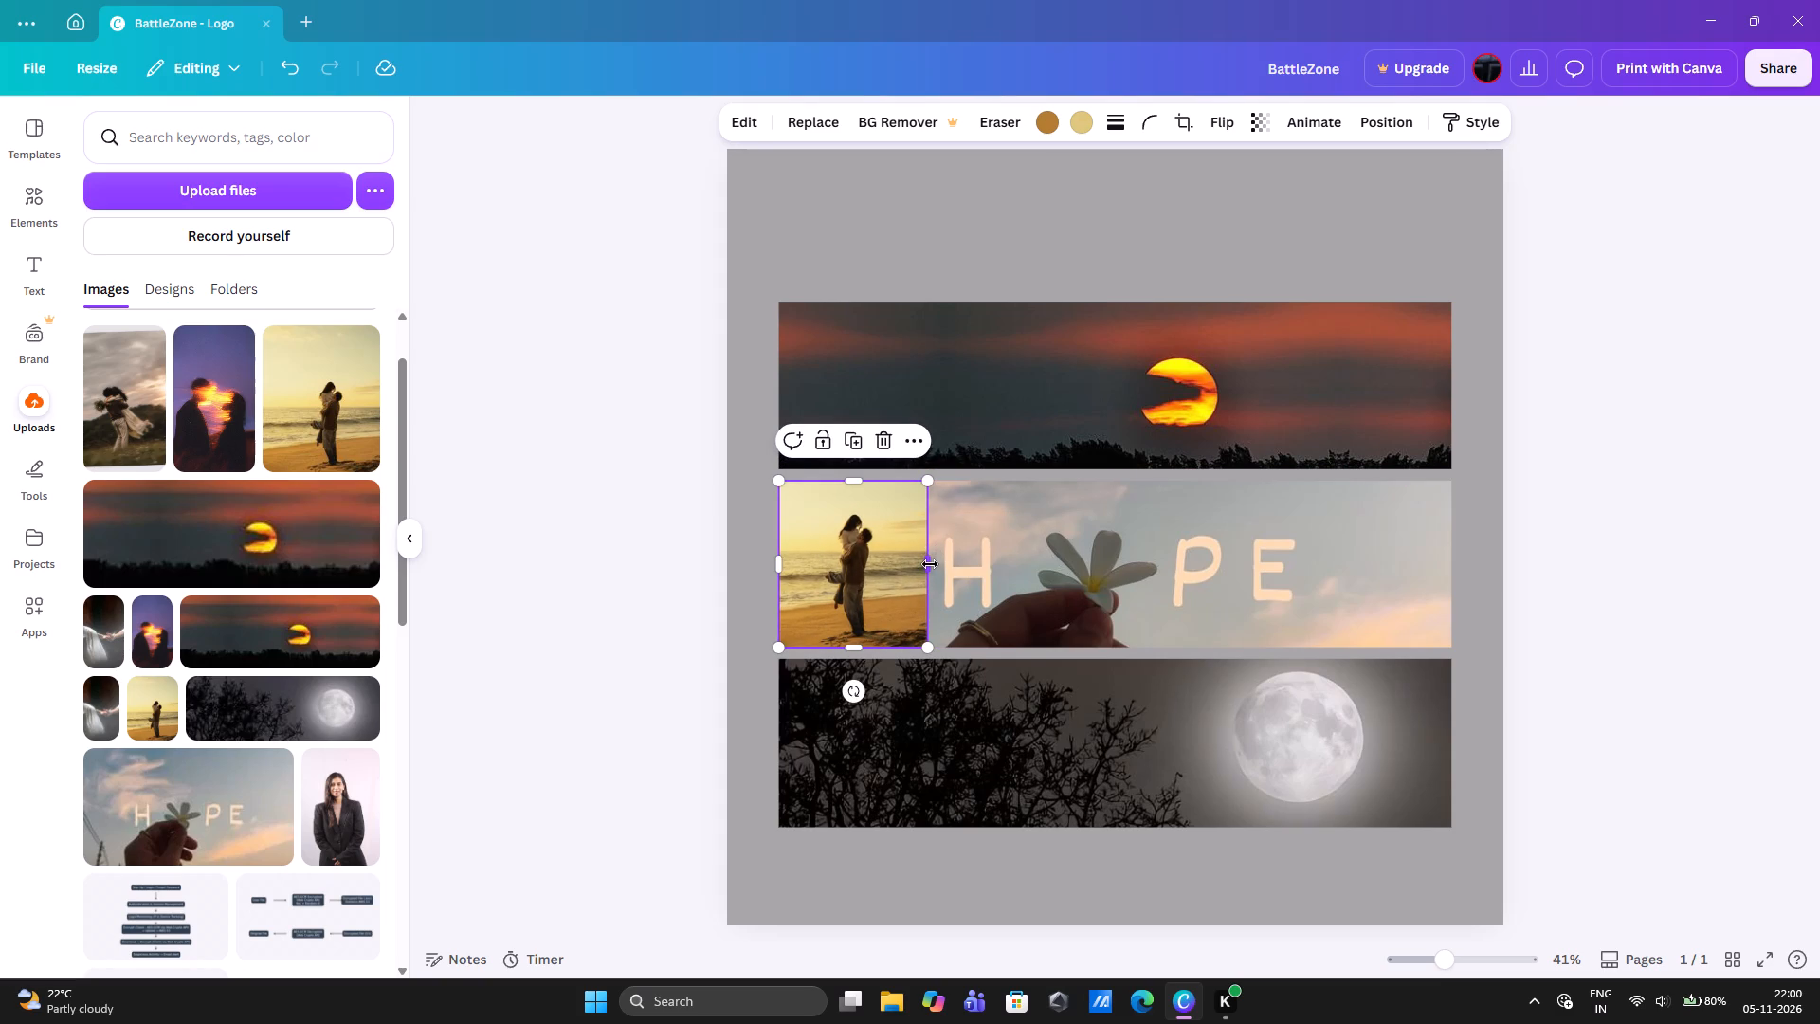
Crop the beach couple photo slightly narrower on both its left and right sides.
left_click_drag(930, 564, 909, 569)
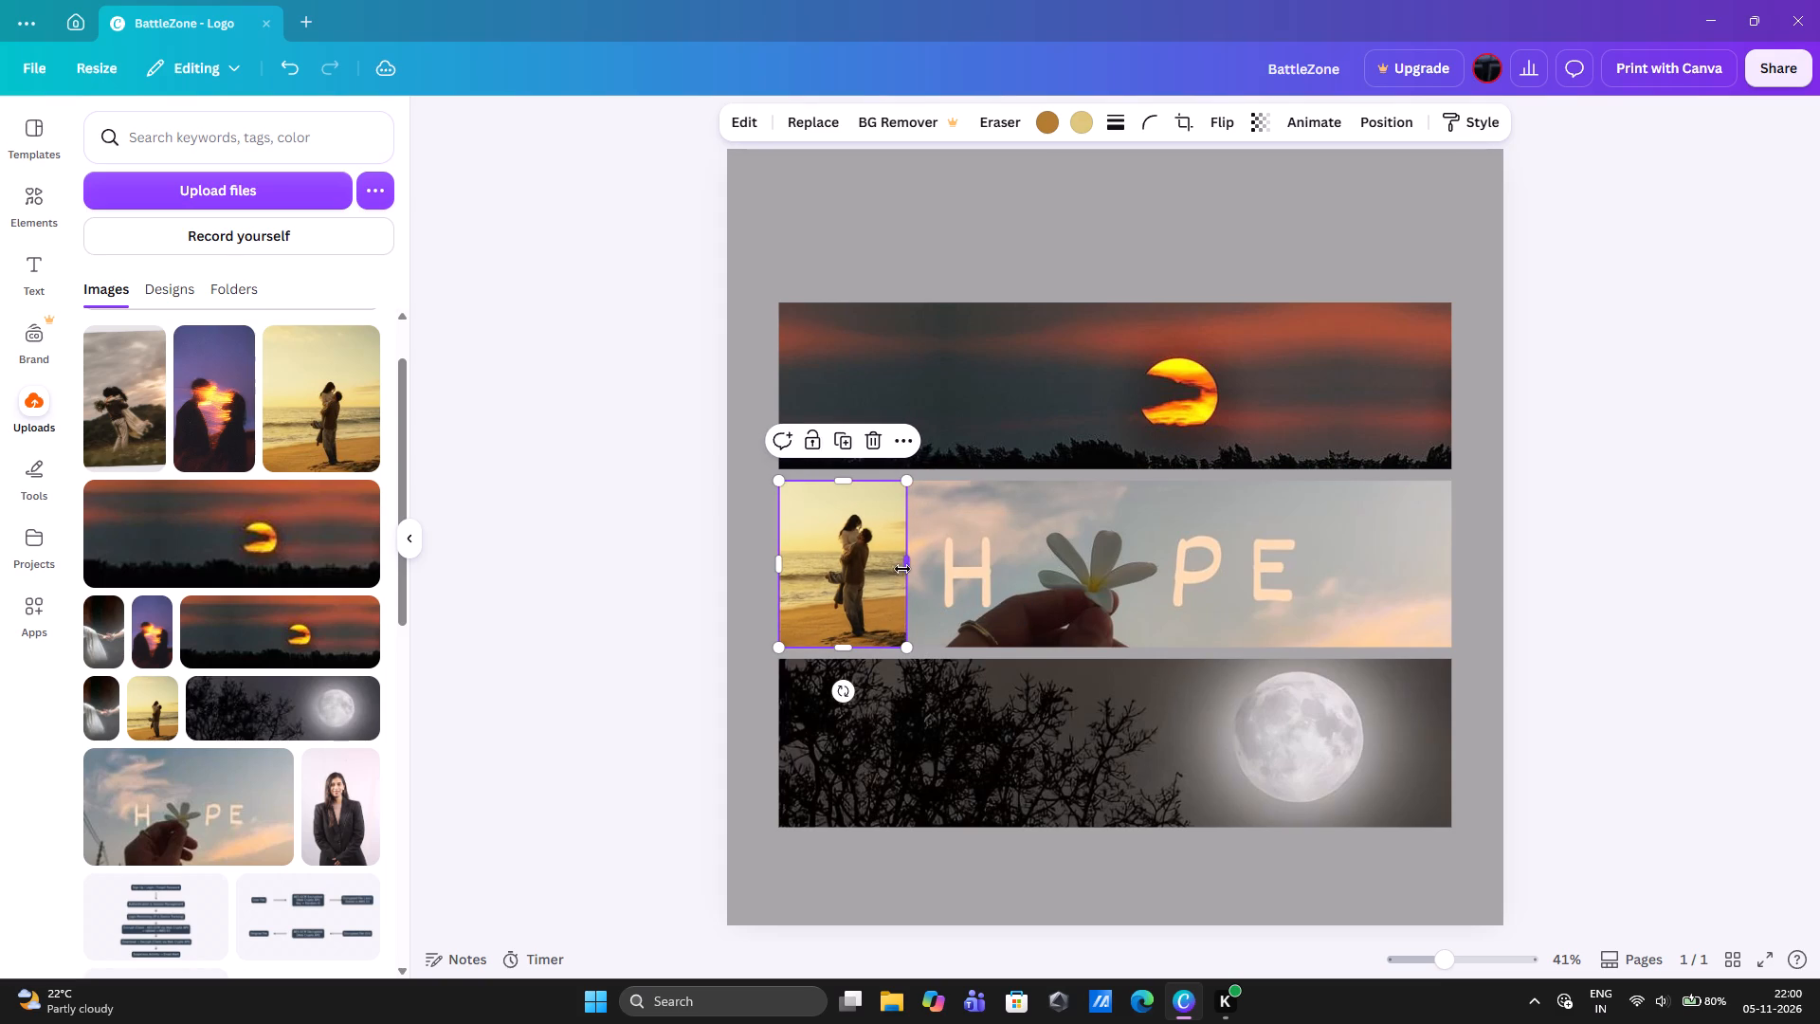
left_click_drag(779, 565, 791, 565)
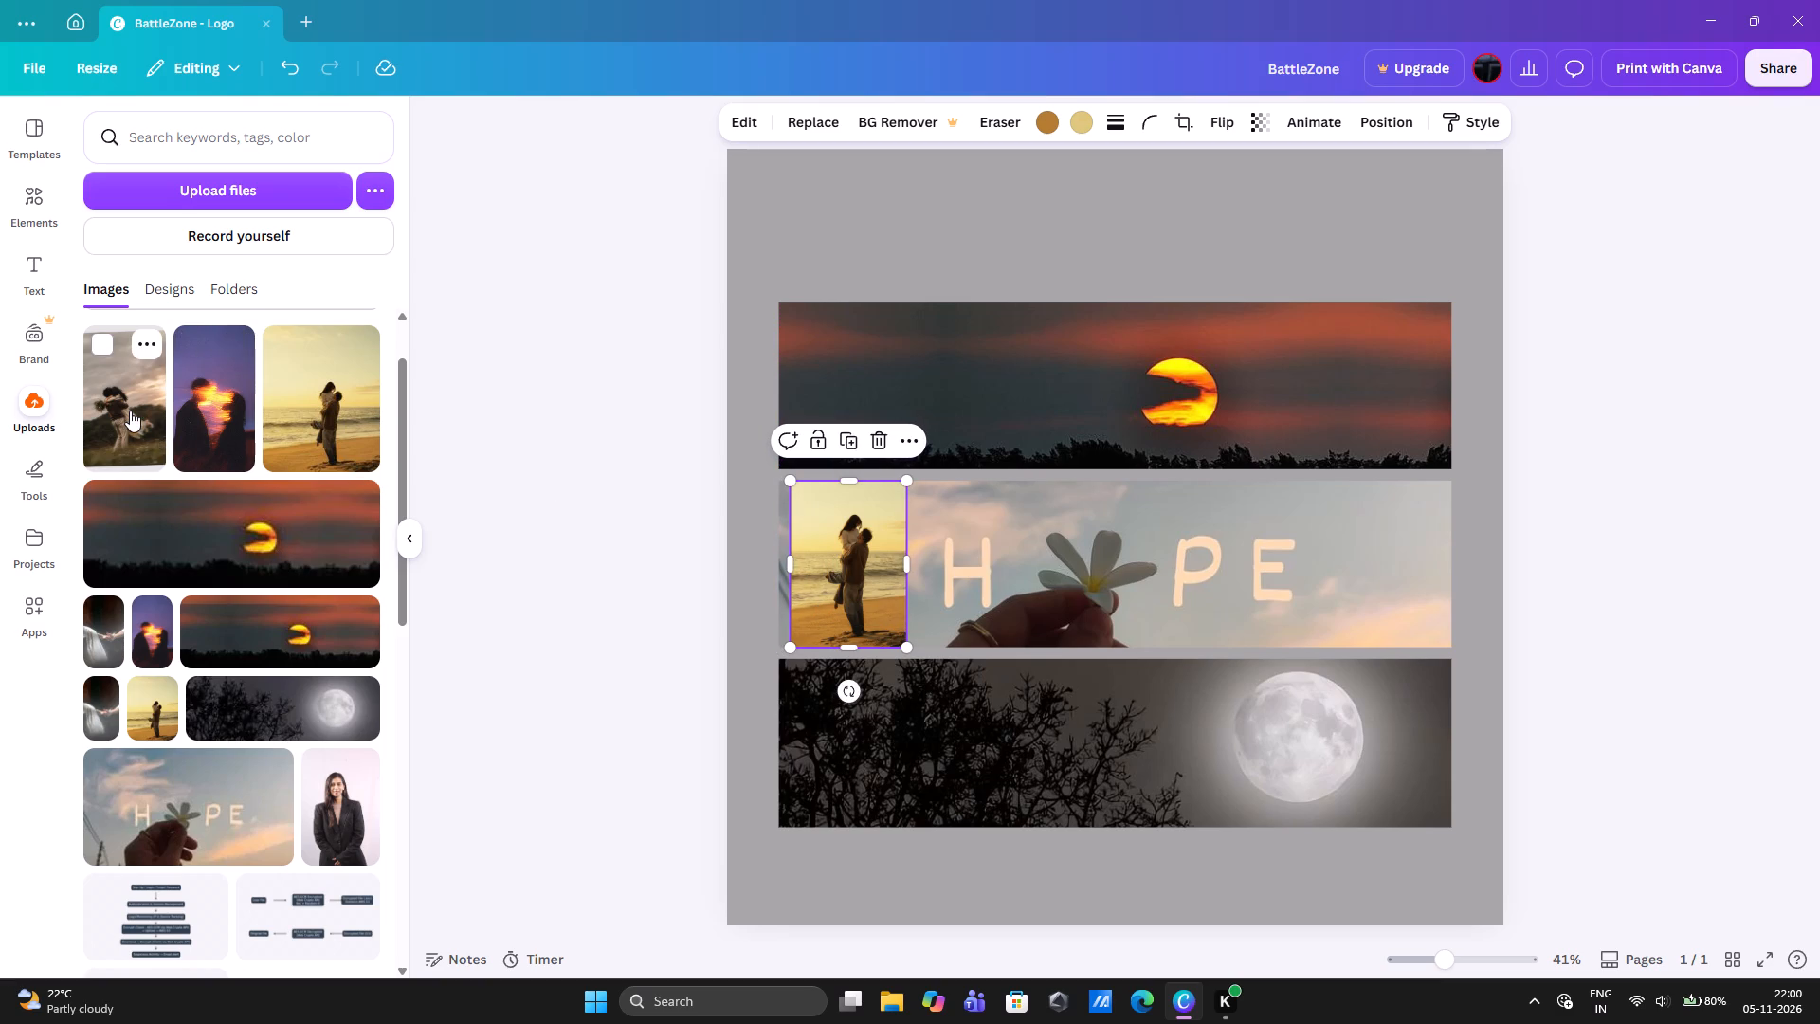
Add the uploaded photo of the couple embracing in a windy field as a separate image, scaled down to about 510 wide.
left_click_drag(130, 411, 600, 545)
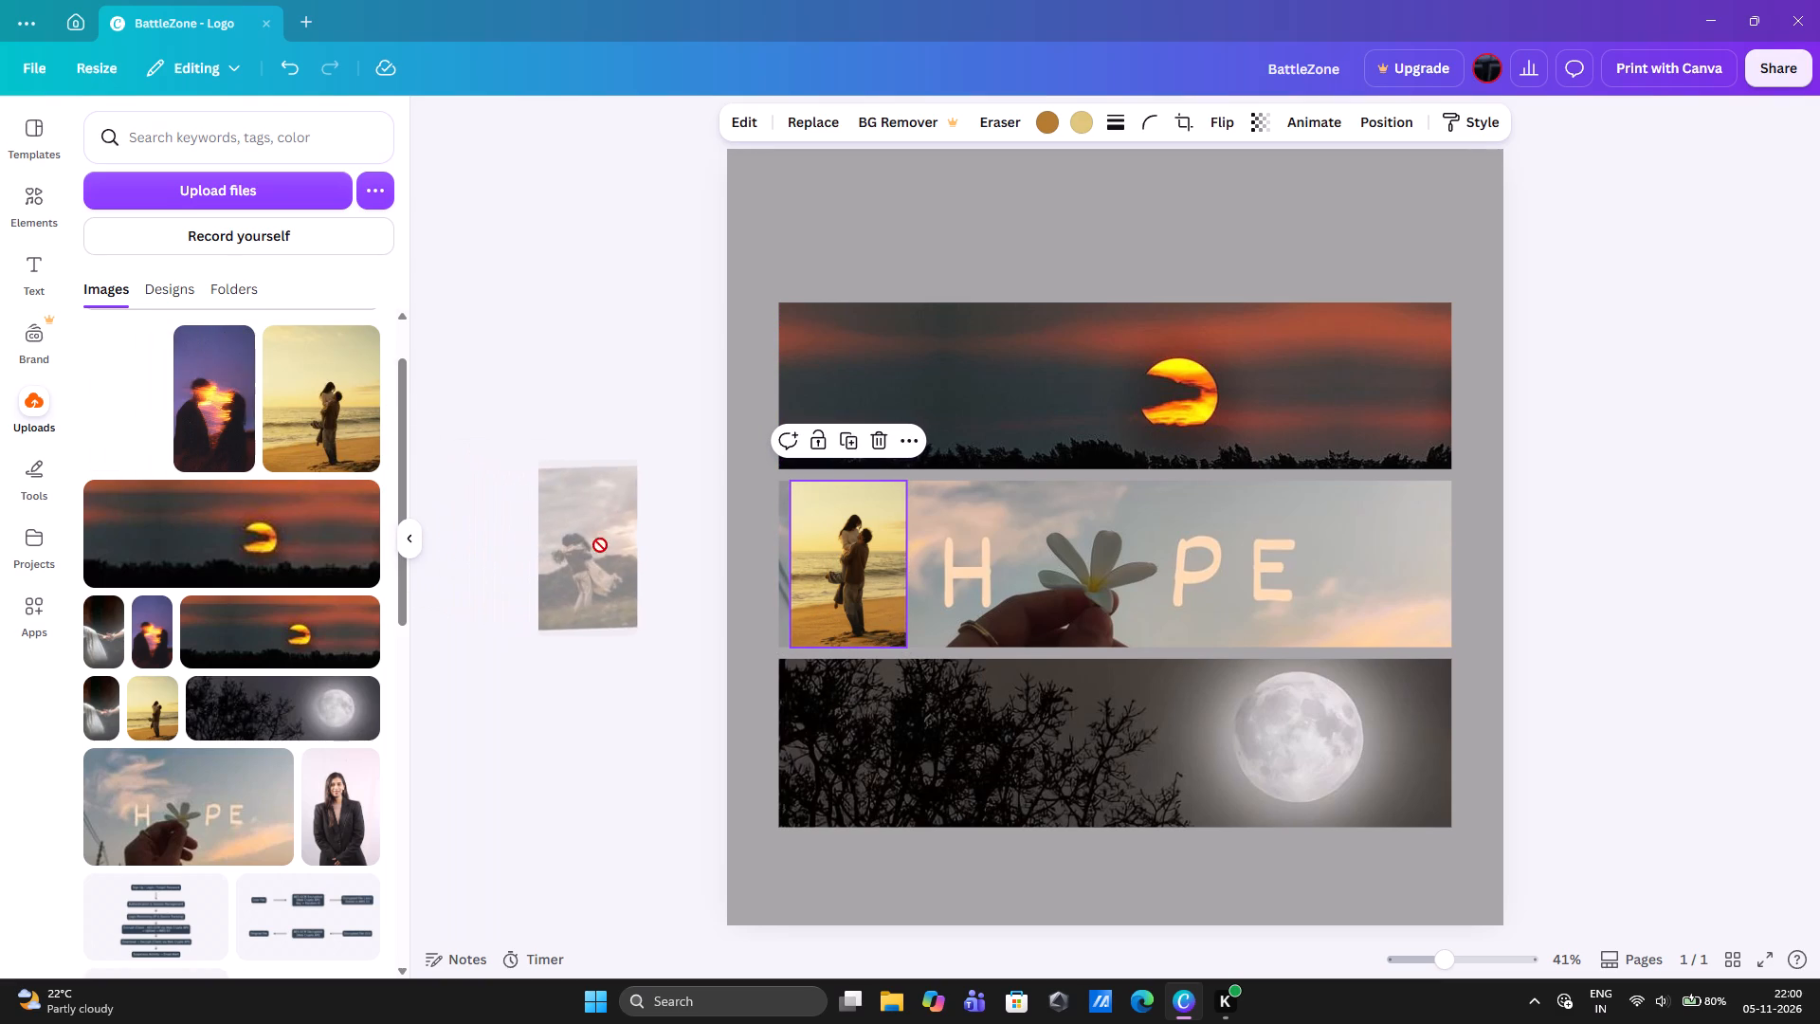
left_click_drag(600, 545, 887, 544)
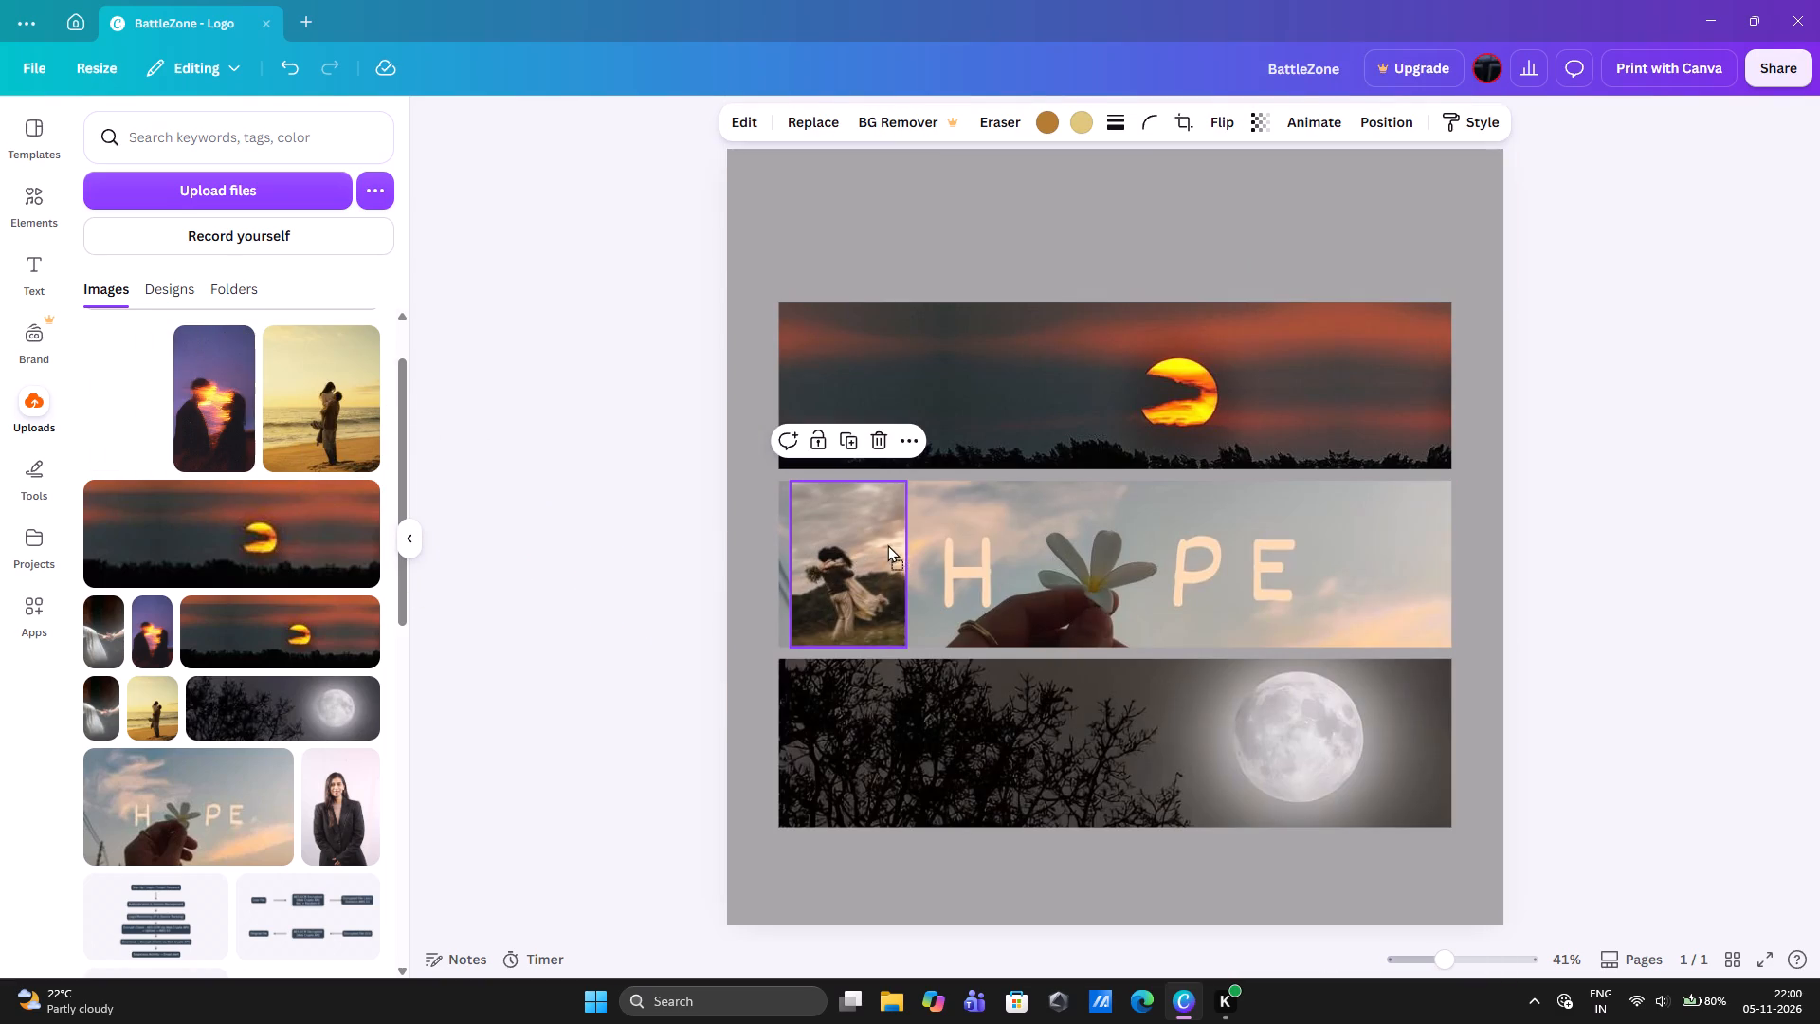
left_click_drag(887, 544, 1033, 508)
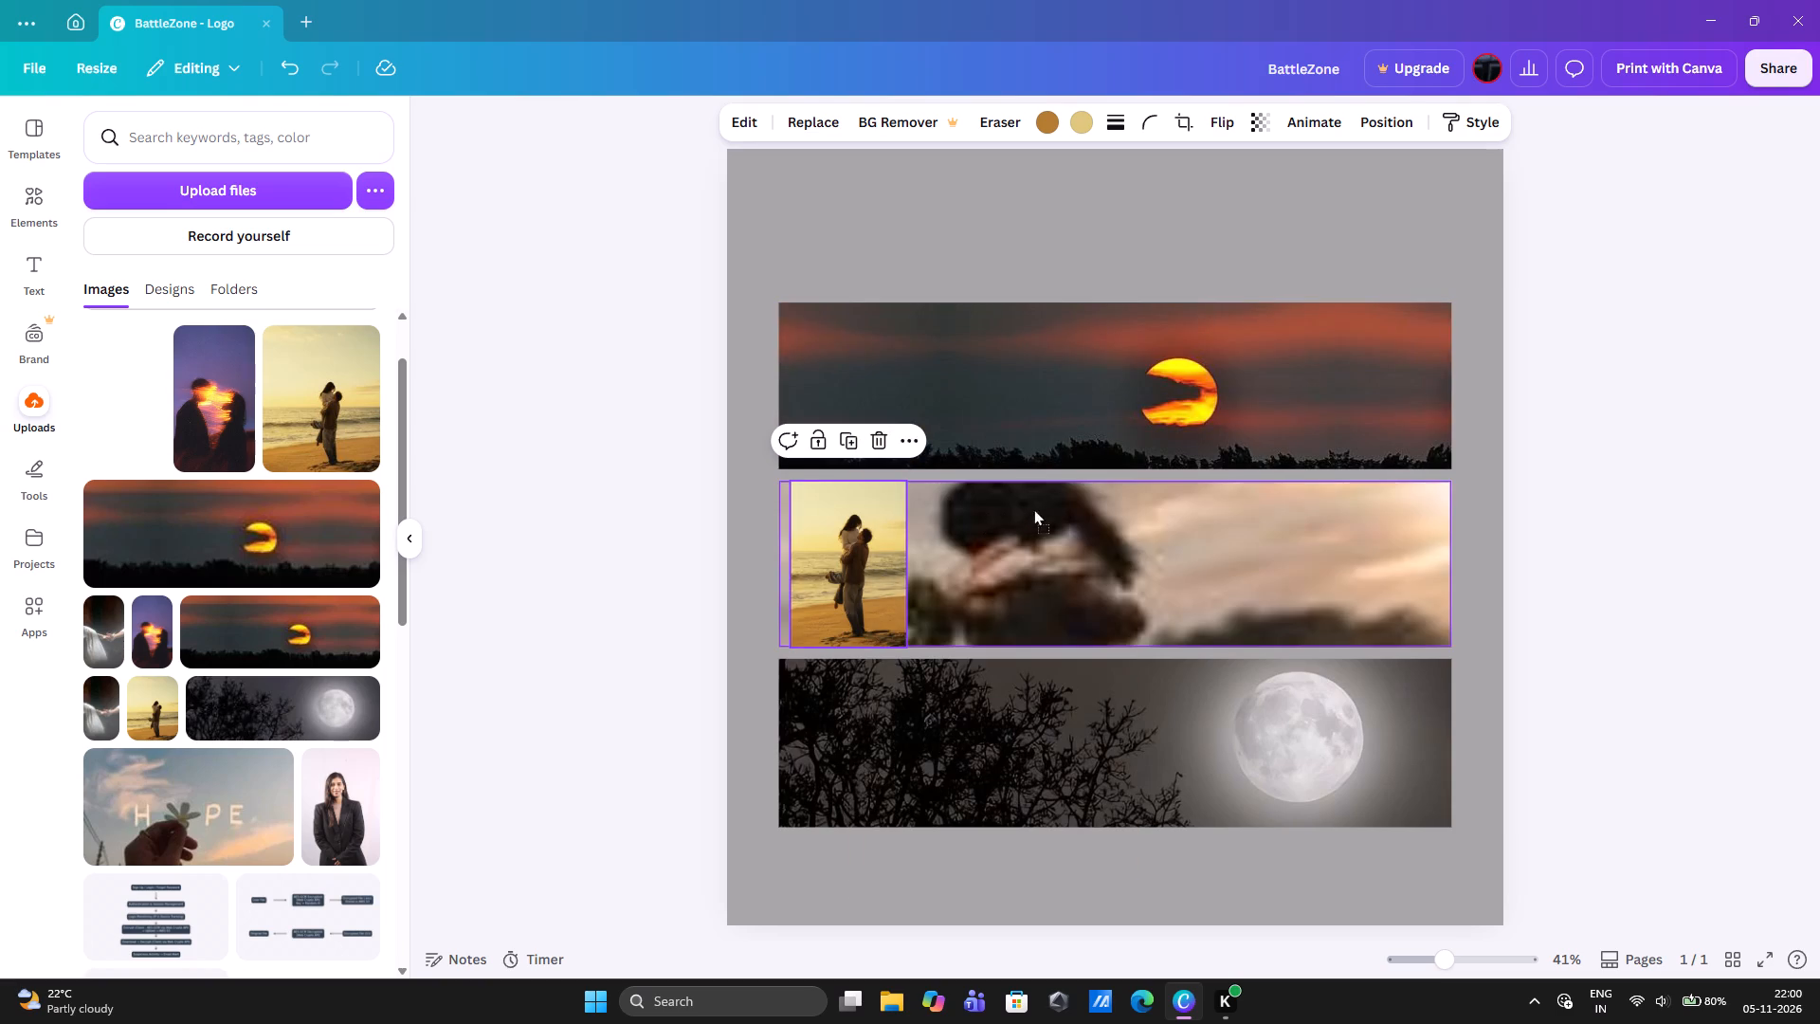
left_click_drag(1033, 508, 1000, 224)
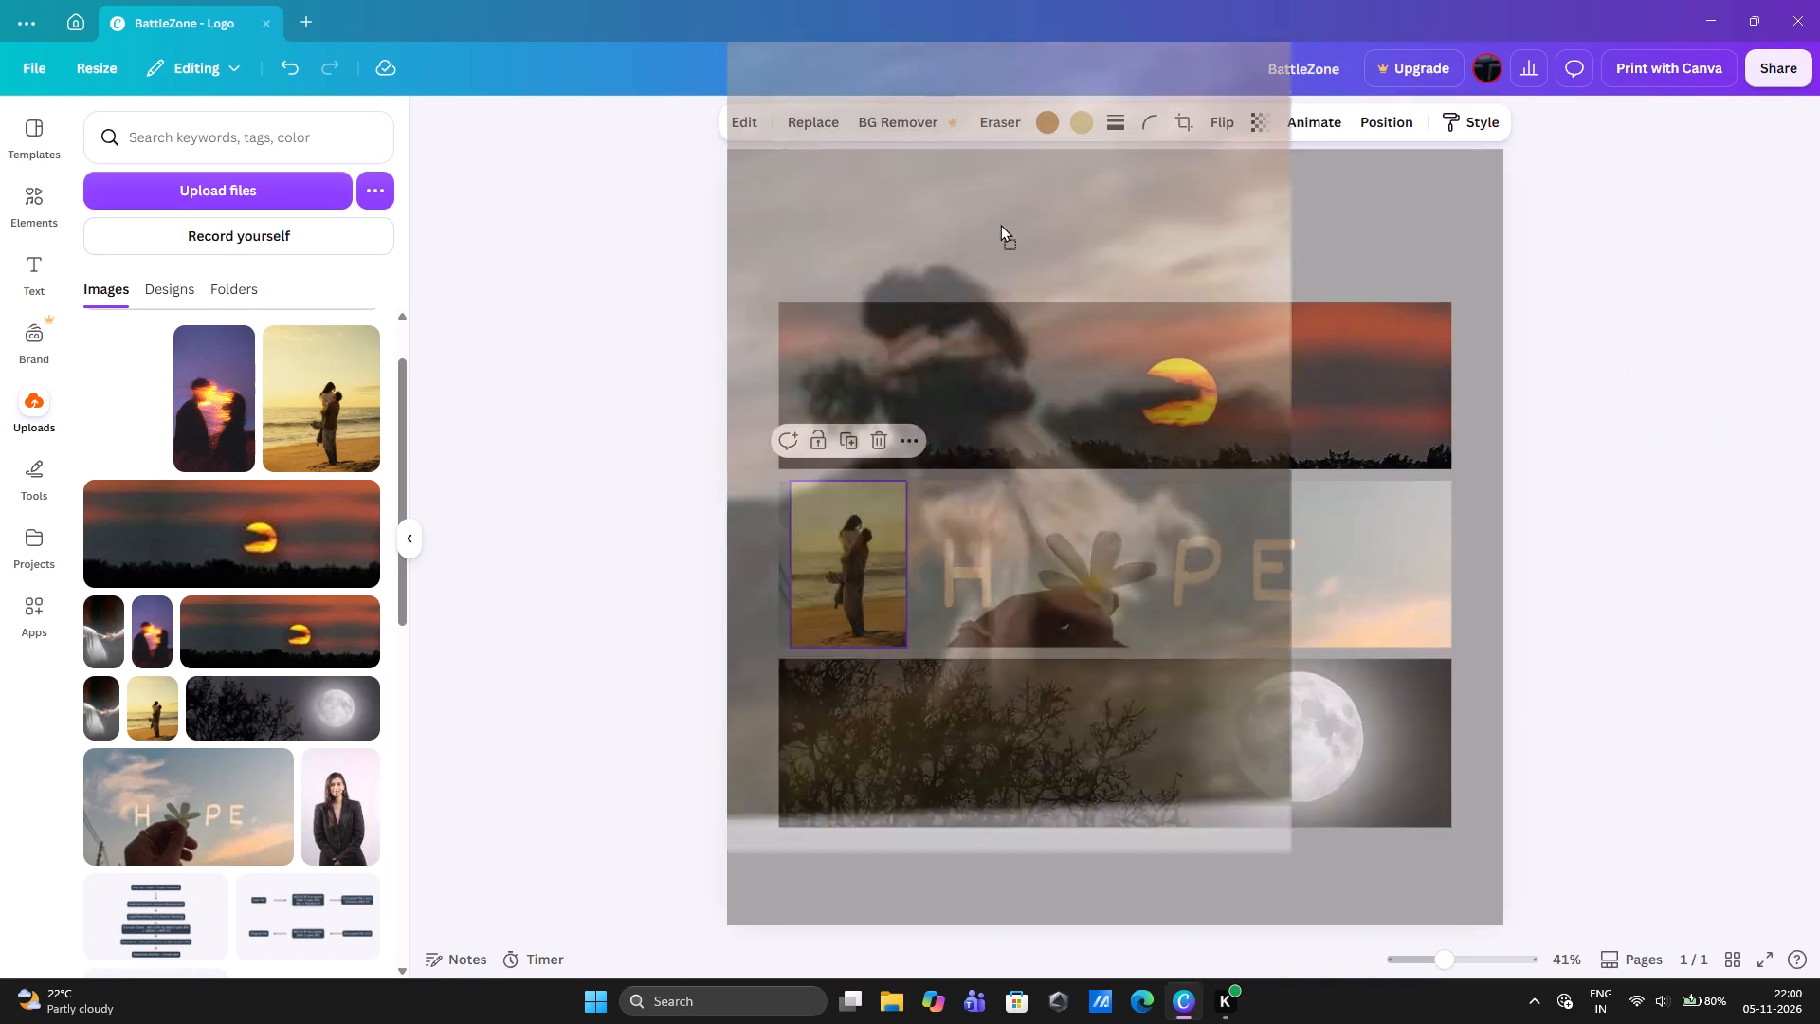
left_click_drag(1000, 224, 1010, 252)
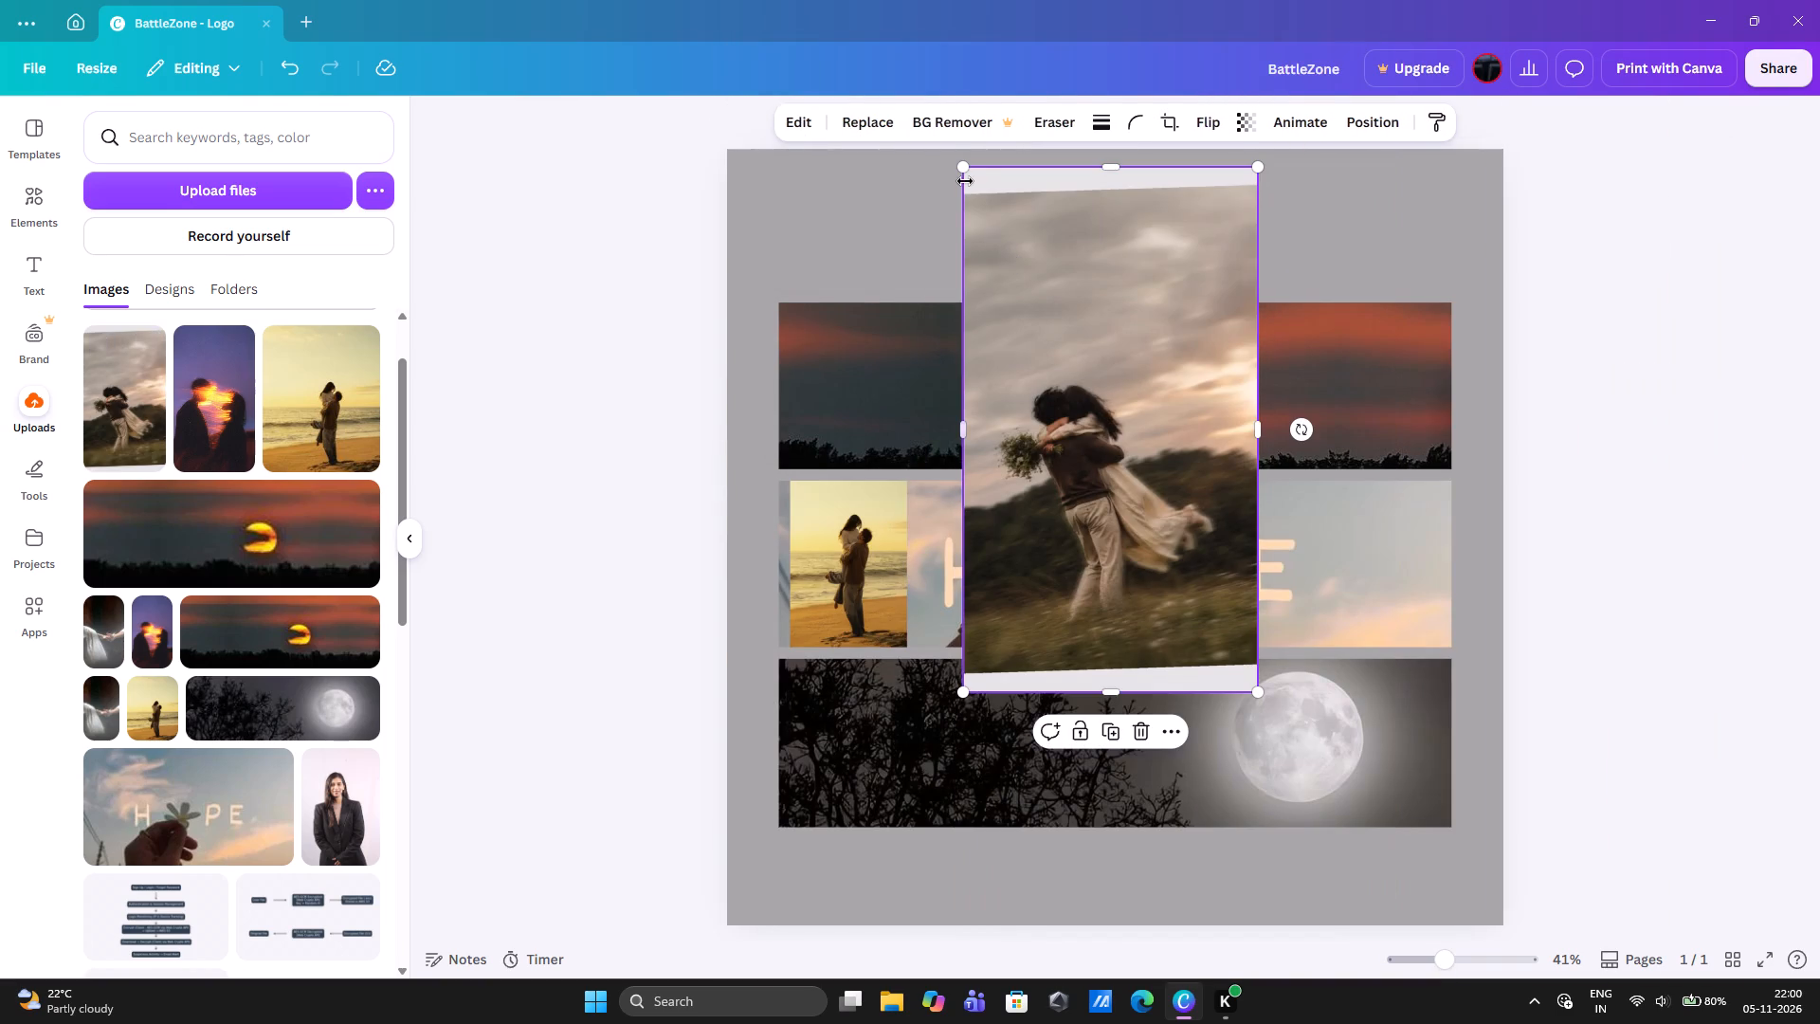
left_click_drag(967, 172, 1028, 367)
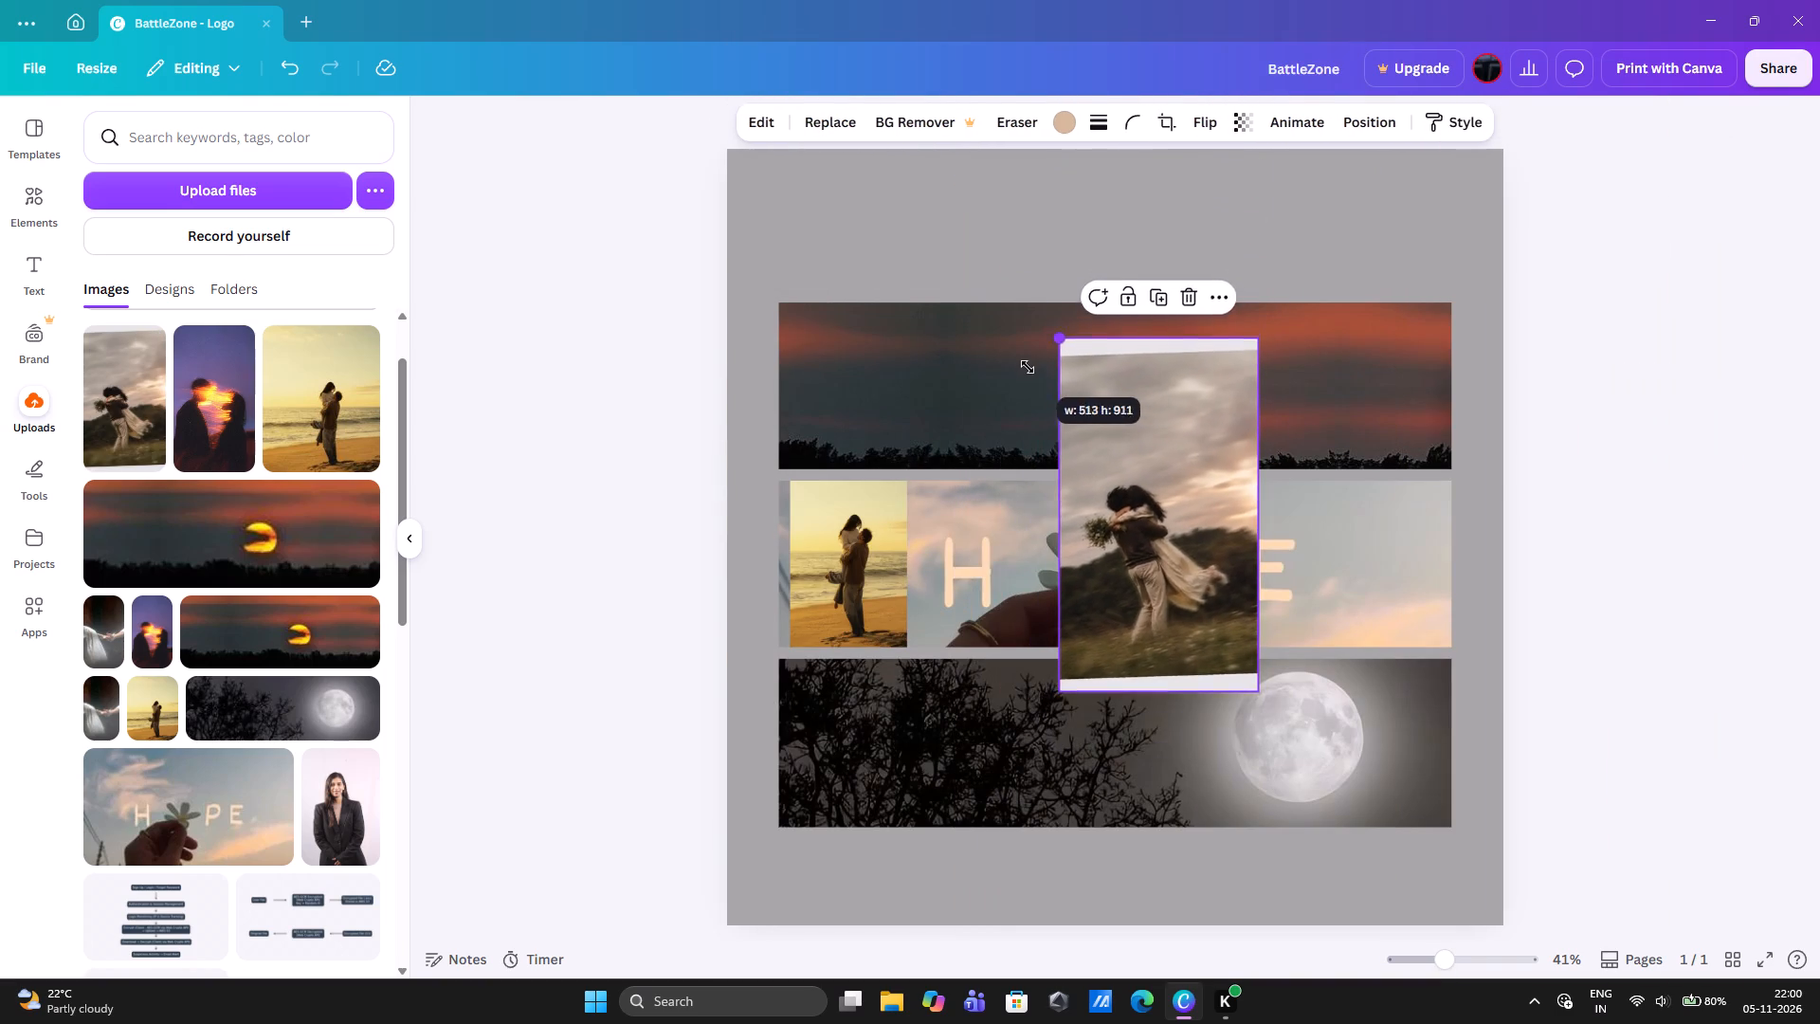
left_click_drag(1028, 367, 1027, 368)
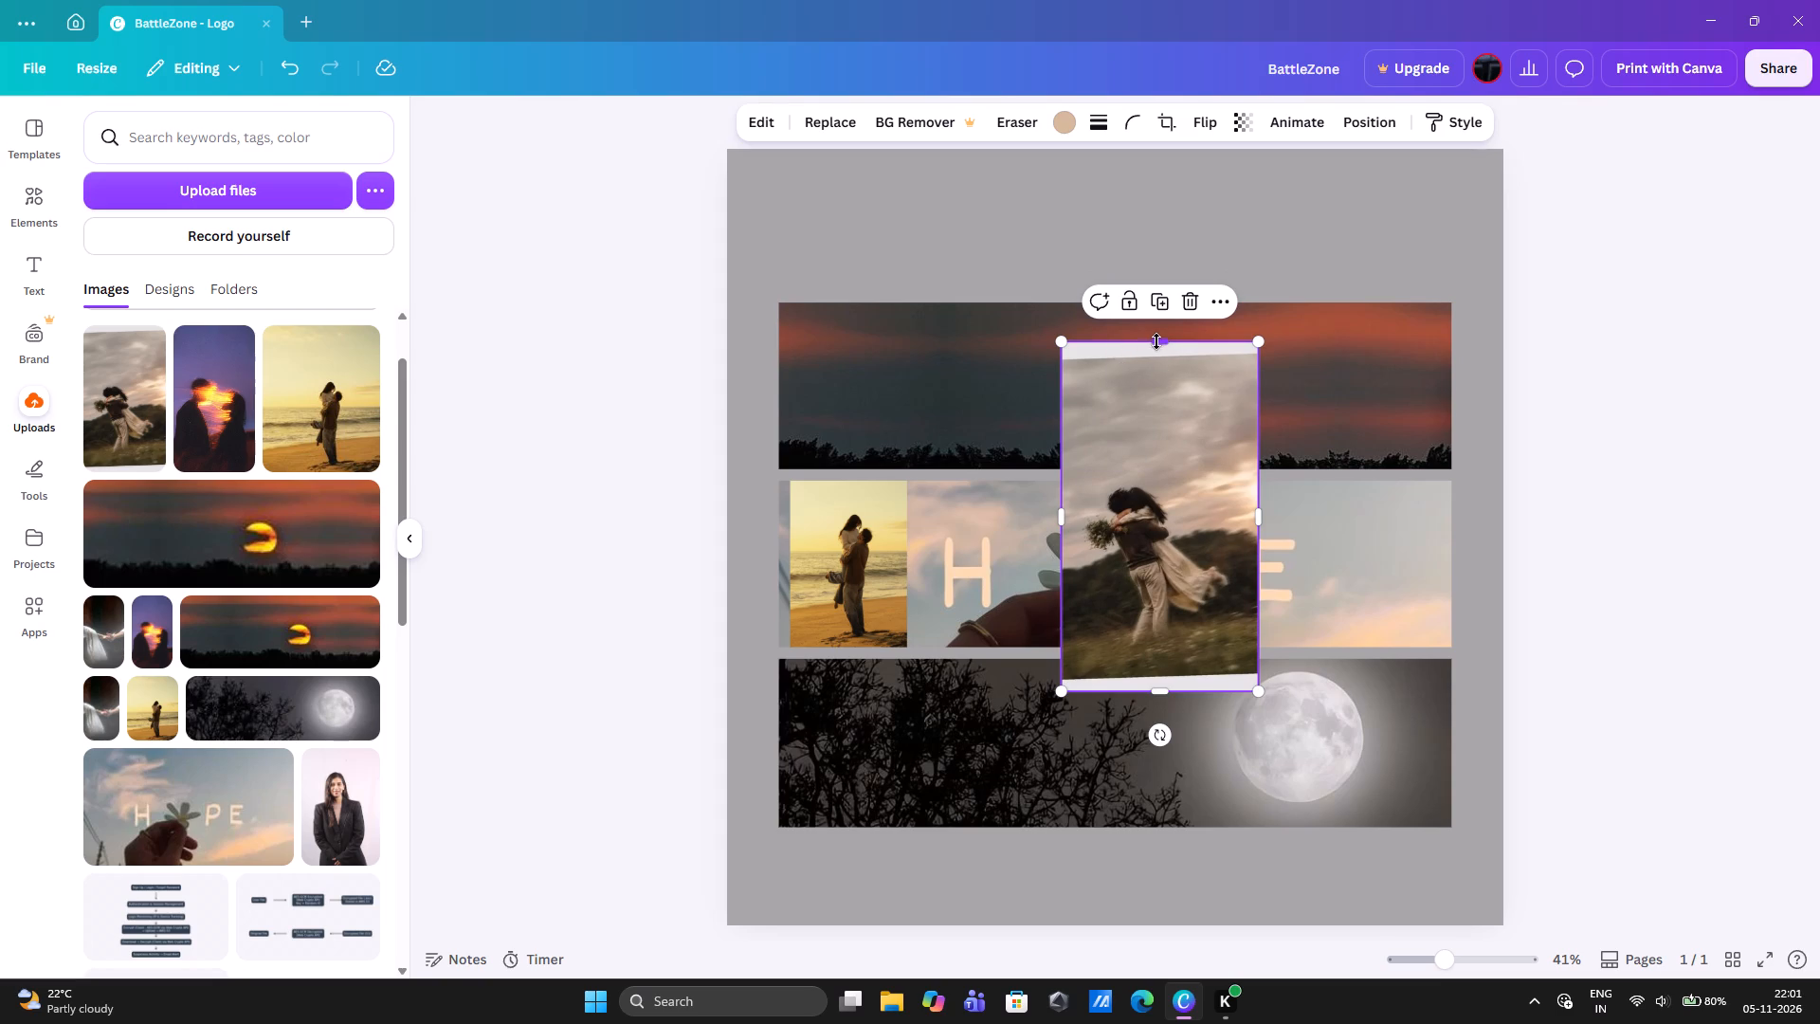
Crop the top and both side edges of the field couple photo closer to the couple.
left_click_drag(1159, 342, 1158, 453)
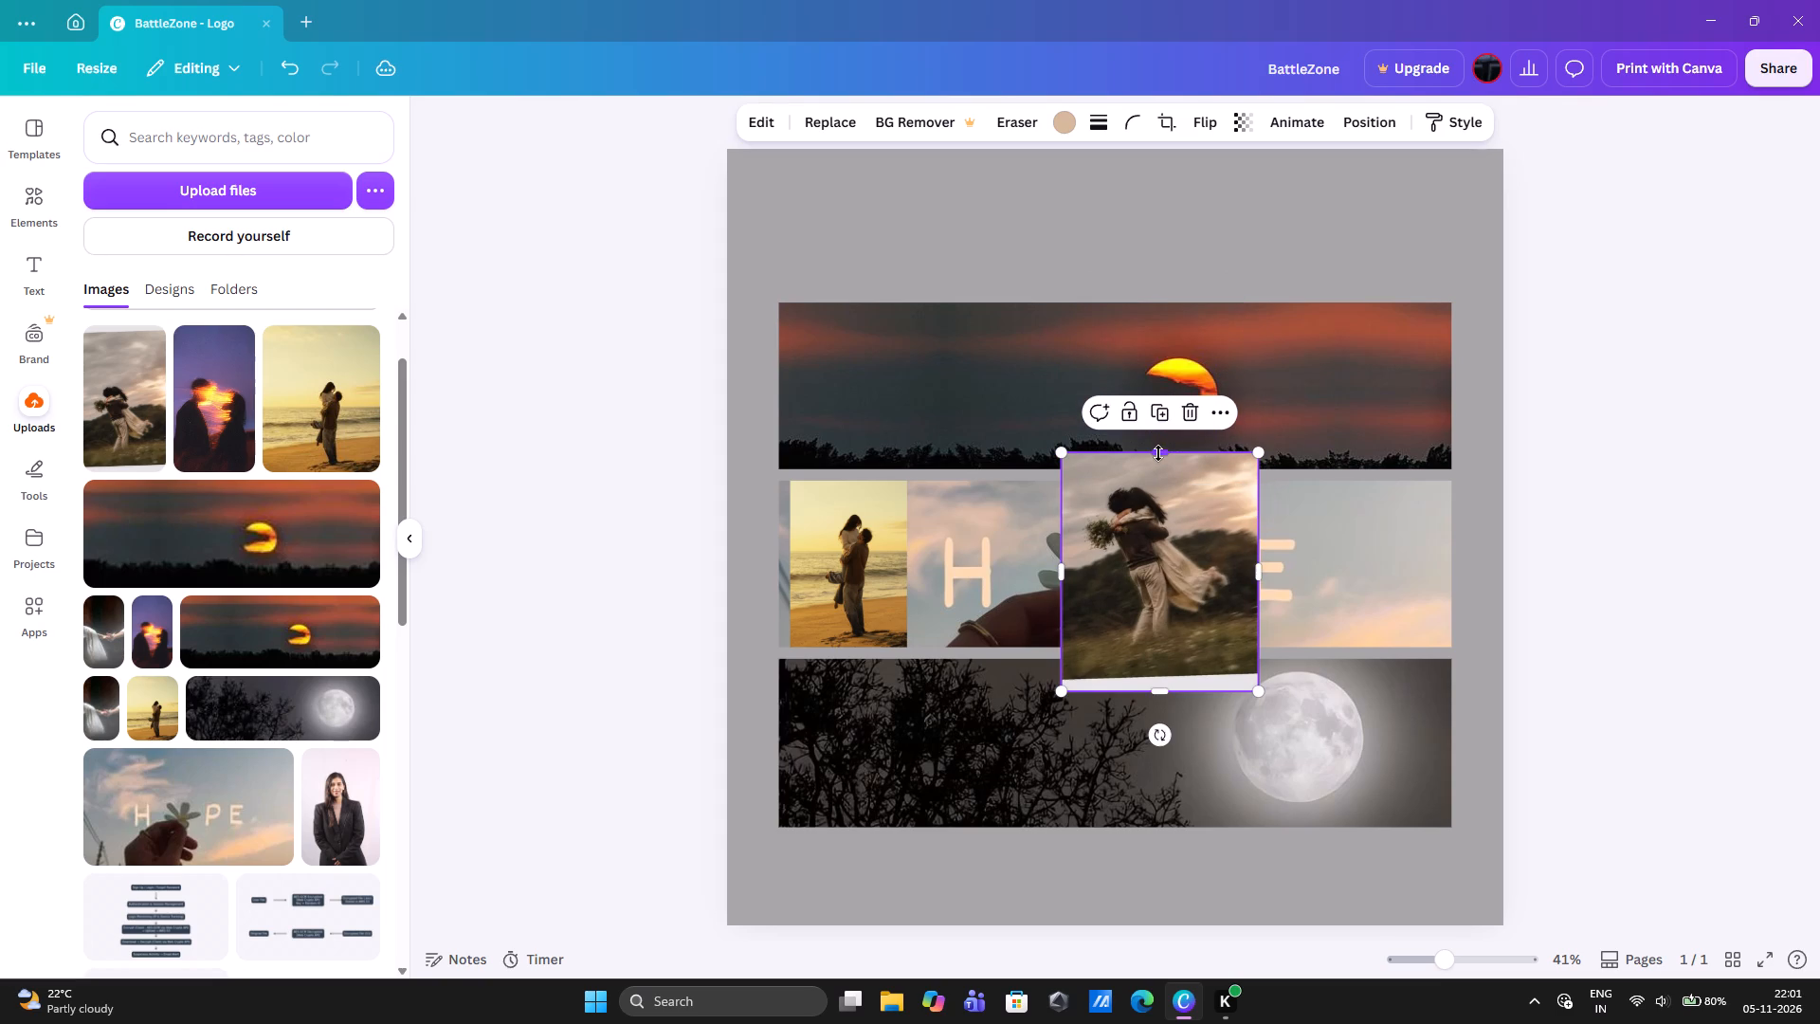
left_click_drag(1063, 568, 1073, 571)
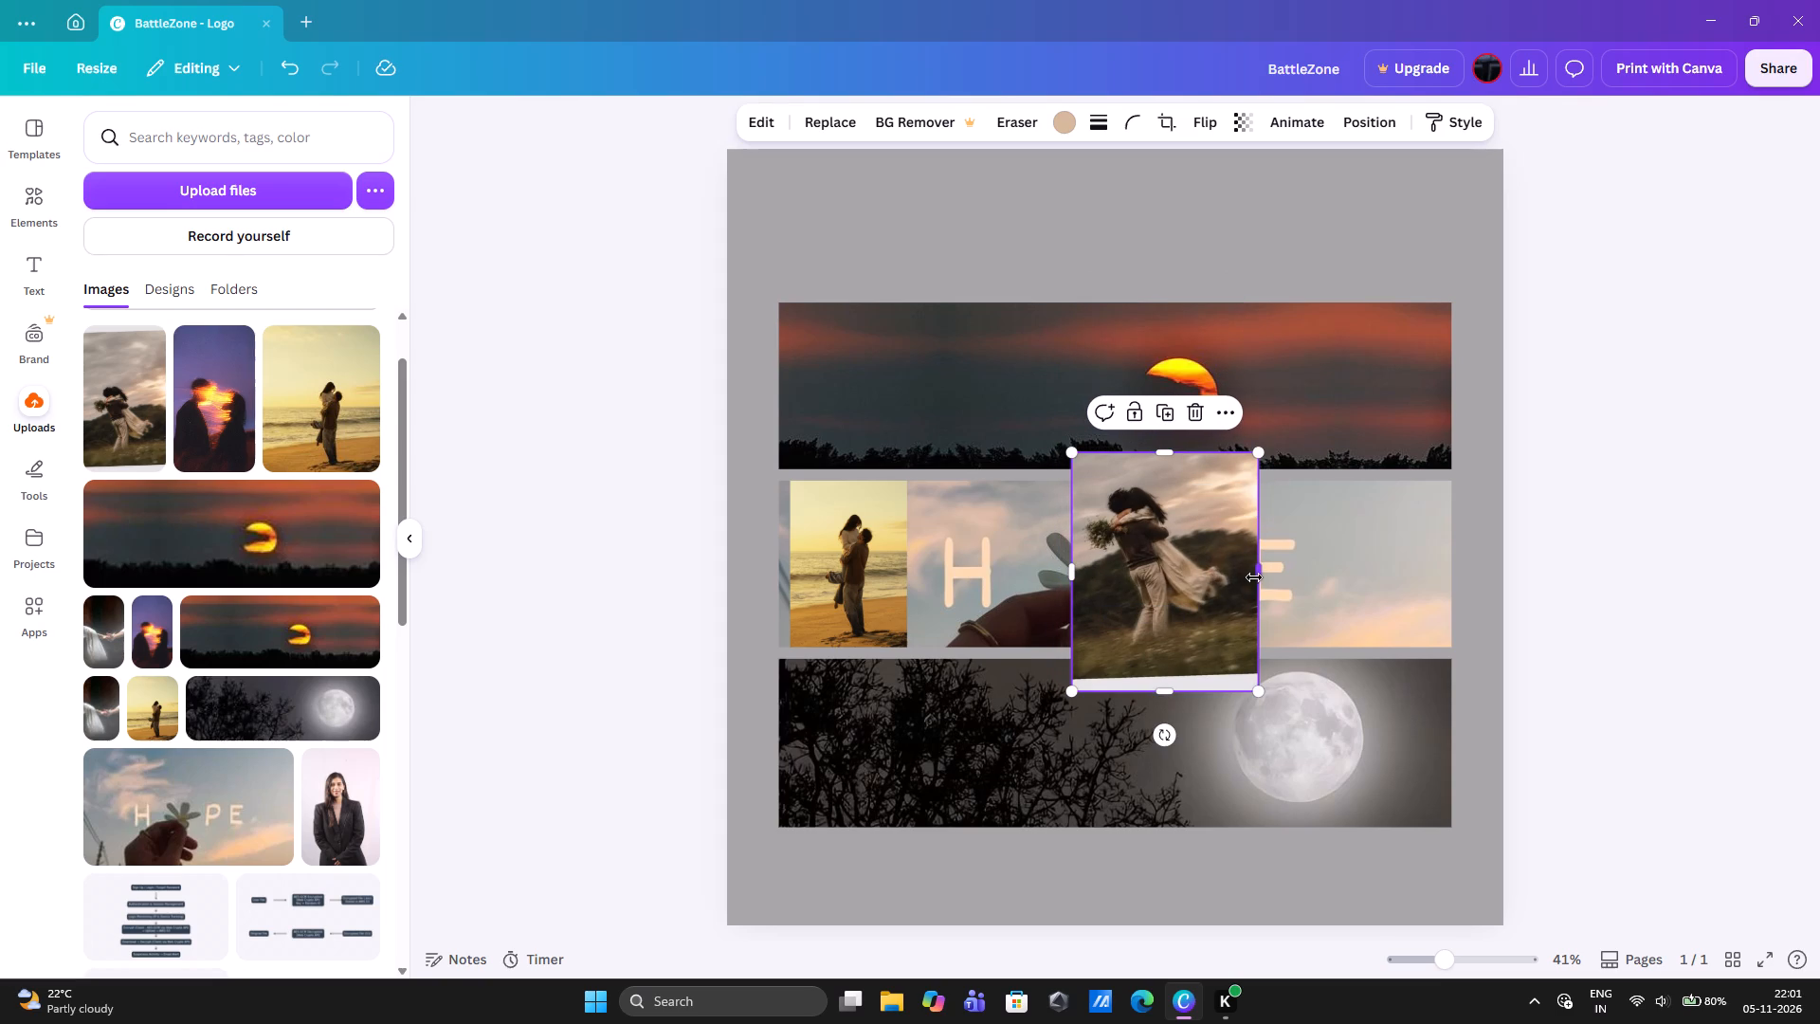
left_click_drag(1258, 576, 1248, 576)
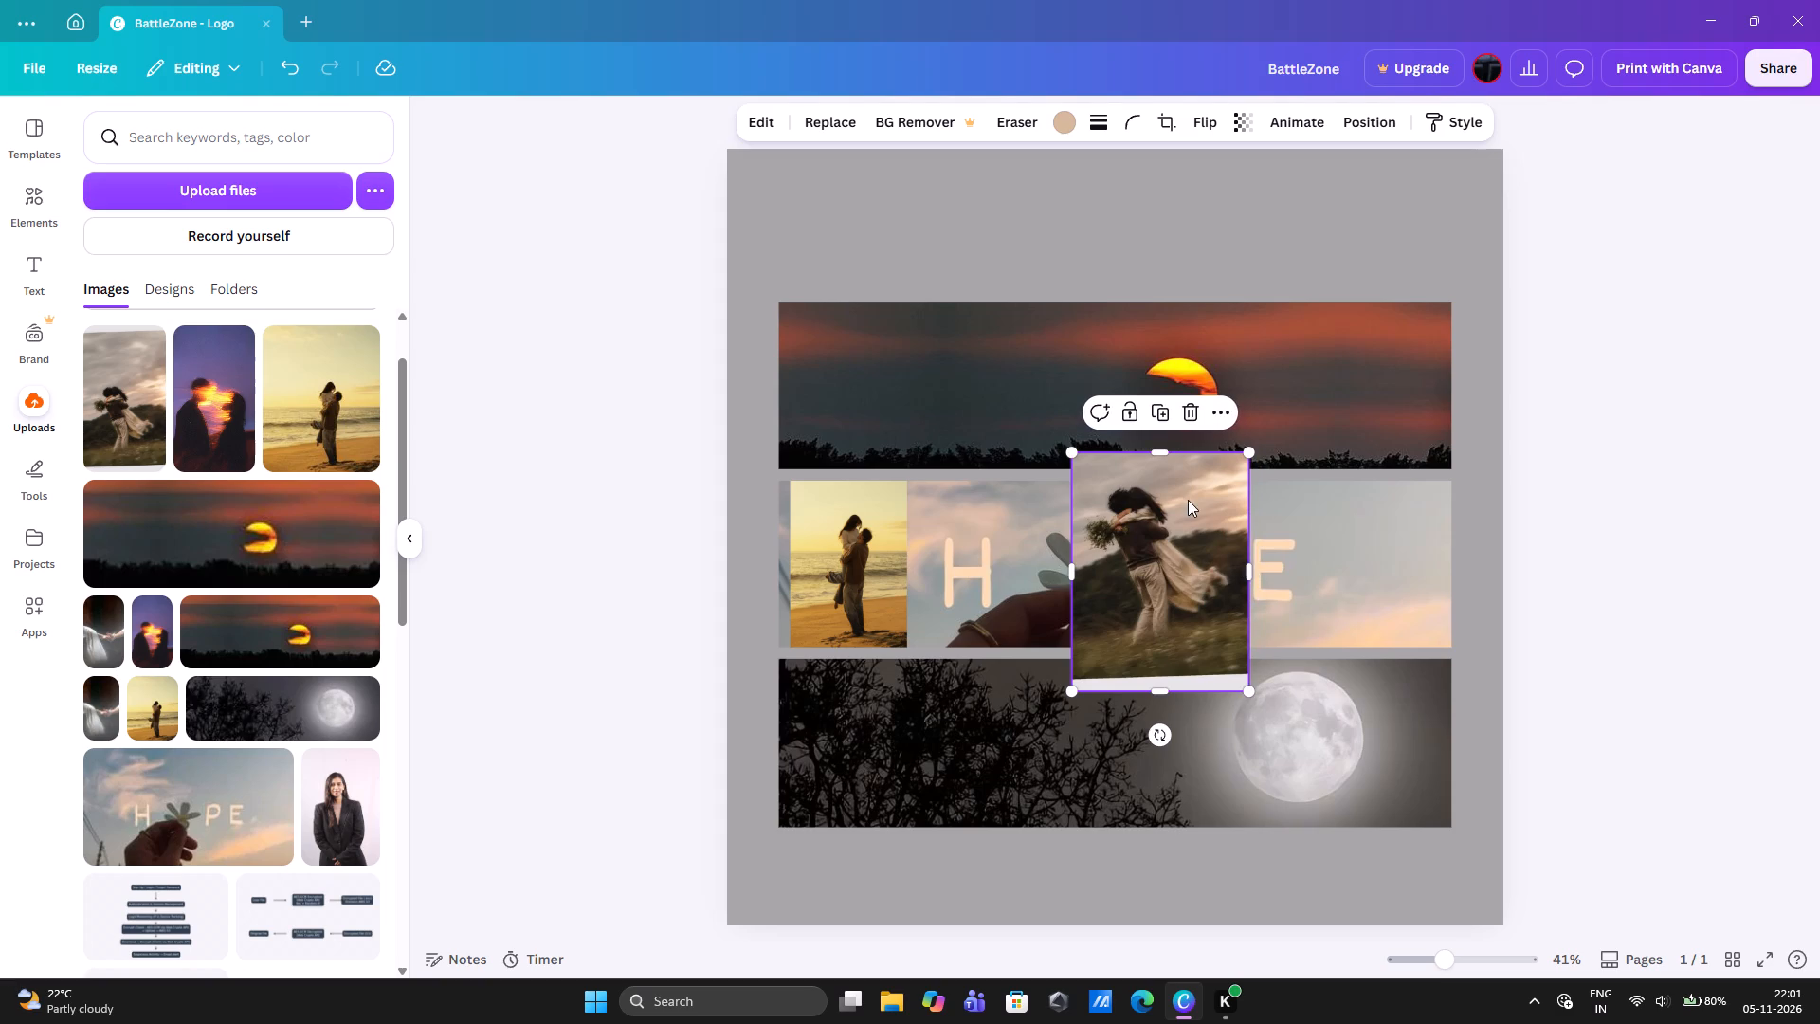
Place the field couple photo over the beach couple photo with top-left corners aligned, and crop off its white bottom strip.
left_click_drag(1161, 490, 892, 537)
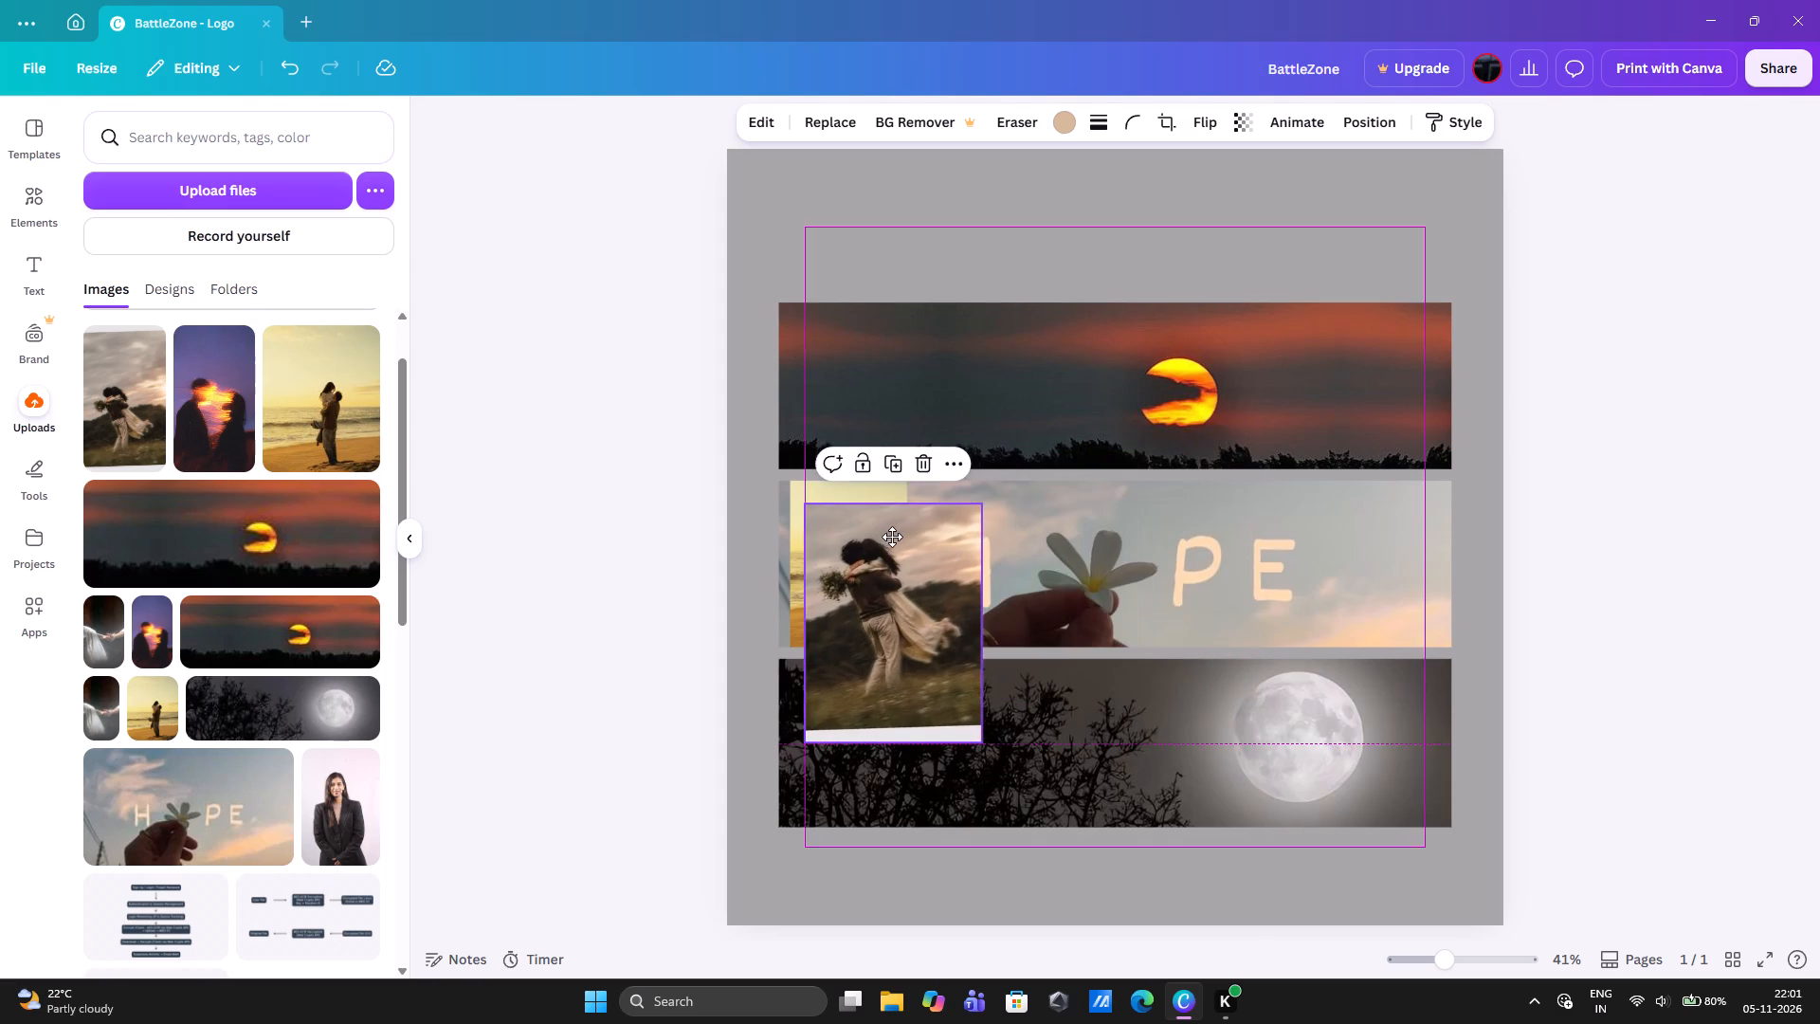
left_click_drag(892, 537, 880, 524)
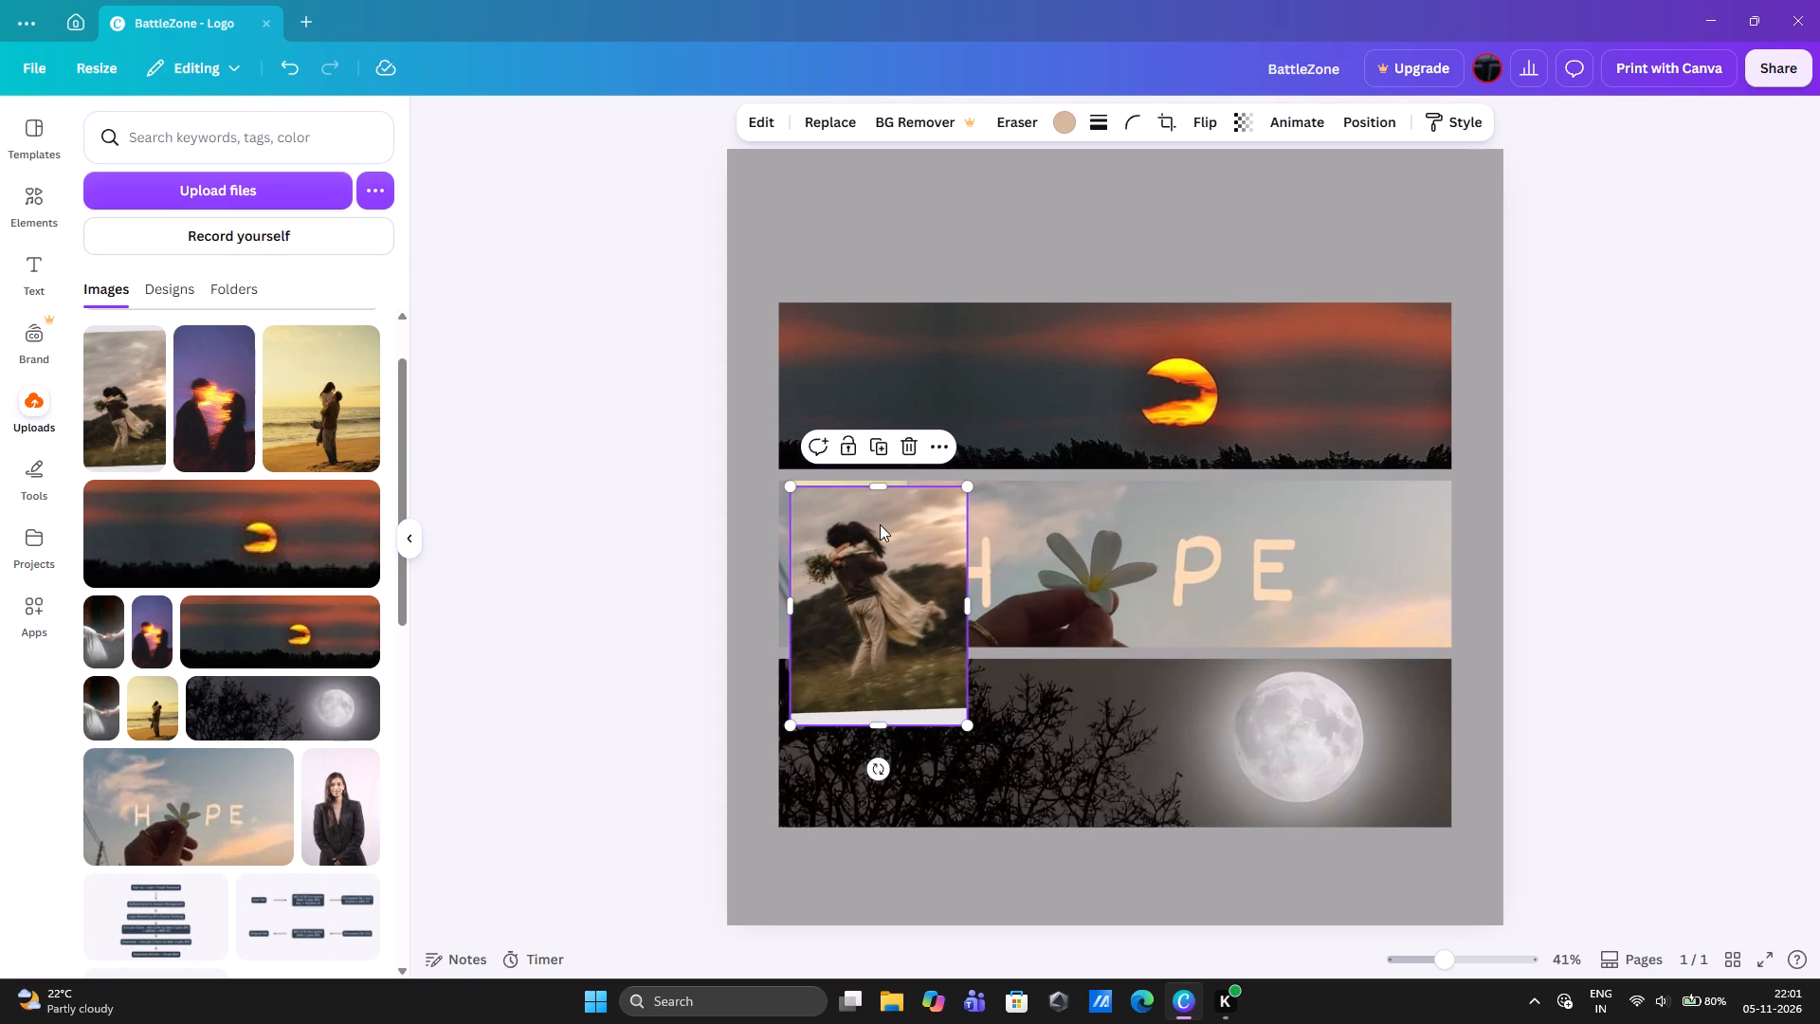
left_click(879, 519)
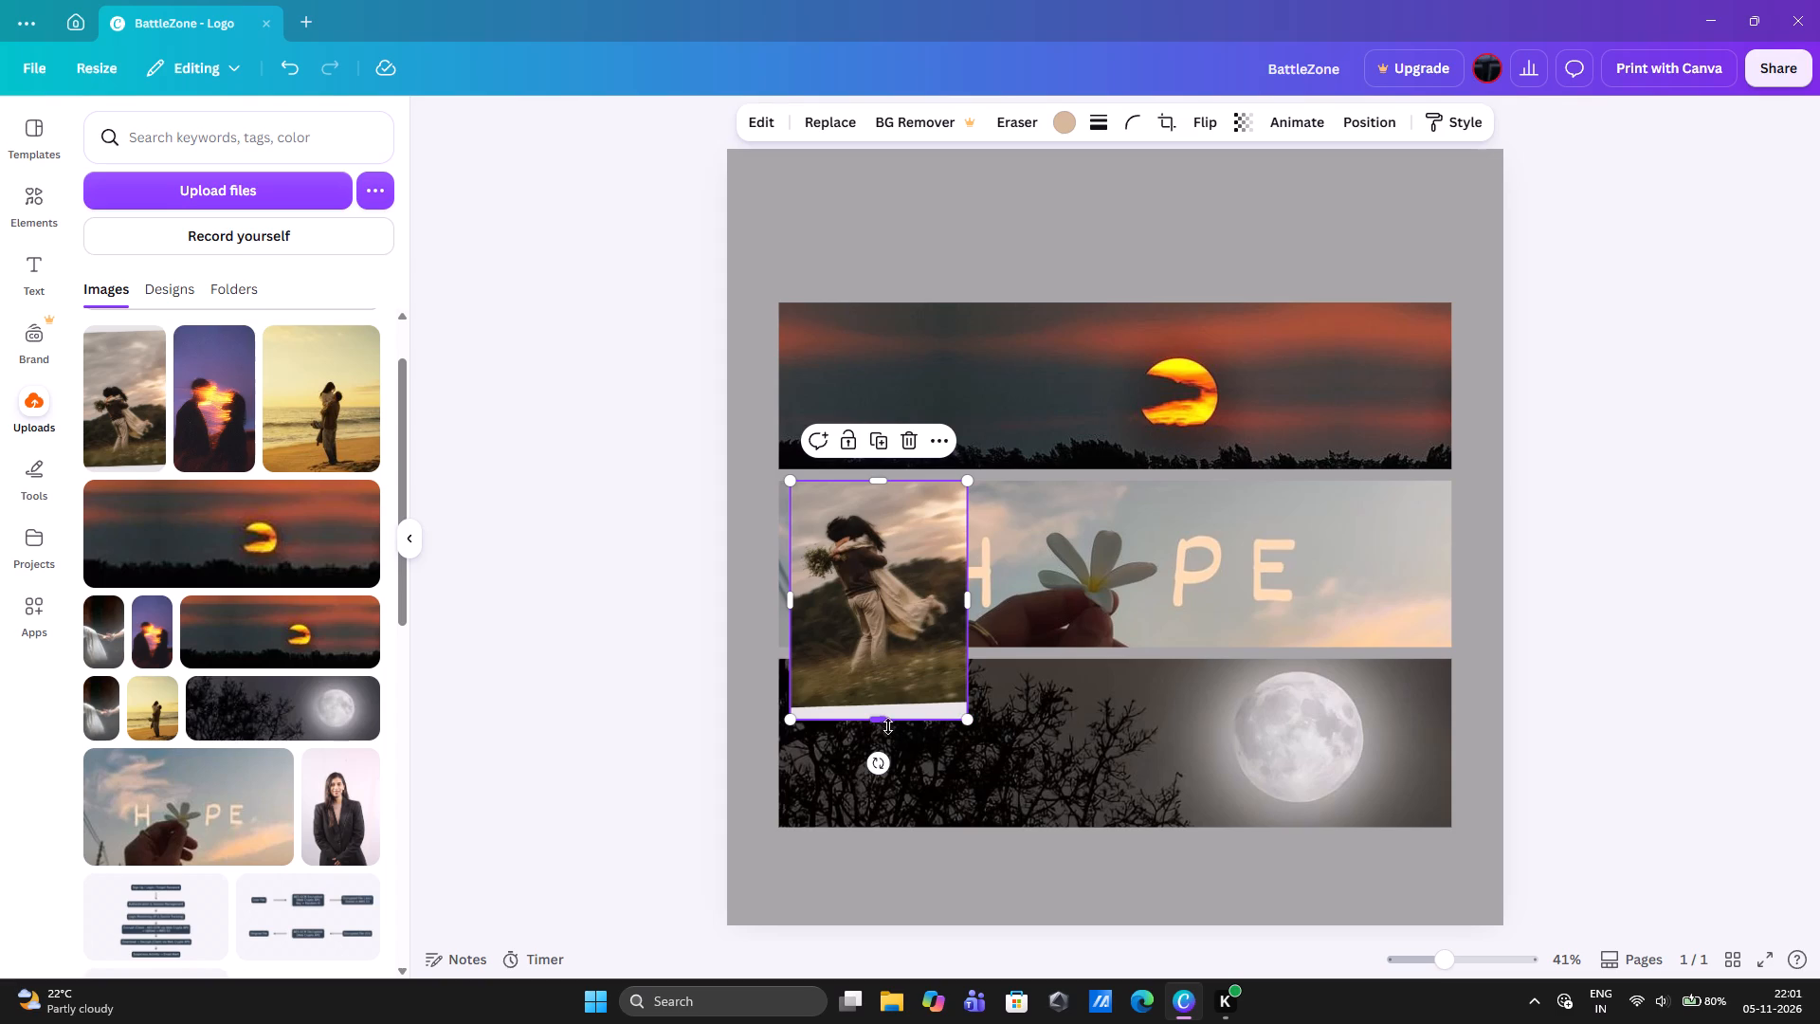
left_click_drag(883, 719, 883, 689)
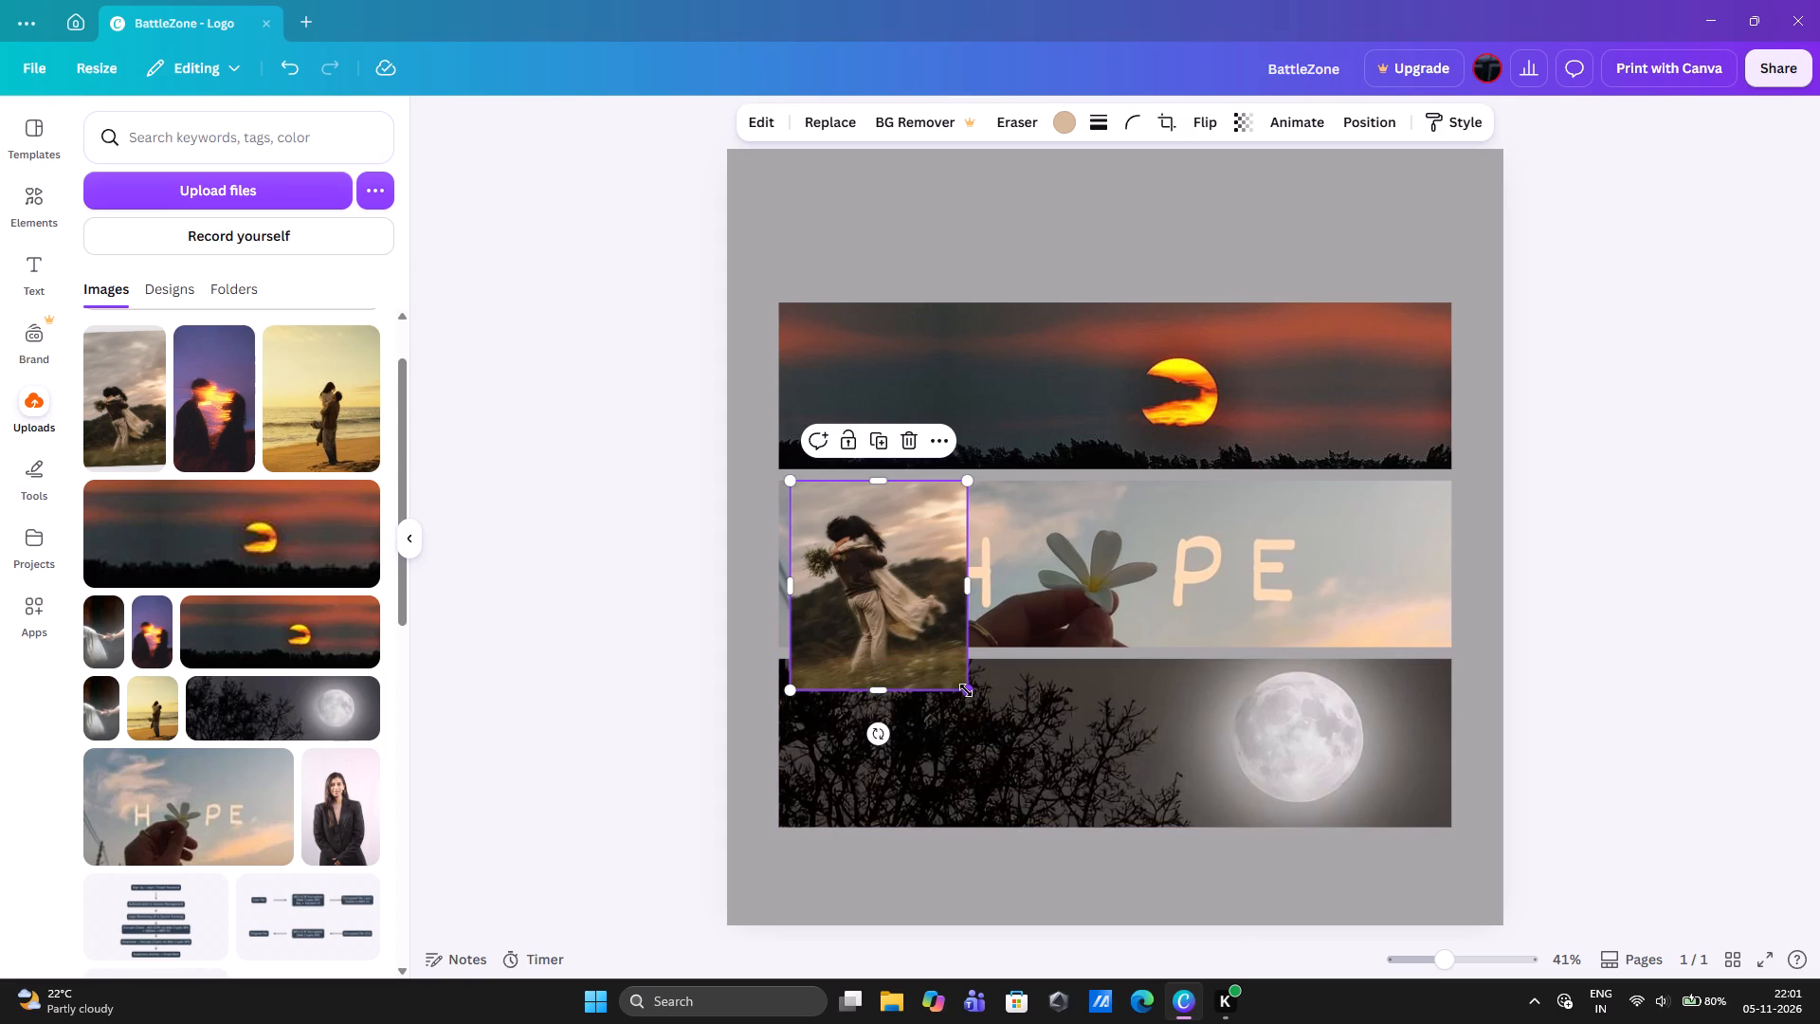
Scale the field couple photo to the HOPE banner's height and trim its right side to the beach photo's width, about 301 by 429.
left_click_drag(966, 690, 898, 657)
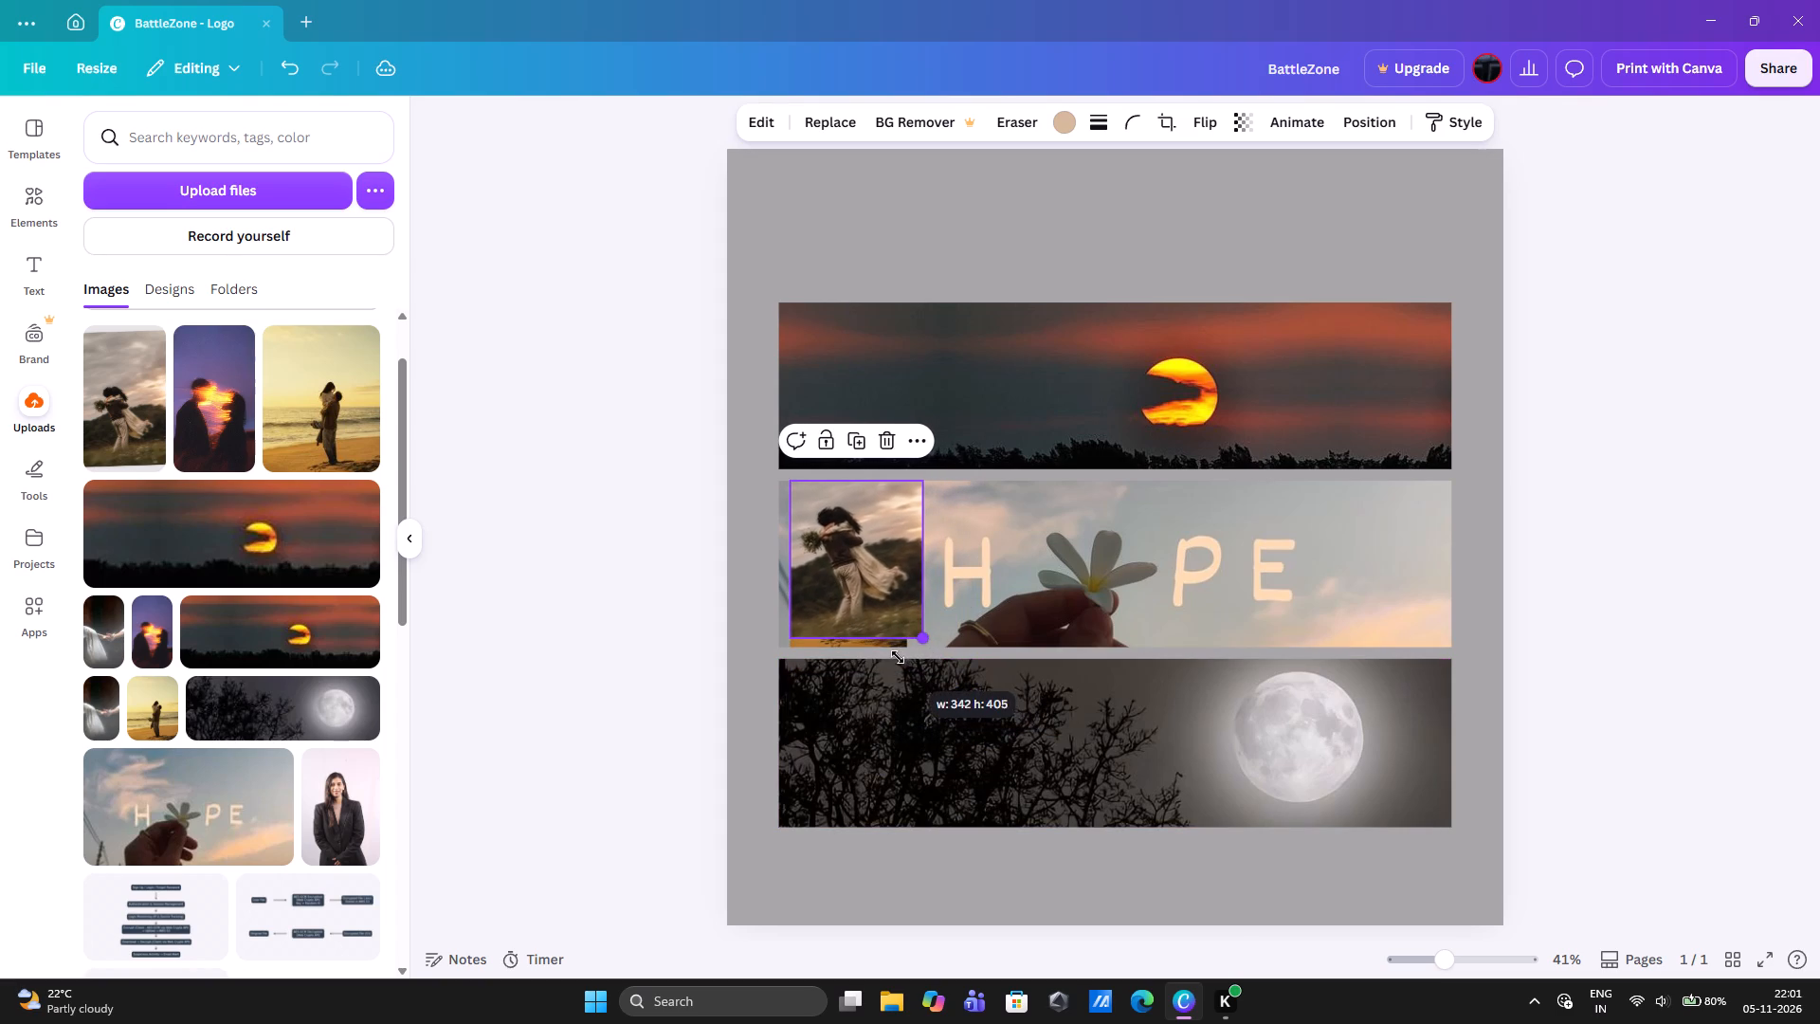
left_click_drag(898, 657, 893, 672)
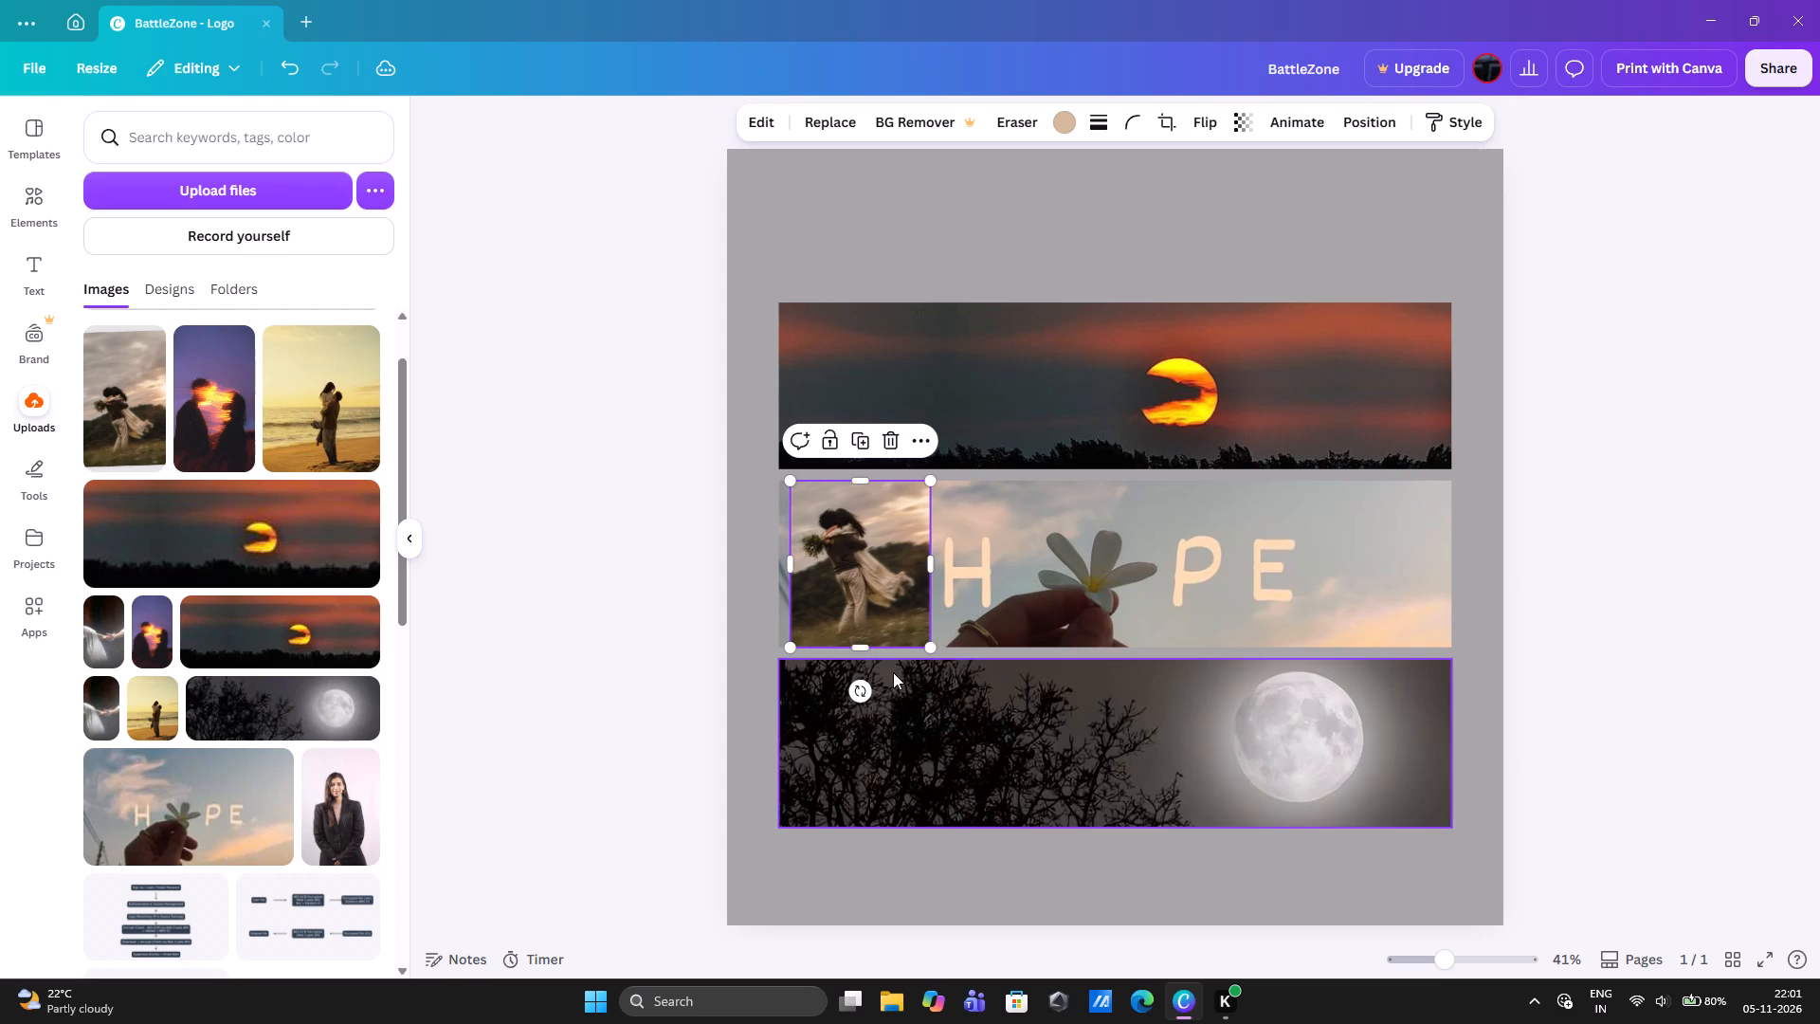
left_click_drag(929, 569, 903, 571)
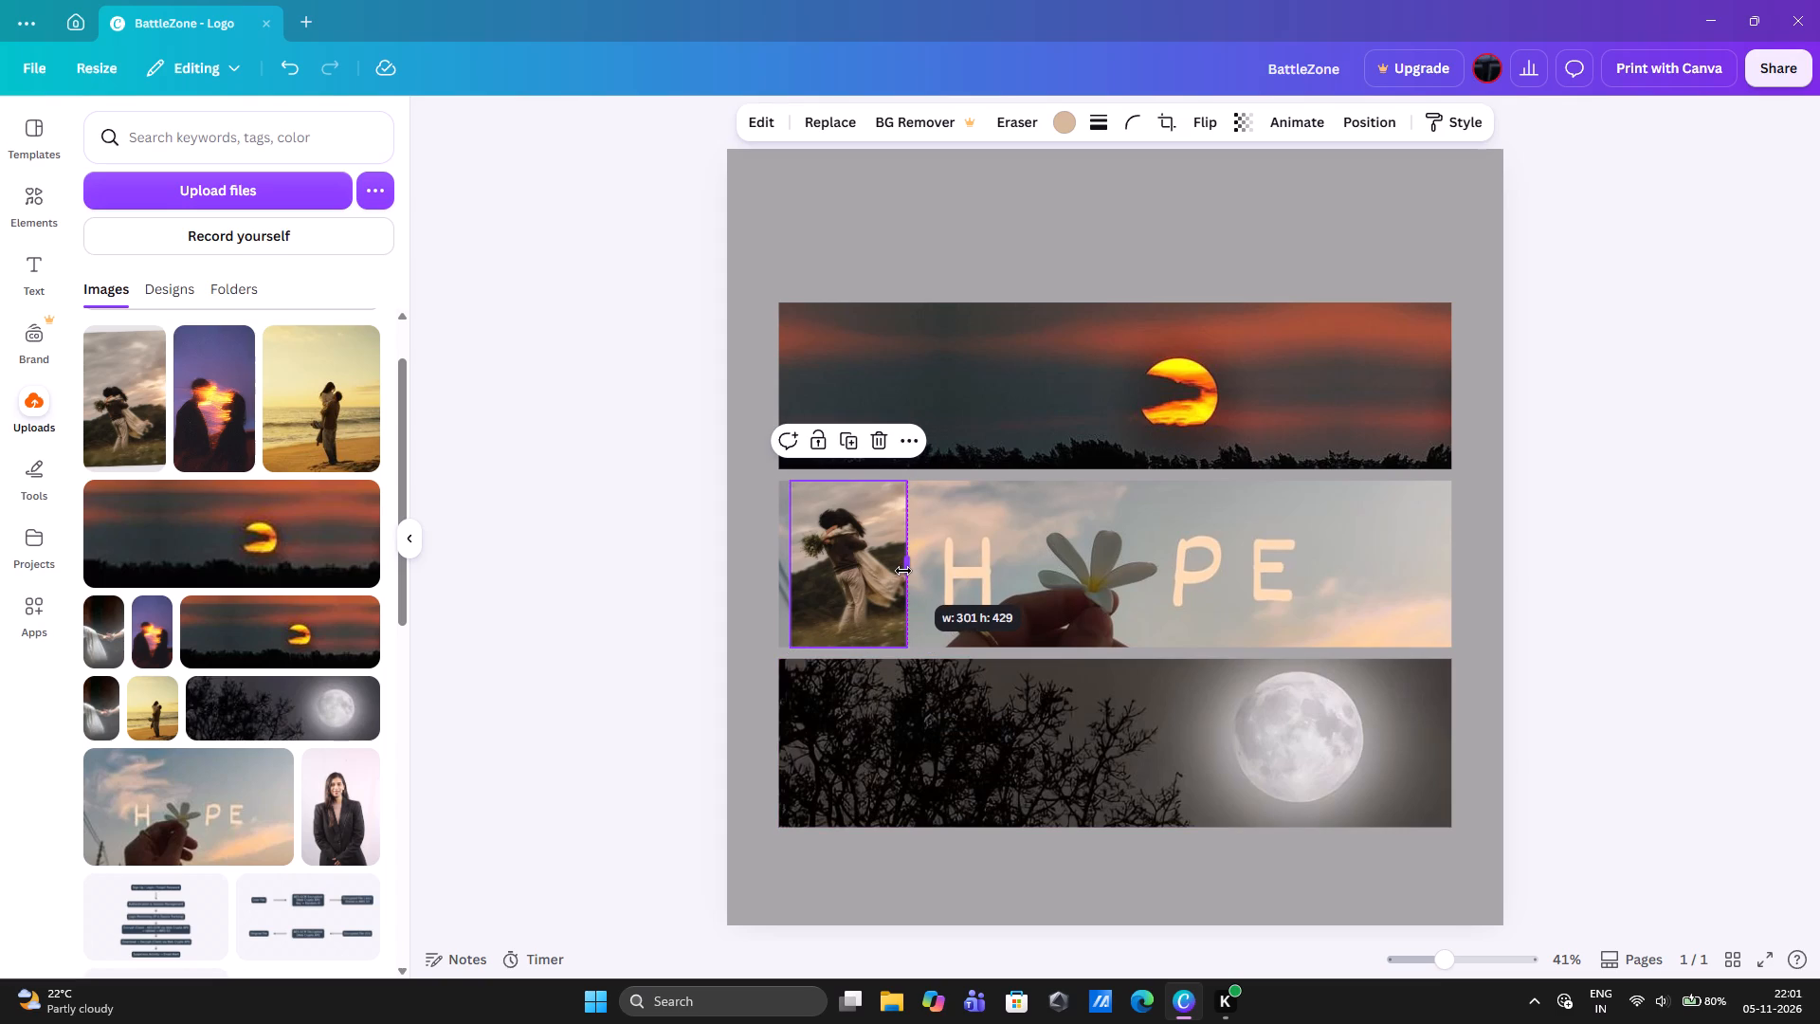
left_click_drag(903, 571, 906, 571)
Move the field couple photo to the right end of the HOPE banner, flush with the banner's edges.
left_click_drag(868, 568, 883, 567)
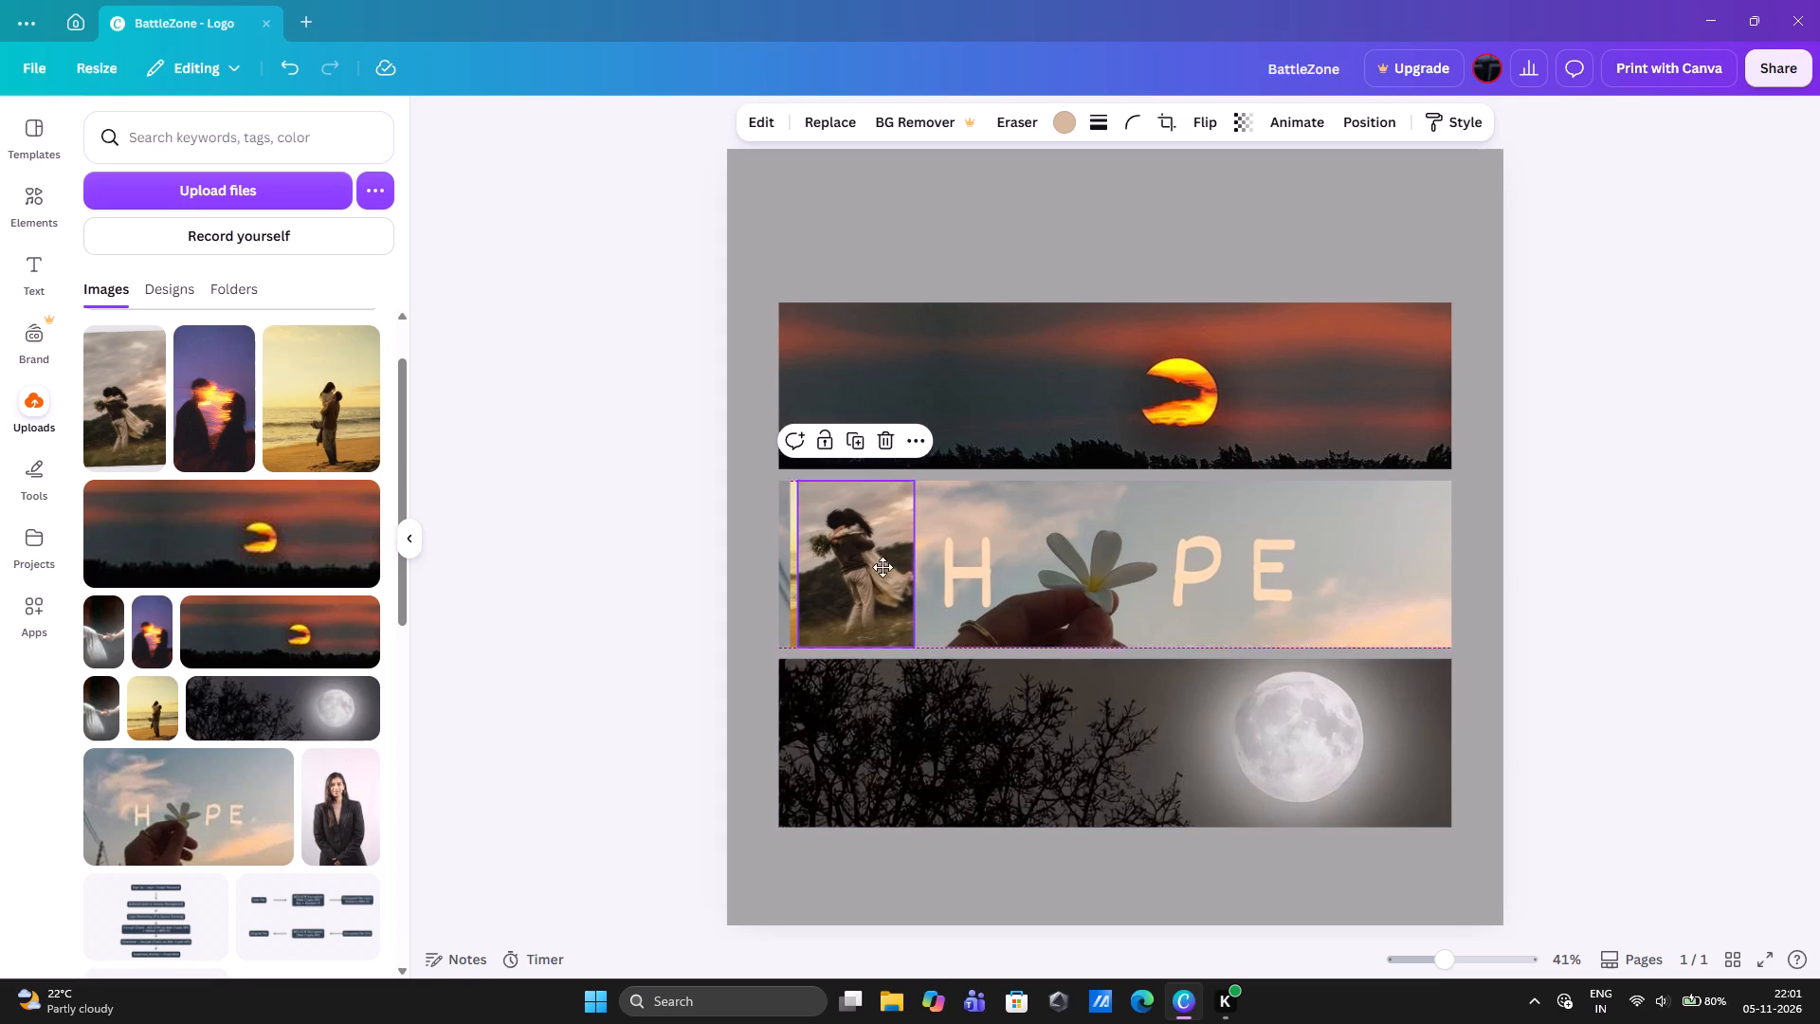
left_click_drag(883, 567, 1413, 567)
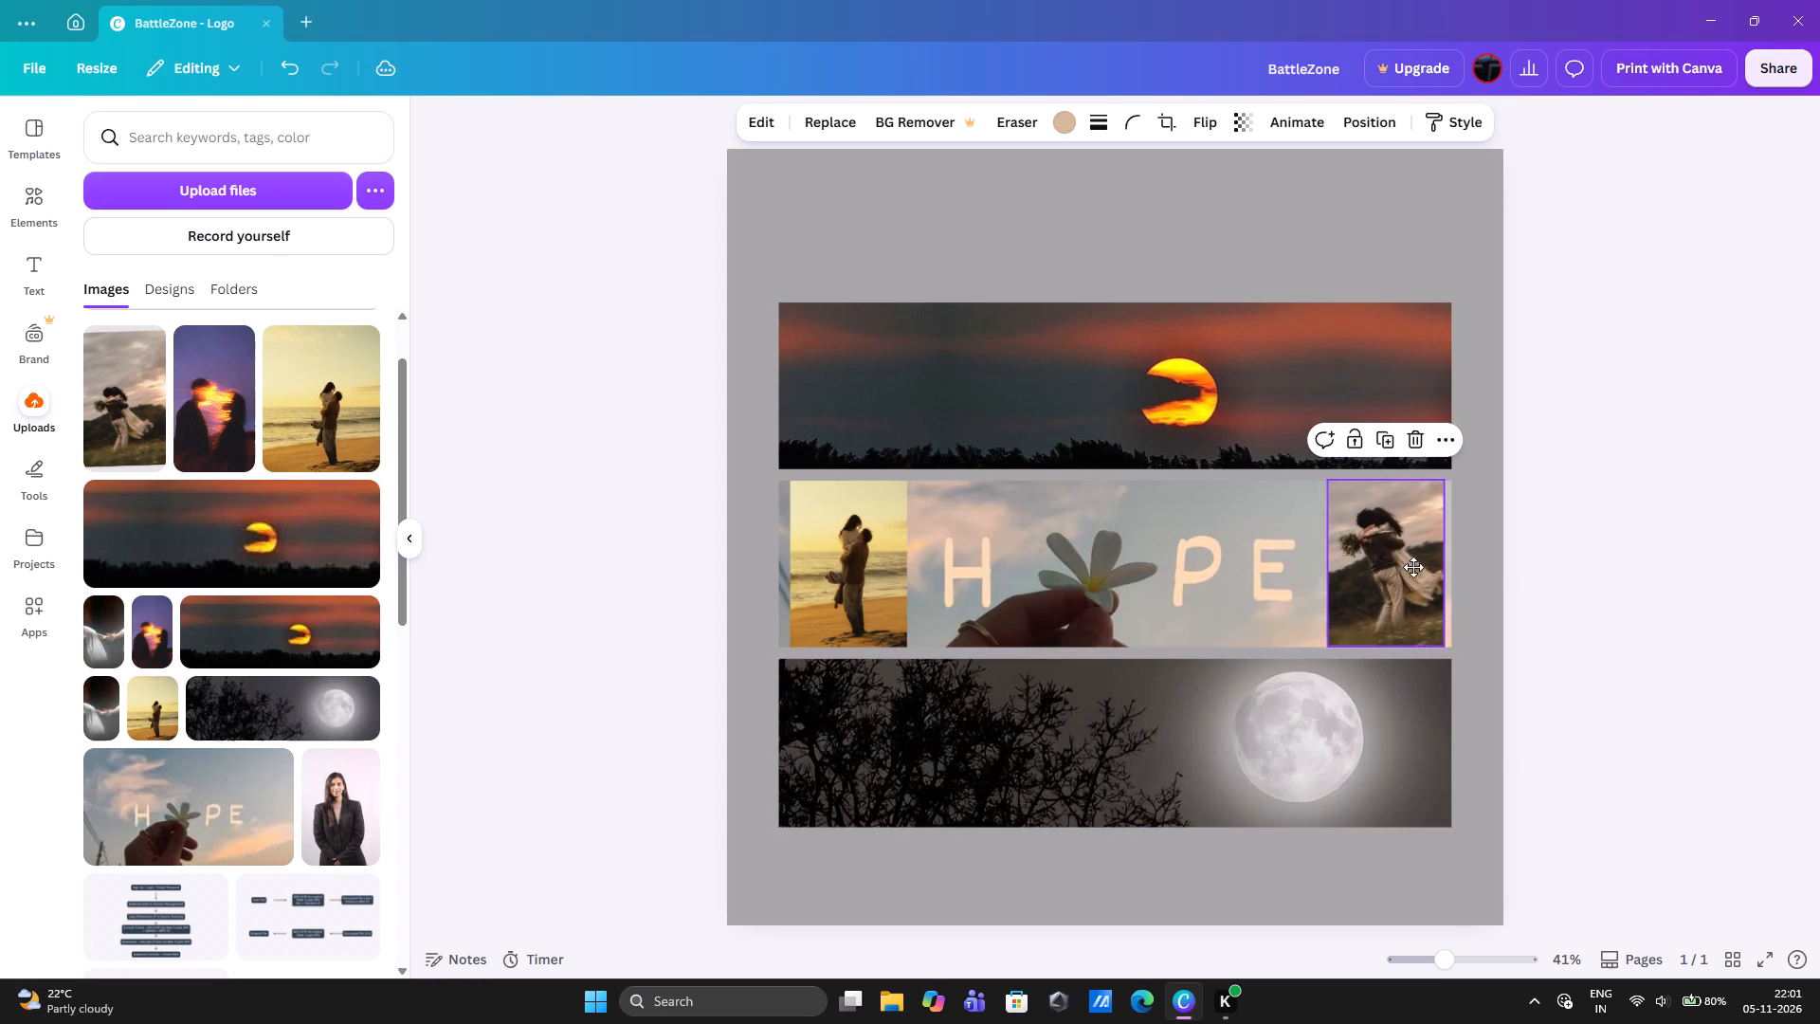
left_click_drag(1413, 567, 1399, 573)
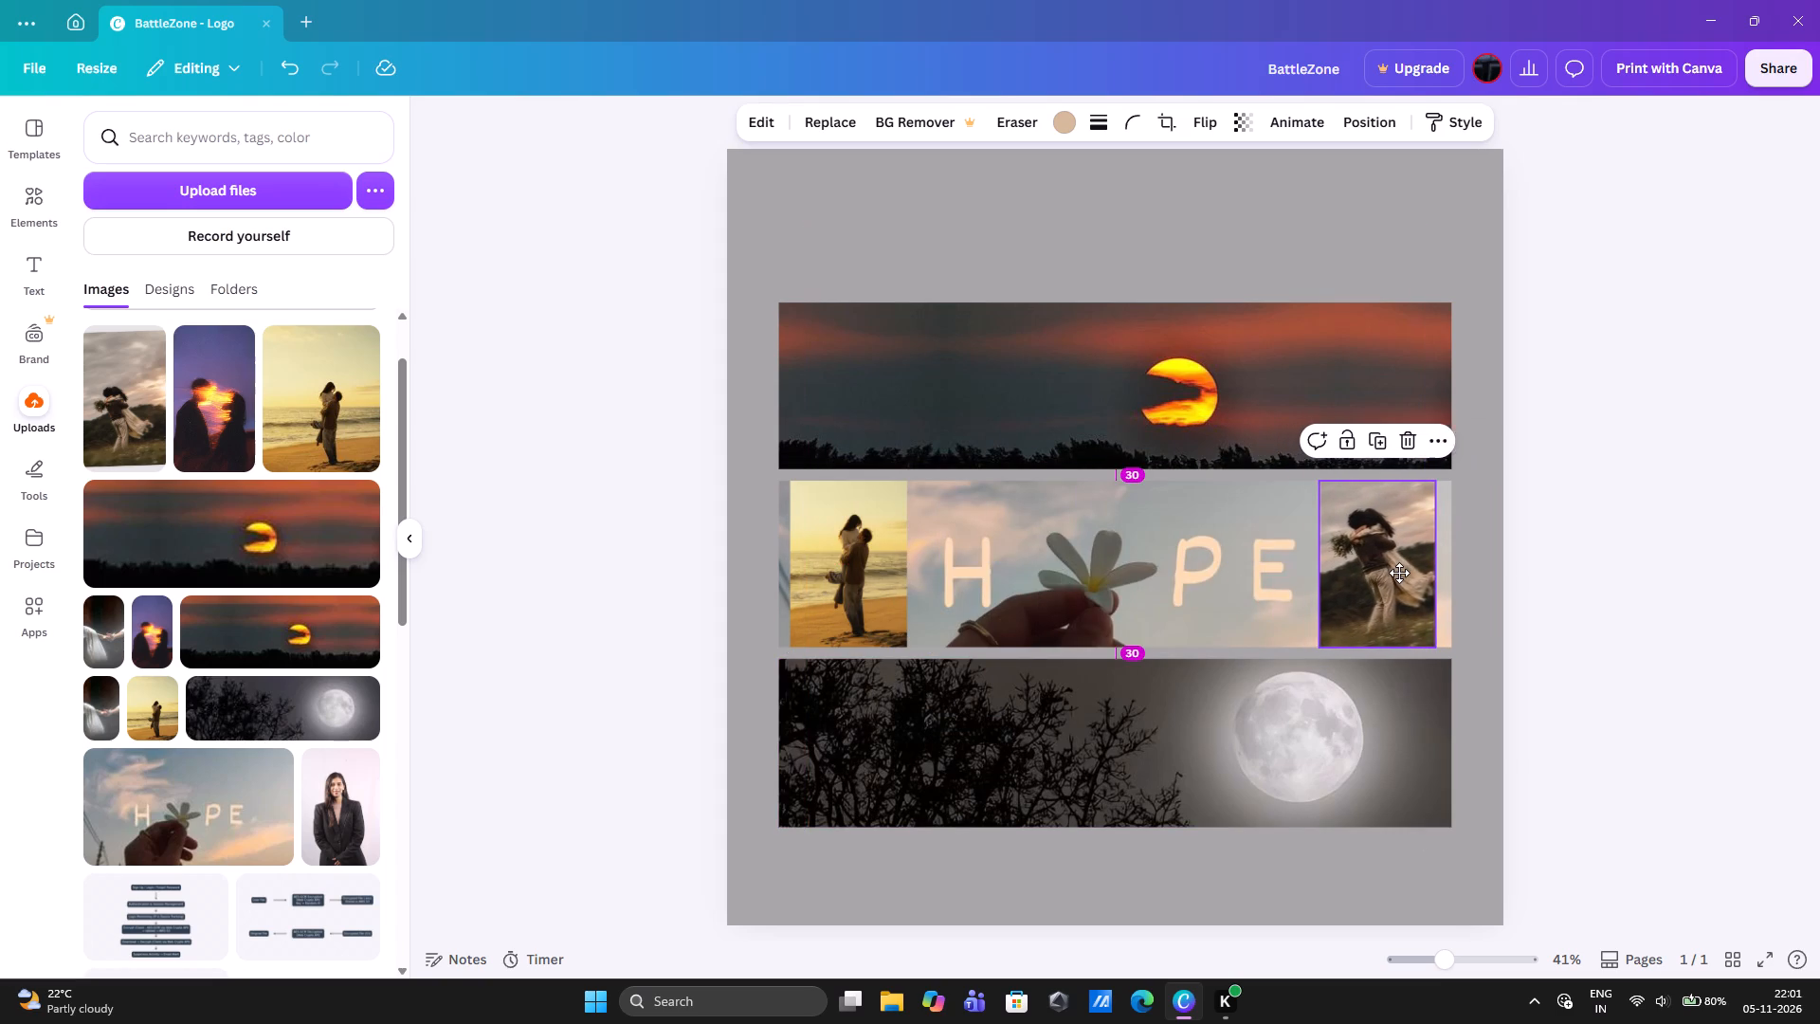
left_click_drag(1399, 573, 1407, 572)
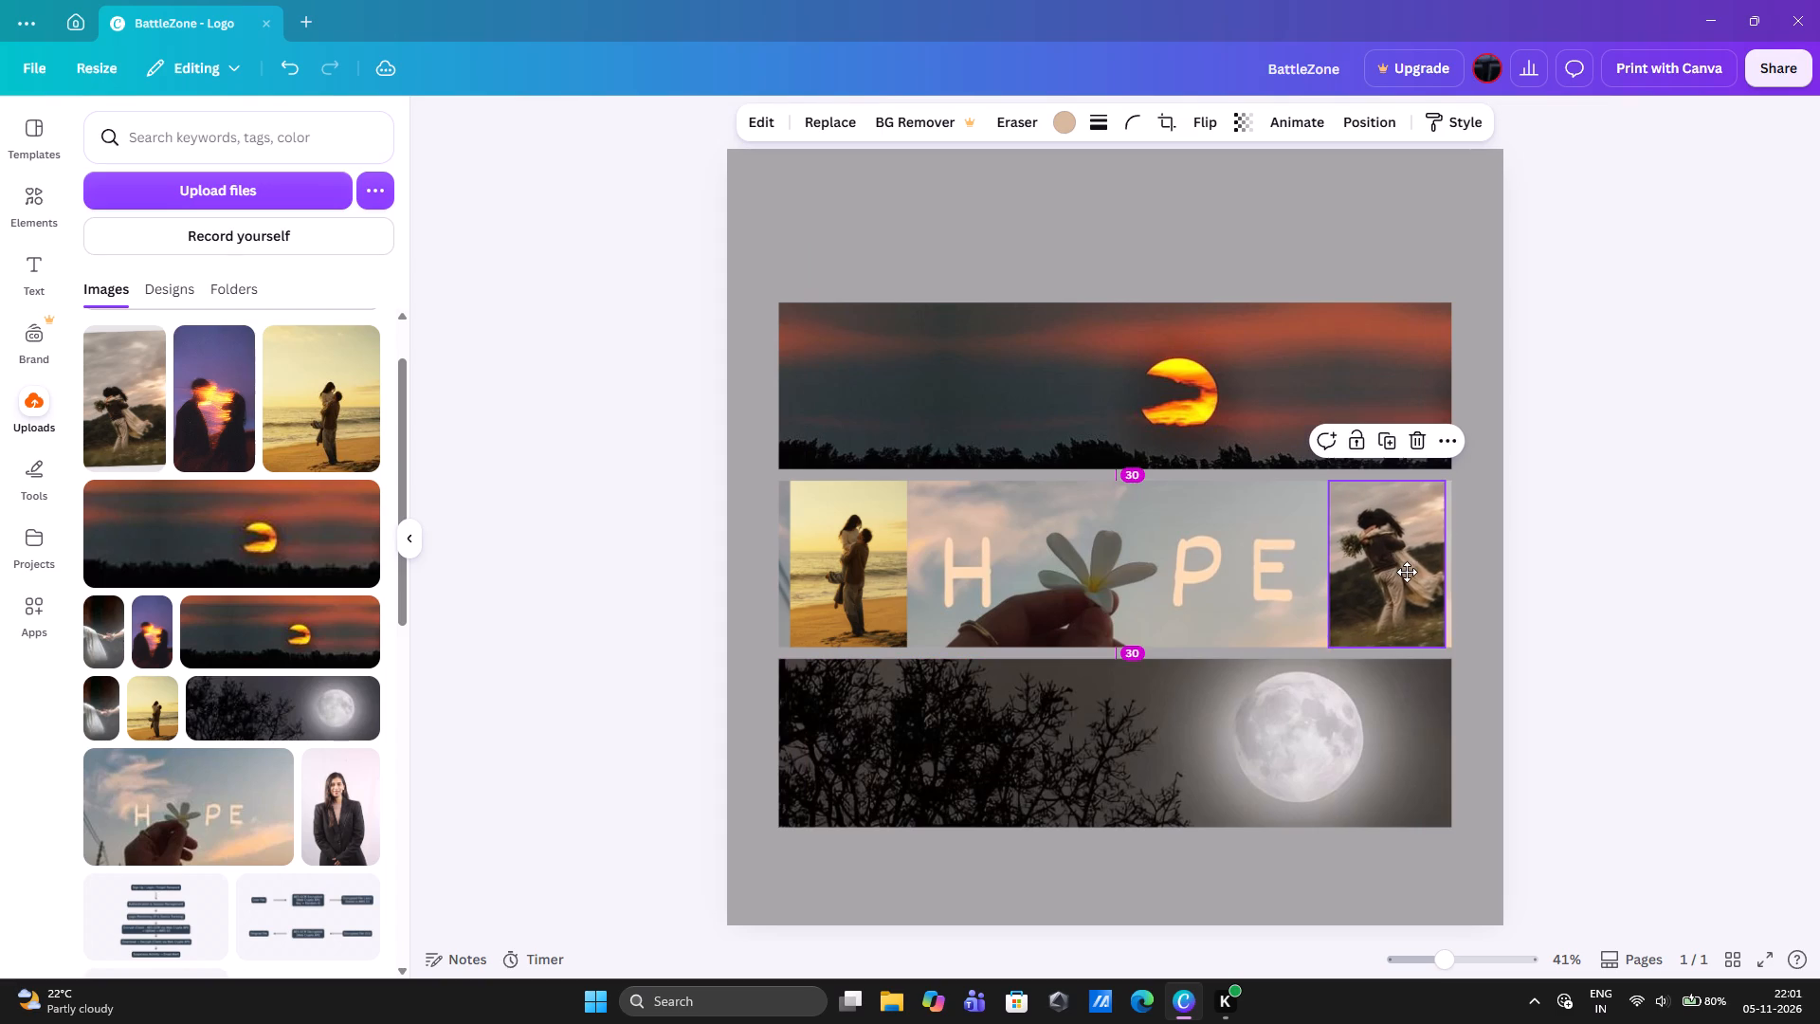
left_click_drag(1407, 572, 1409, 573)
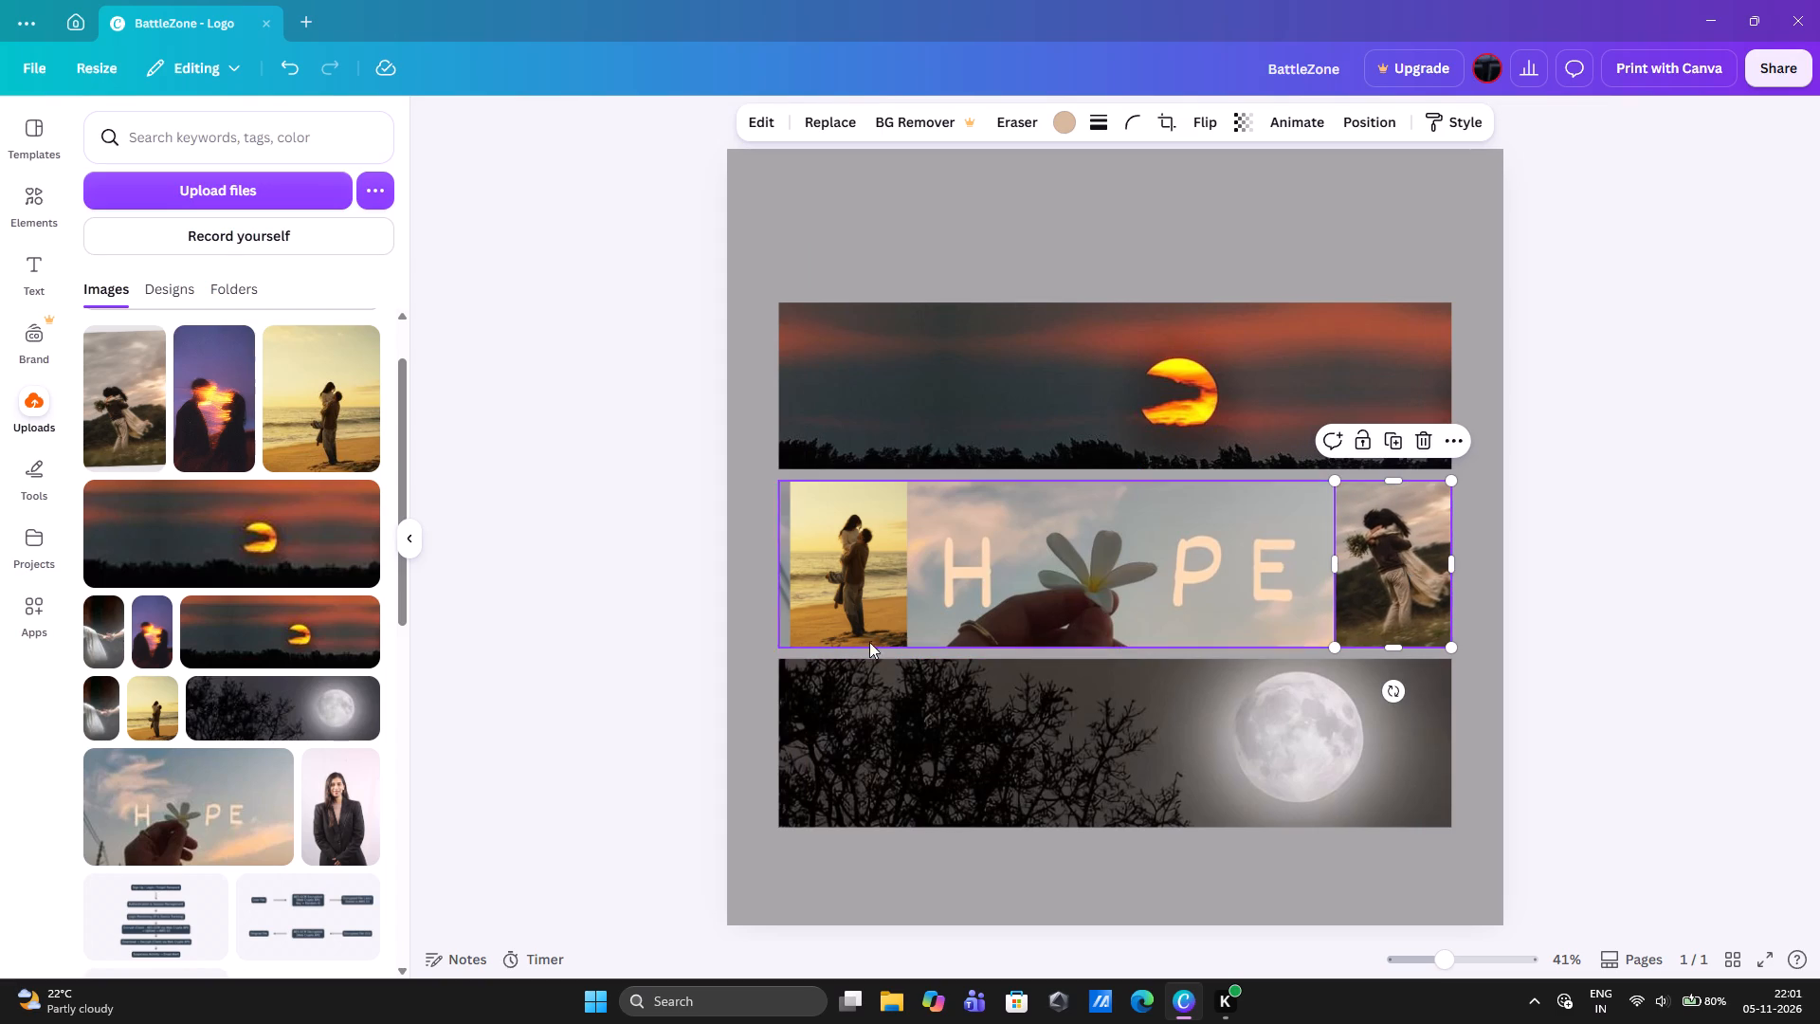
Shift the beach couple photo flush with the left end of the HOPE banner.
left_click(852, 597)
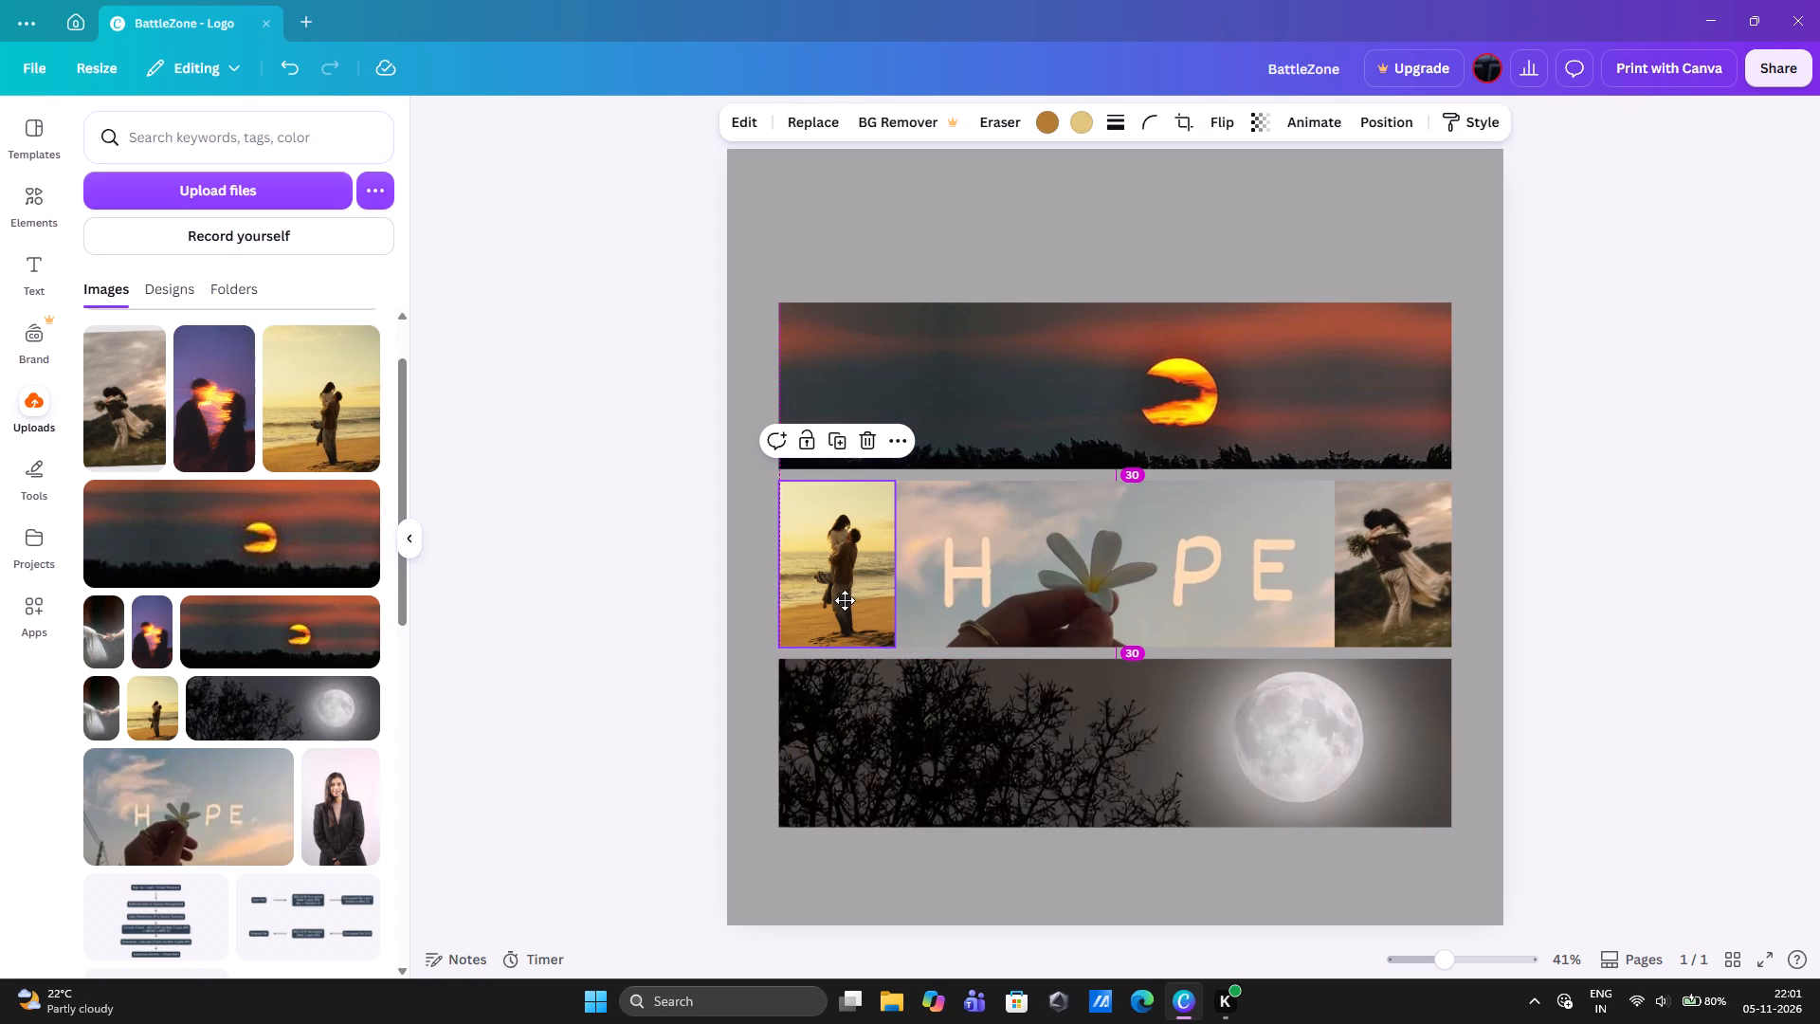
left_click_drag(848, 600, 840, 600)
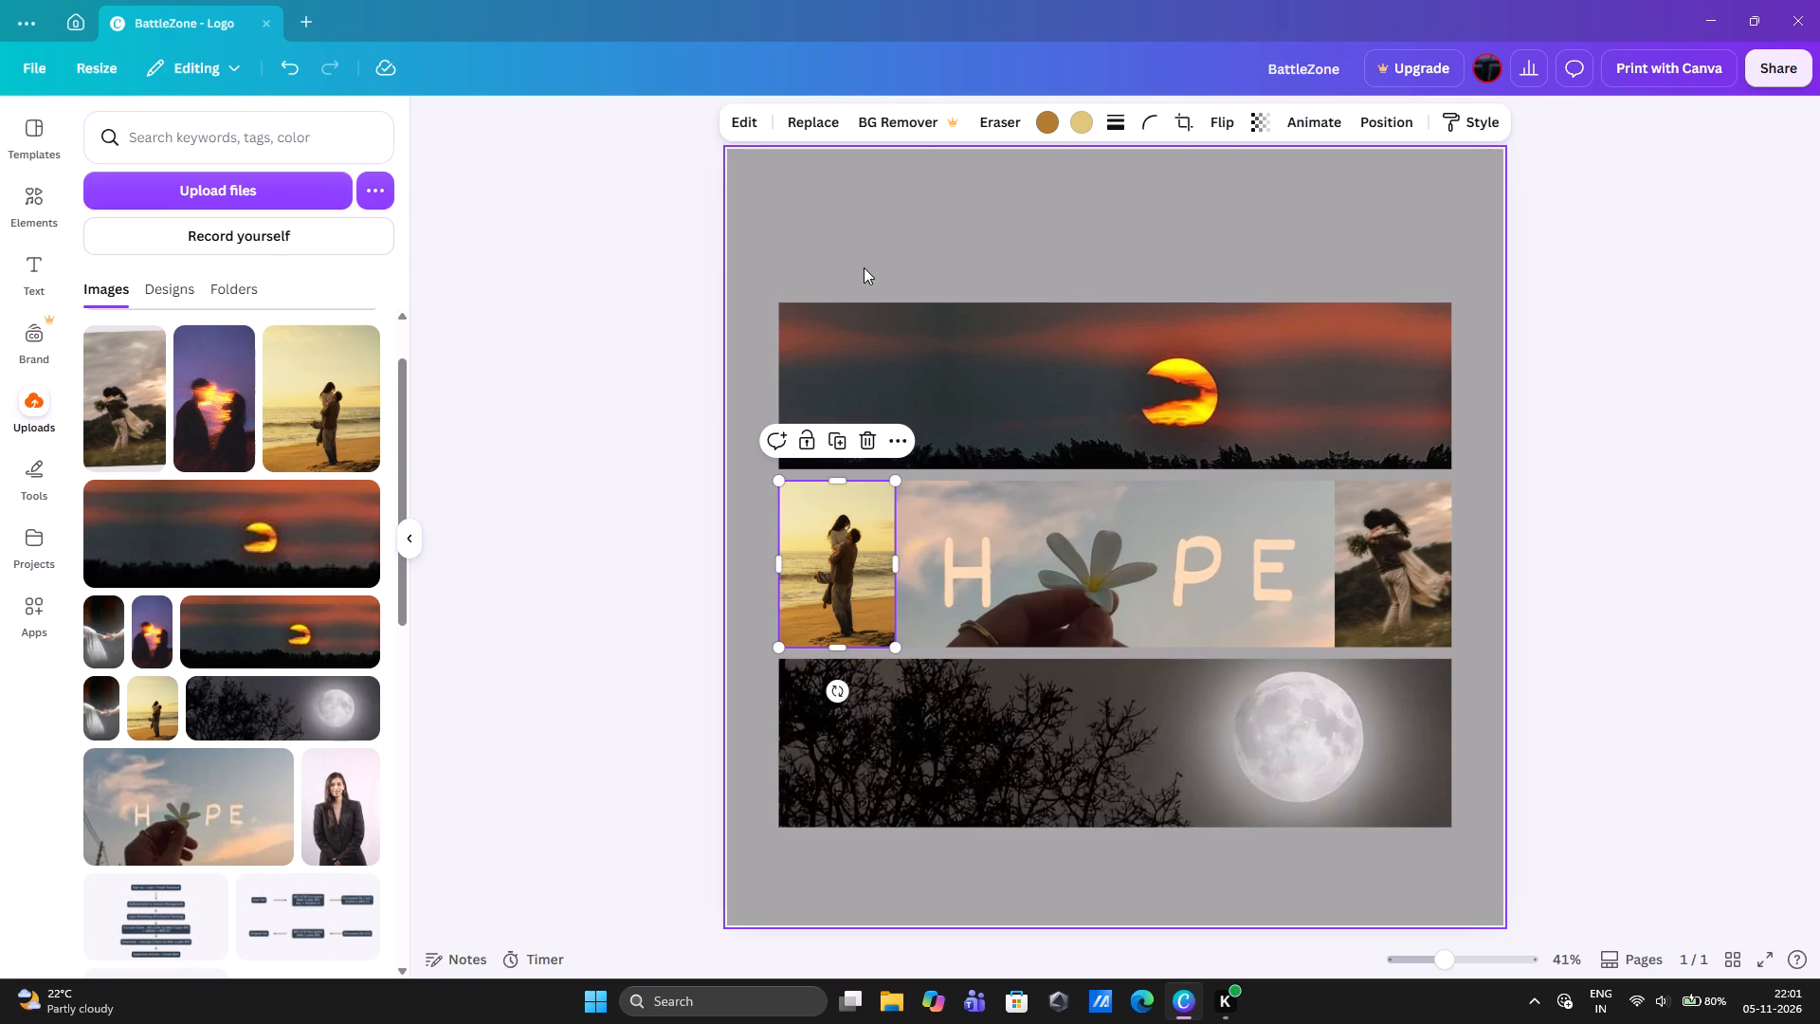
left_click(864, 267)
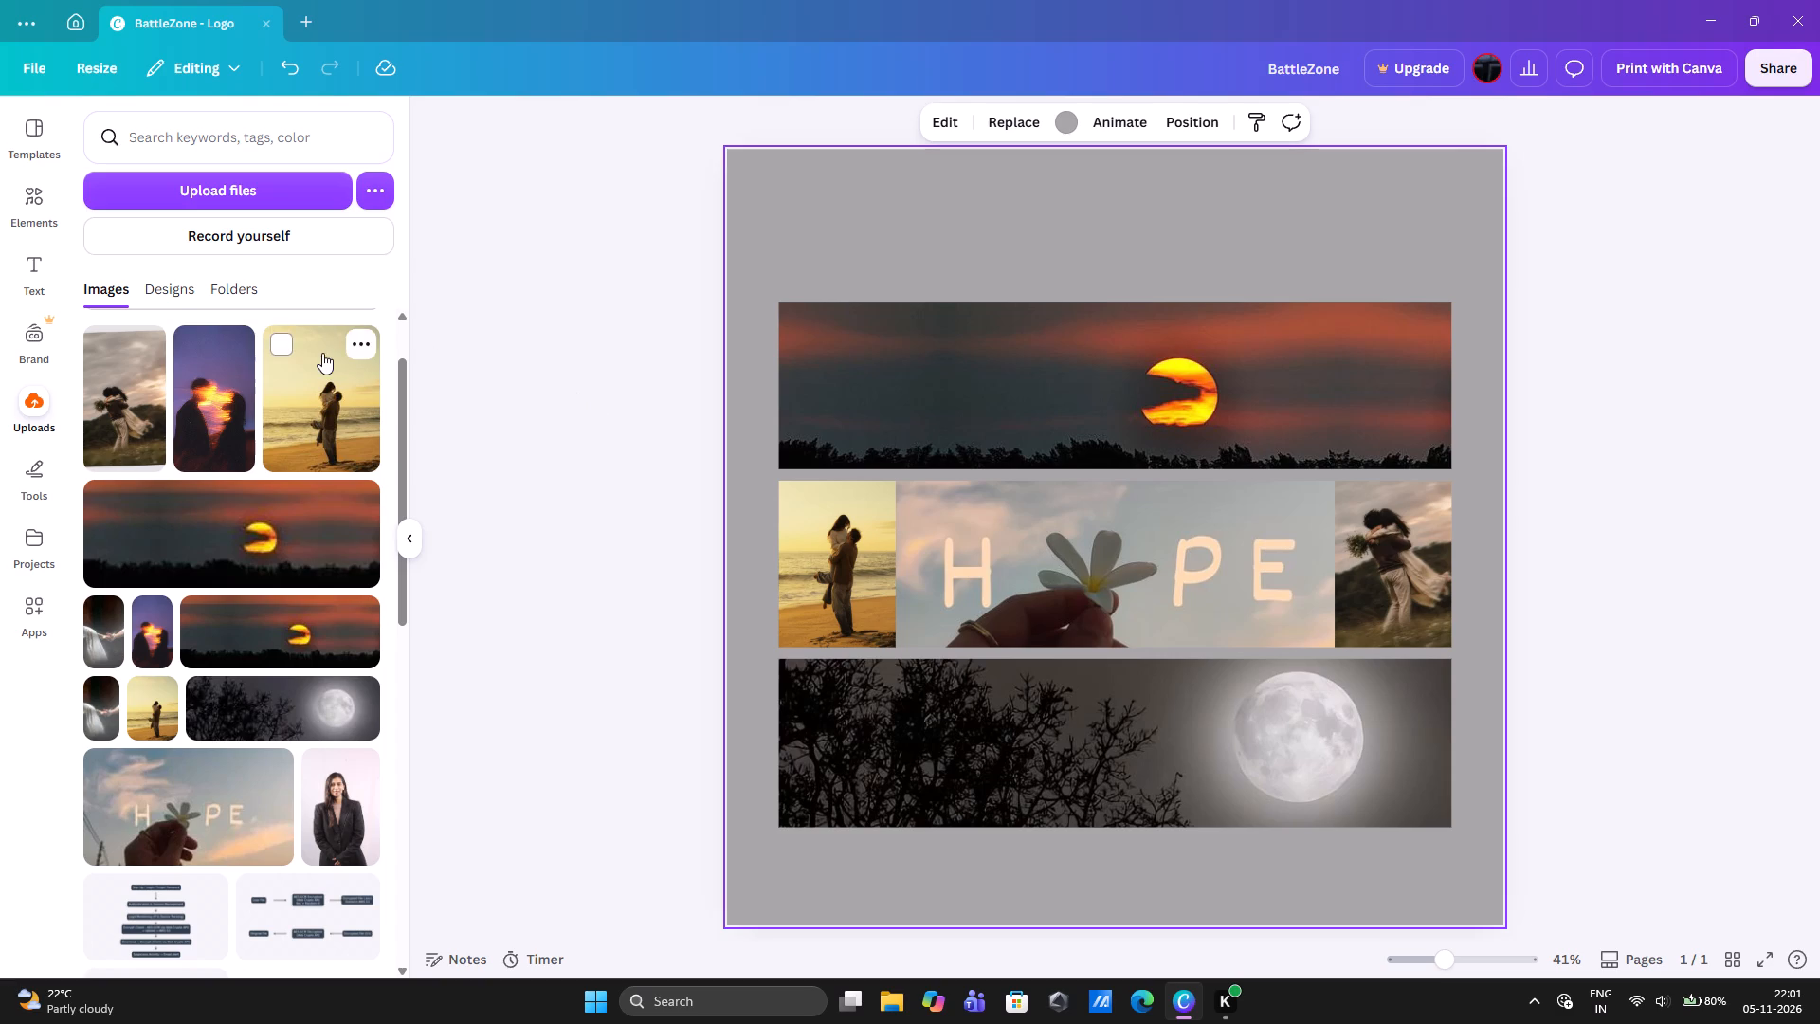
Add the uploaded purple silhouette couple photo to the page as a separate image and scale it down to about 555 wide.
left_click_drag(228, 419, 689, 538)
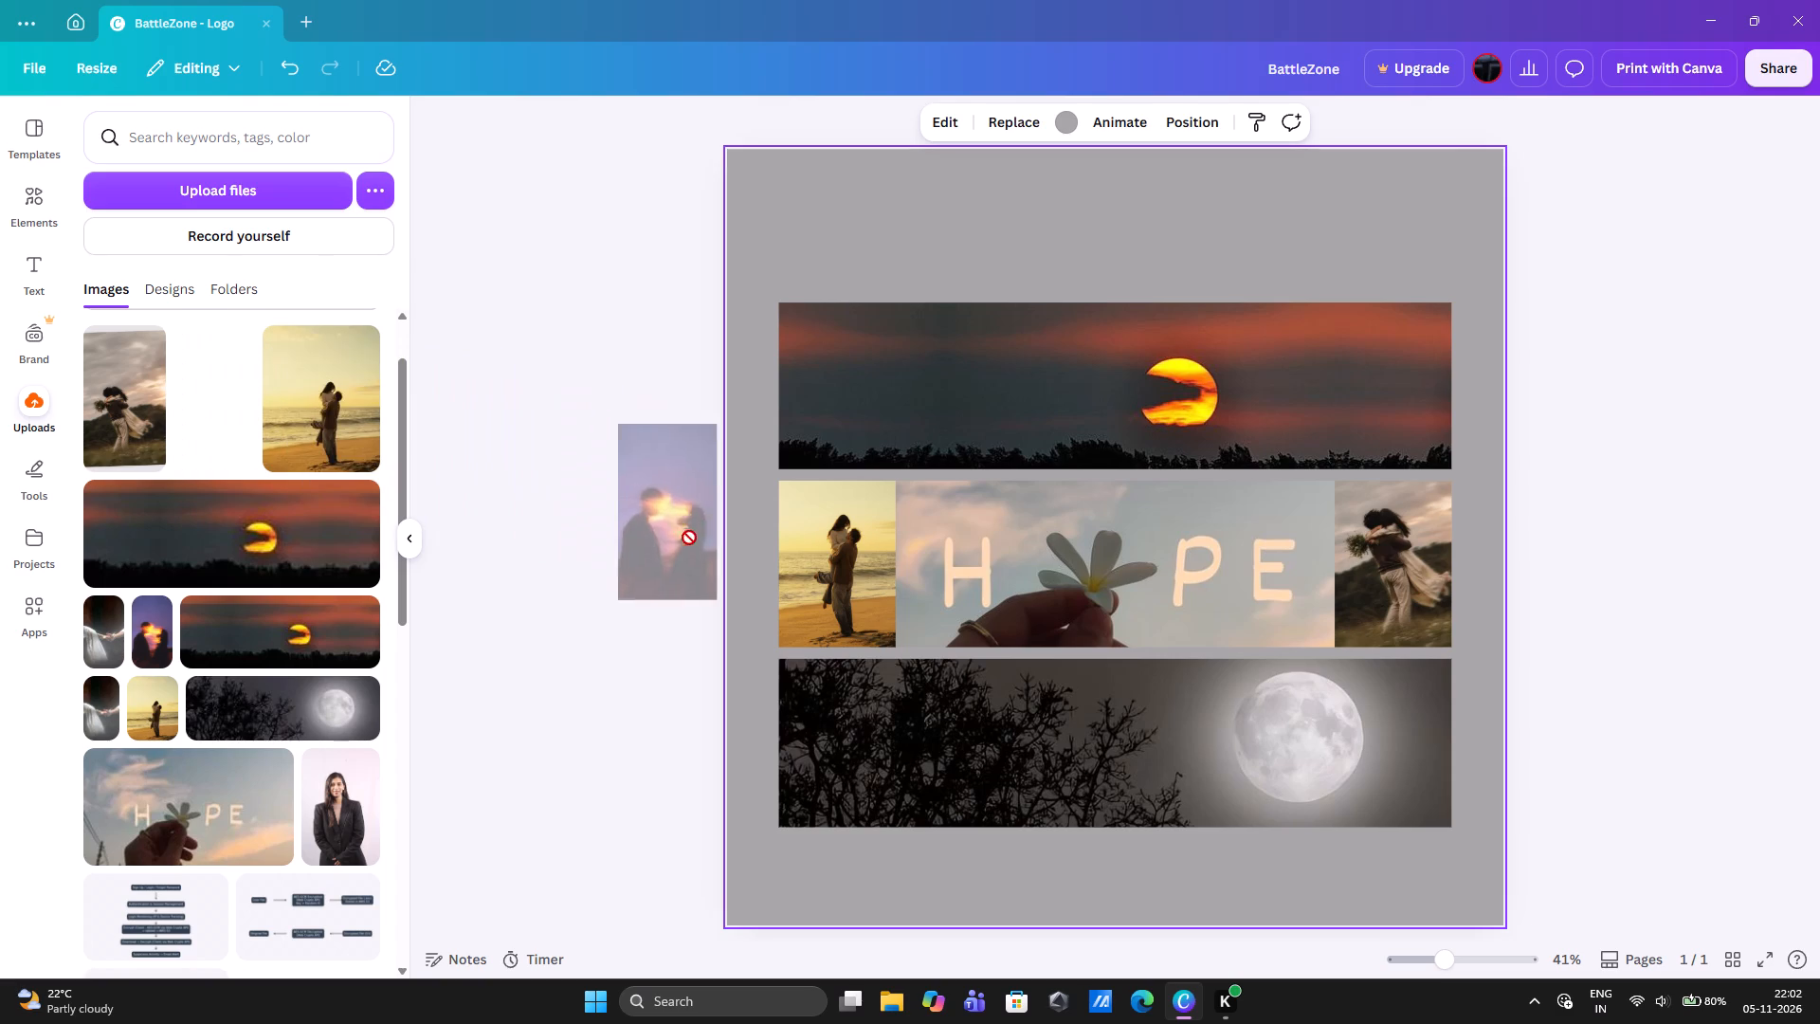
left_click_drag(689, 538, 1037, 481)
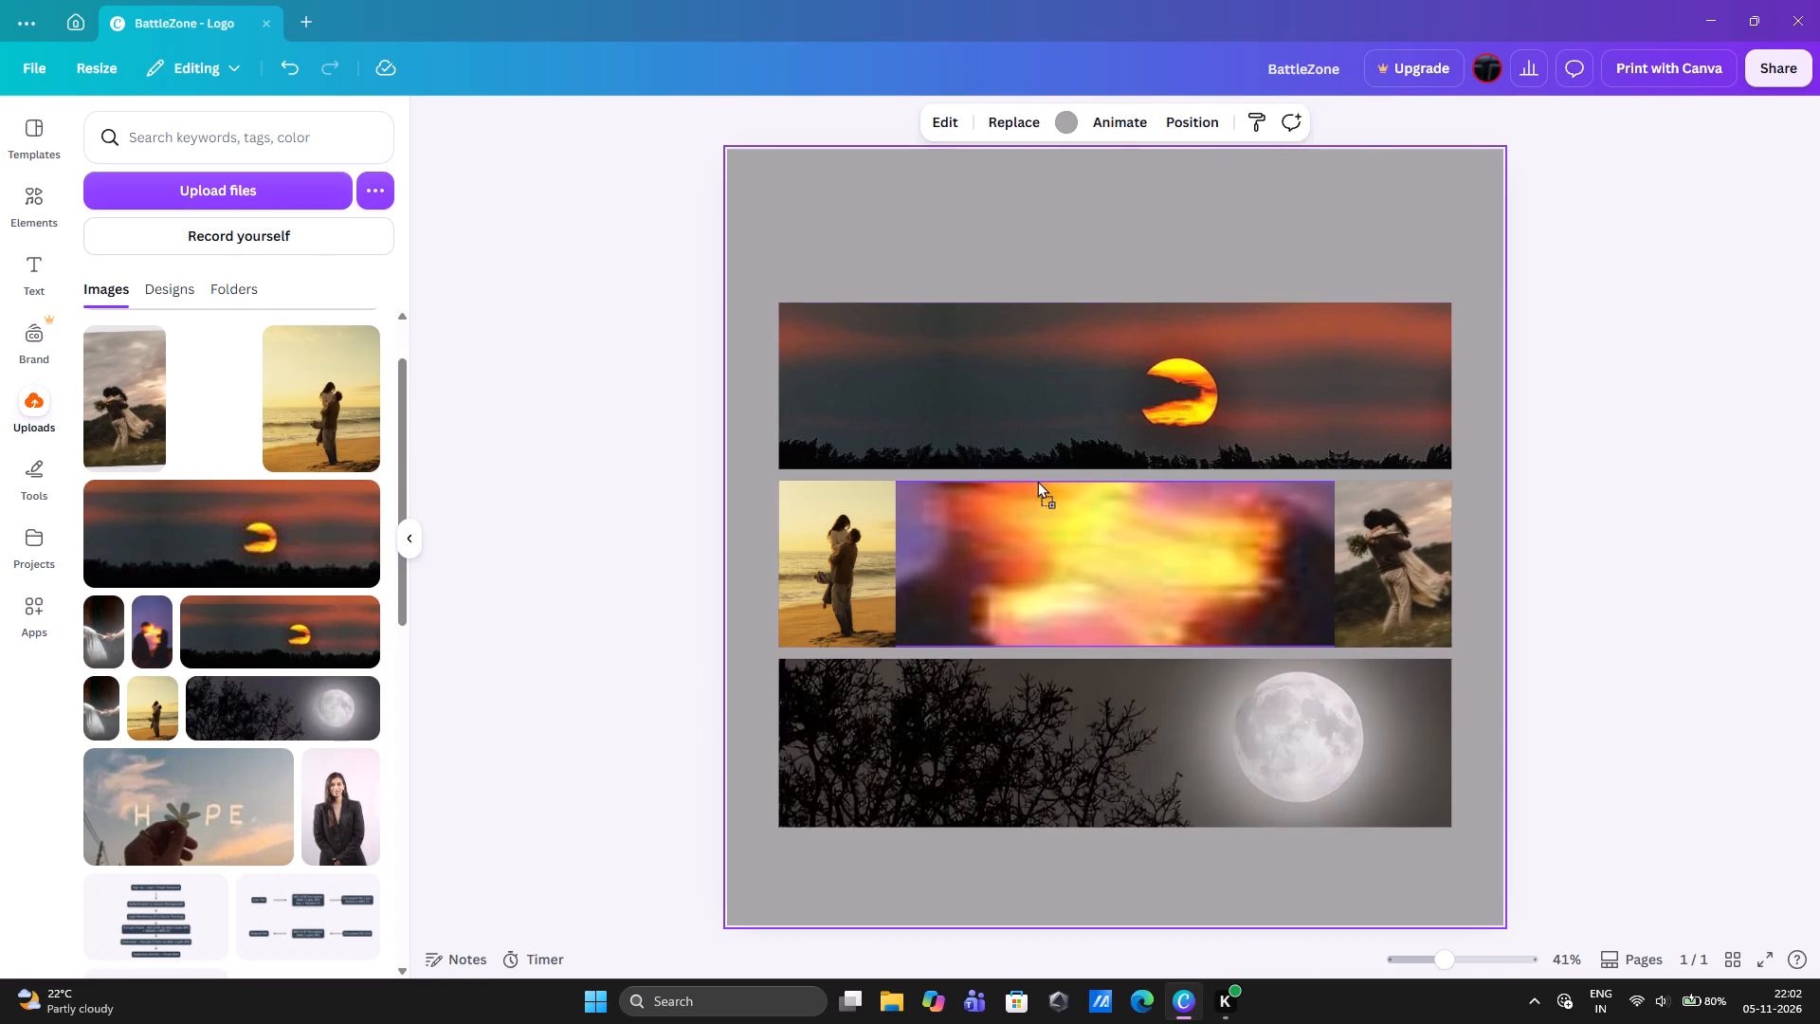
left_click_drag(1037, 481, 997, 270)
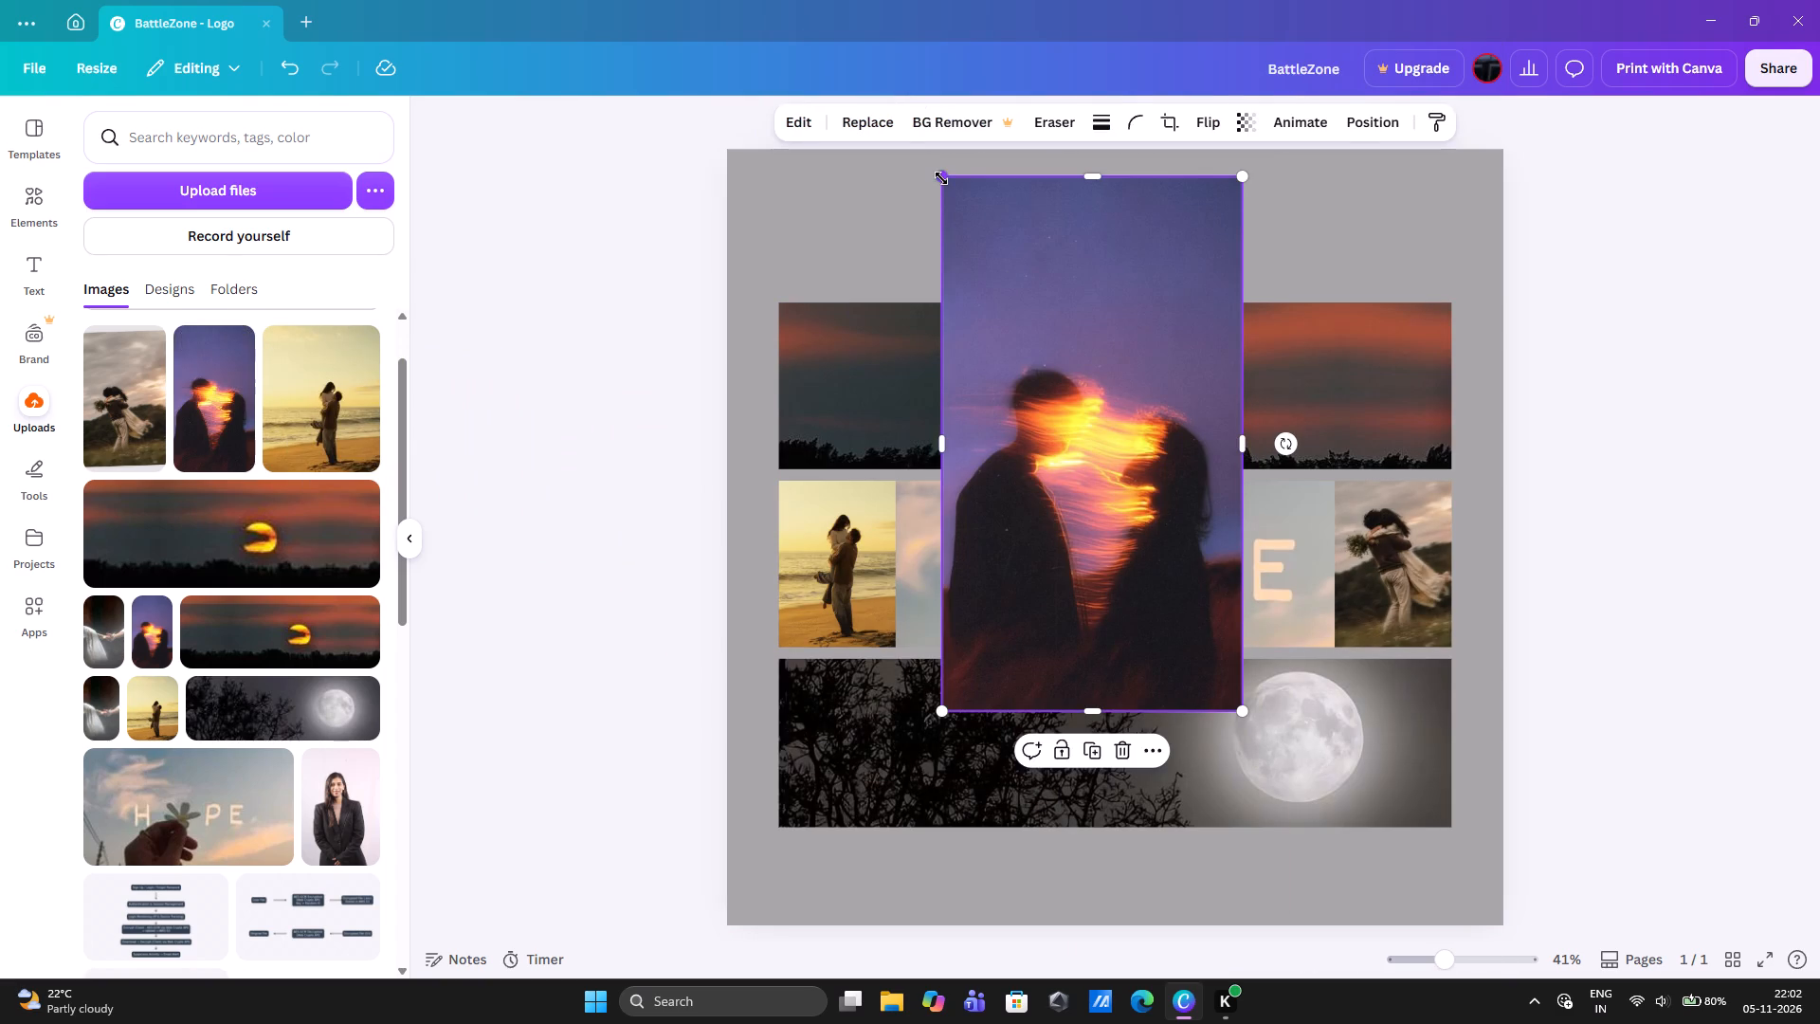
left_click_drag(941, 177, 1043, 320)
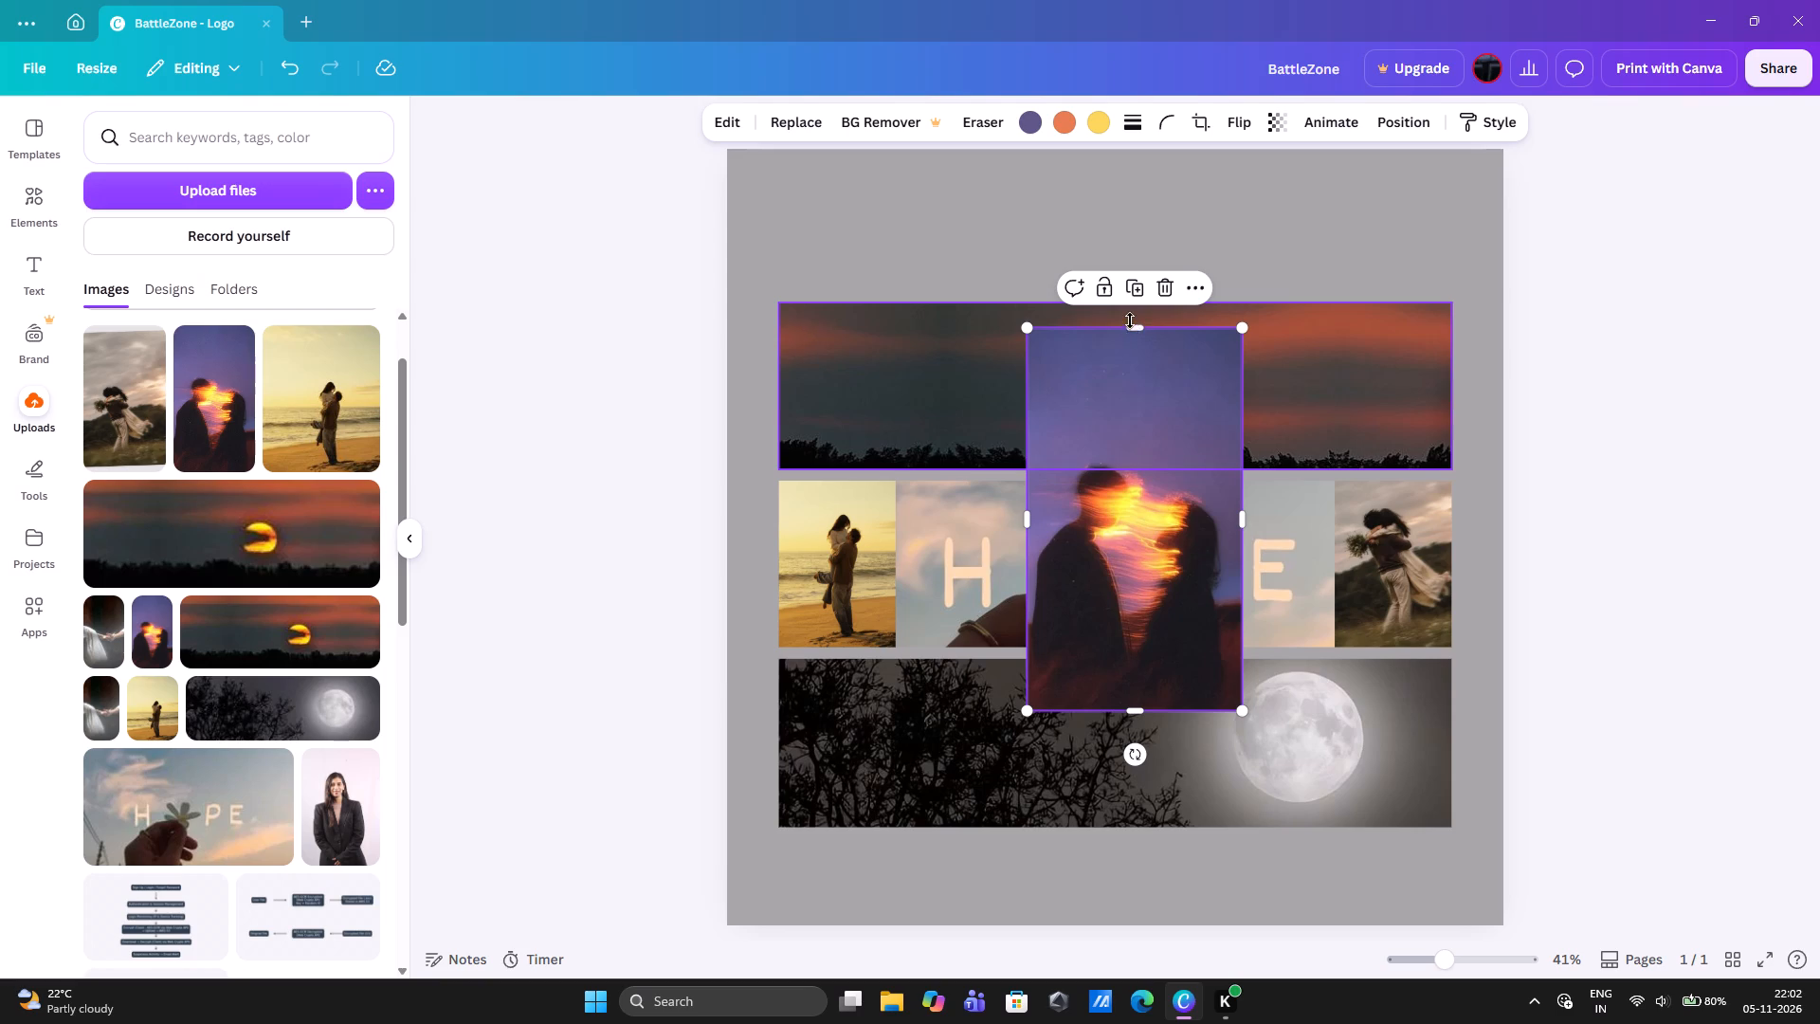
Crop the silhouette couple photo closely around the two figures by trimming its top, bottom and both sides.
left_click_drag(1130, 322, 1140, 436)
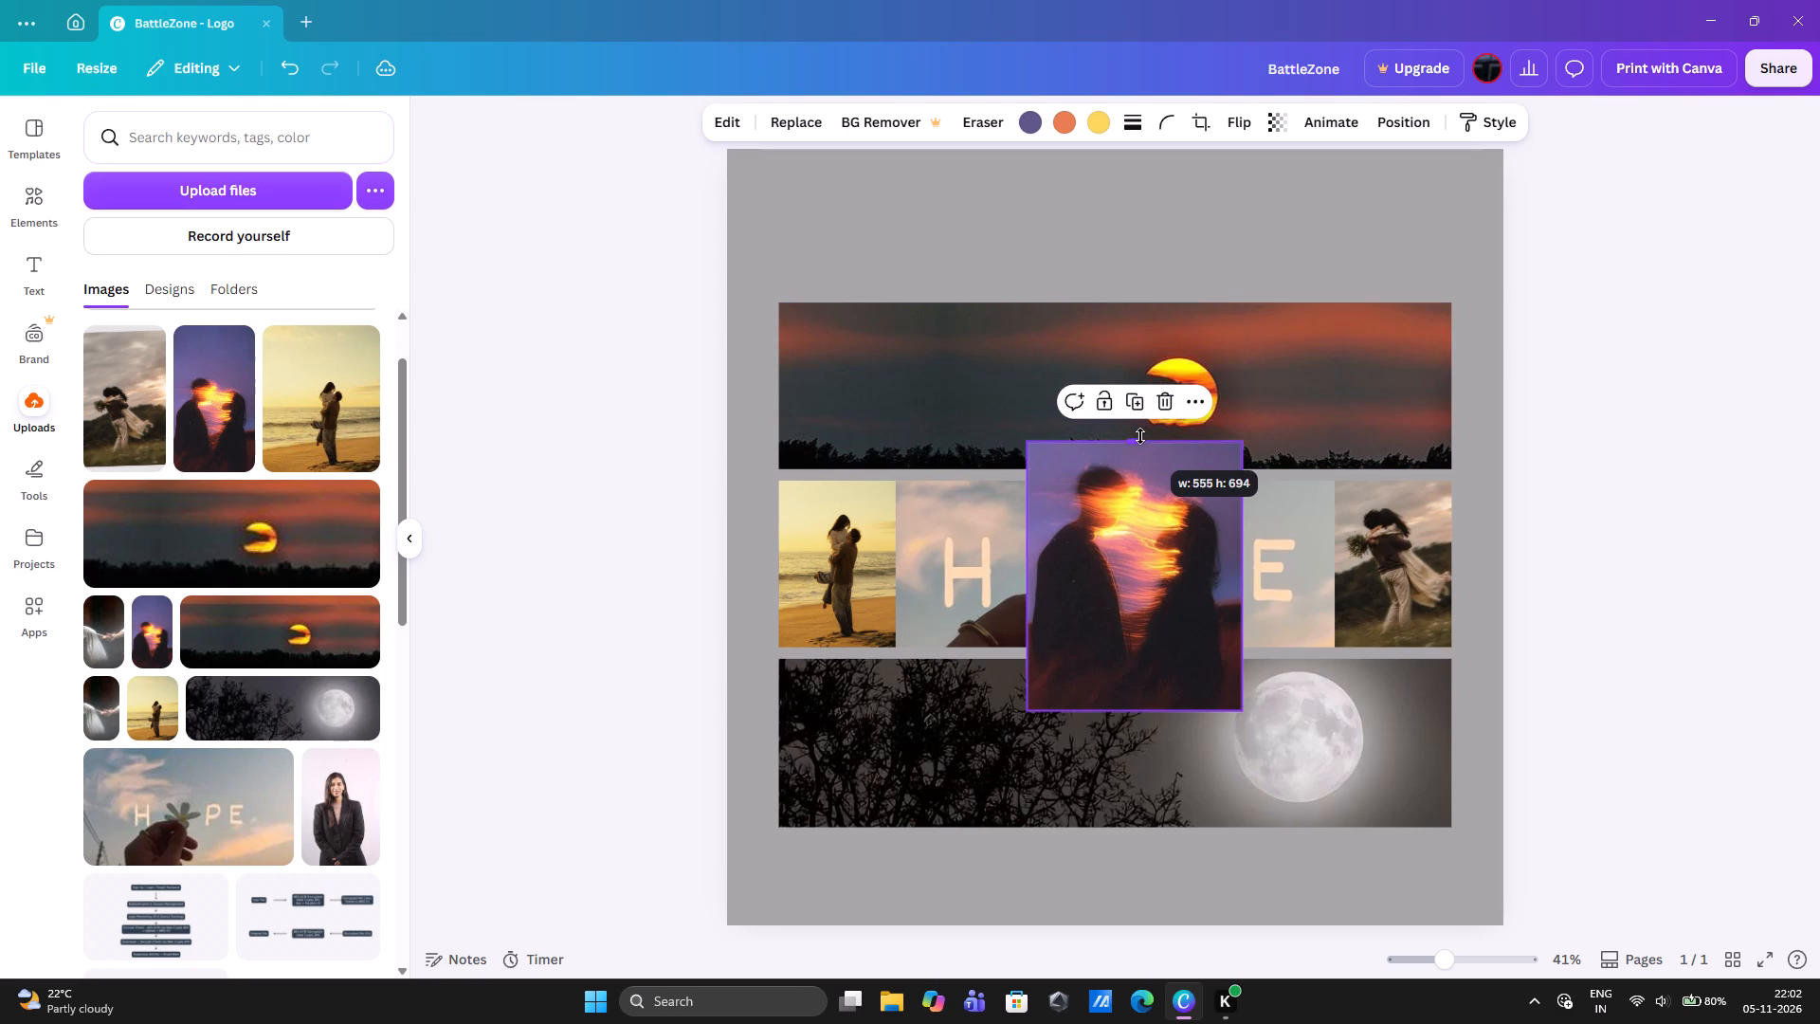
left_click_drag(1140, 436, 1142, 442)
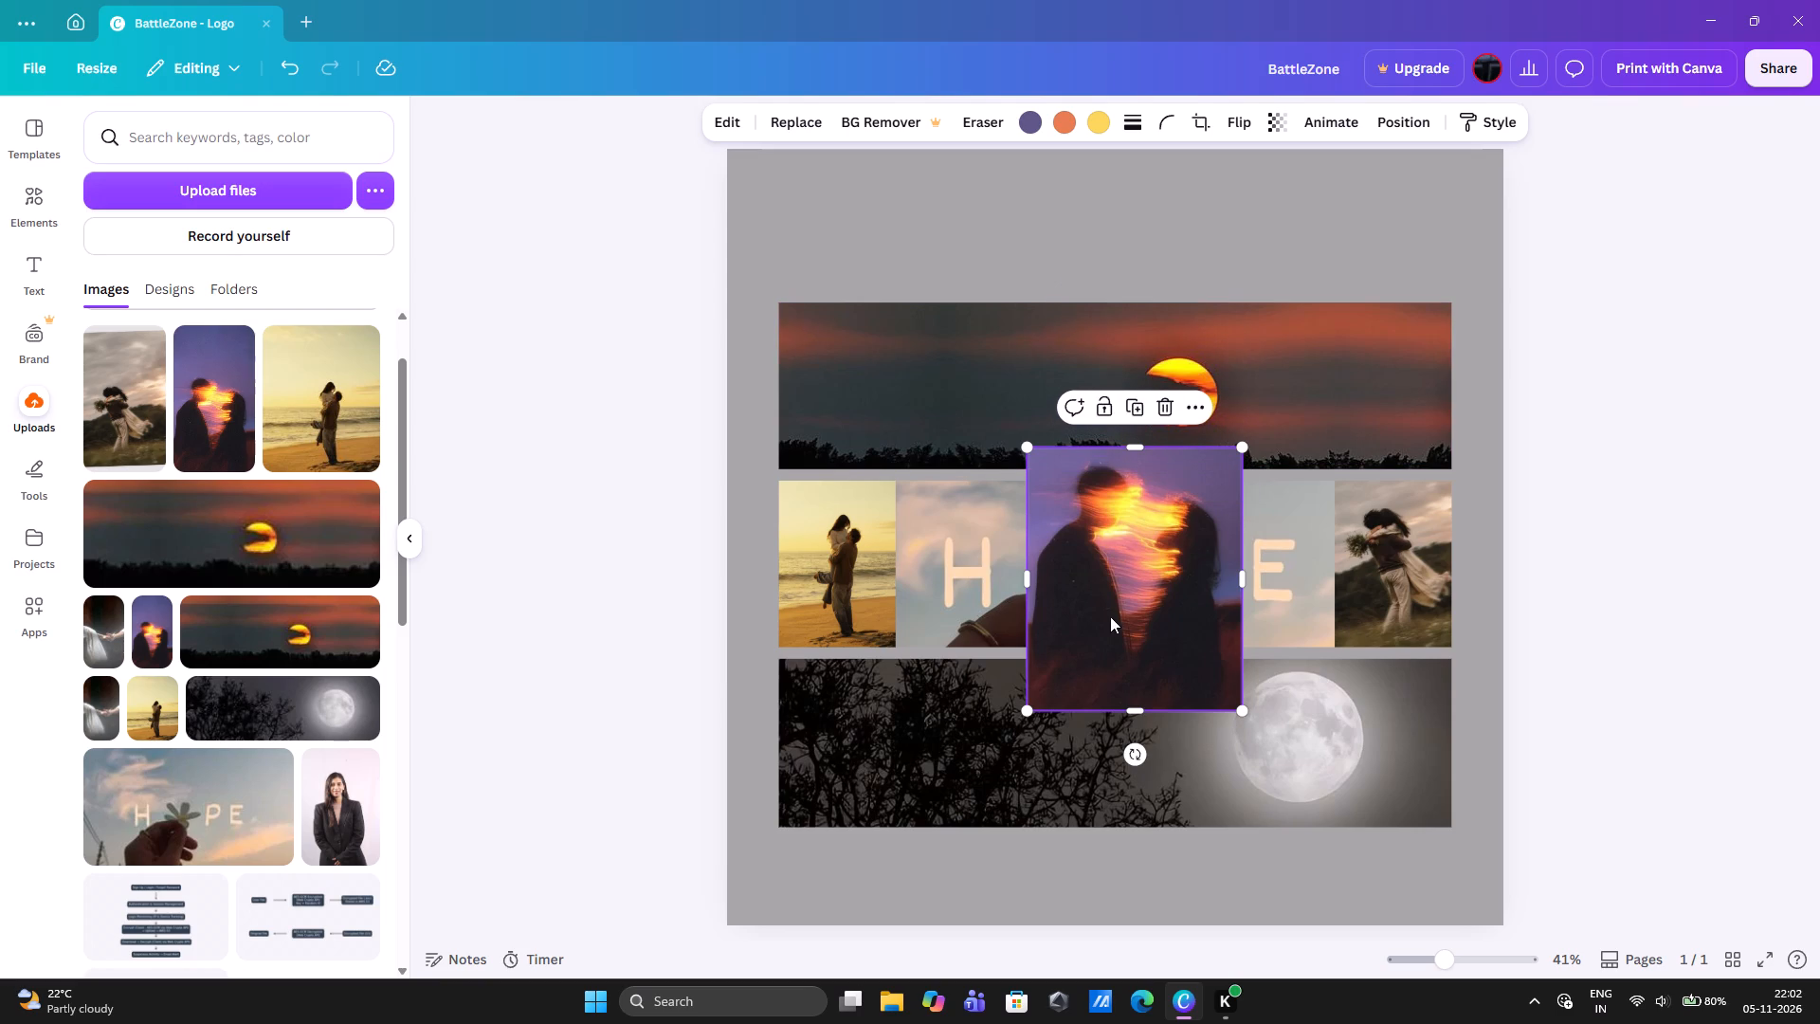
left_click_drag(1132, 704, 1131, 656)
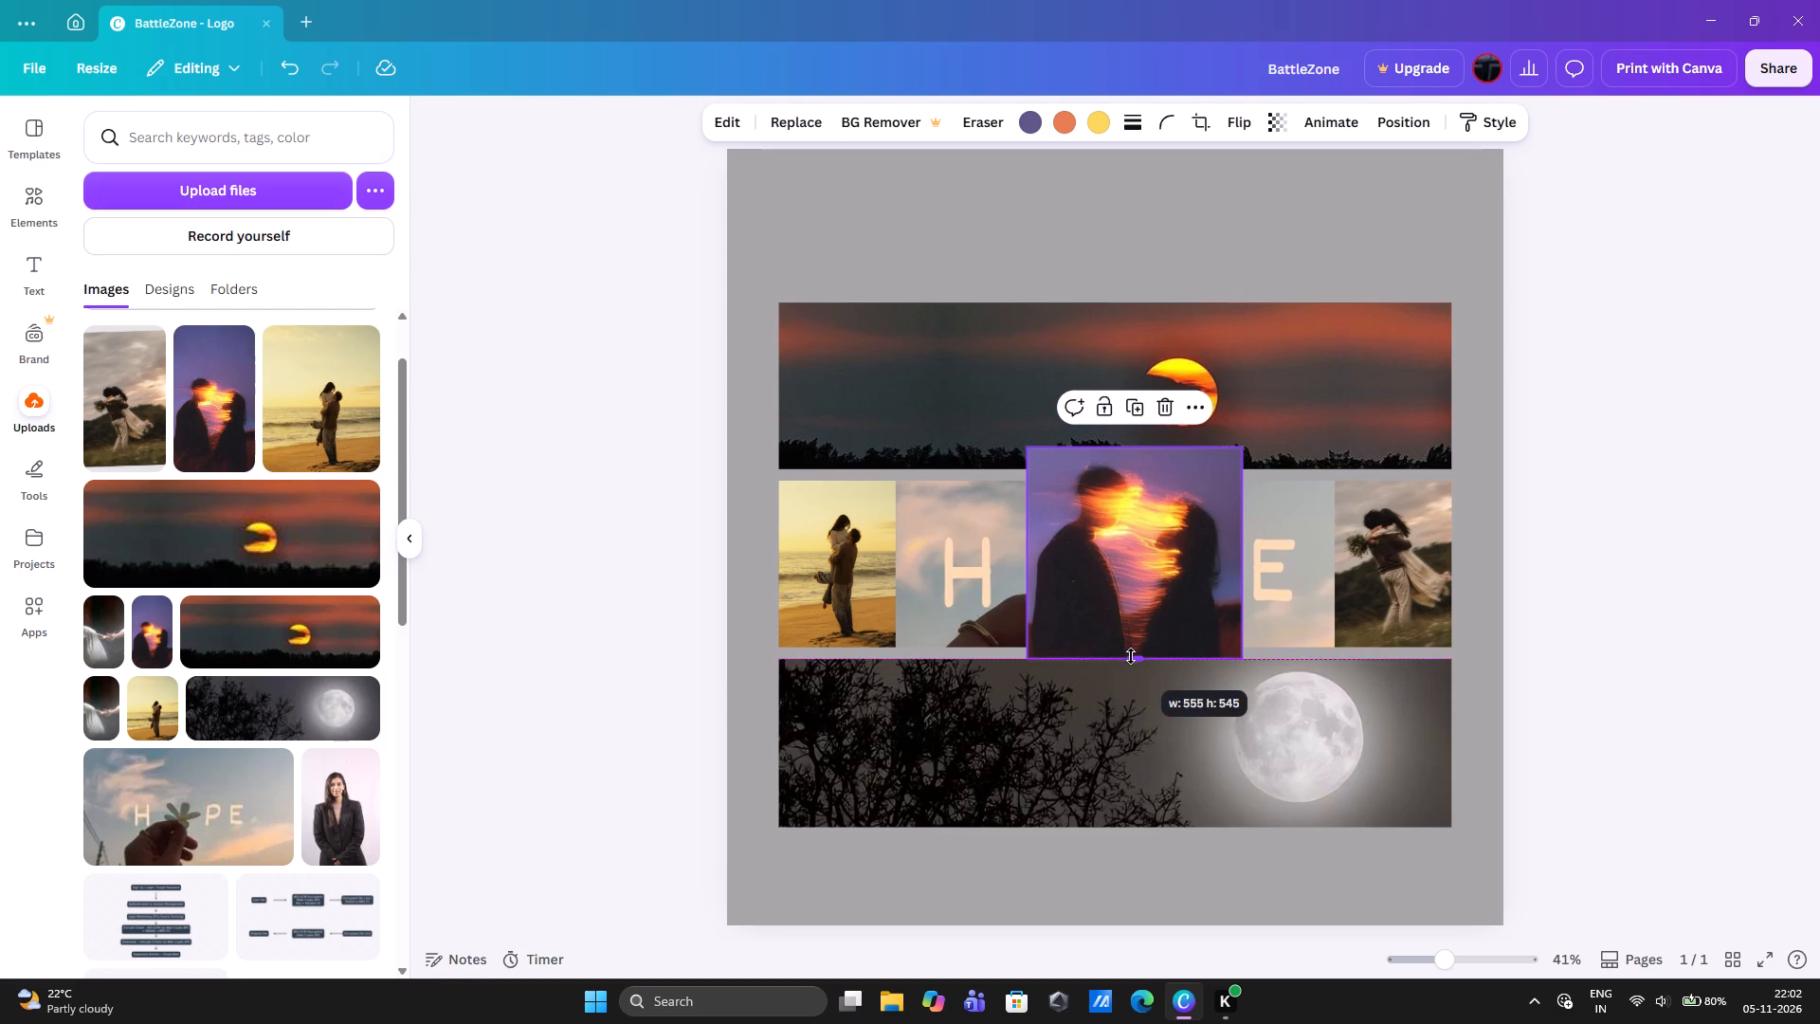
left_click_drag(1131, 656, 1132, 669)
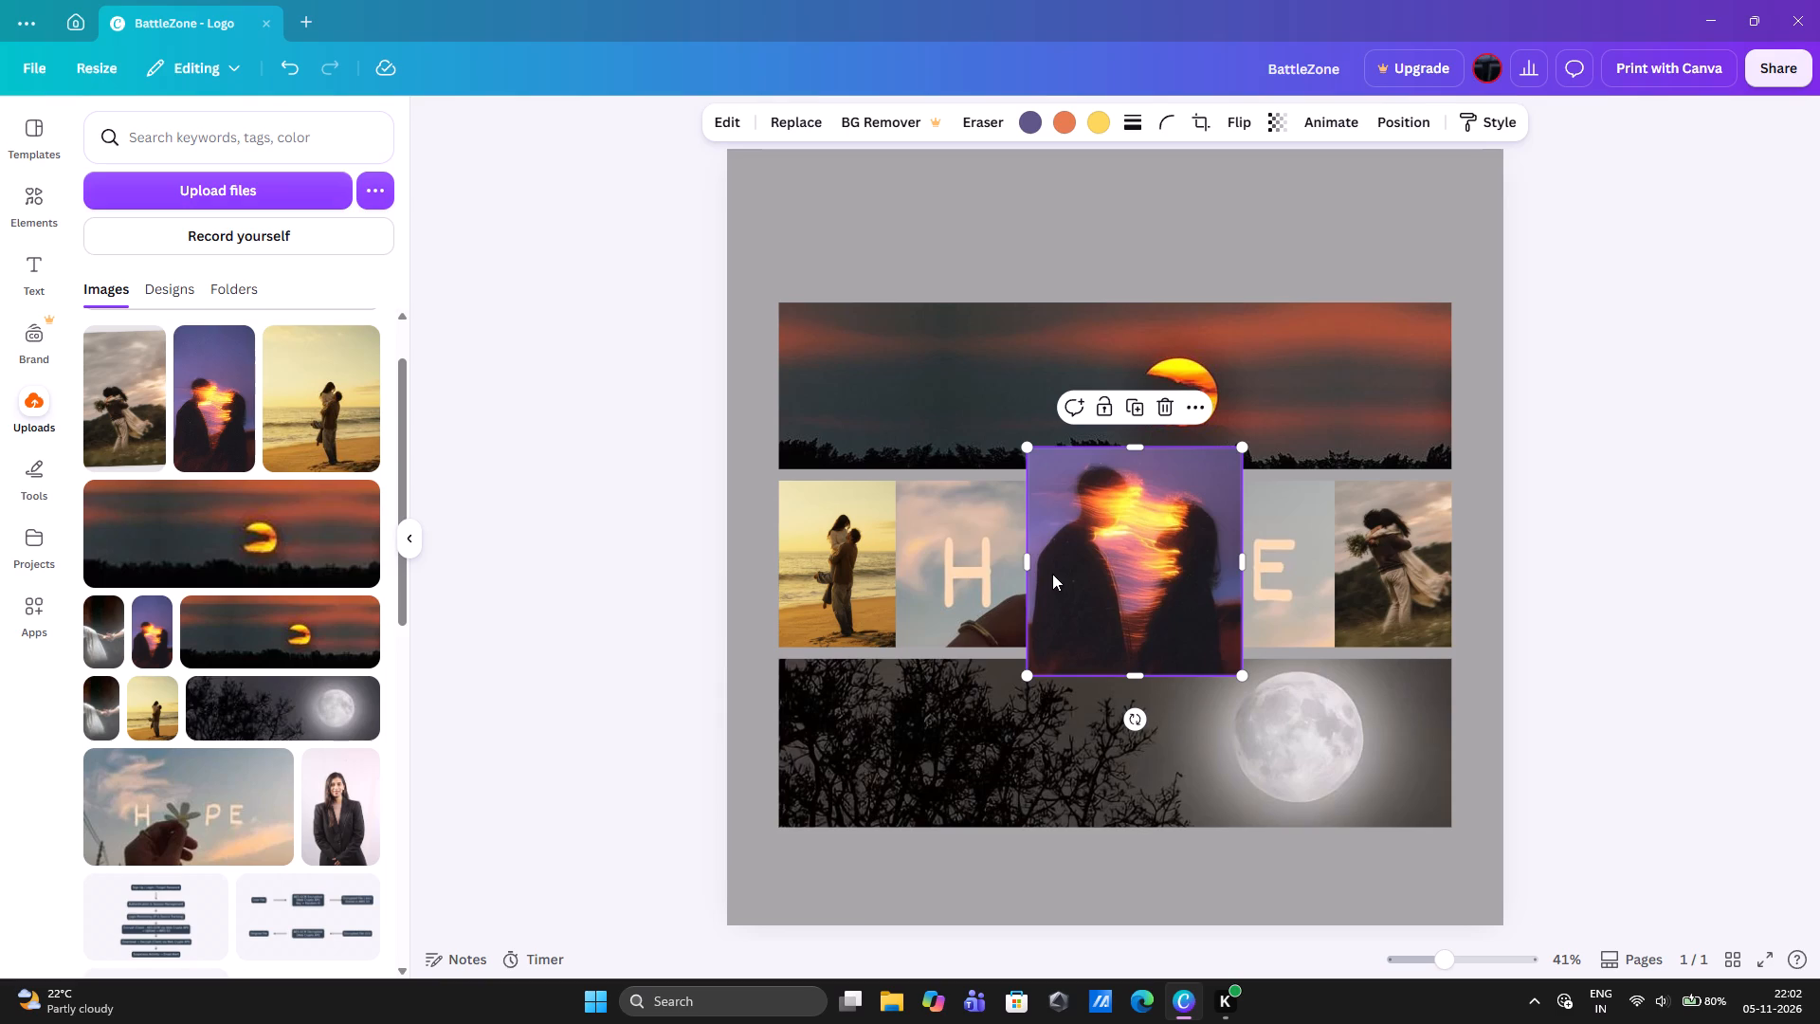
left_click_drag(1026, 565, 1046, 565)
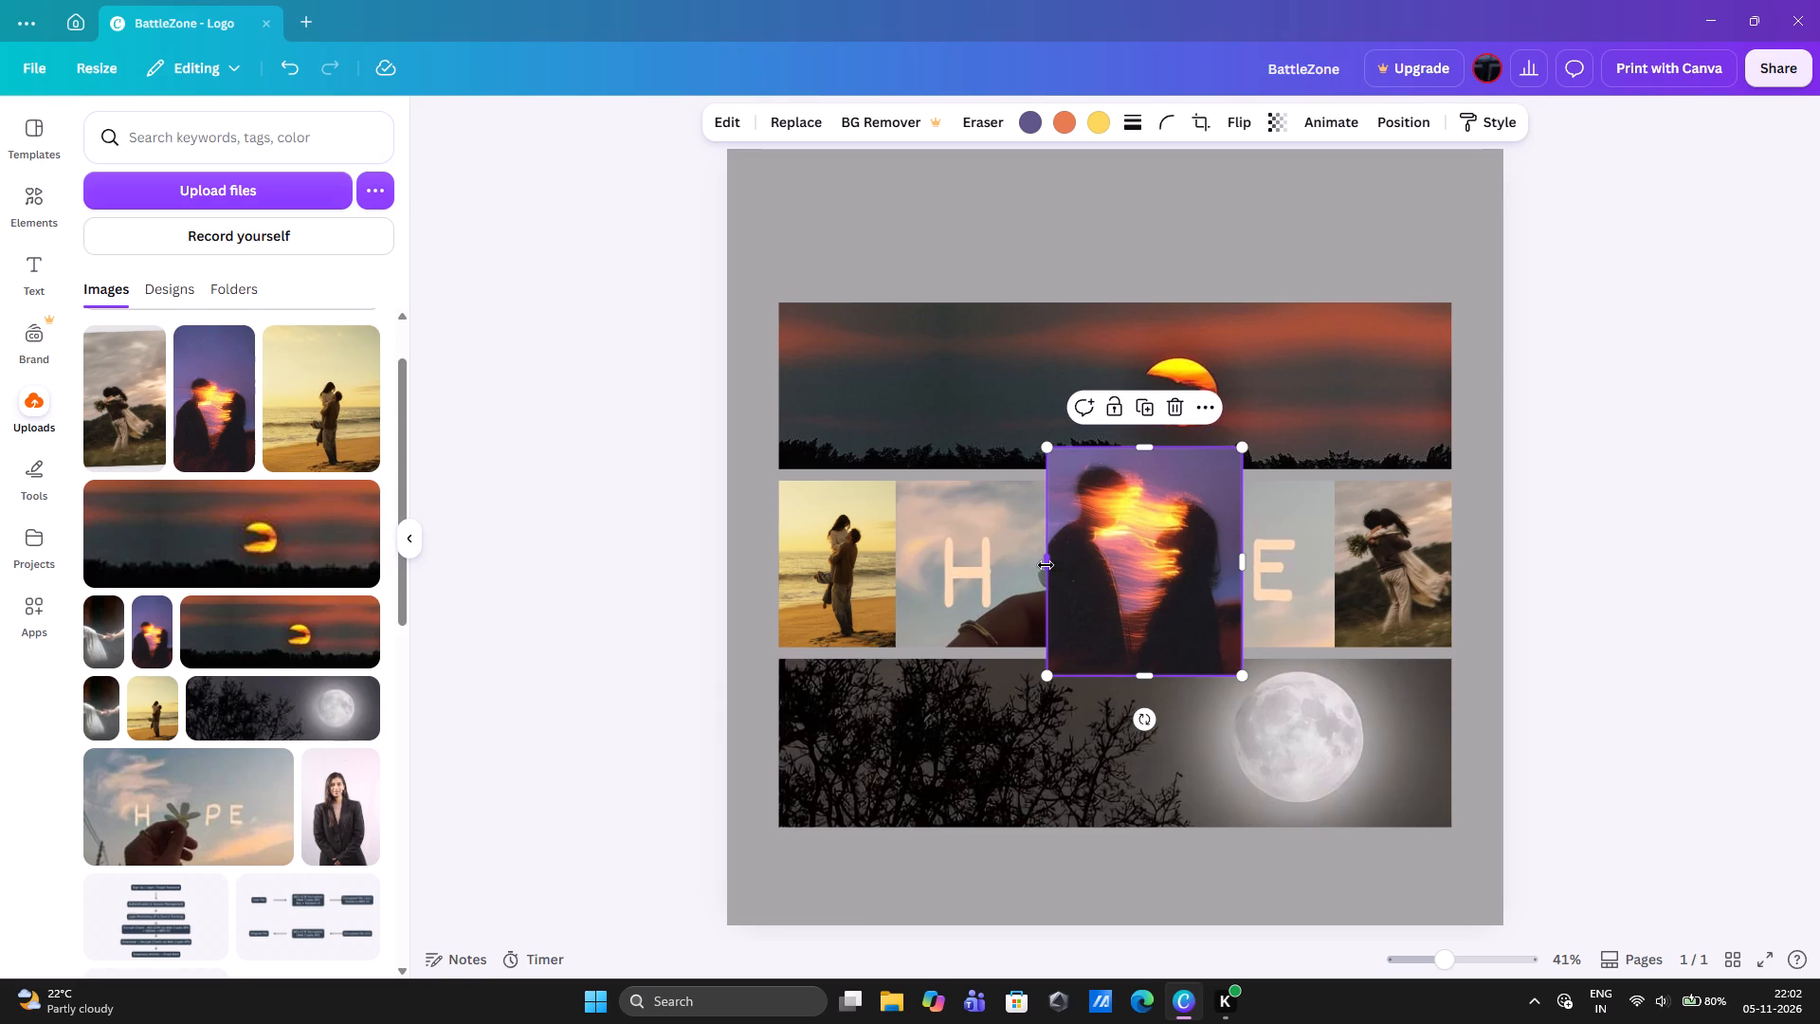
left_click_drag(1237, 558, 1228, 560)
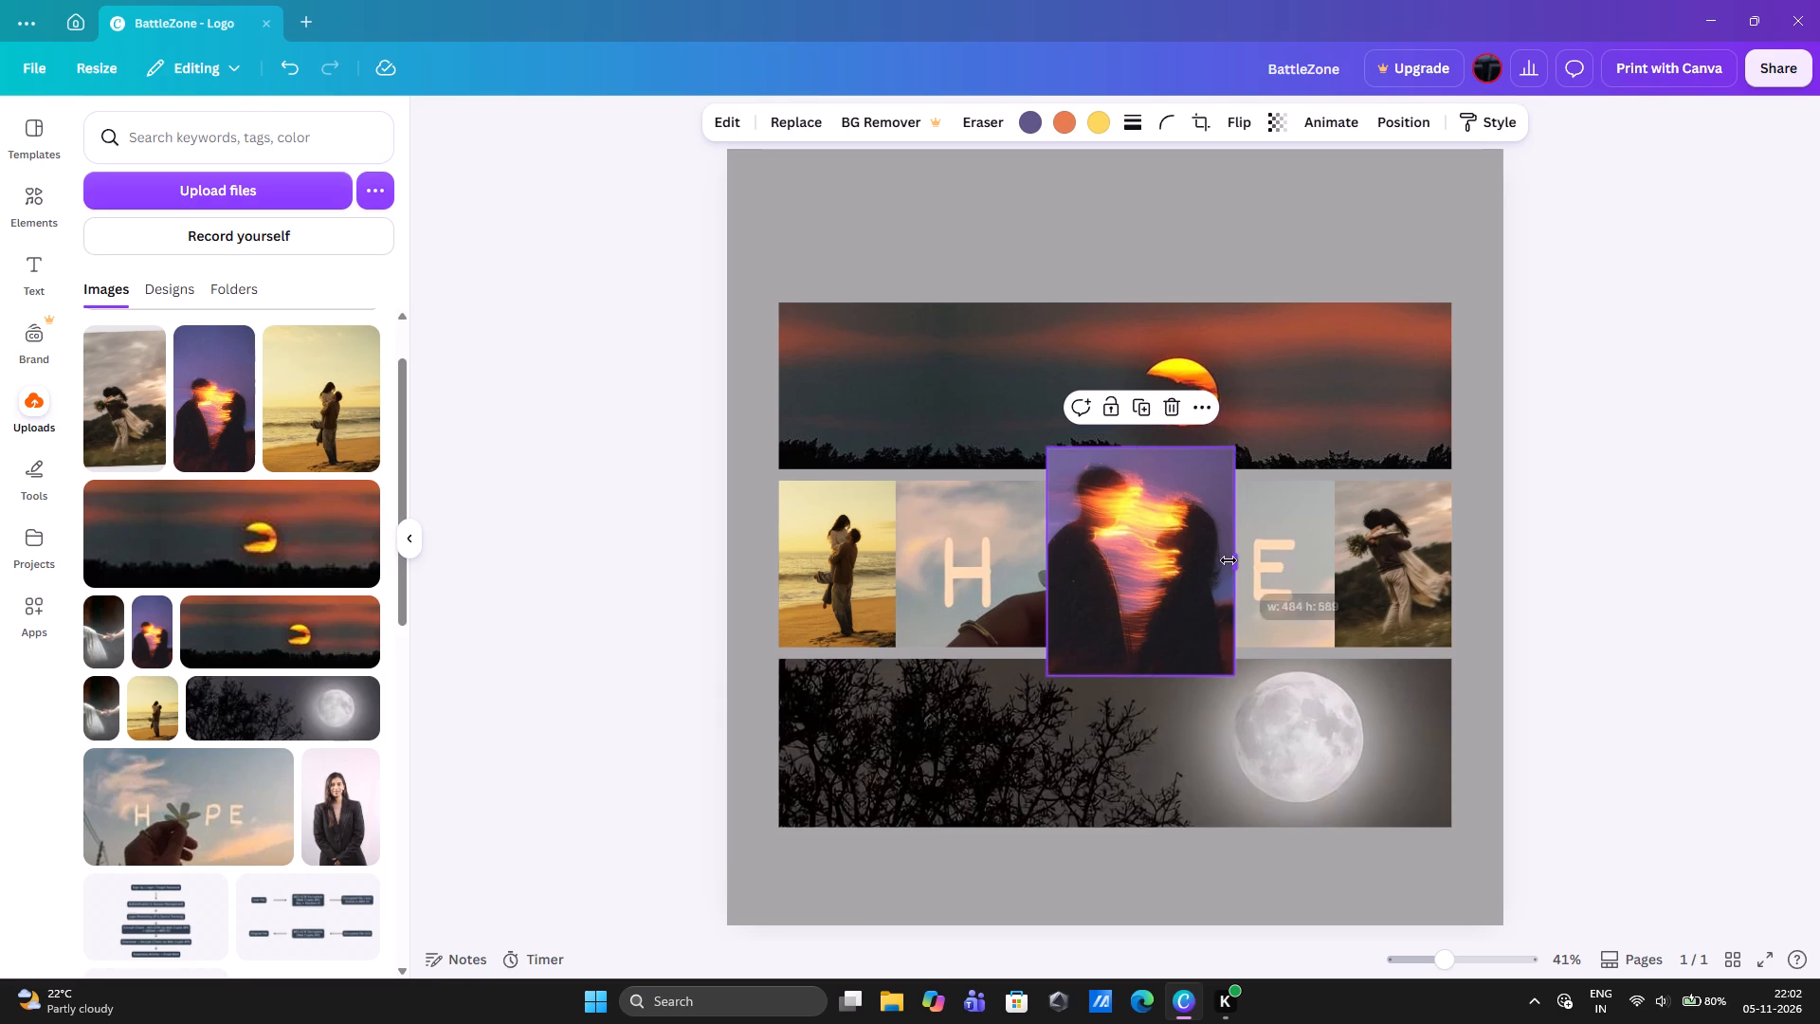
left_click_drag(1228, 560, 1225, 560)
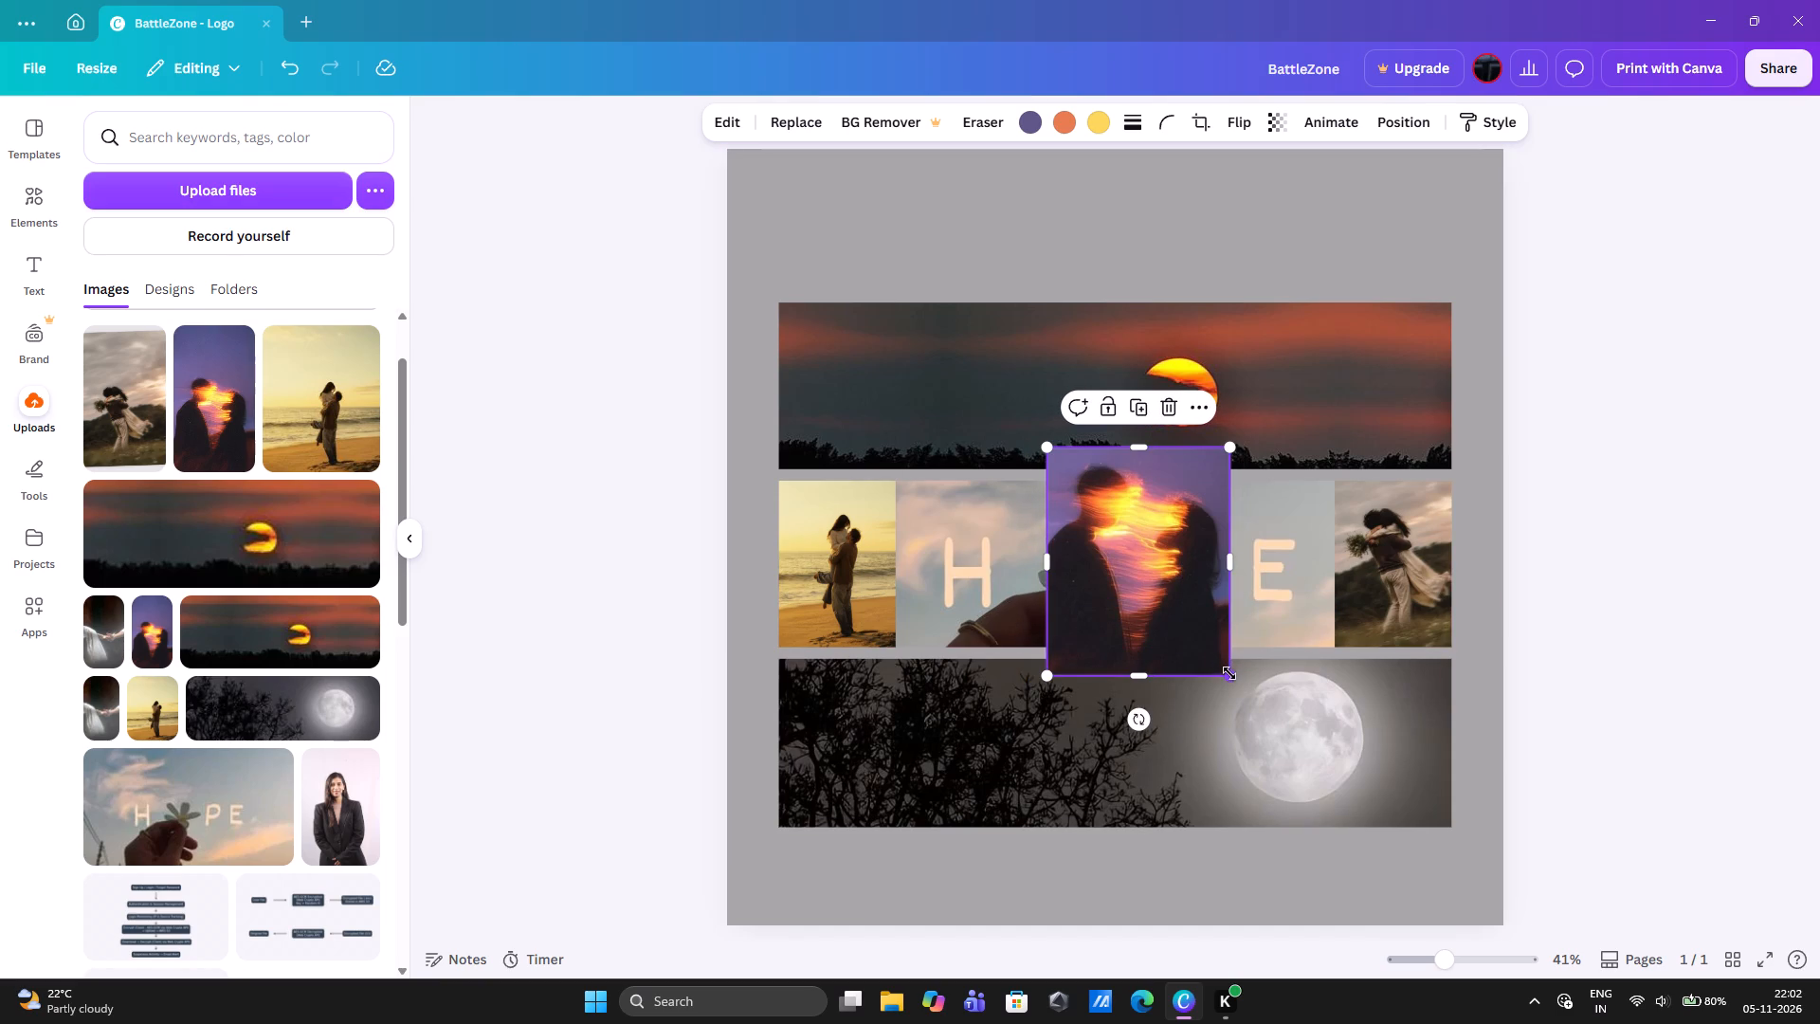
Scale down the cropped silhouette couple photo and place it over the beach couple photo with their top-left corners aligned.
left_click_drag(1228, 674, 1199, 618)
left_click_drag(1112, 551, 1108, 552)
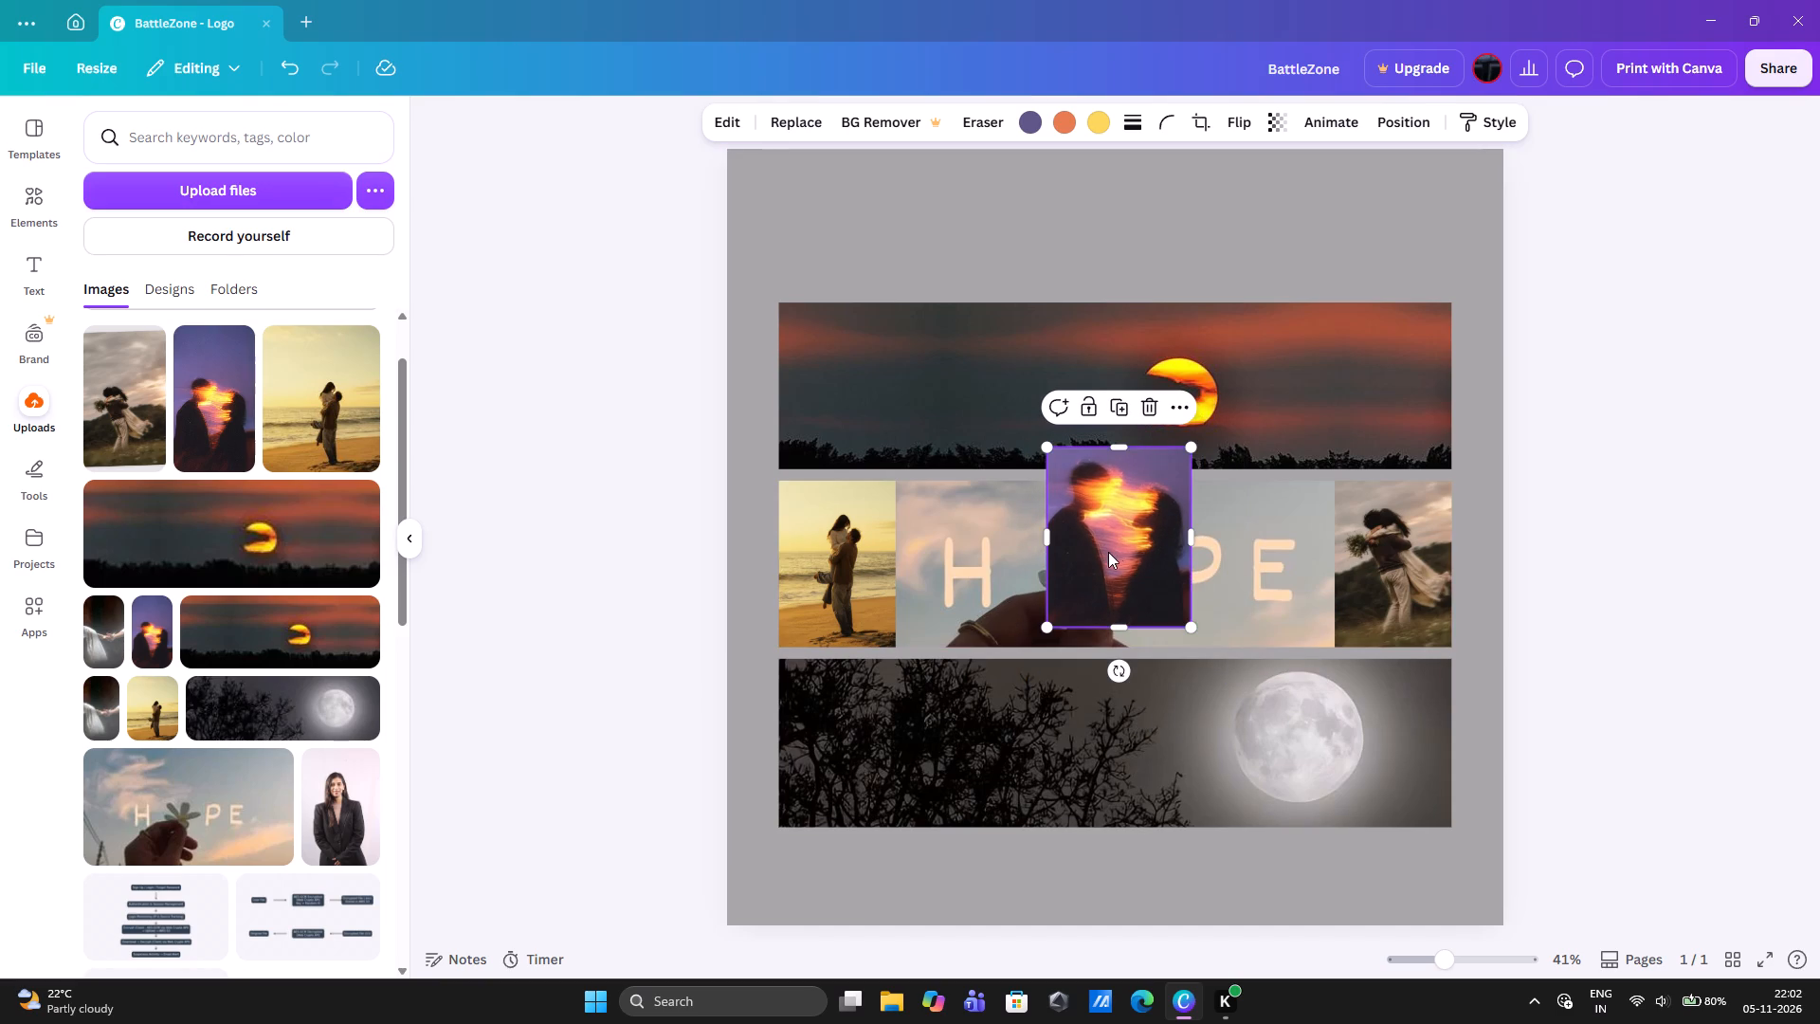
left_click_drag(1108, 552, 848, 591)
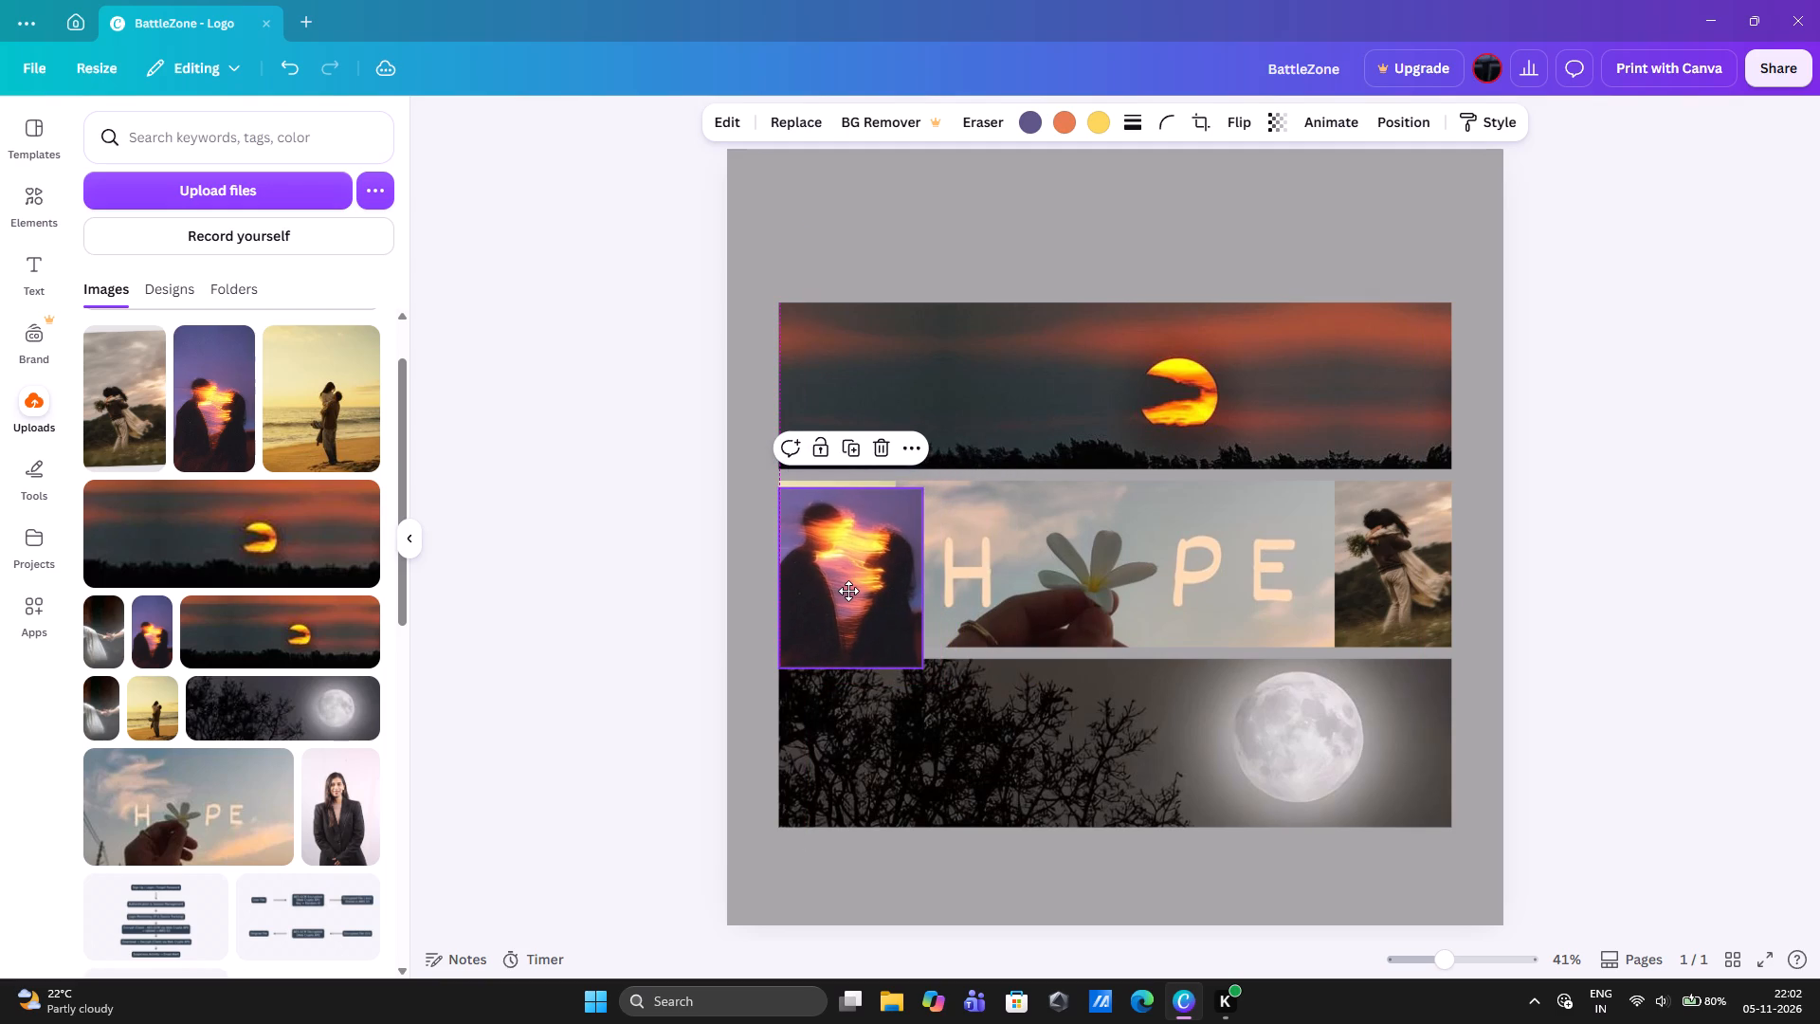
left_click_drag(848, 591, 845, 588)
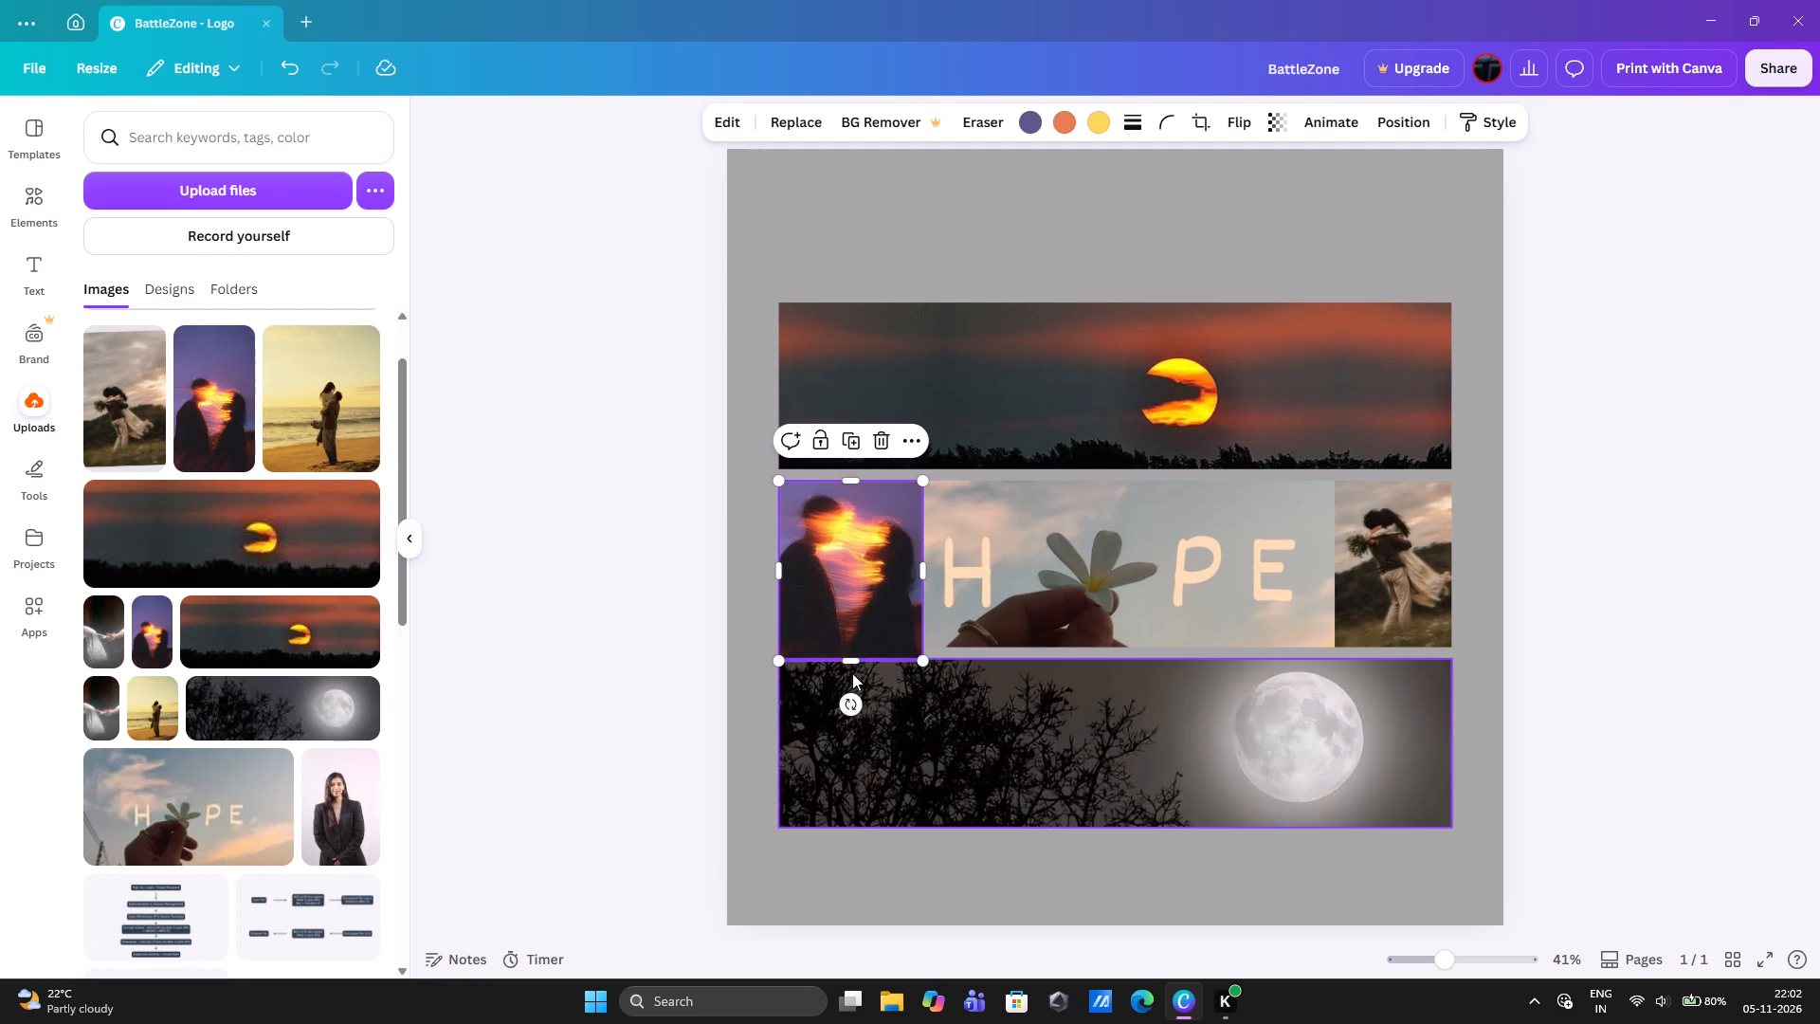
Trim the silhouette couple photo's bottom and sides to match the beach couple photo underneath, about 304 by 429.
left_click_drag(850, 659, 845, 649)
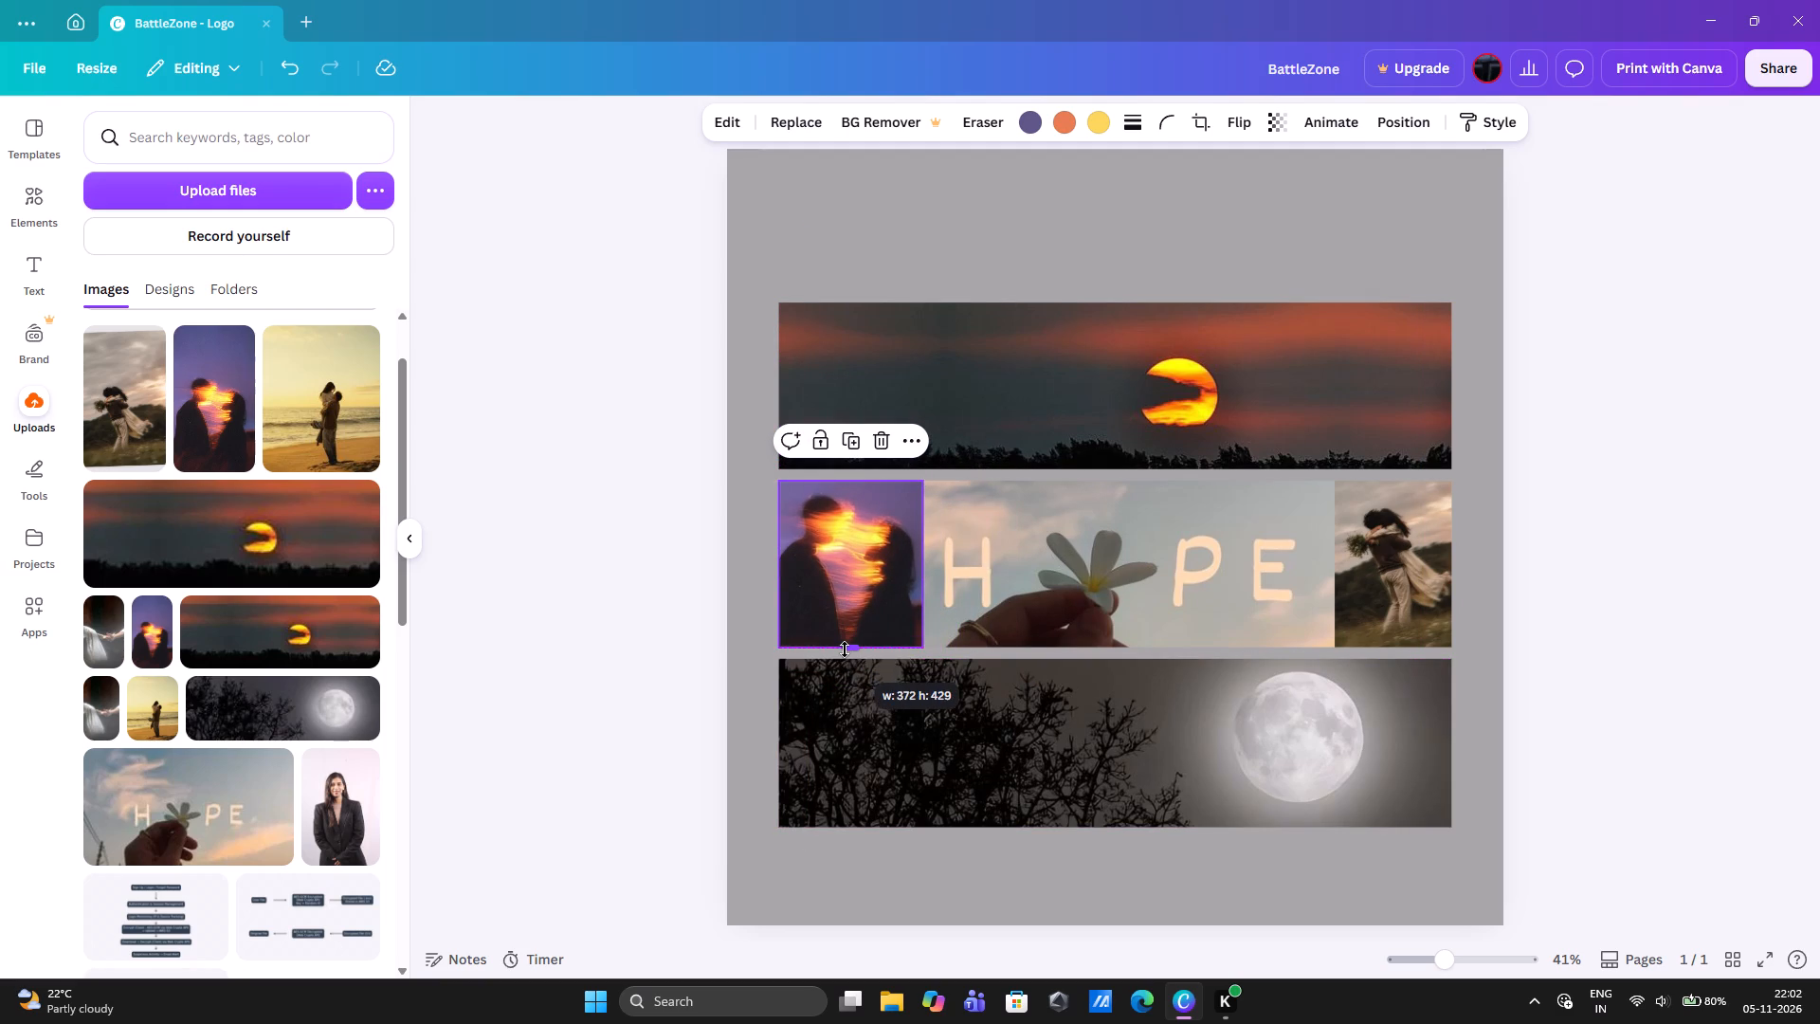
left_click_drag(845, 649, 844, 648)
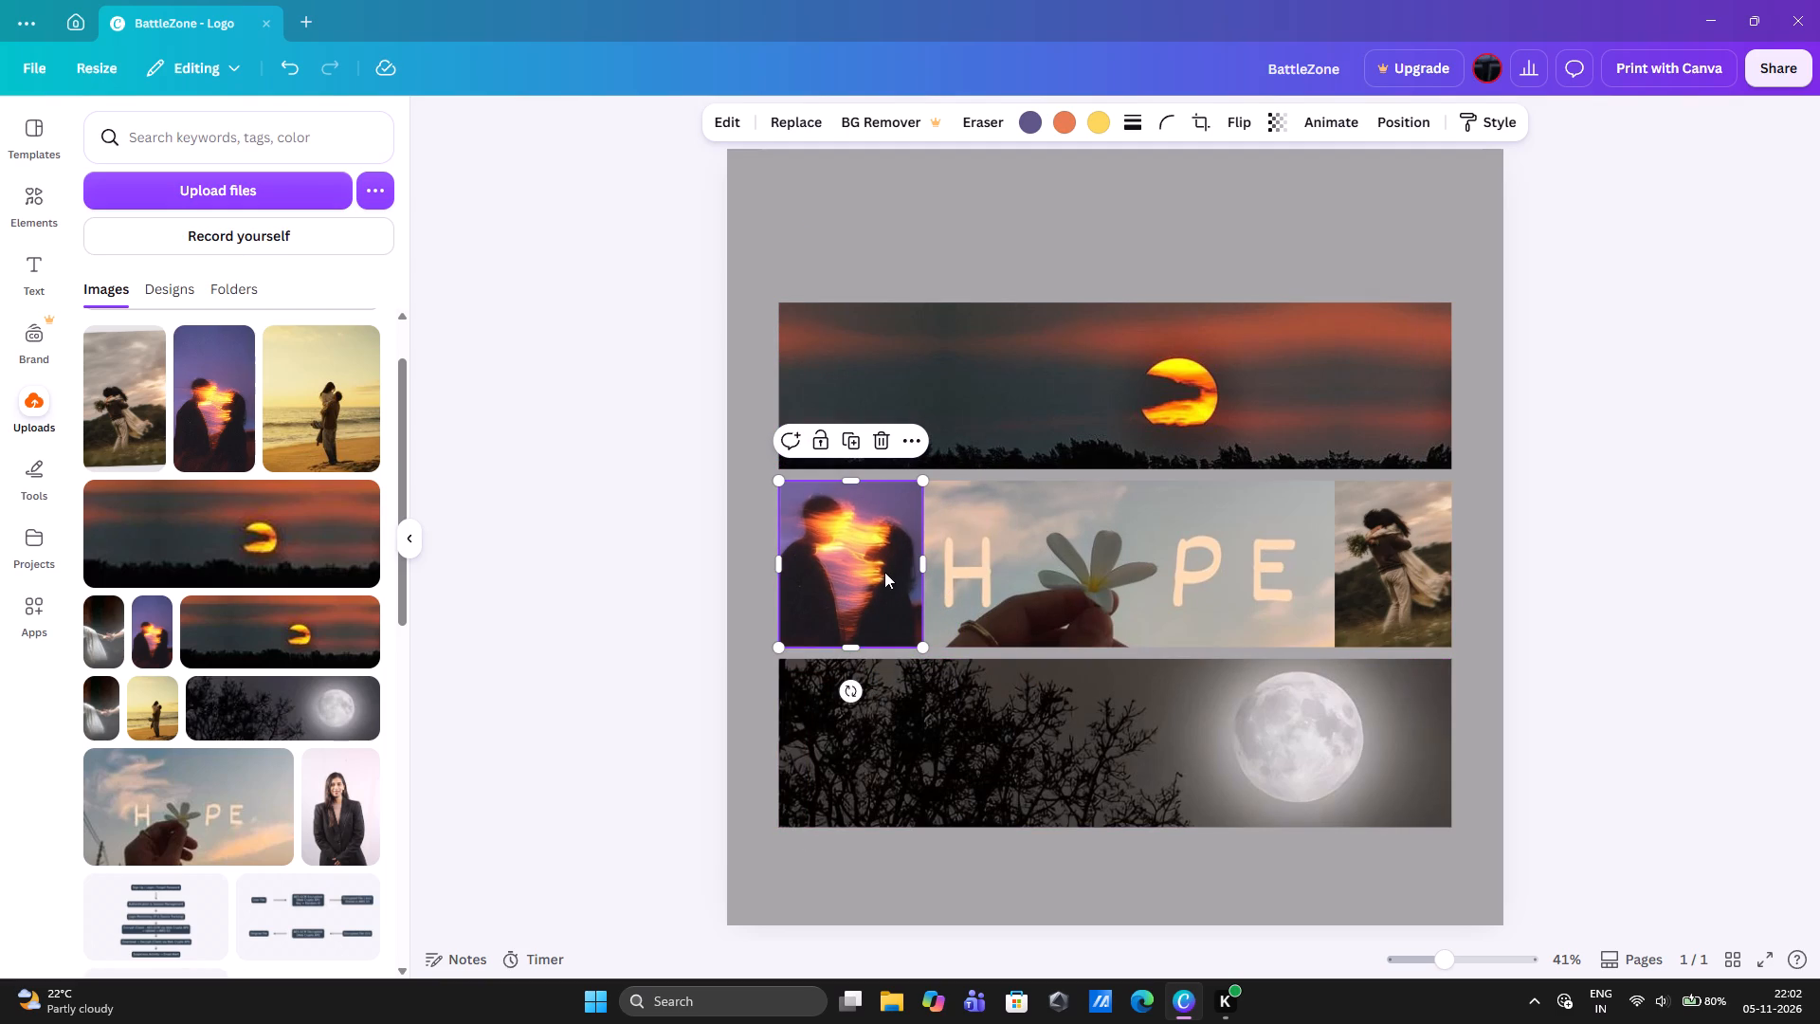
left_click_drag(920, 561, 889, 570)
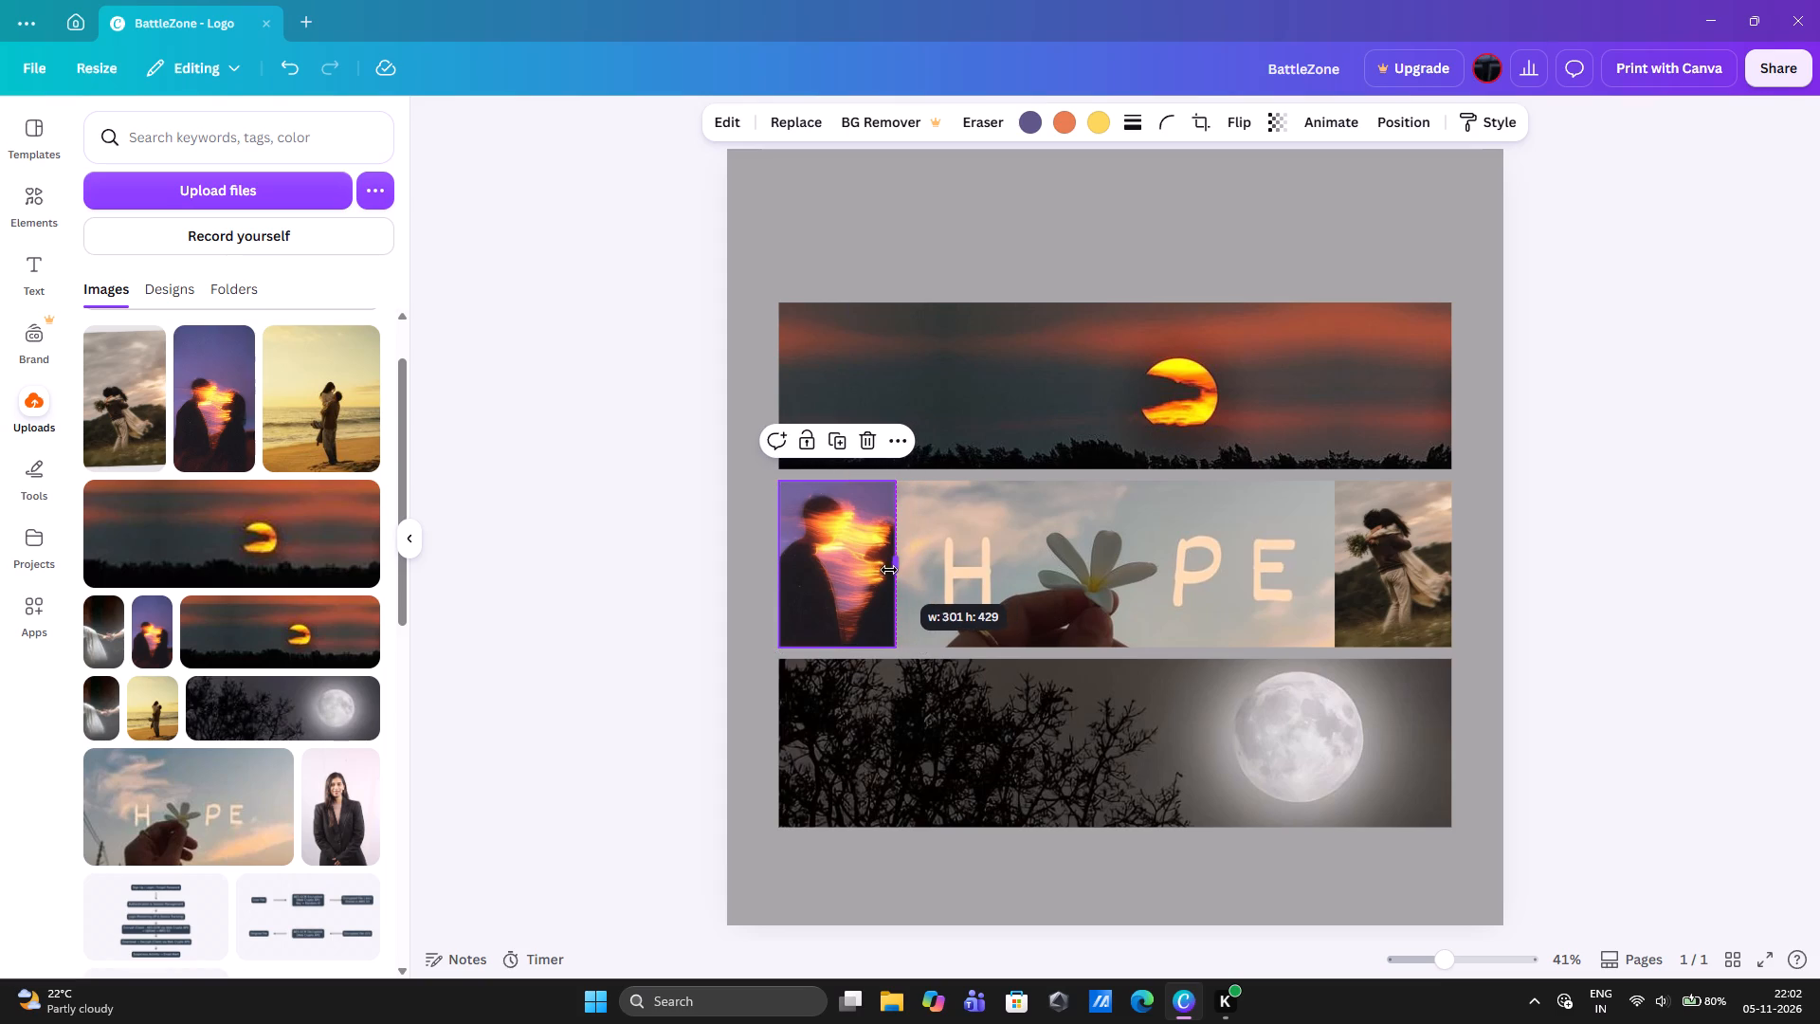
left_click_drag(889, 570, 910, 562)
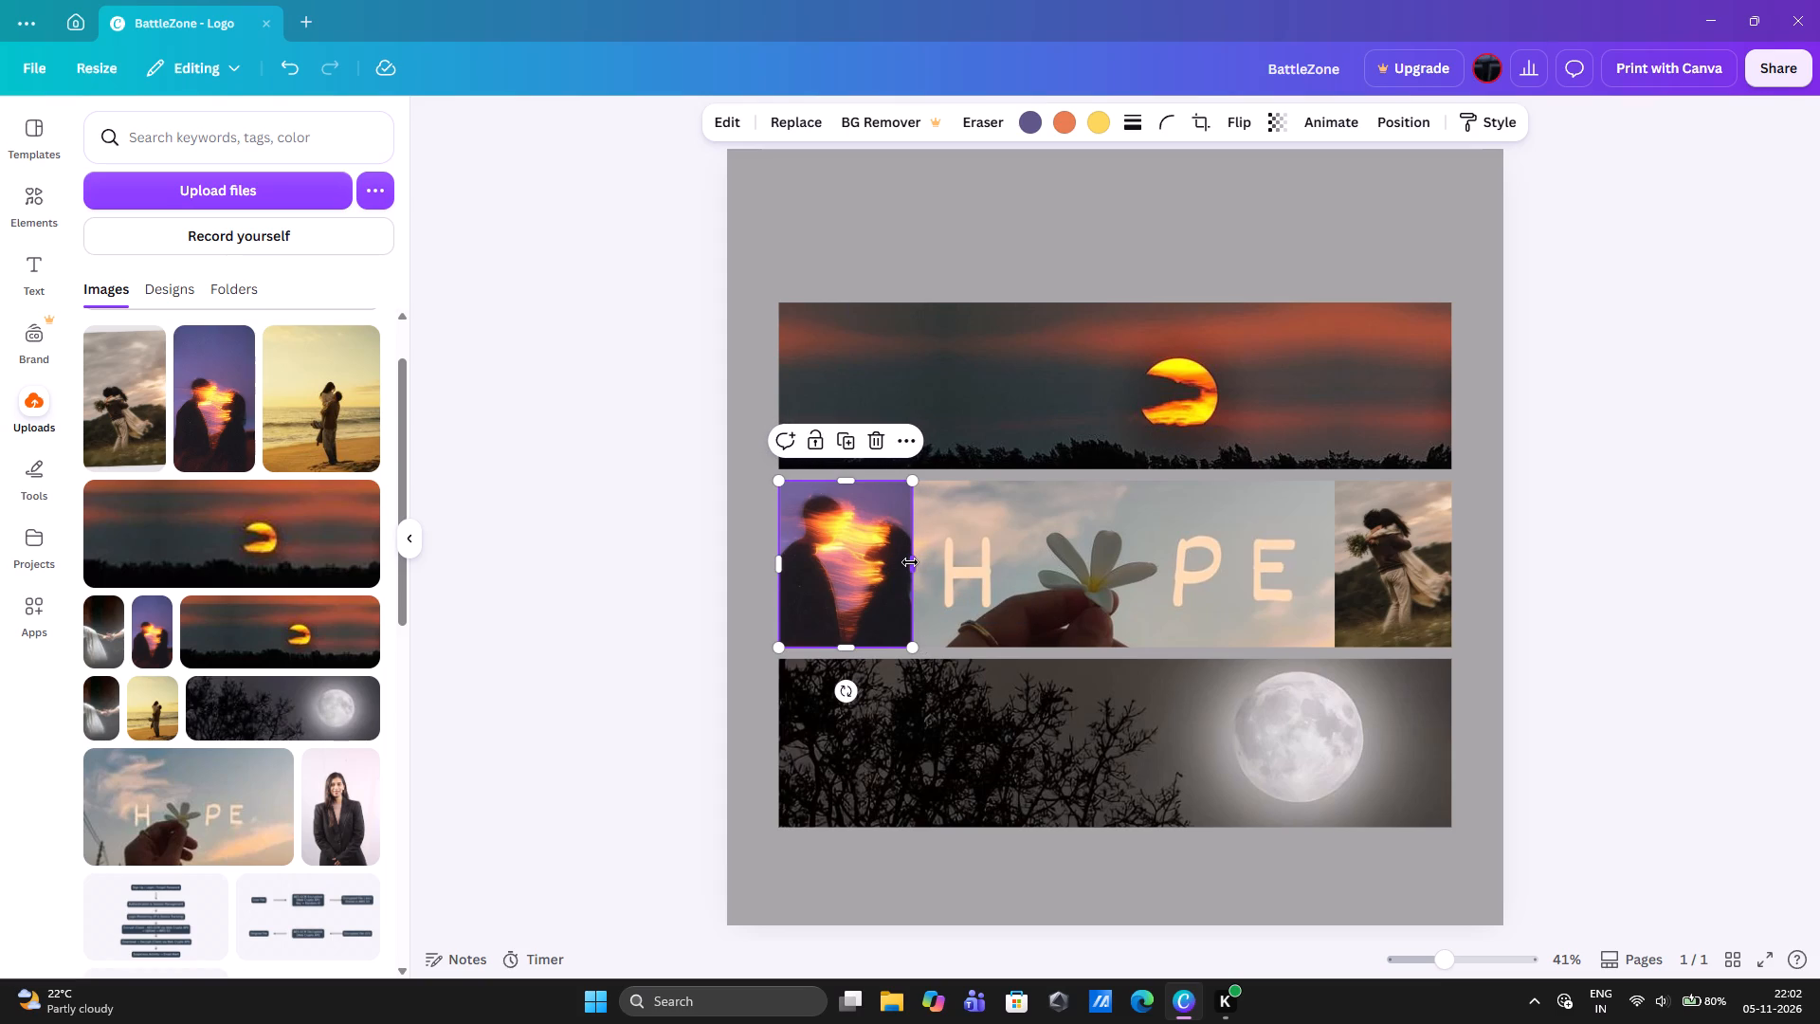
left_click_drag(781, 559, 796, 559)
left_click_drag(840, 555, 829, 555)
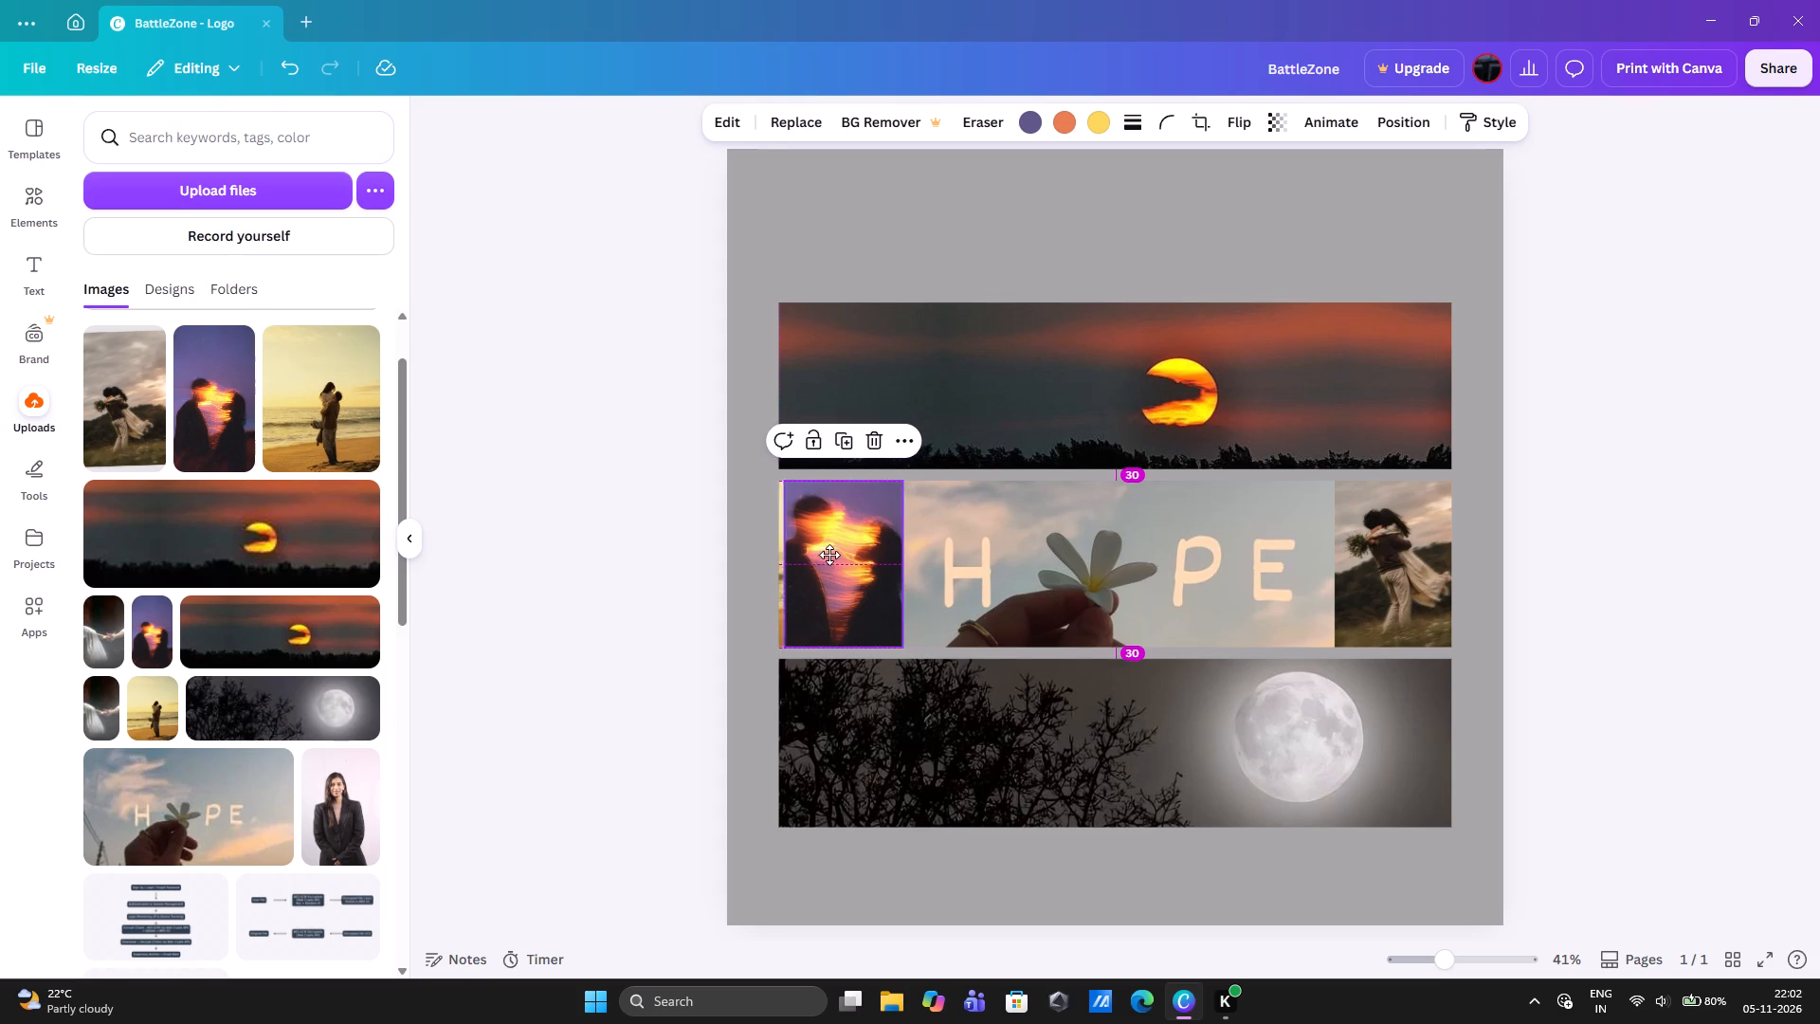
left_click_drag(829, 555, 824, 555)
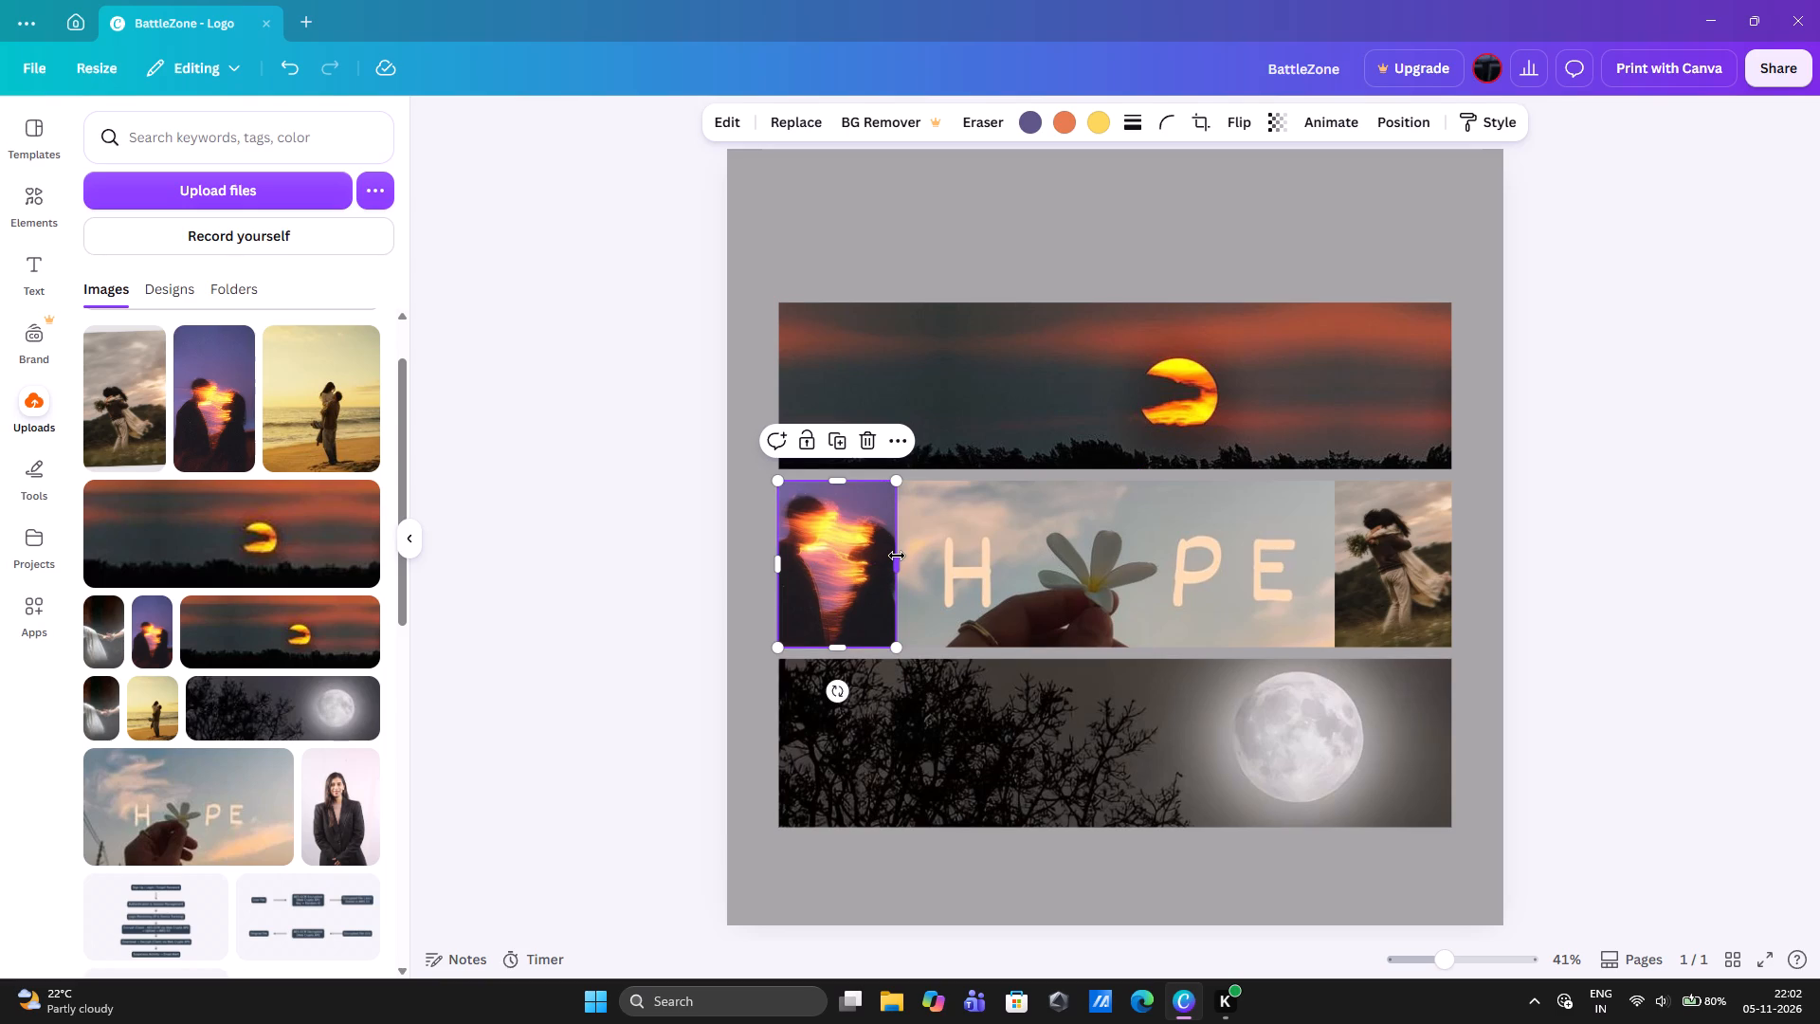
left_click(897, 556)
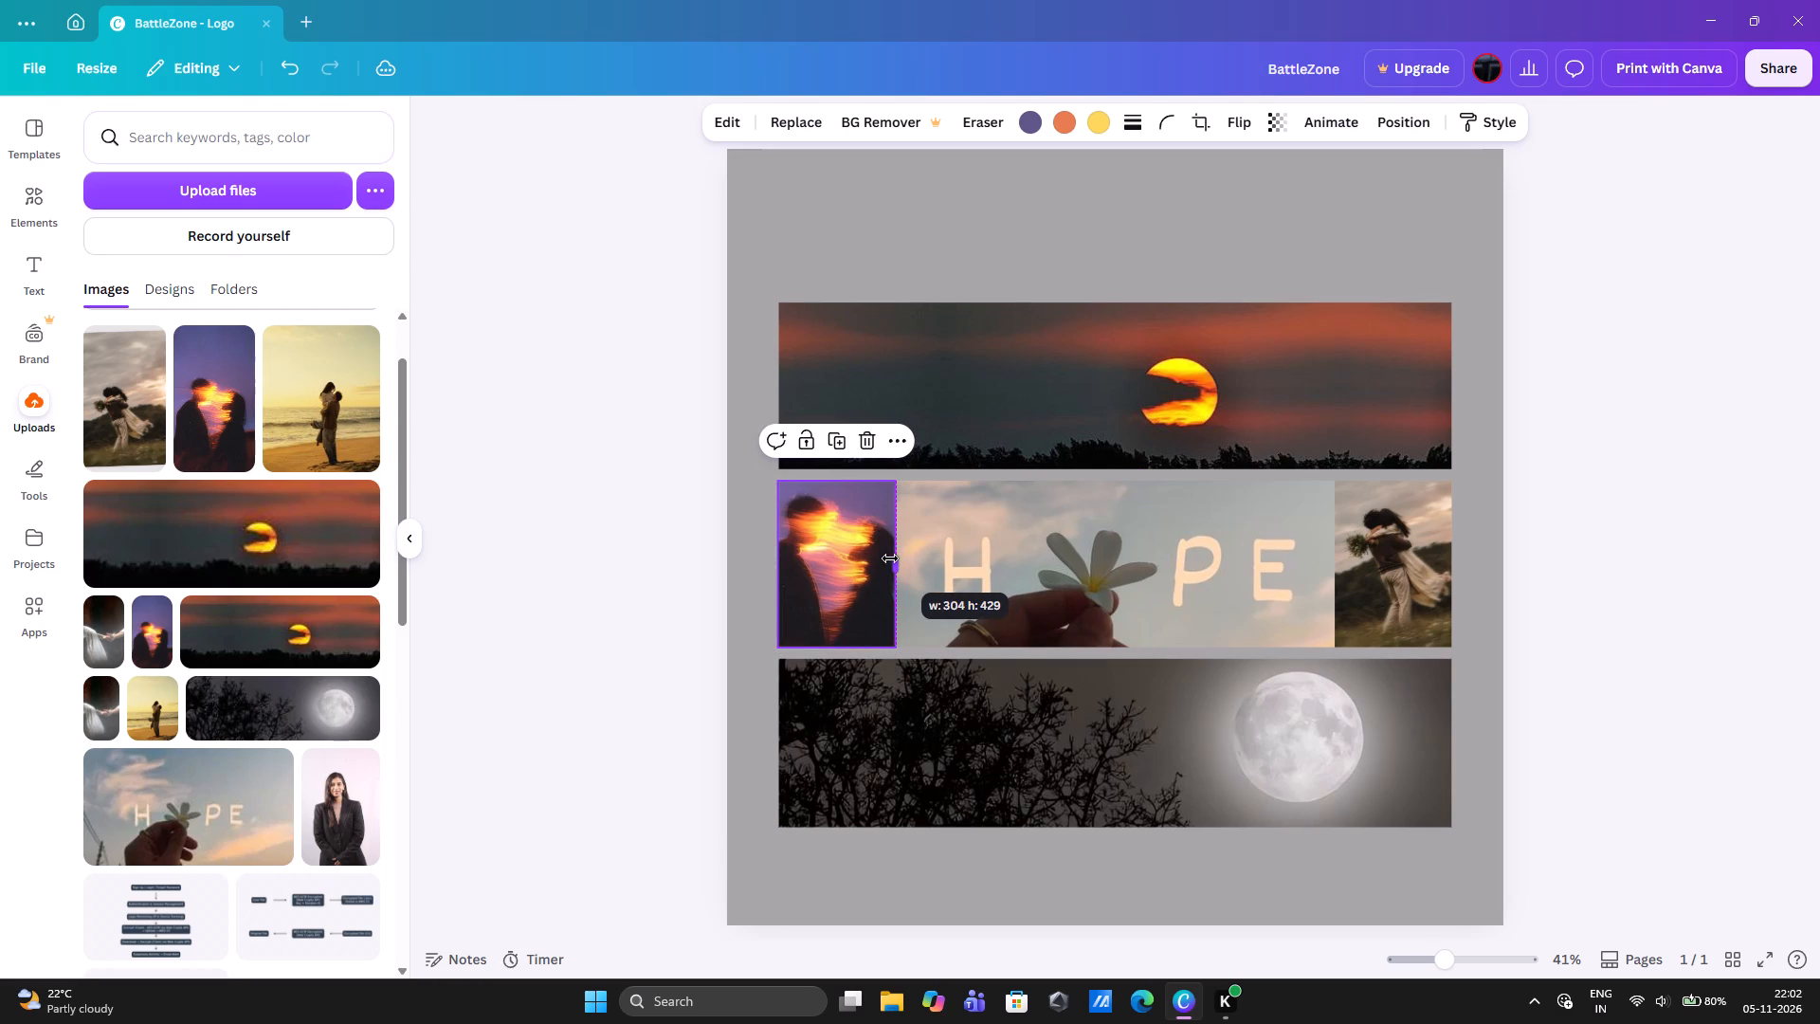
Move the silhouette couple photo along the HOPE banner so it sits flush against the beach couple photo's right edge.
left_click_drag(844, 557, 881, 558)
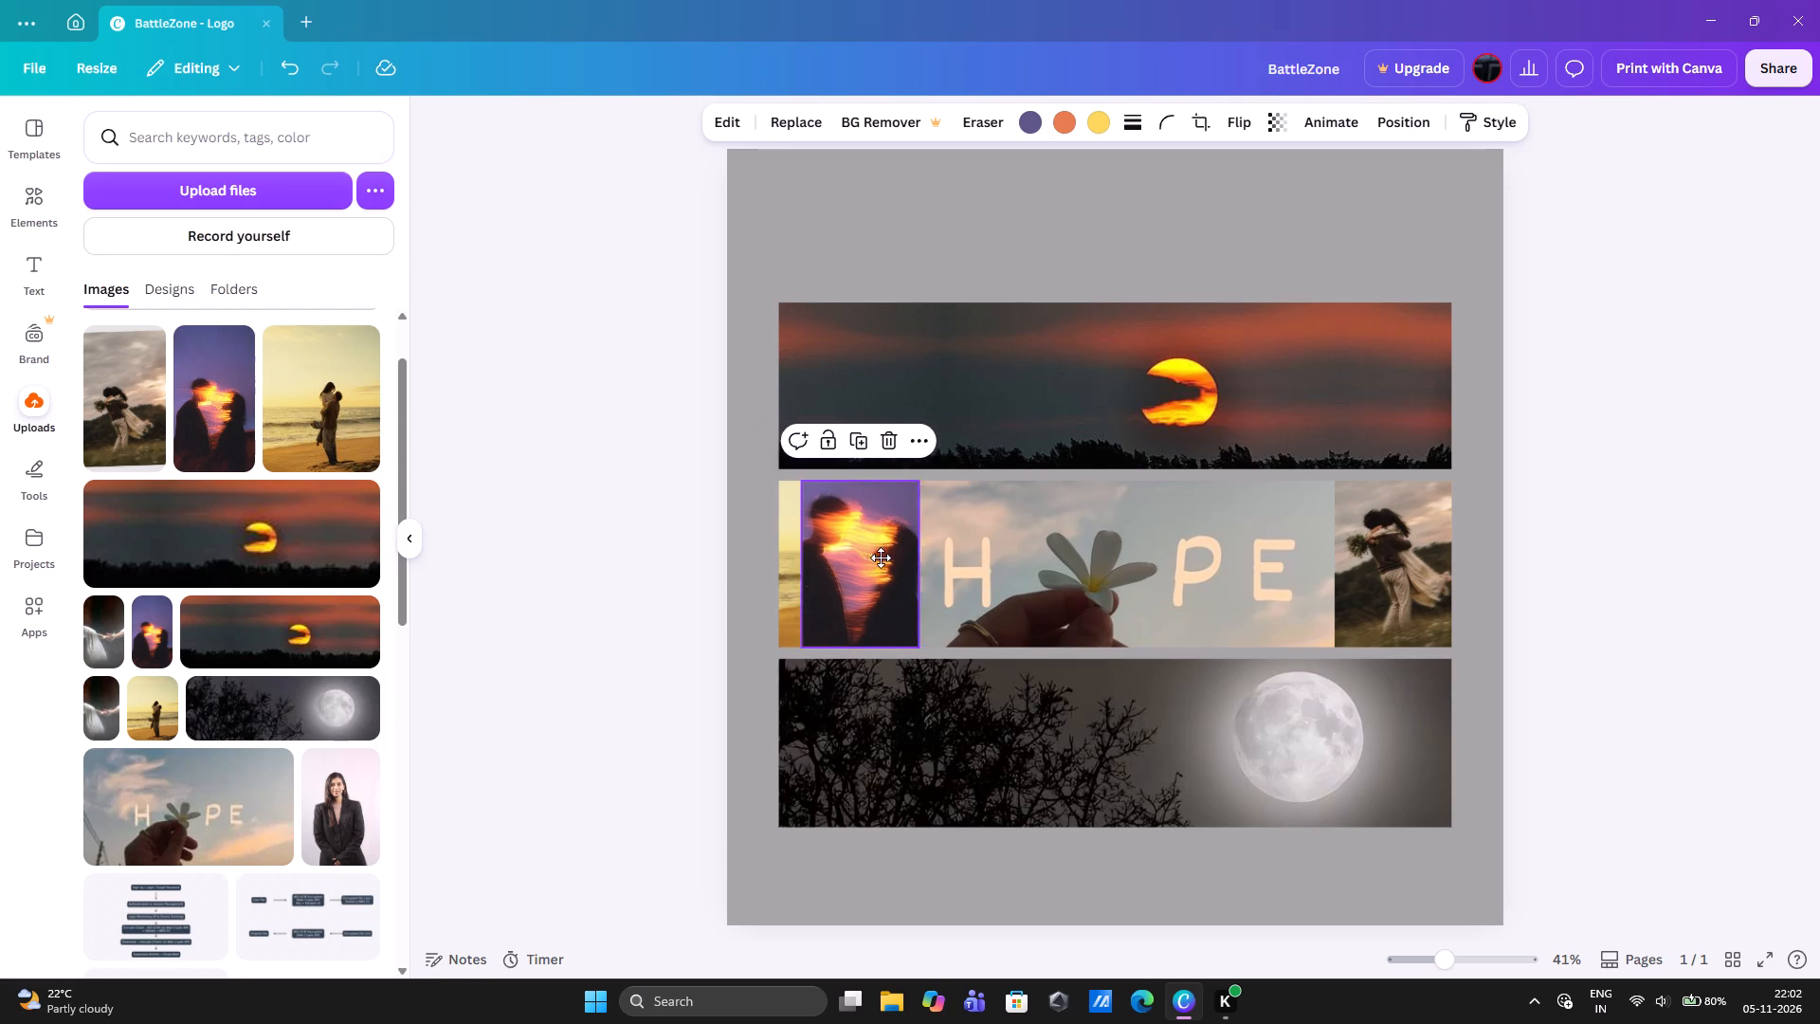
left_click_drag(881, 558, 955, 558)
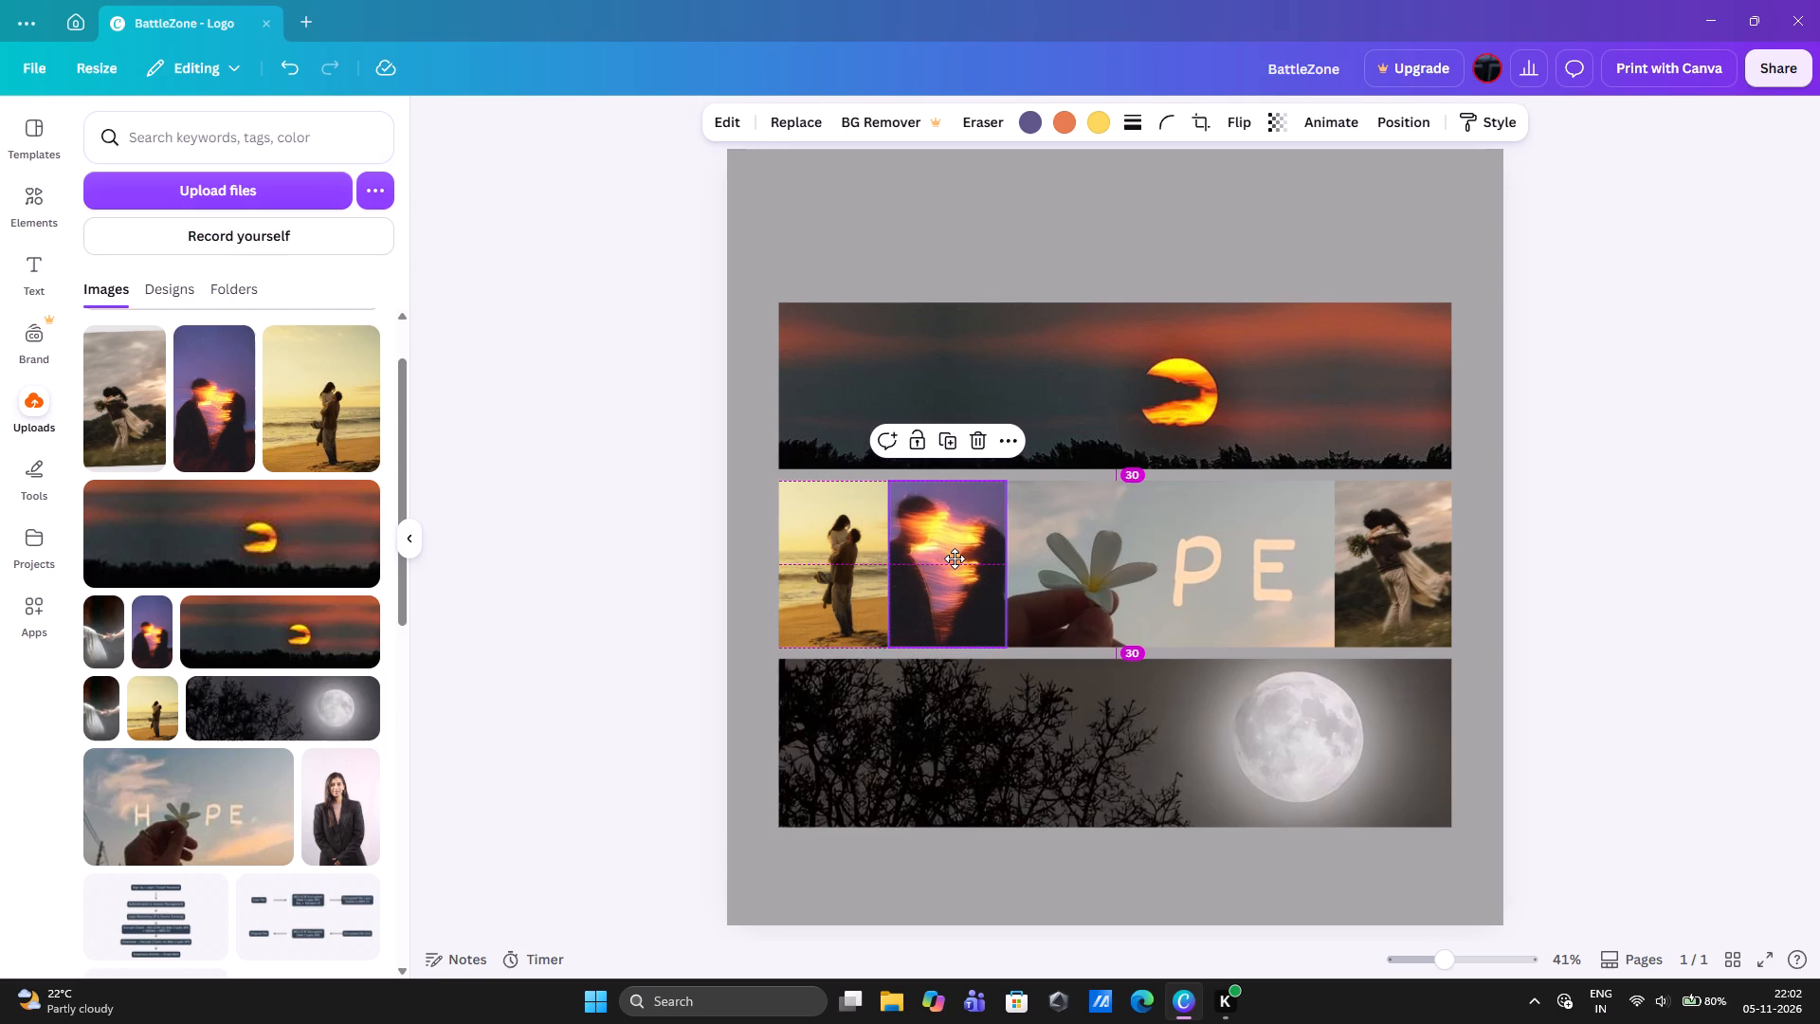
left_click_drag(955, 558, 957, 558)
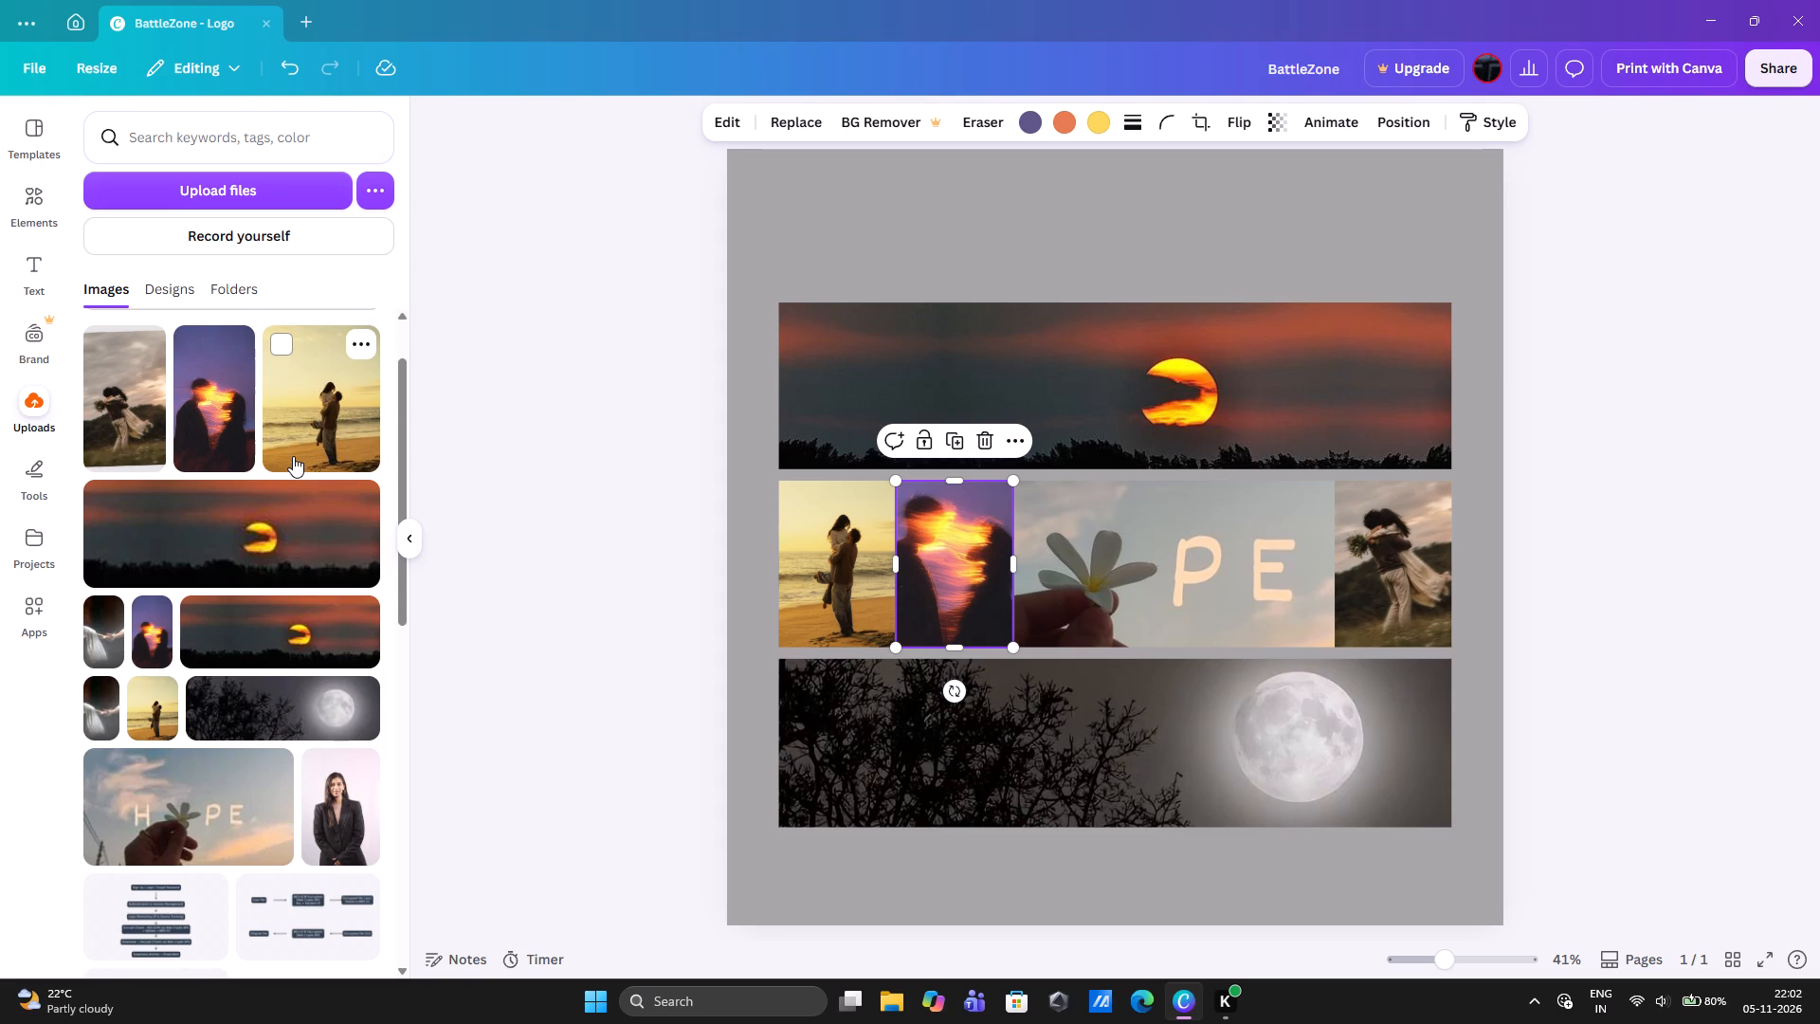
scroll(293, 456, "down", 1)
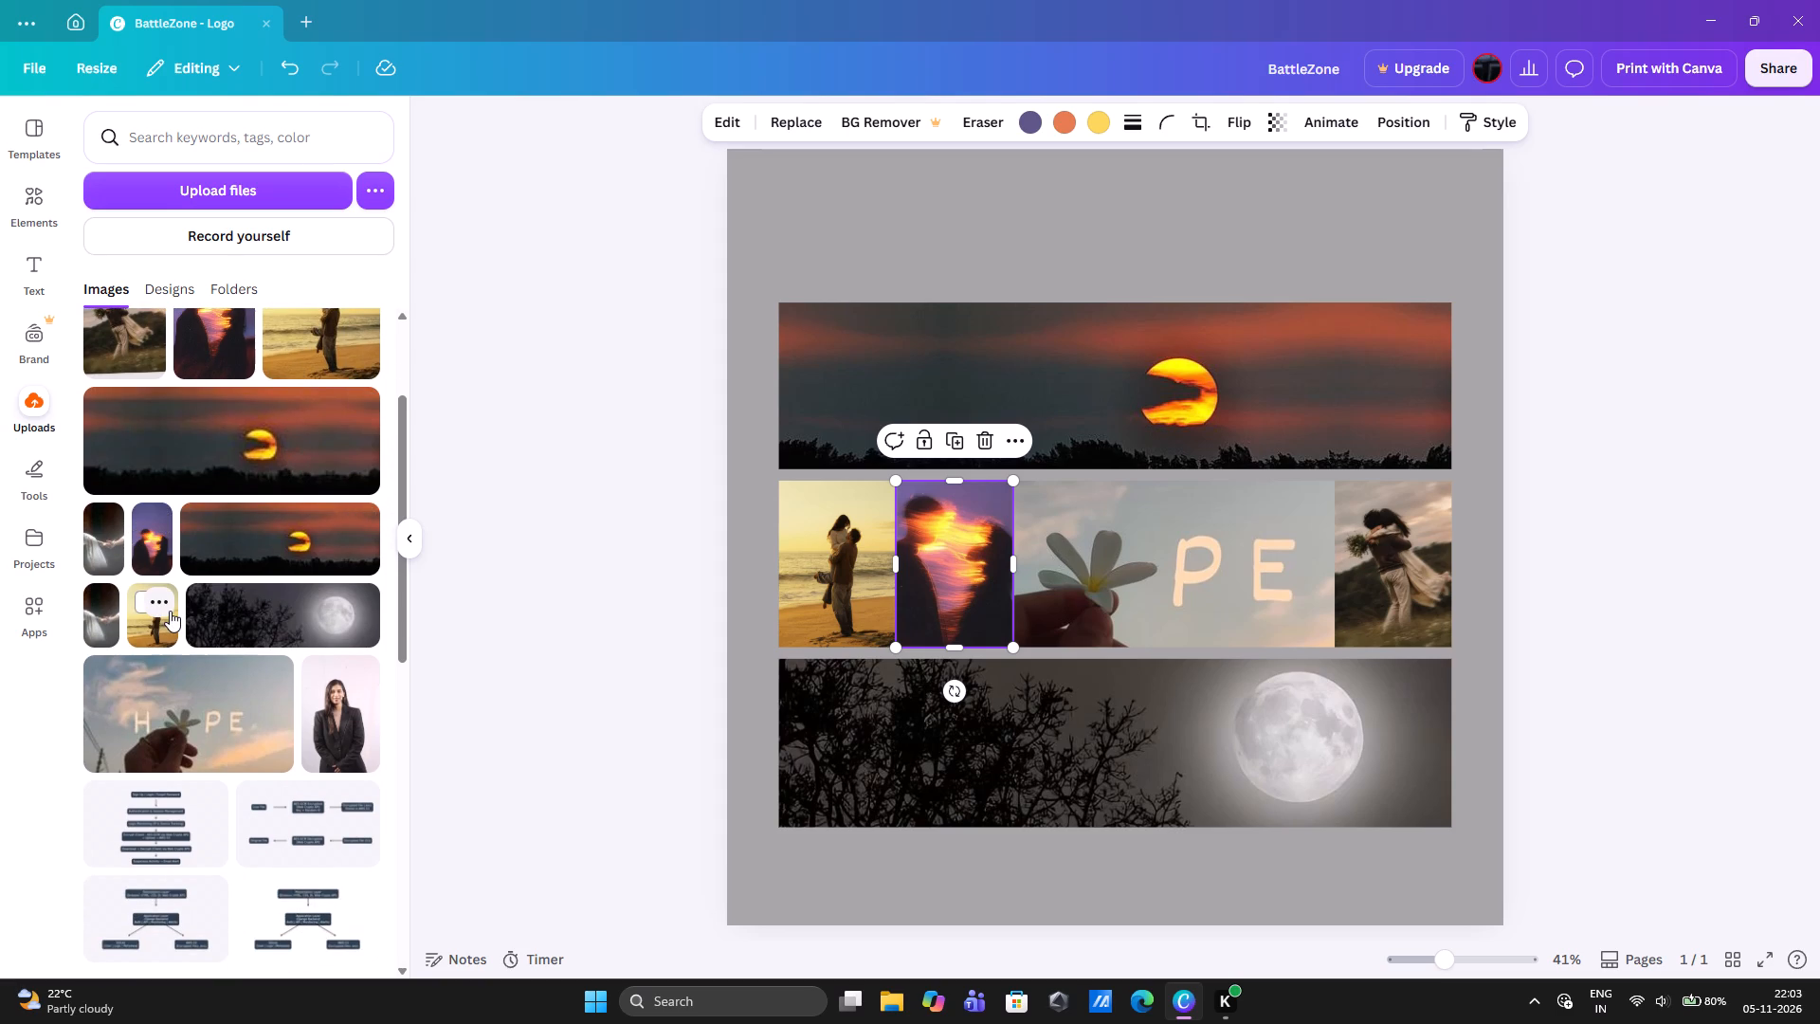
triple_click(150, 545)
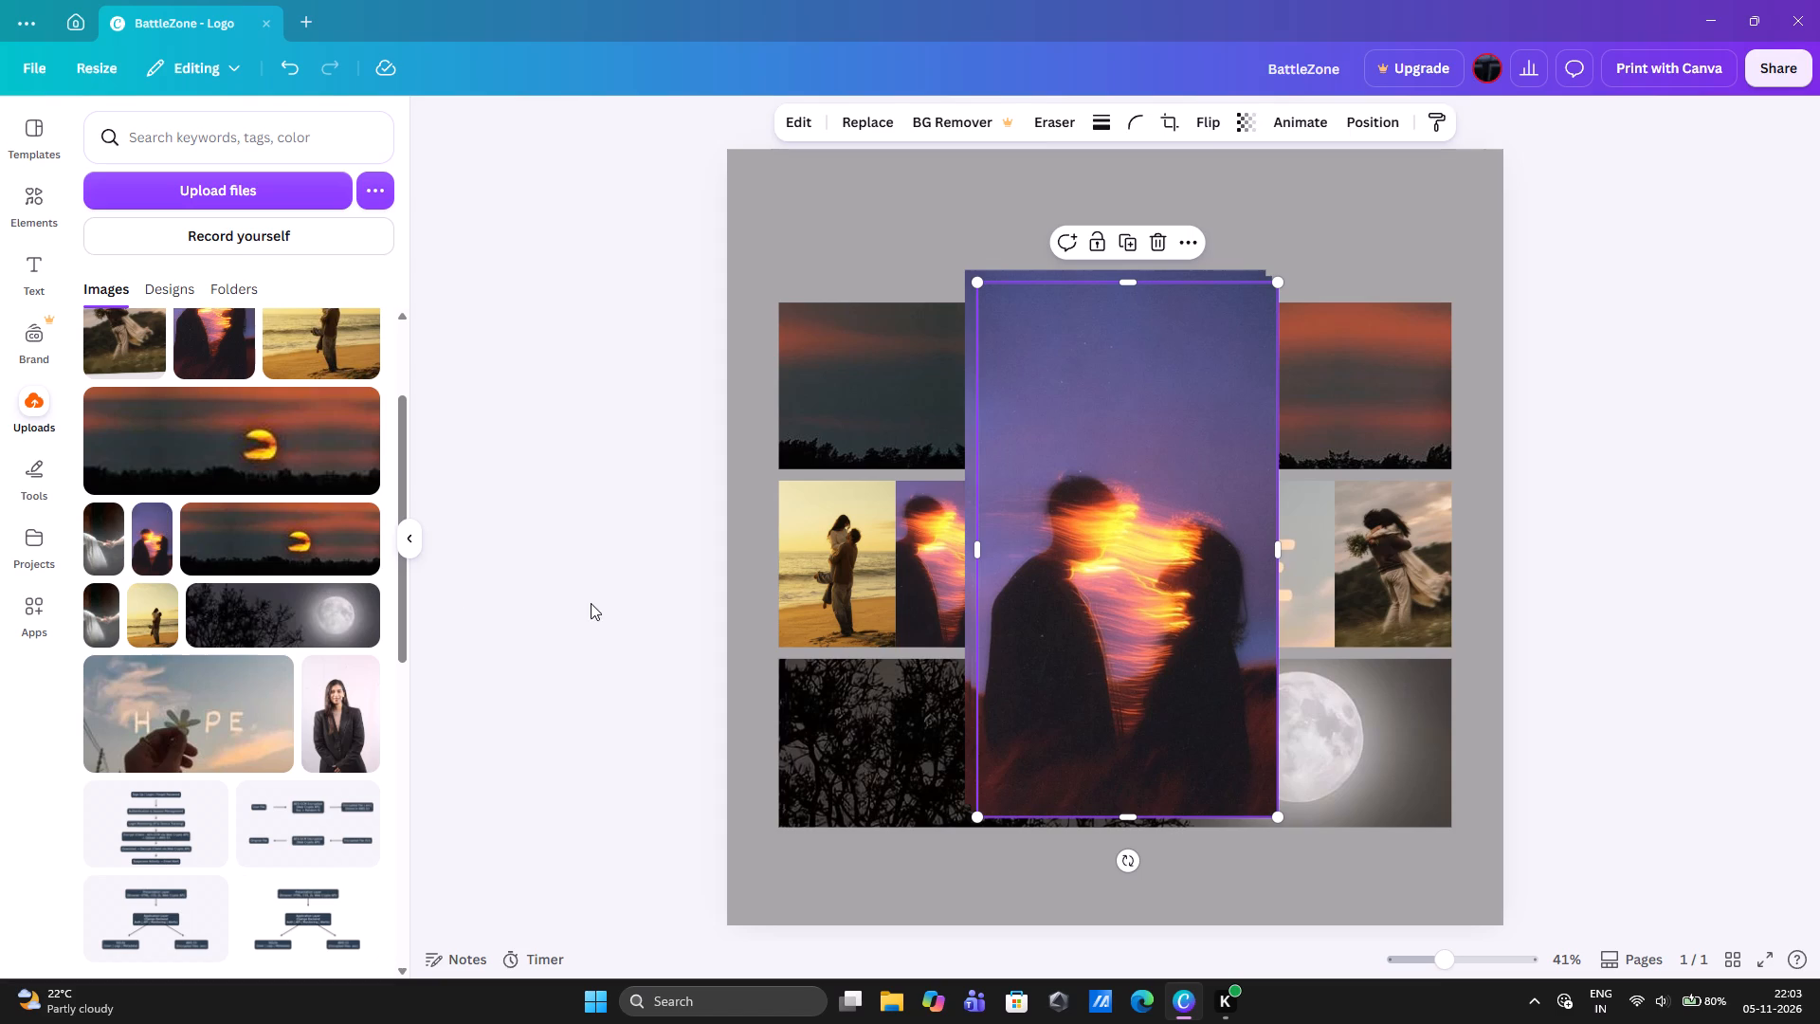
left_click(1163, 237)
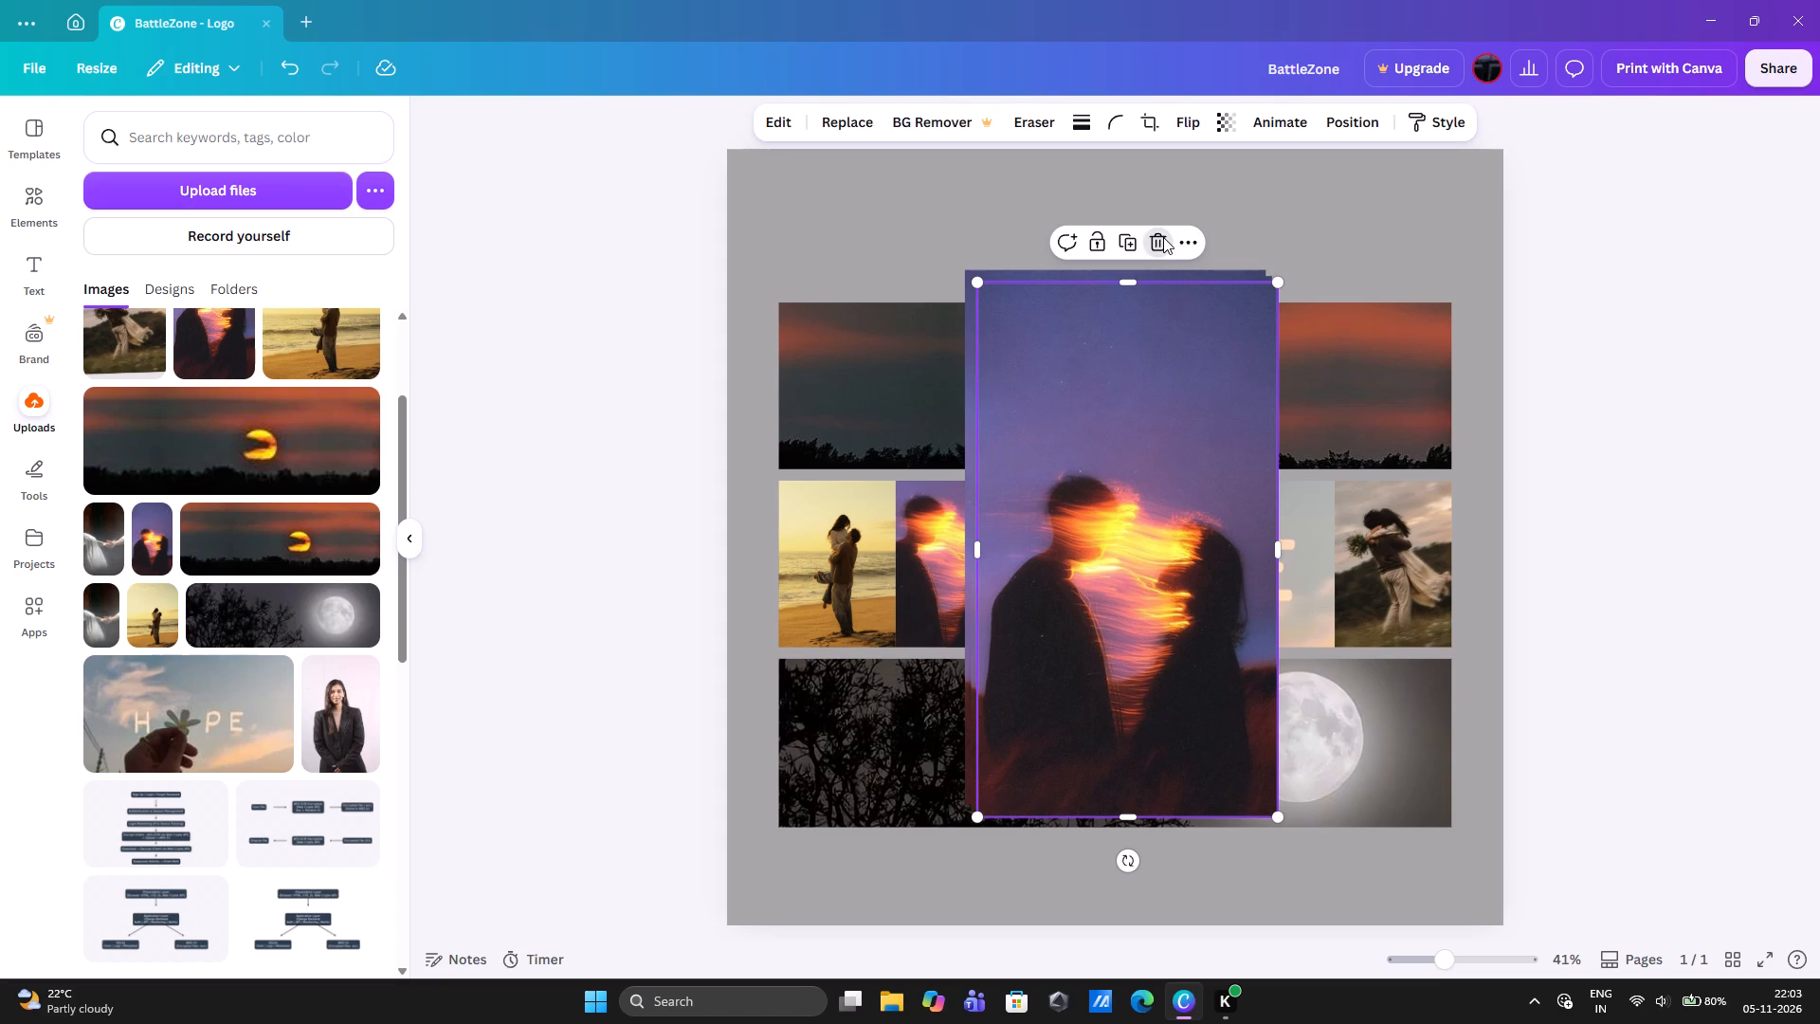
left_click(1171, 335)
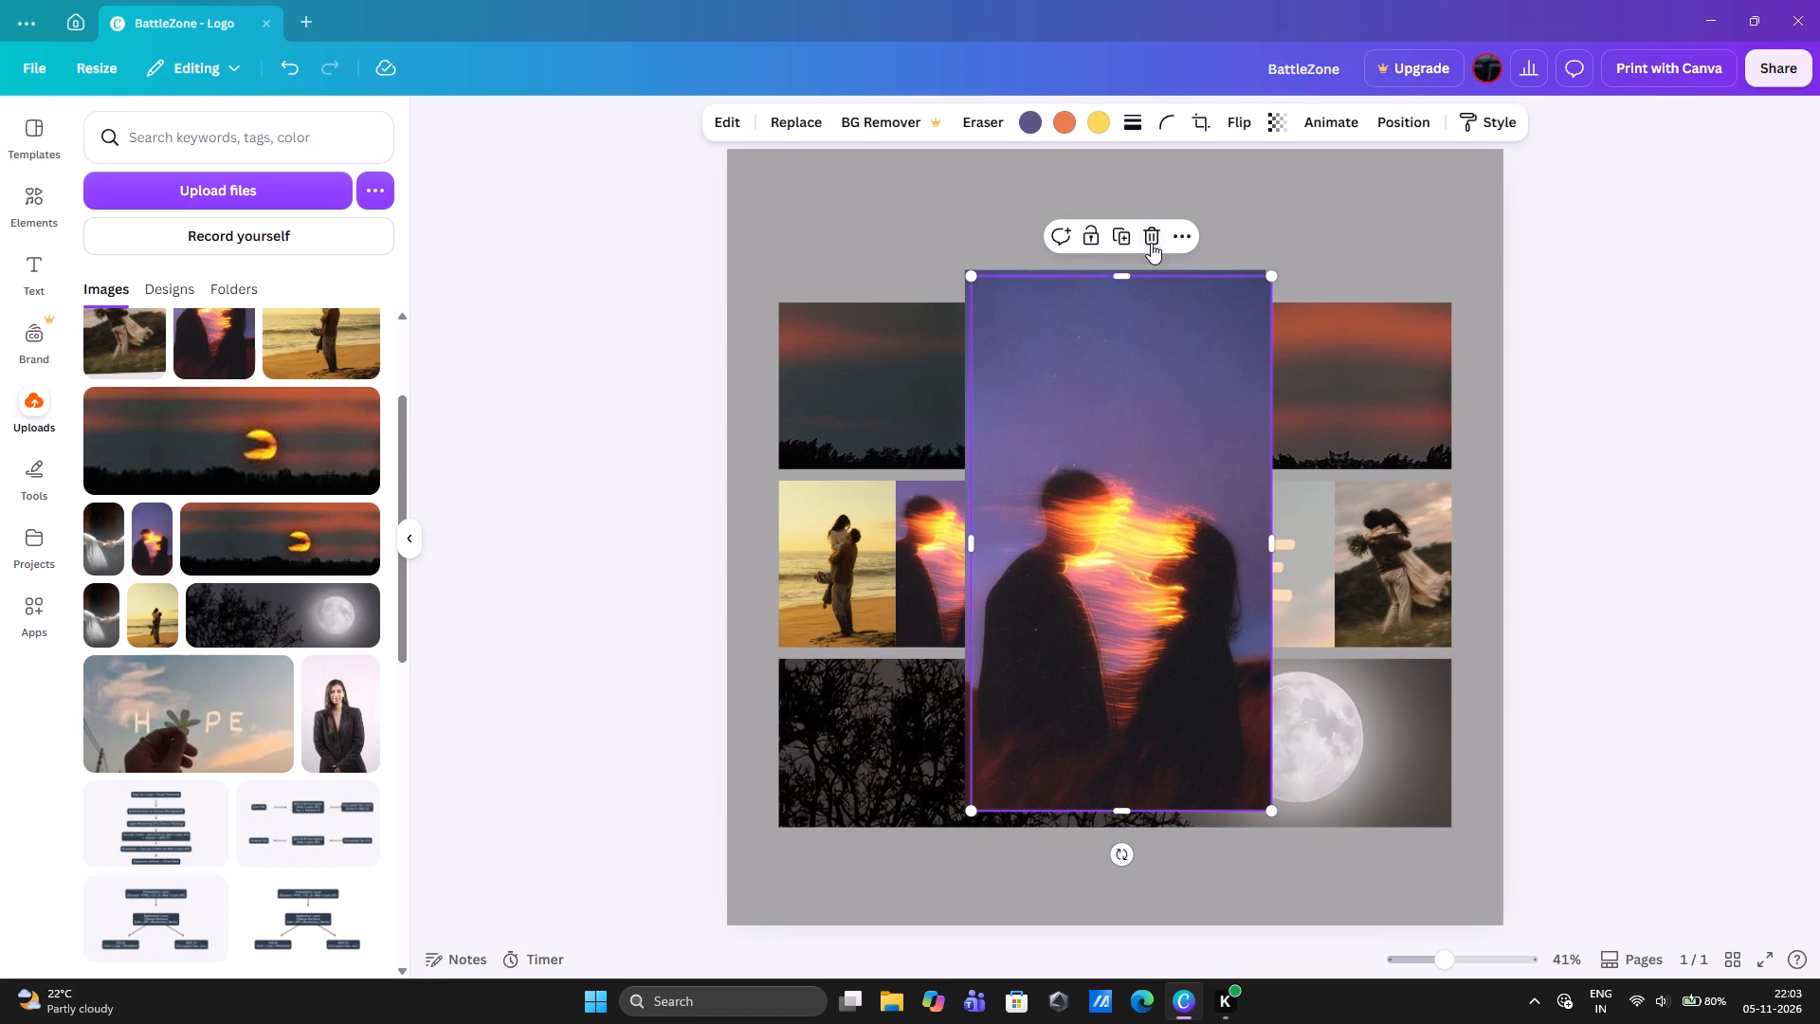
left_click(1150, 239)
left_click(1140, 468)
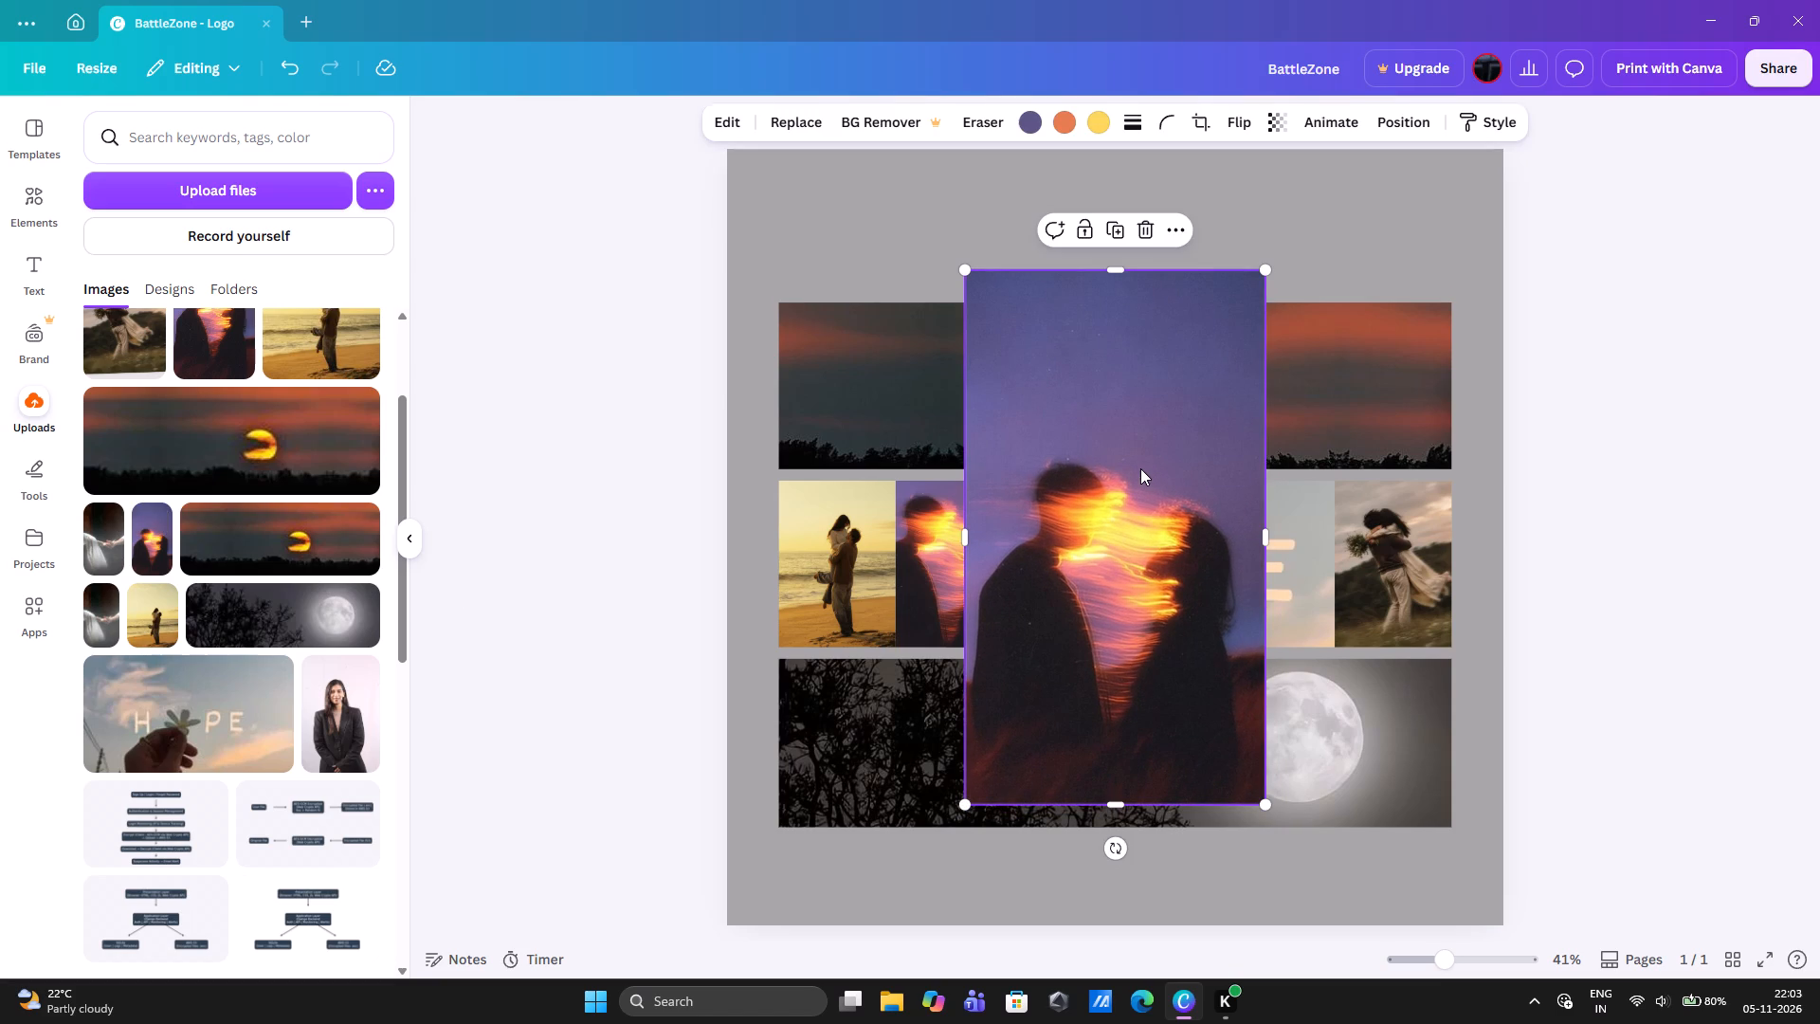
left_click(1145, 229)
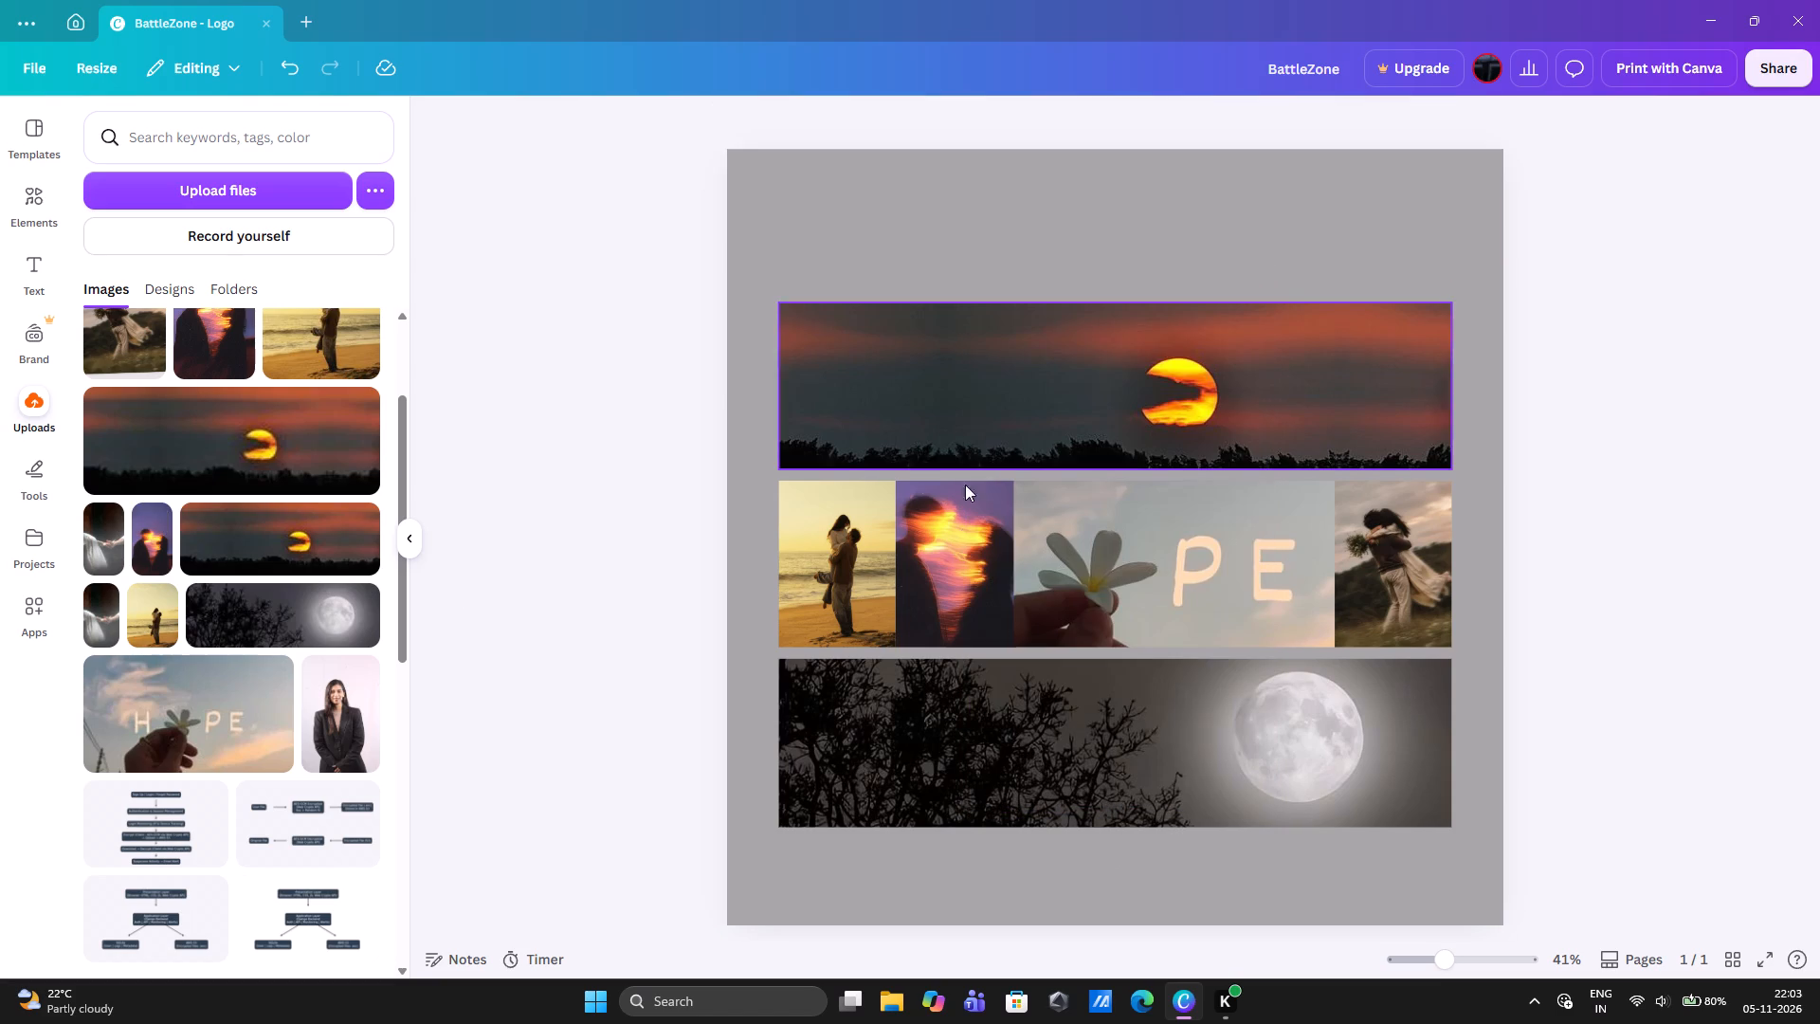
Duplicate the silhouette couple photo and place the copy on the HOPE banner, flush against the windswept couple photo's left edge.
left_click(947, 525)
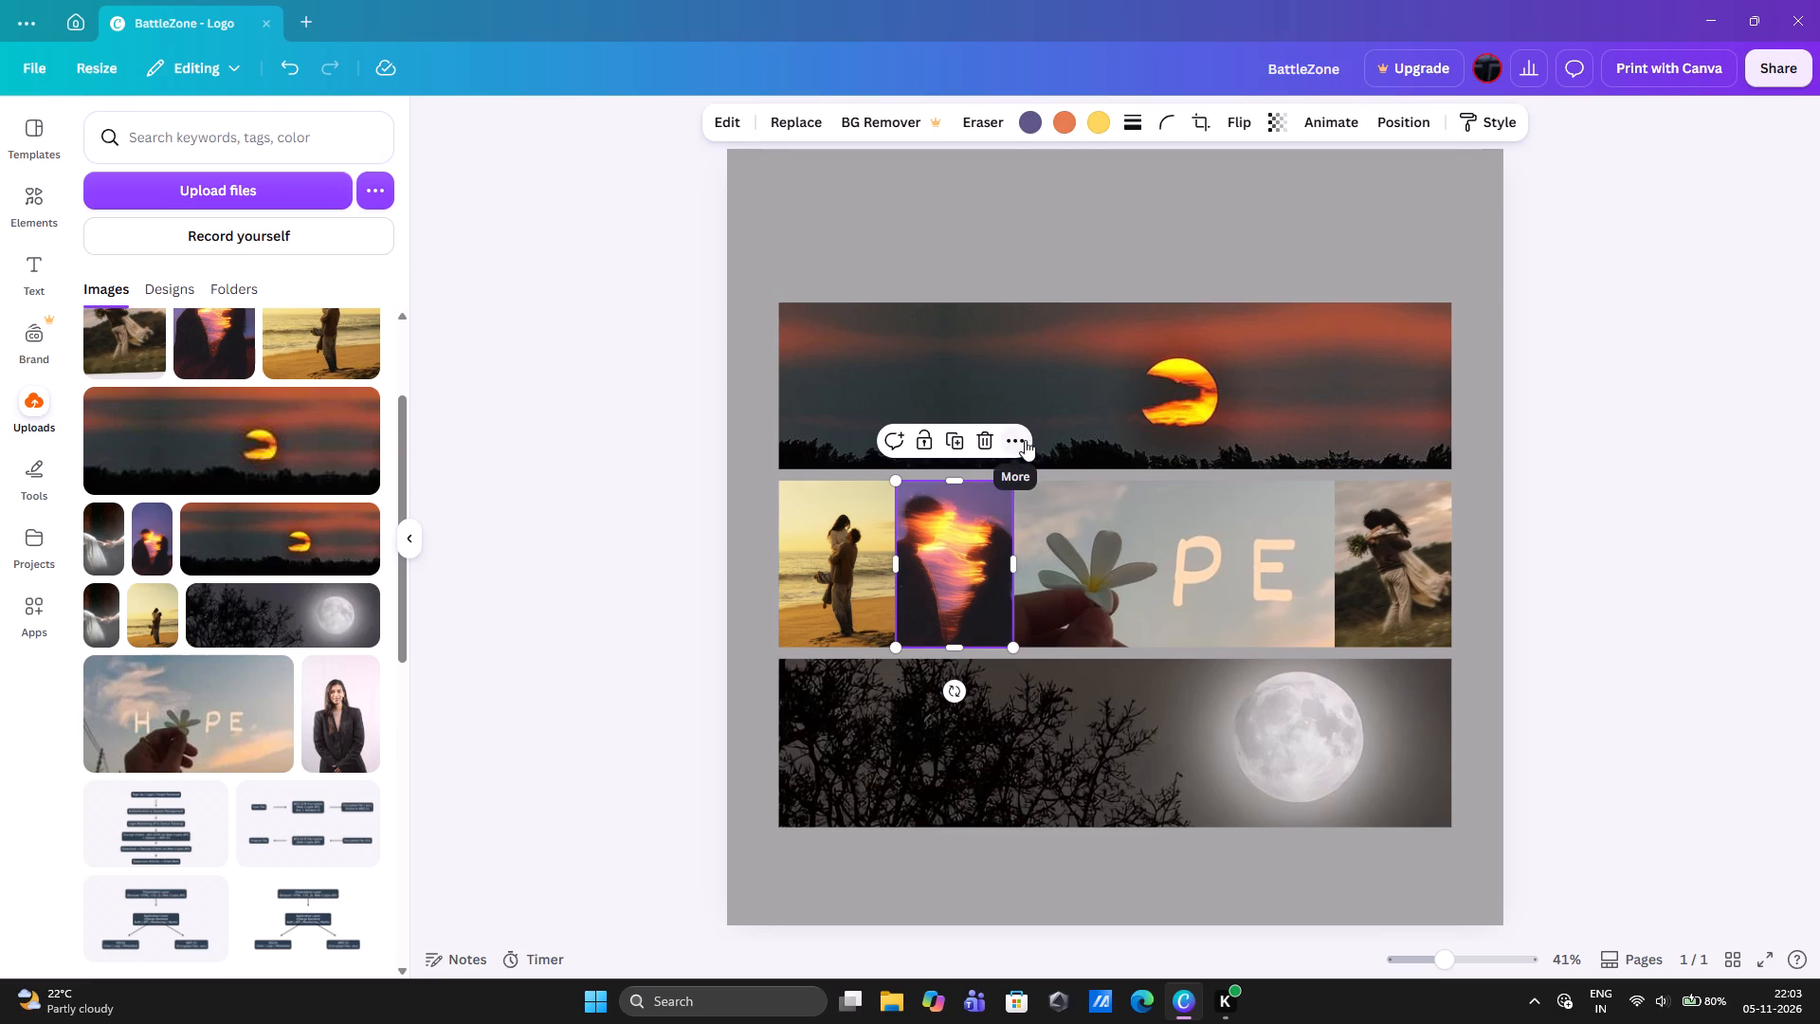
left_click(1019, 440)
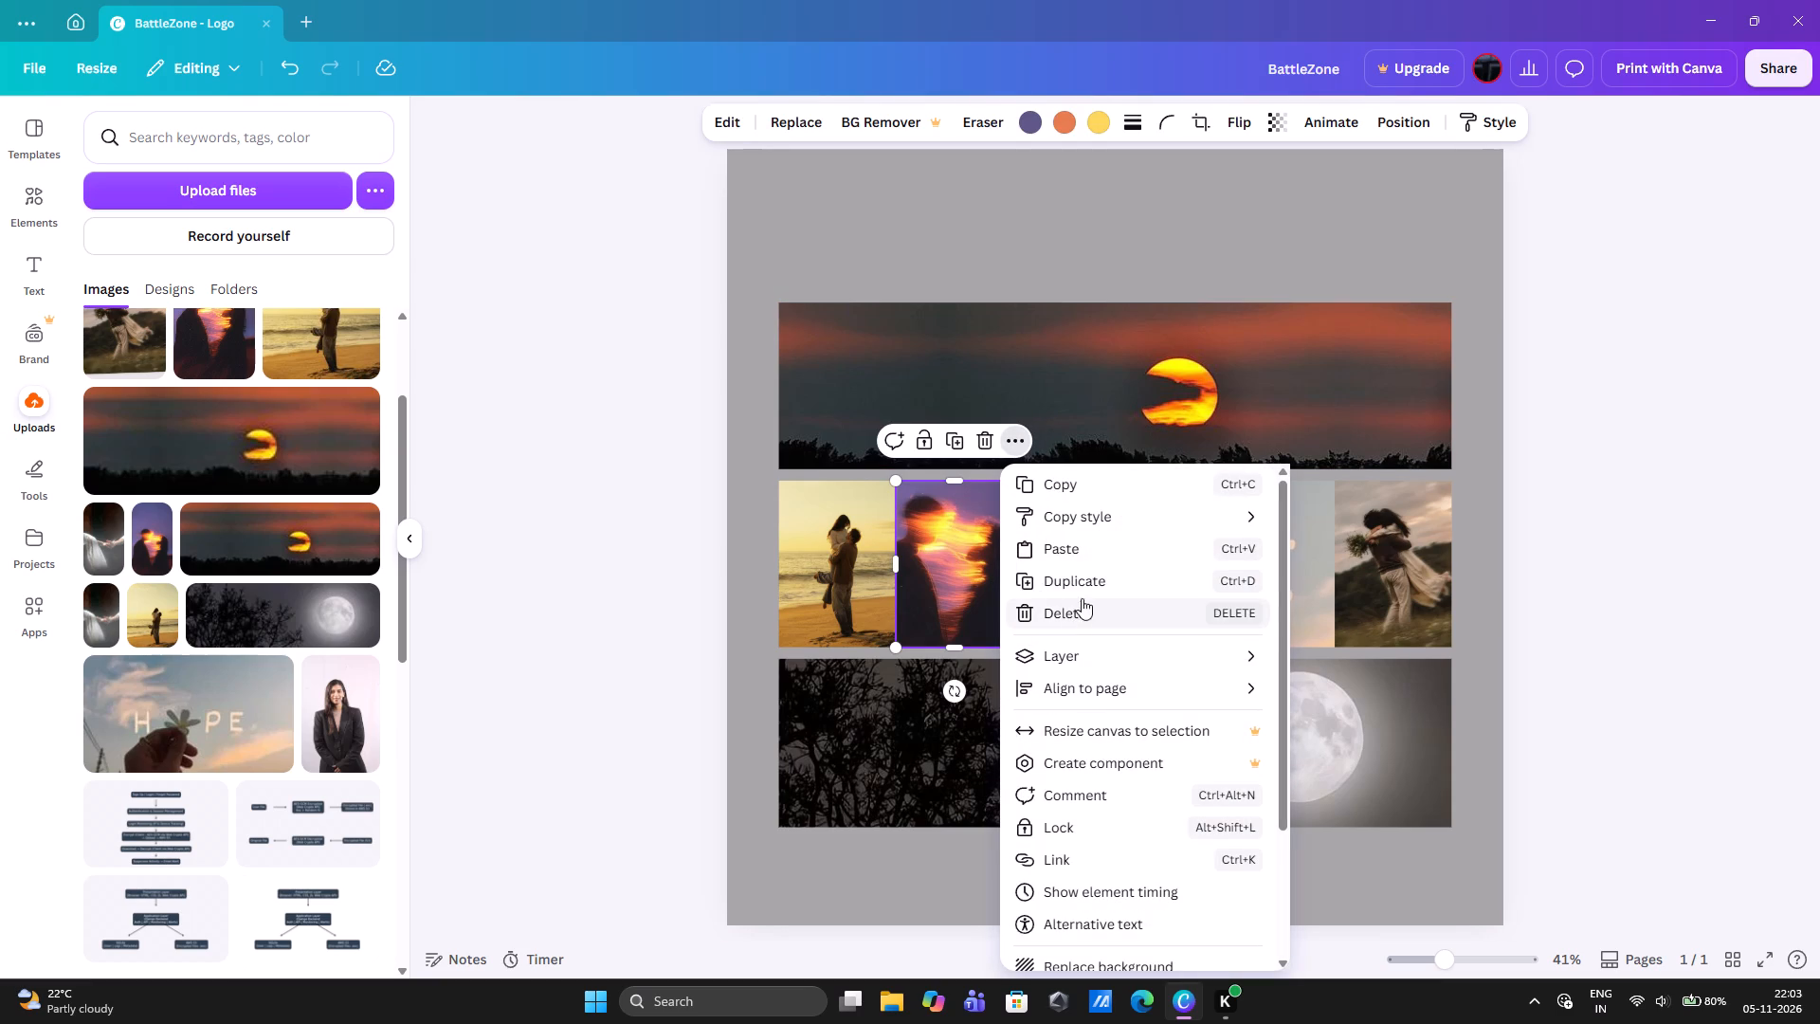
left_click(1101, 584)
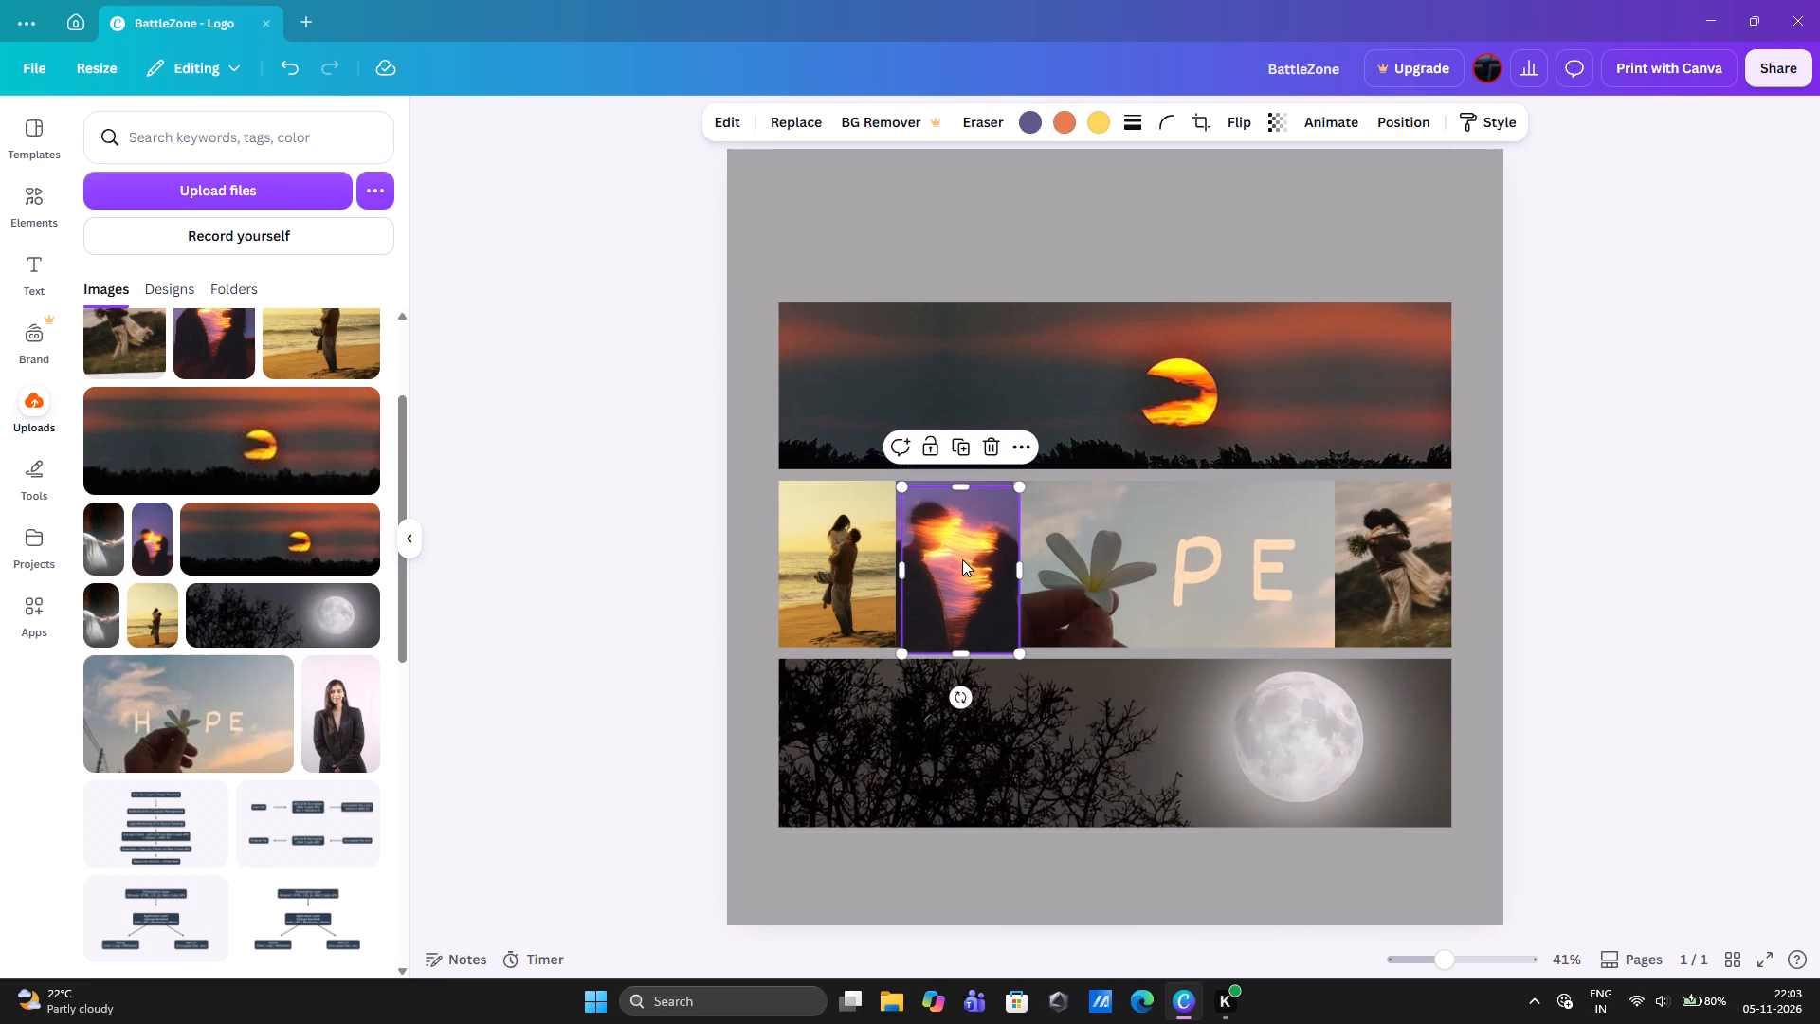
left_click_drag(963, 558, 1334, 557)
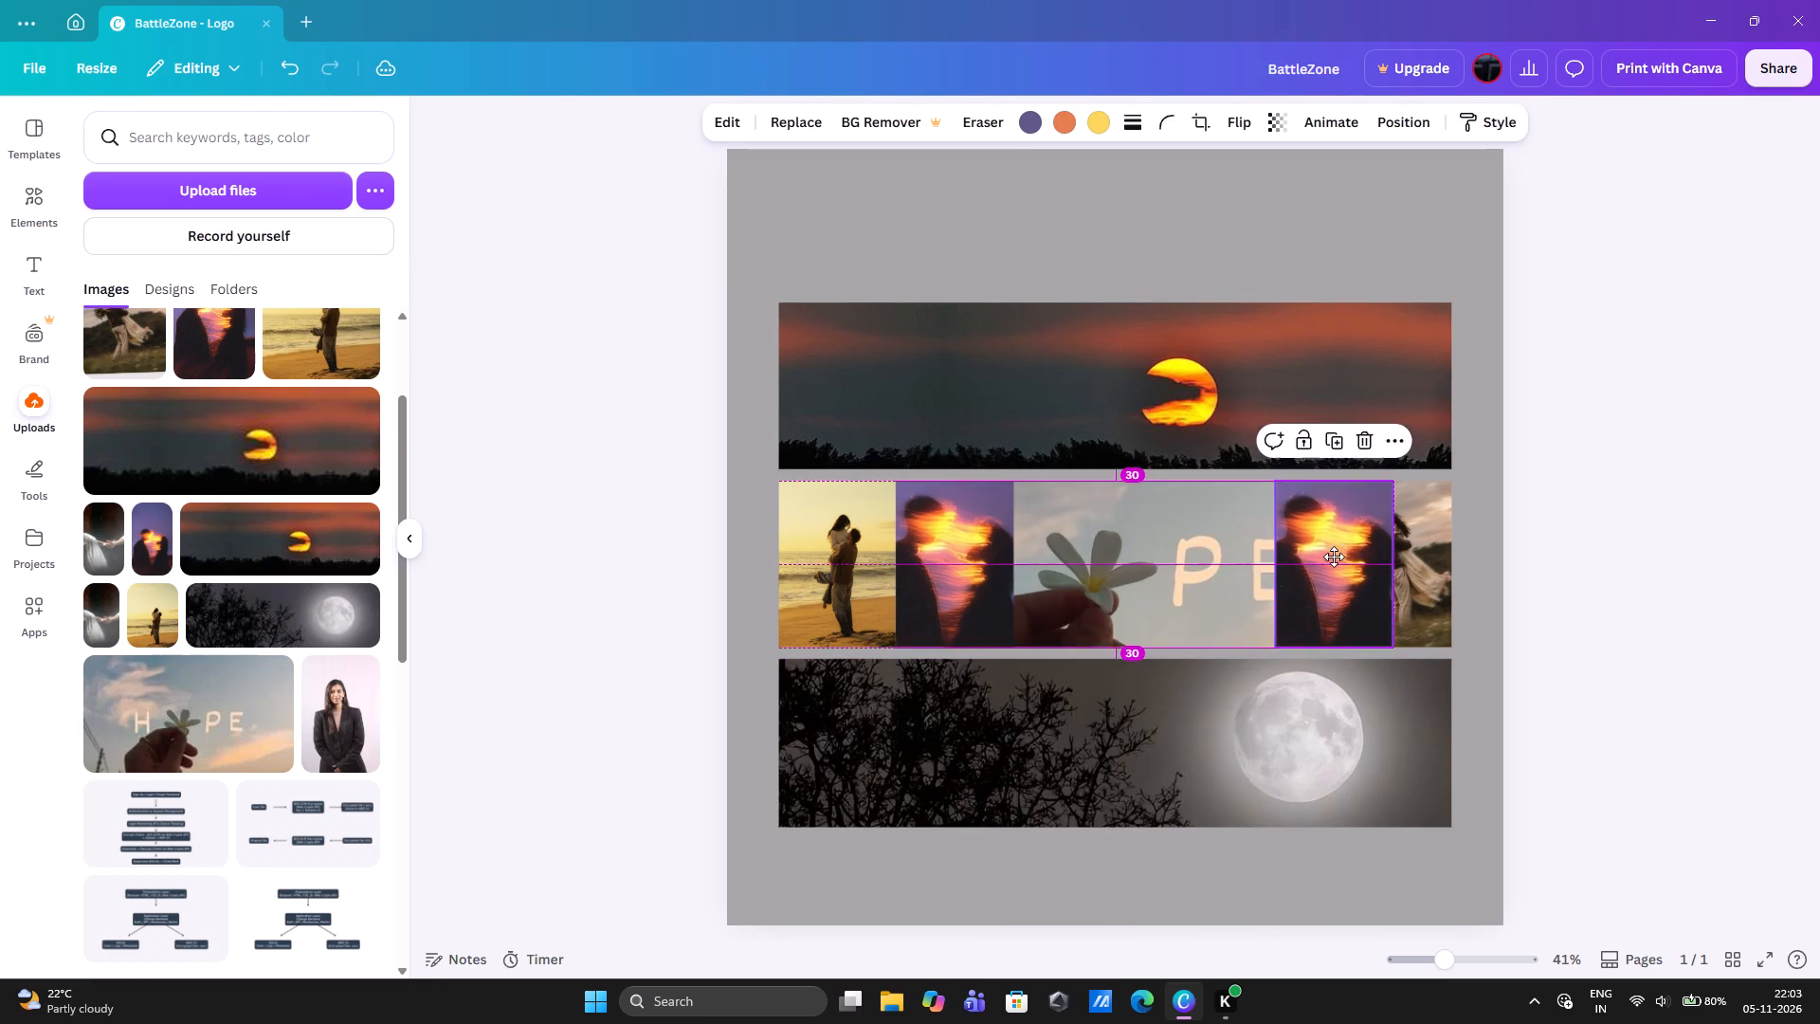
left_click_drag(1334, 557, 1305, 554)
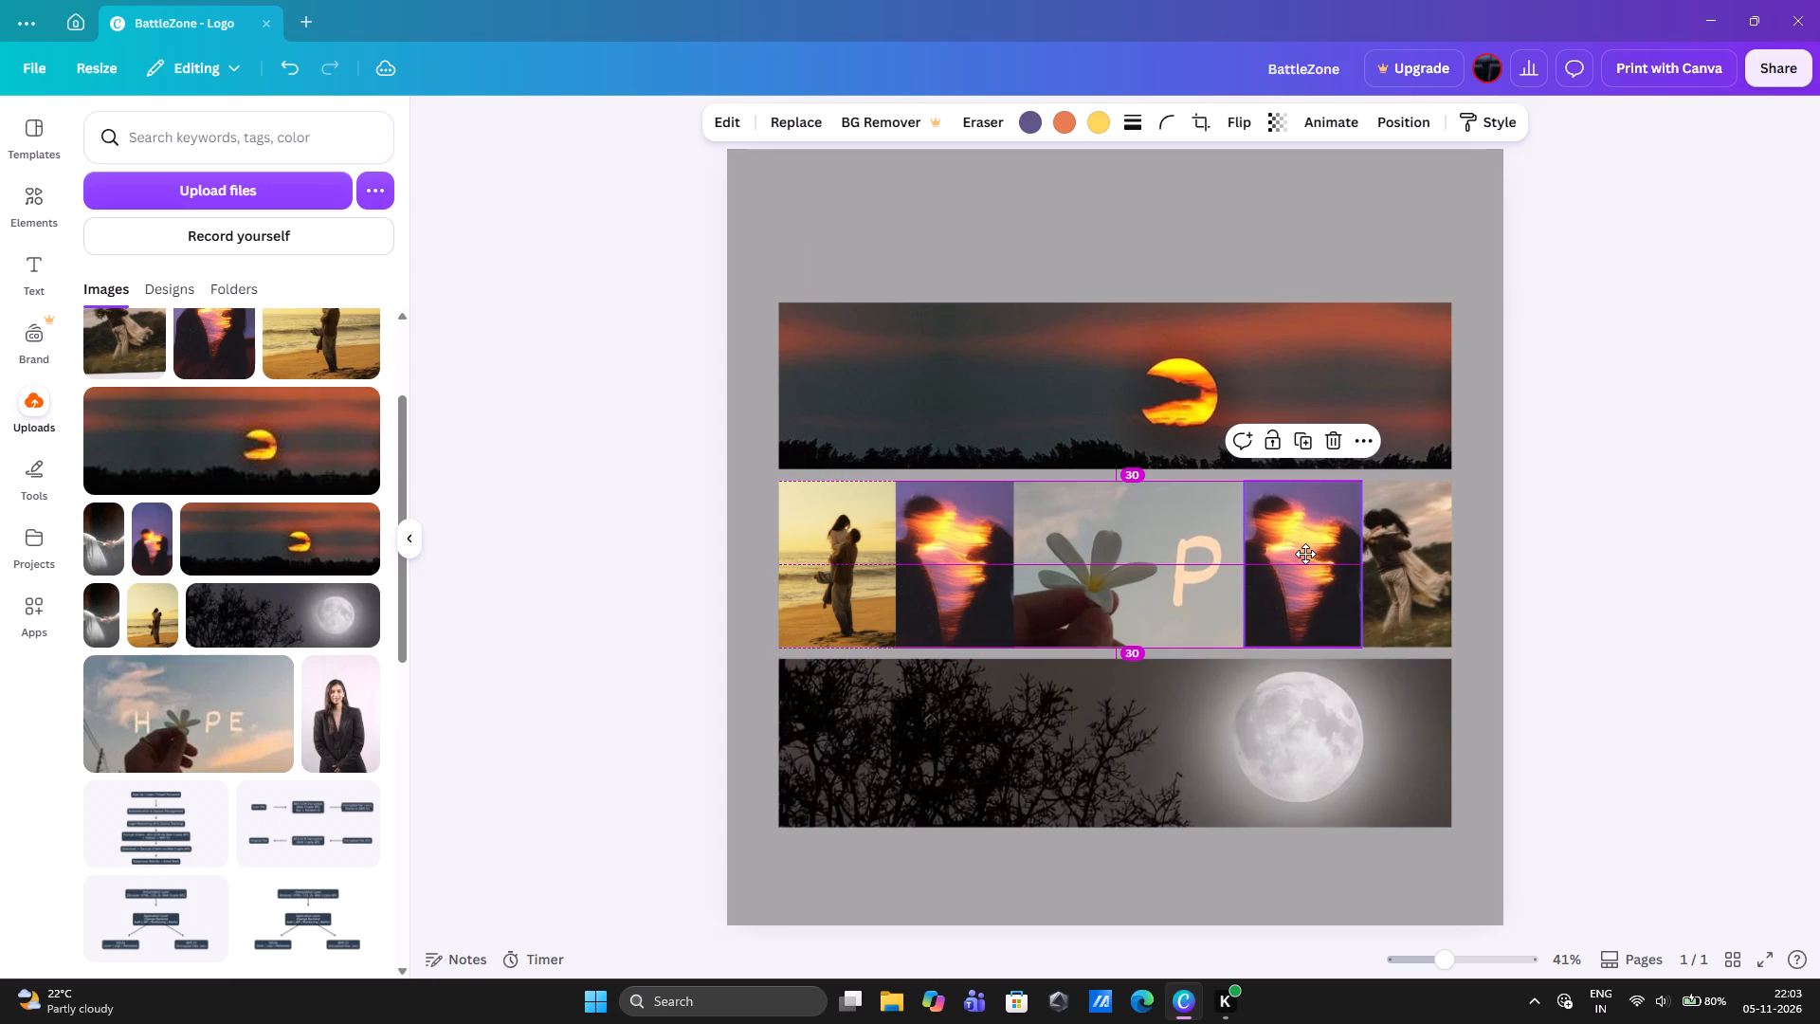
left_click_drag(1305, 554, 1281, 554)
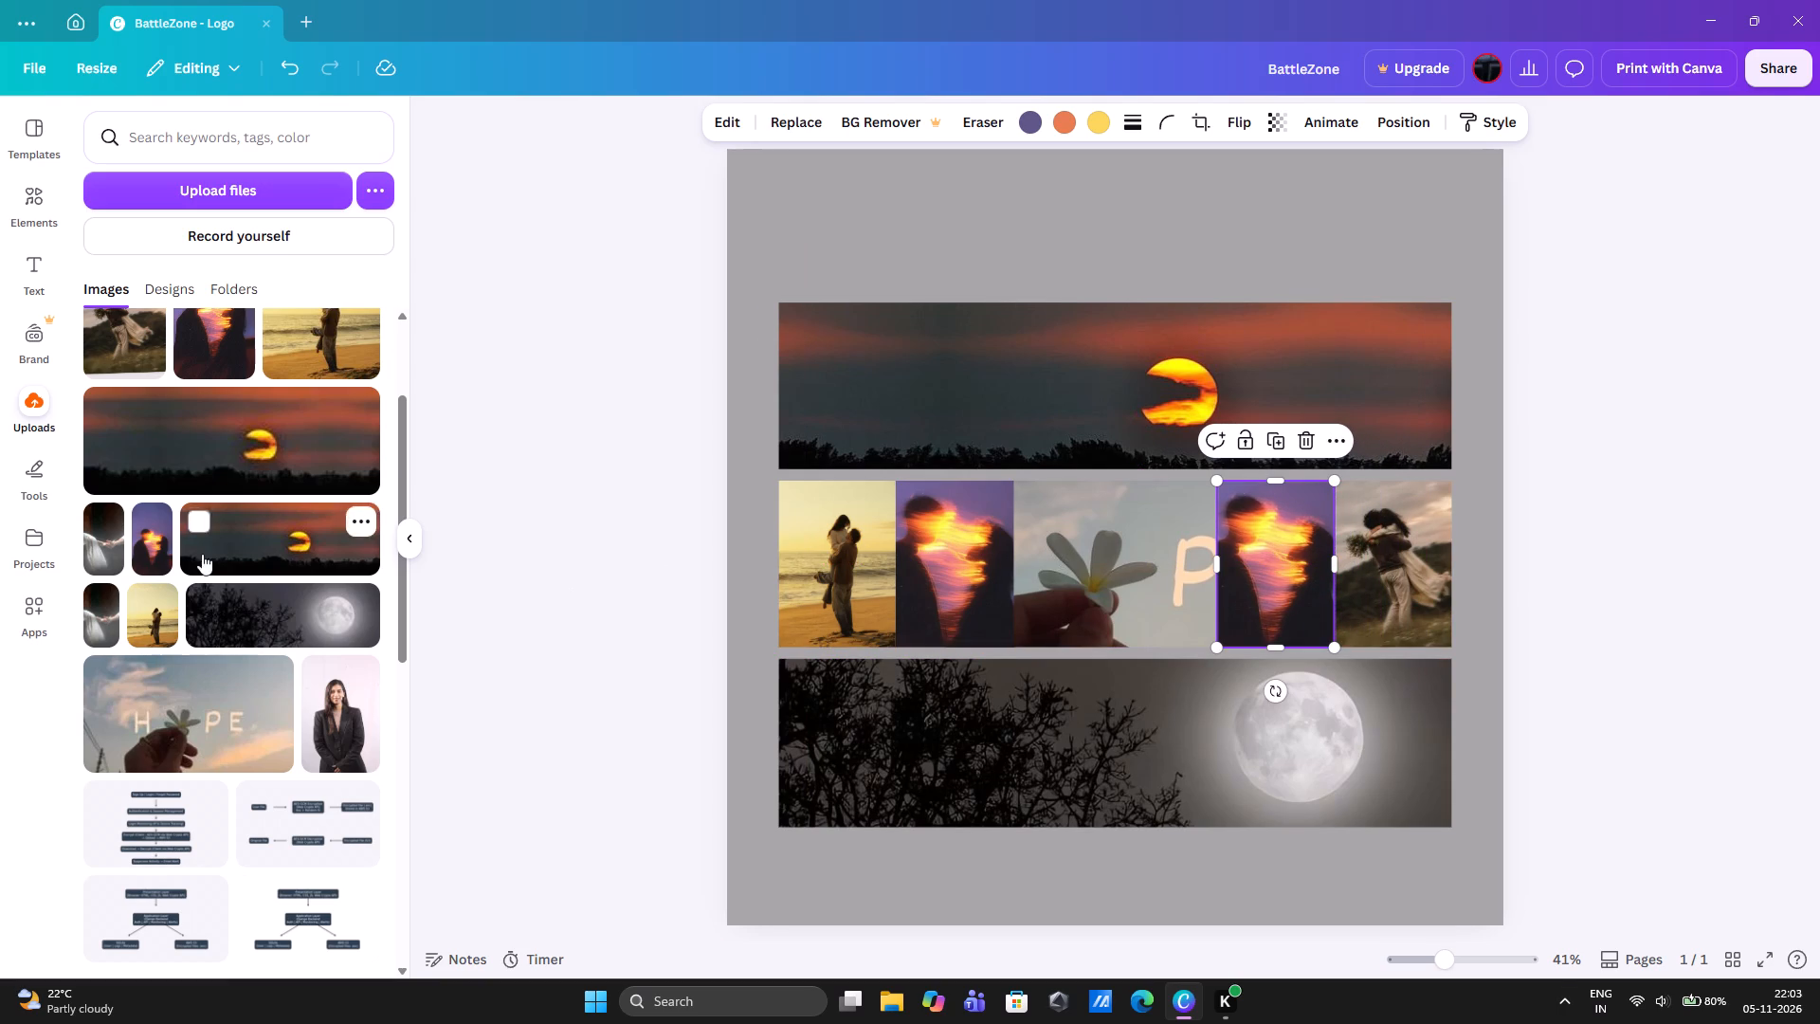
Add one copy of the holding-hands photo and trim its top and bottom to the HOPE banner's height, about 429.
double_click(113, 552)
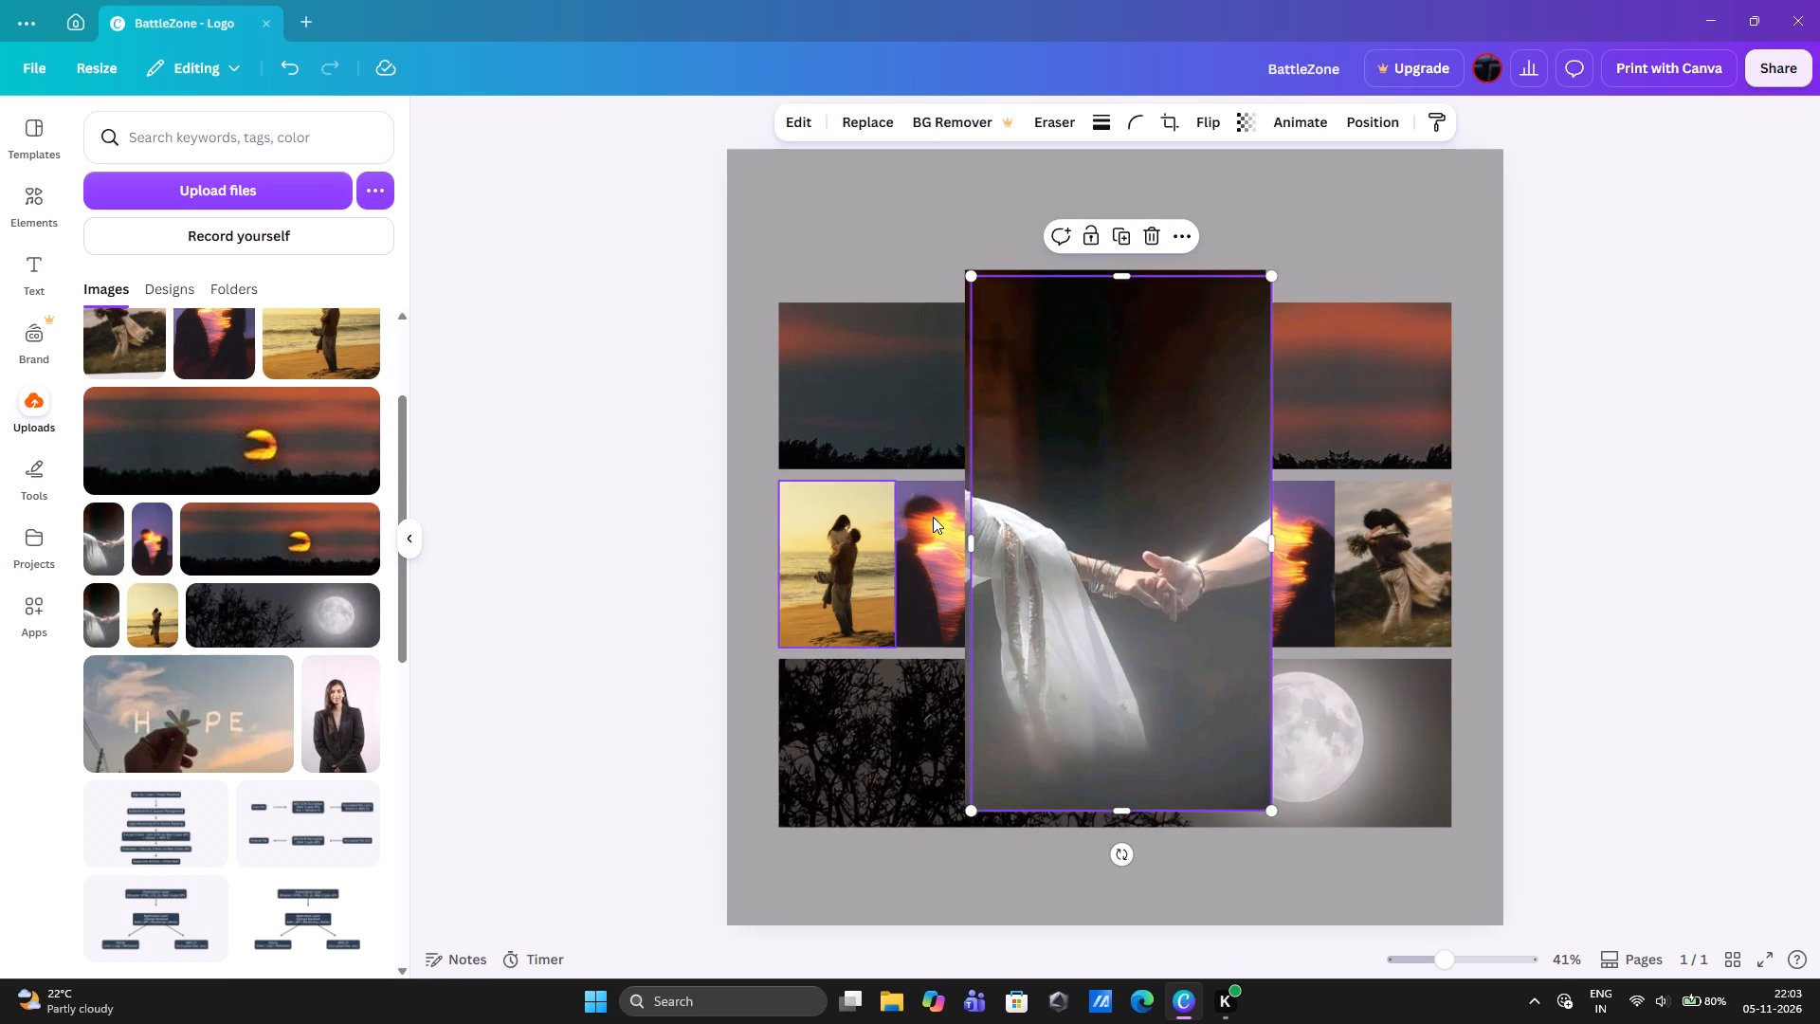
left_click(1150, 233)
left_click(1146, 387)
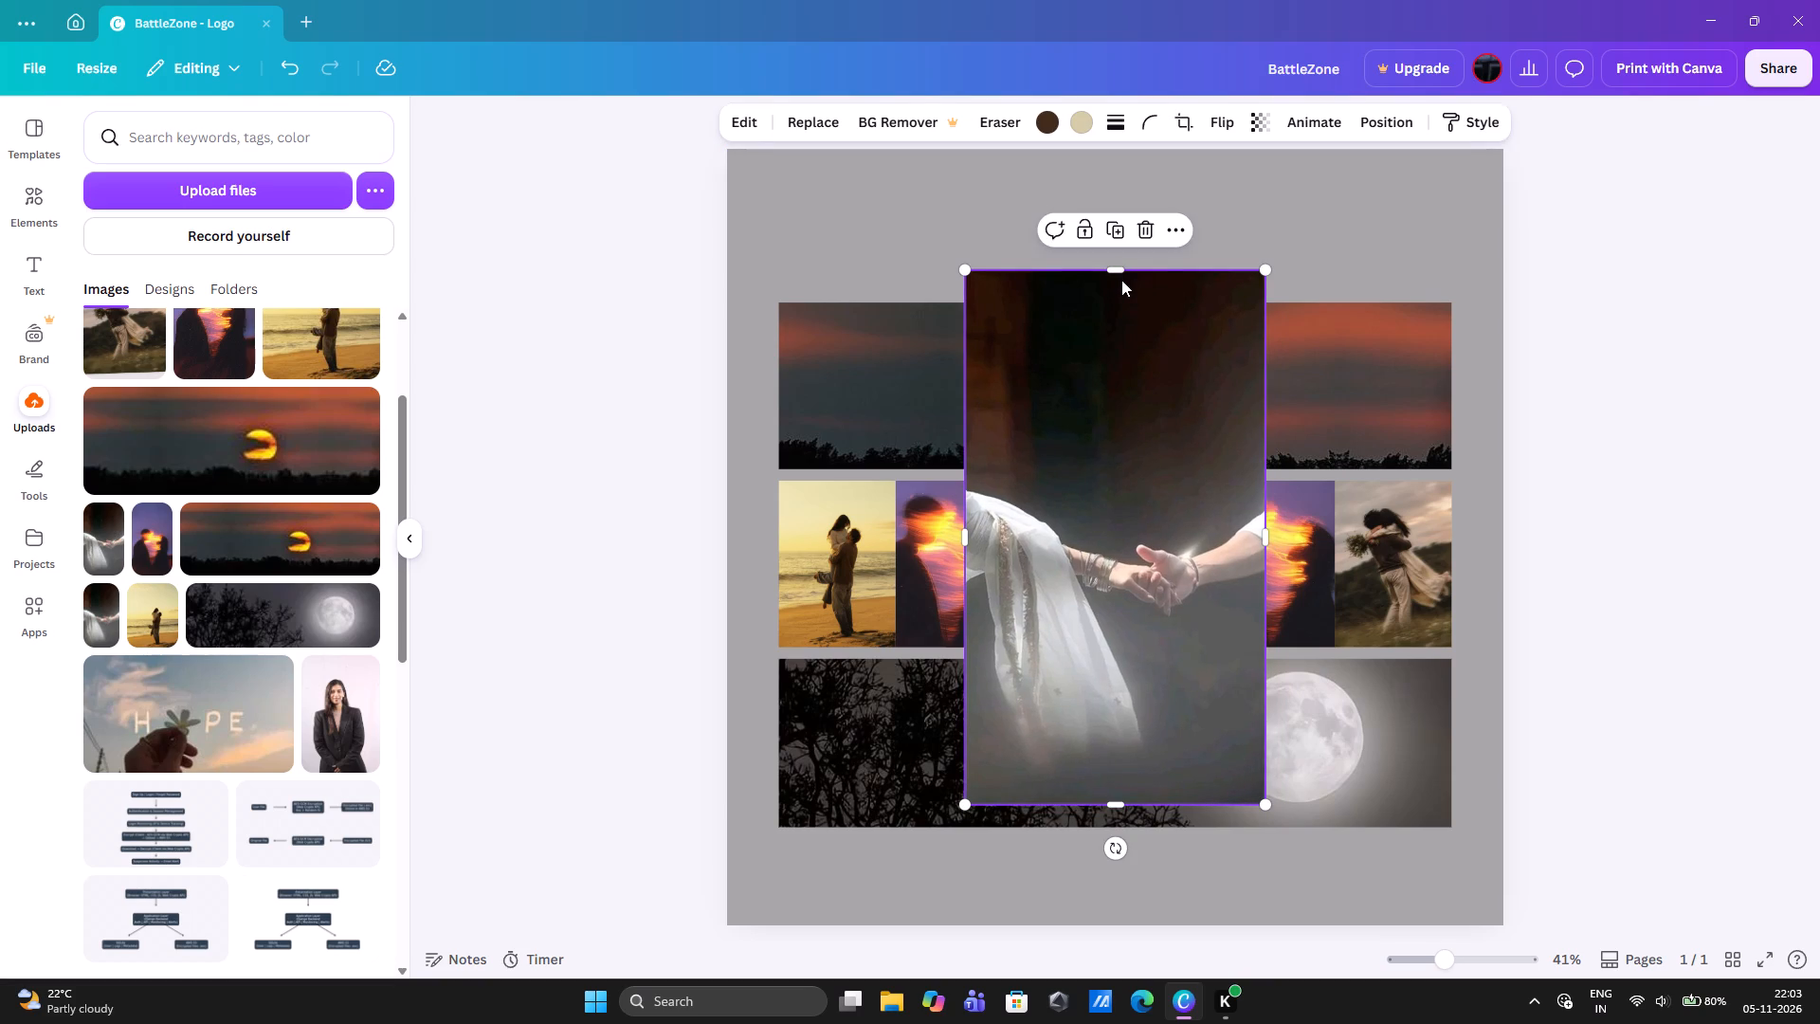
left_click_drag(1118, 272, 1125, 458)
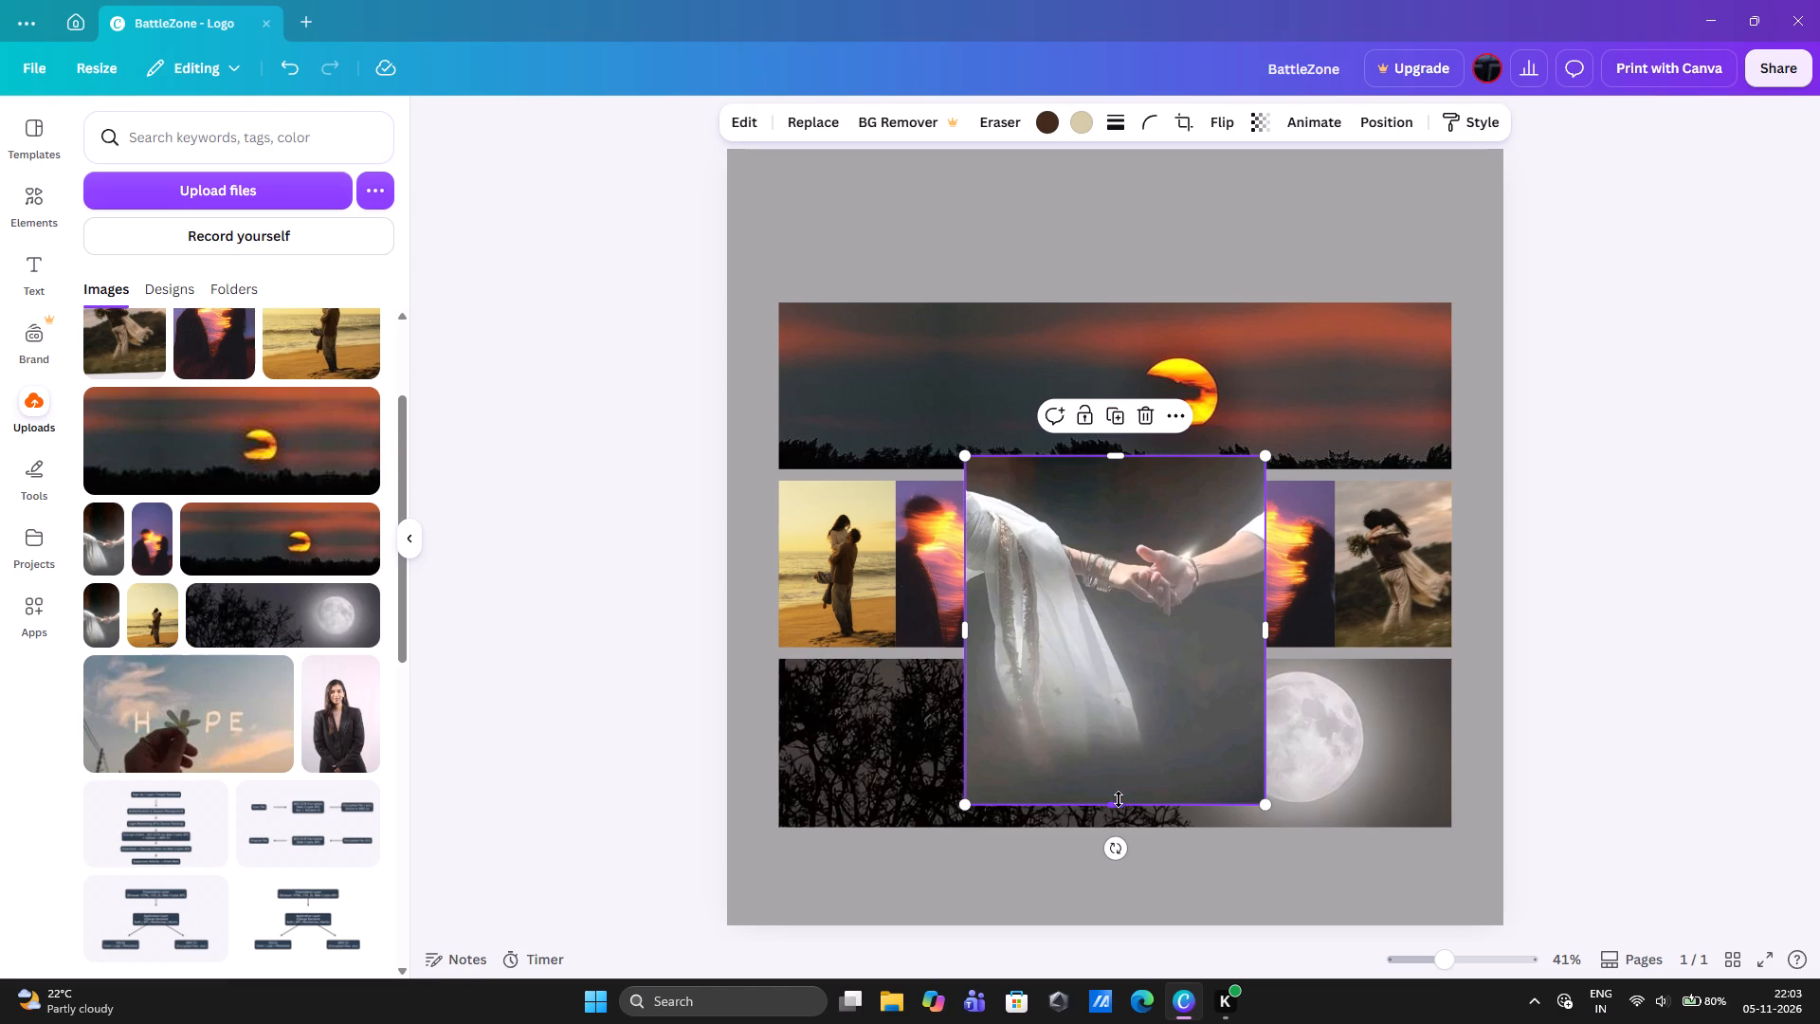
left_click_drag(1119, 799, 1103, 627)
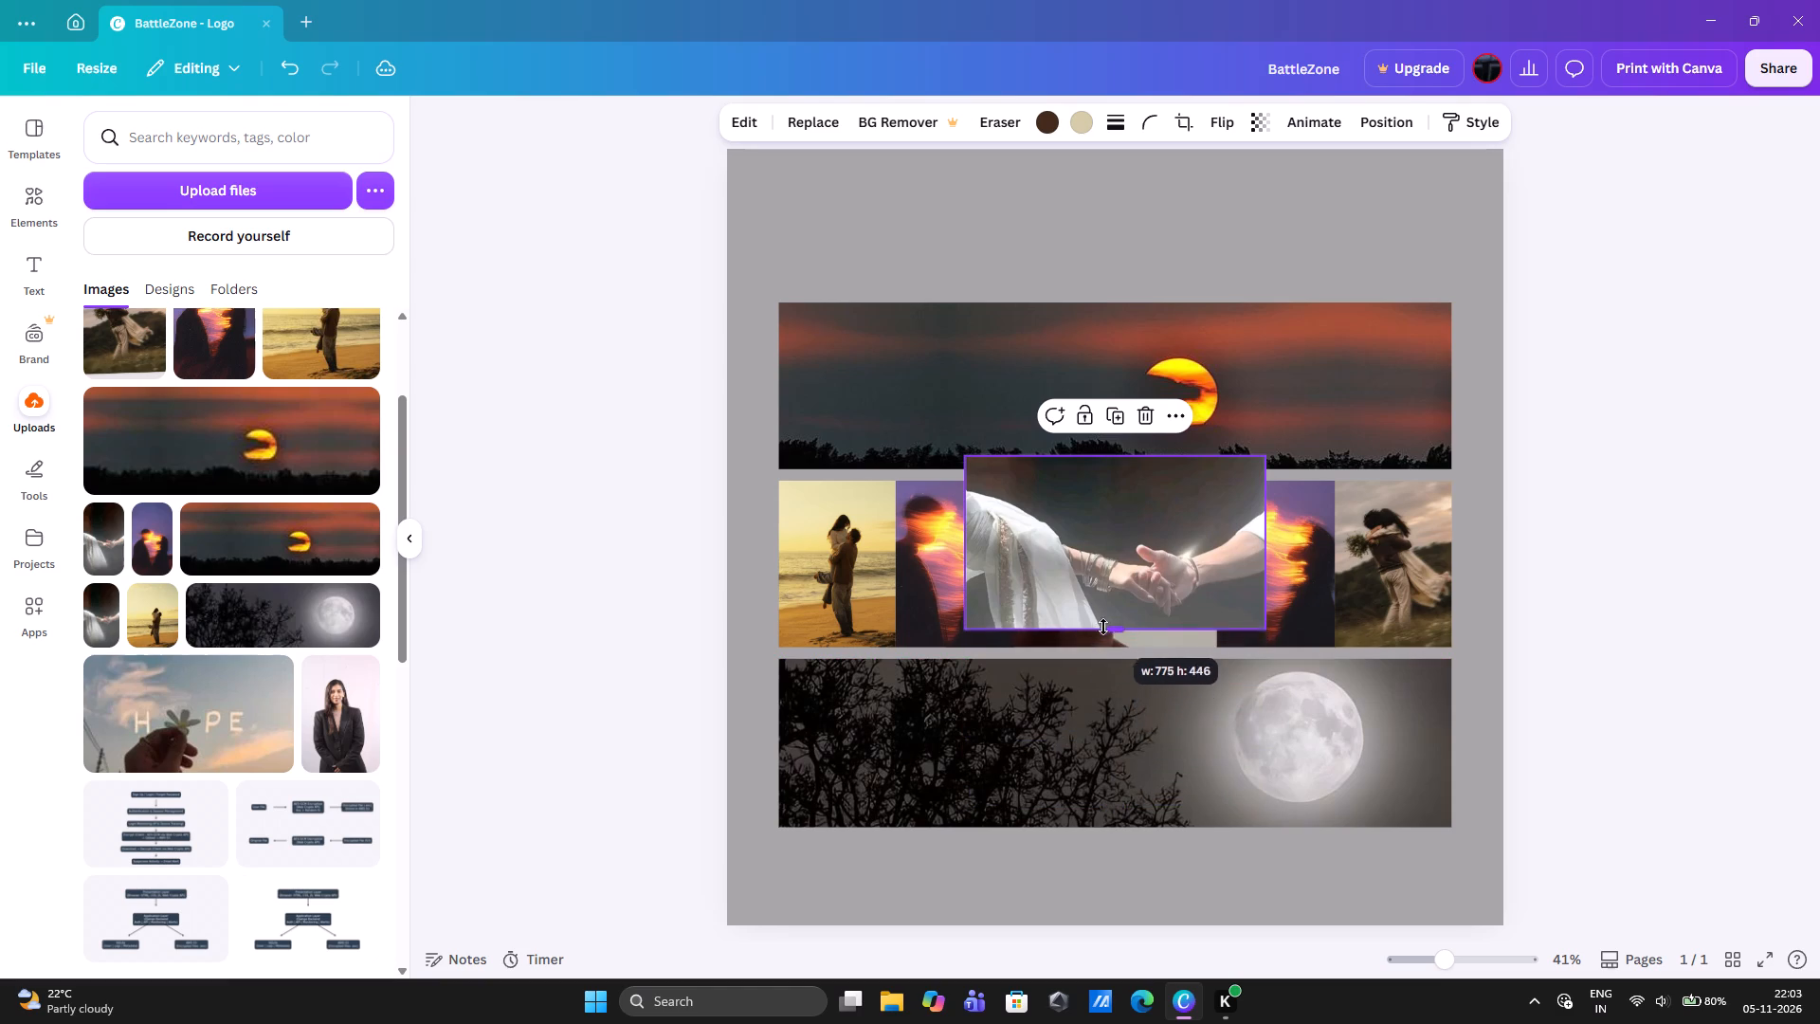
left_click_drag(1103, 627, 1103, 643)
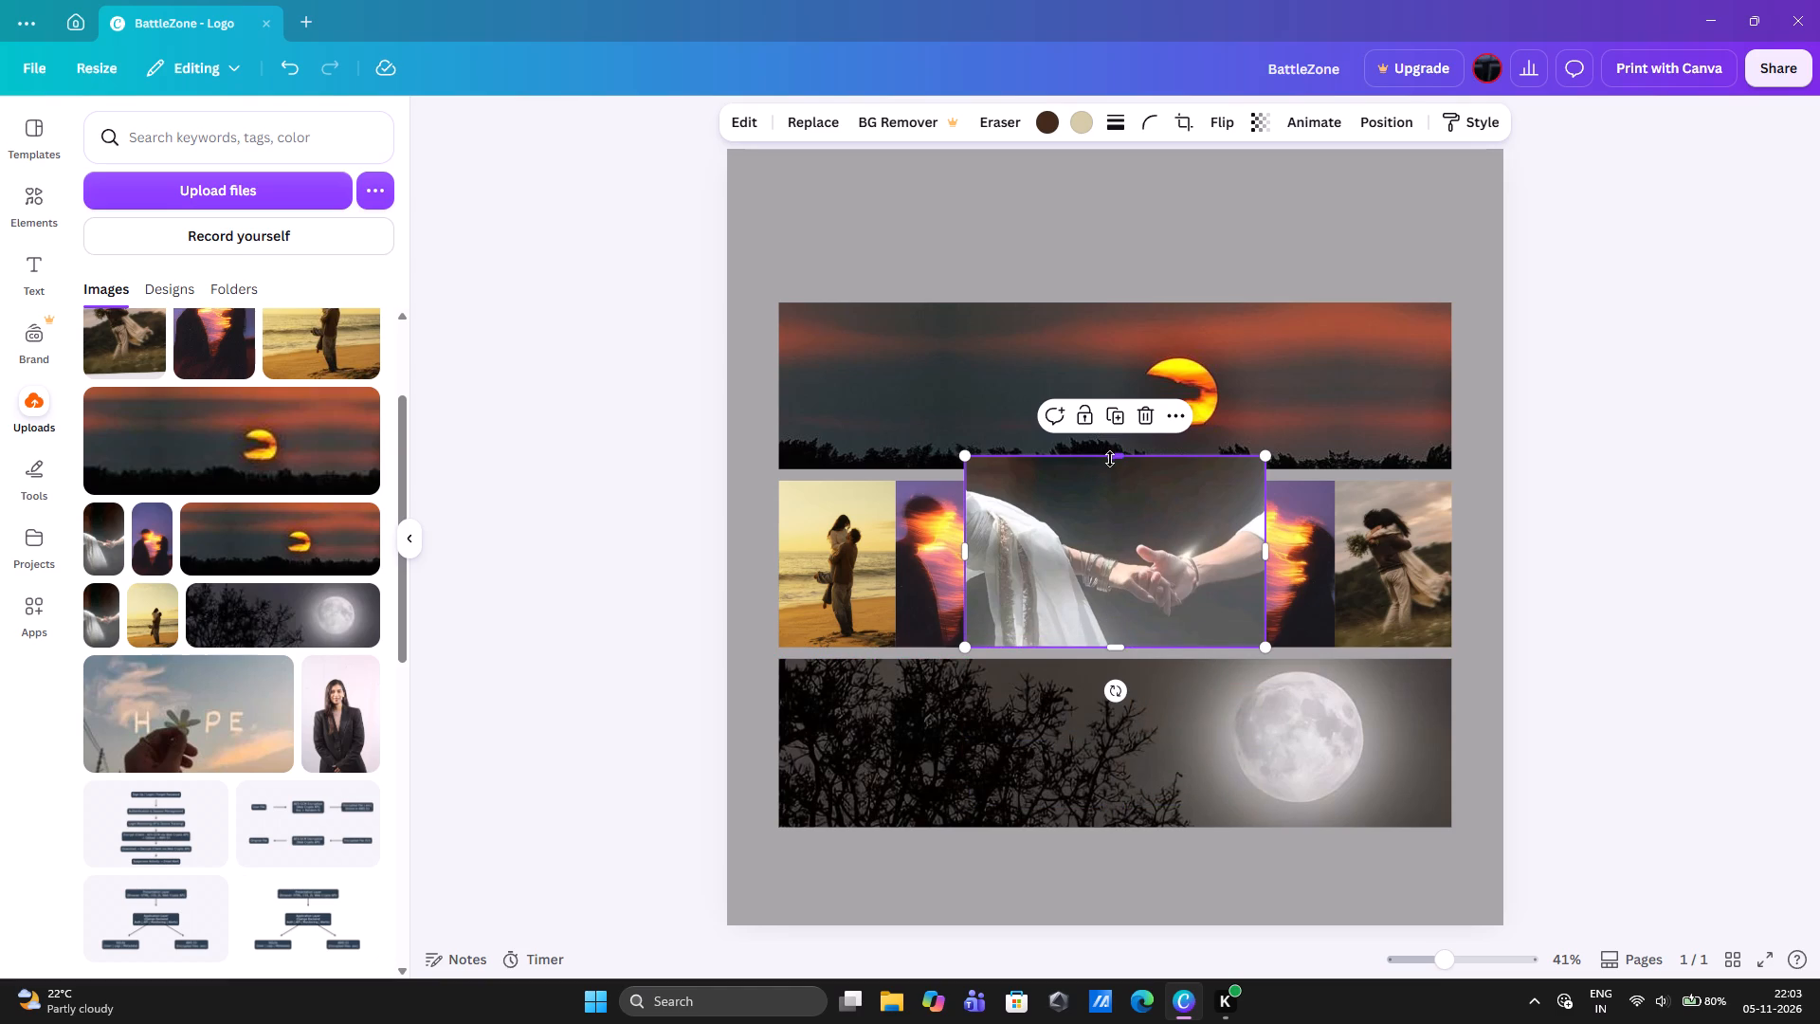
left_click_drag(1117, 459, 1116, 475)
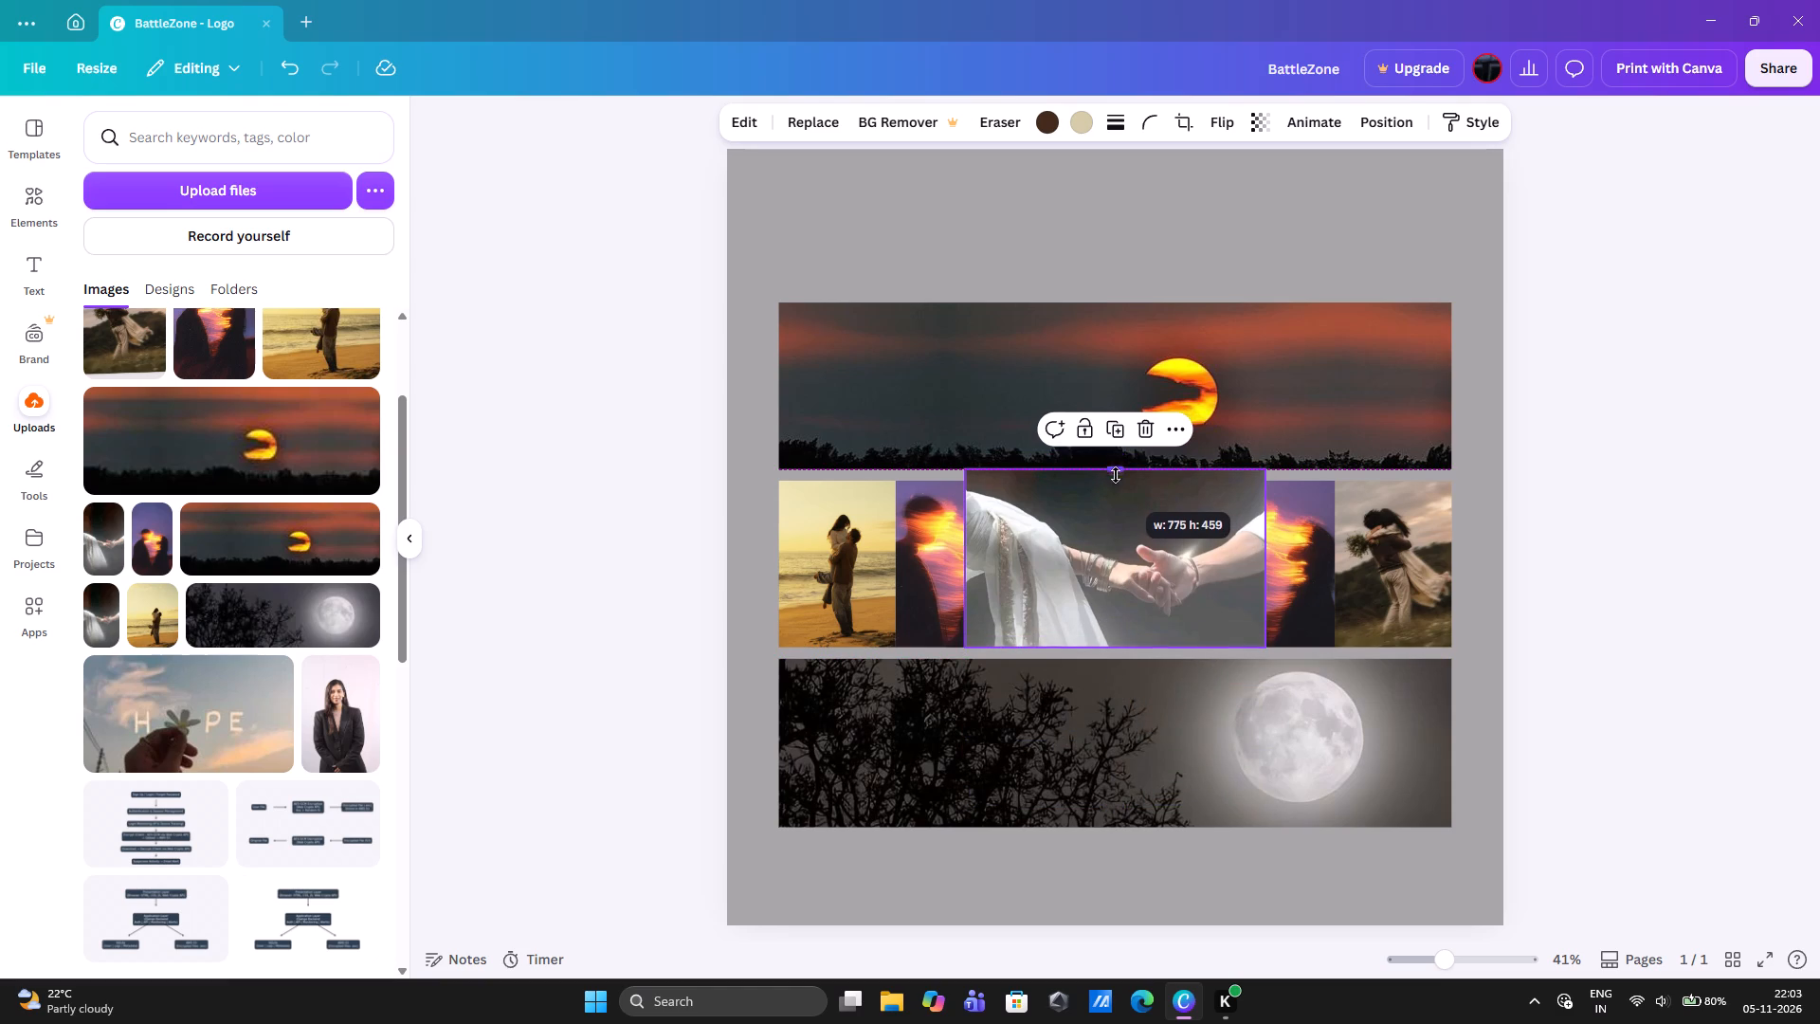
left_click_drag(1116, 475, 1118, 485)
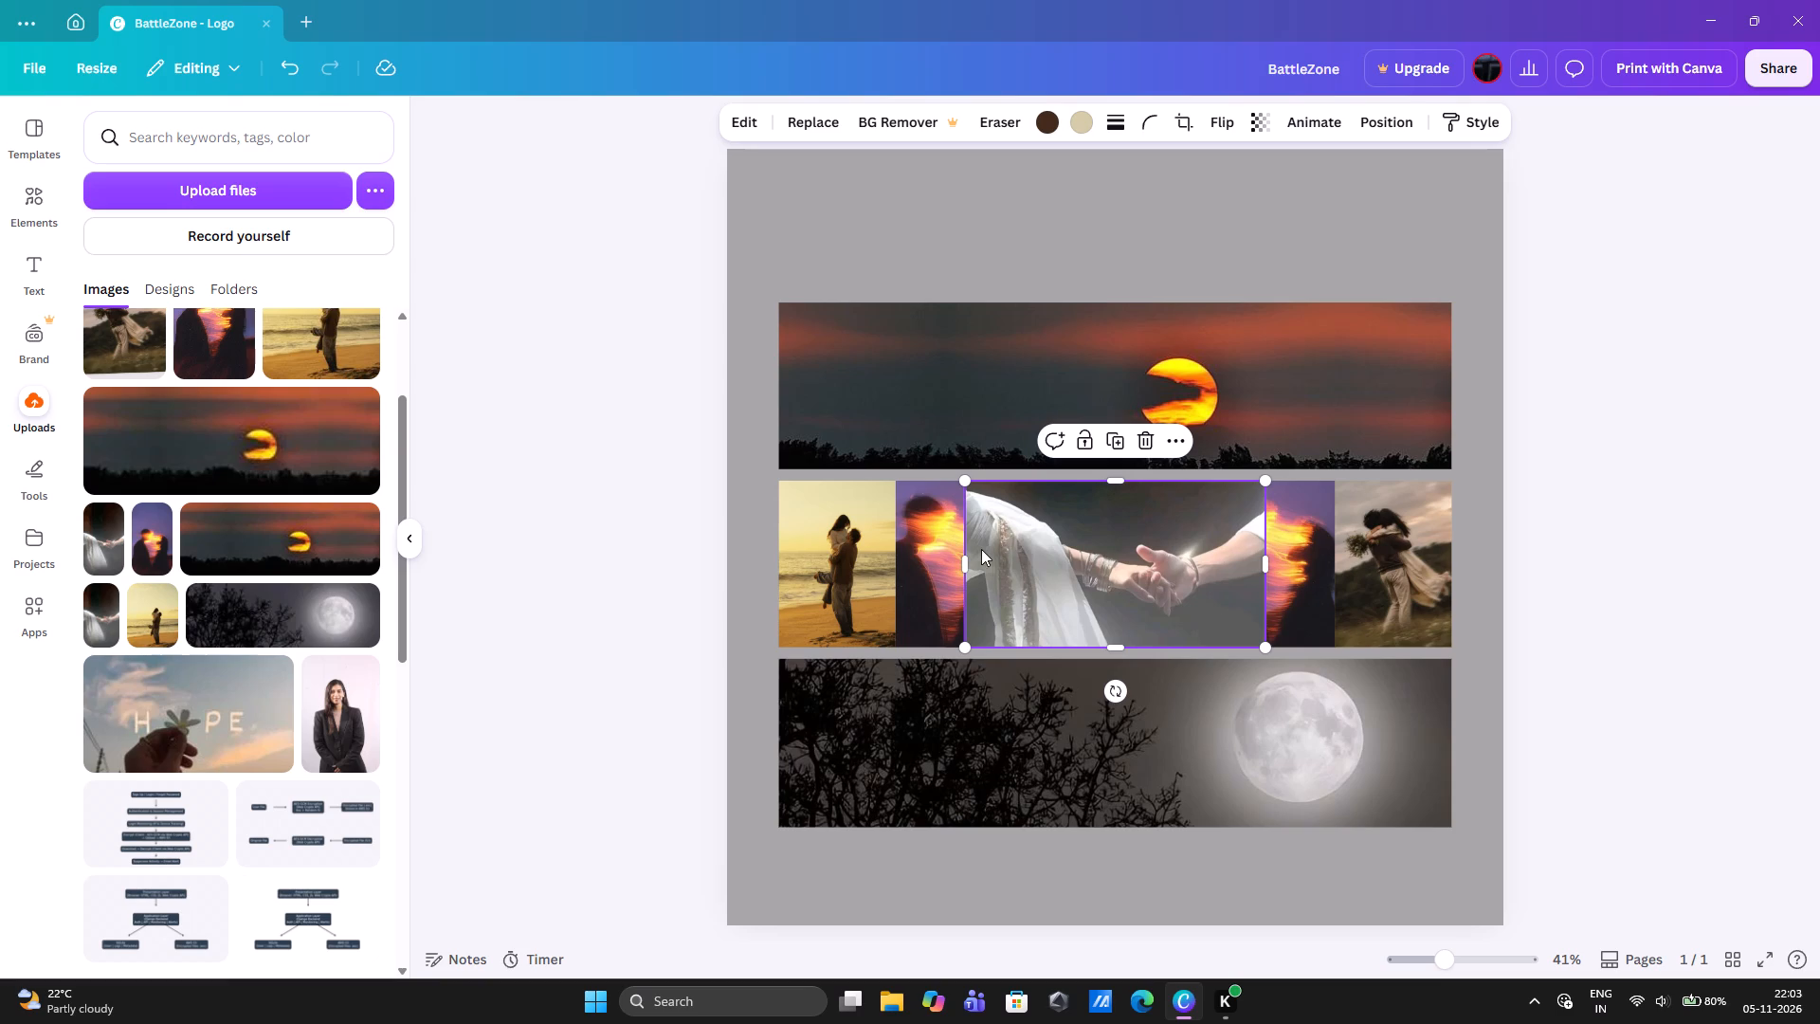
Trim the holding-hands photo's left and right sides closer around the joined hands, to about 590 wide.
left_click_drag(968, 558, 994, 554)
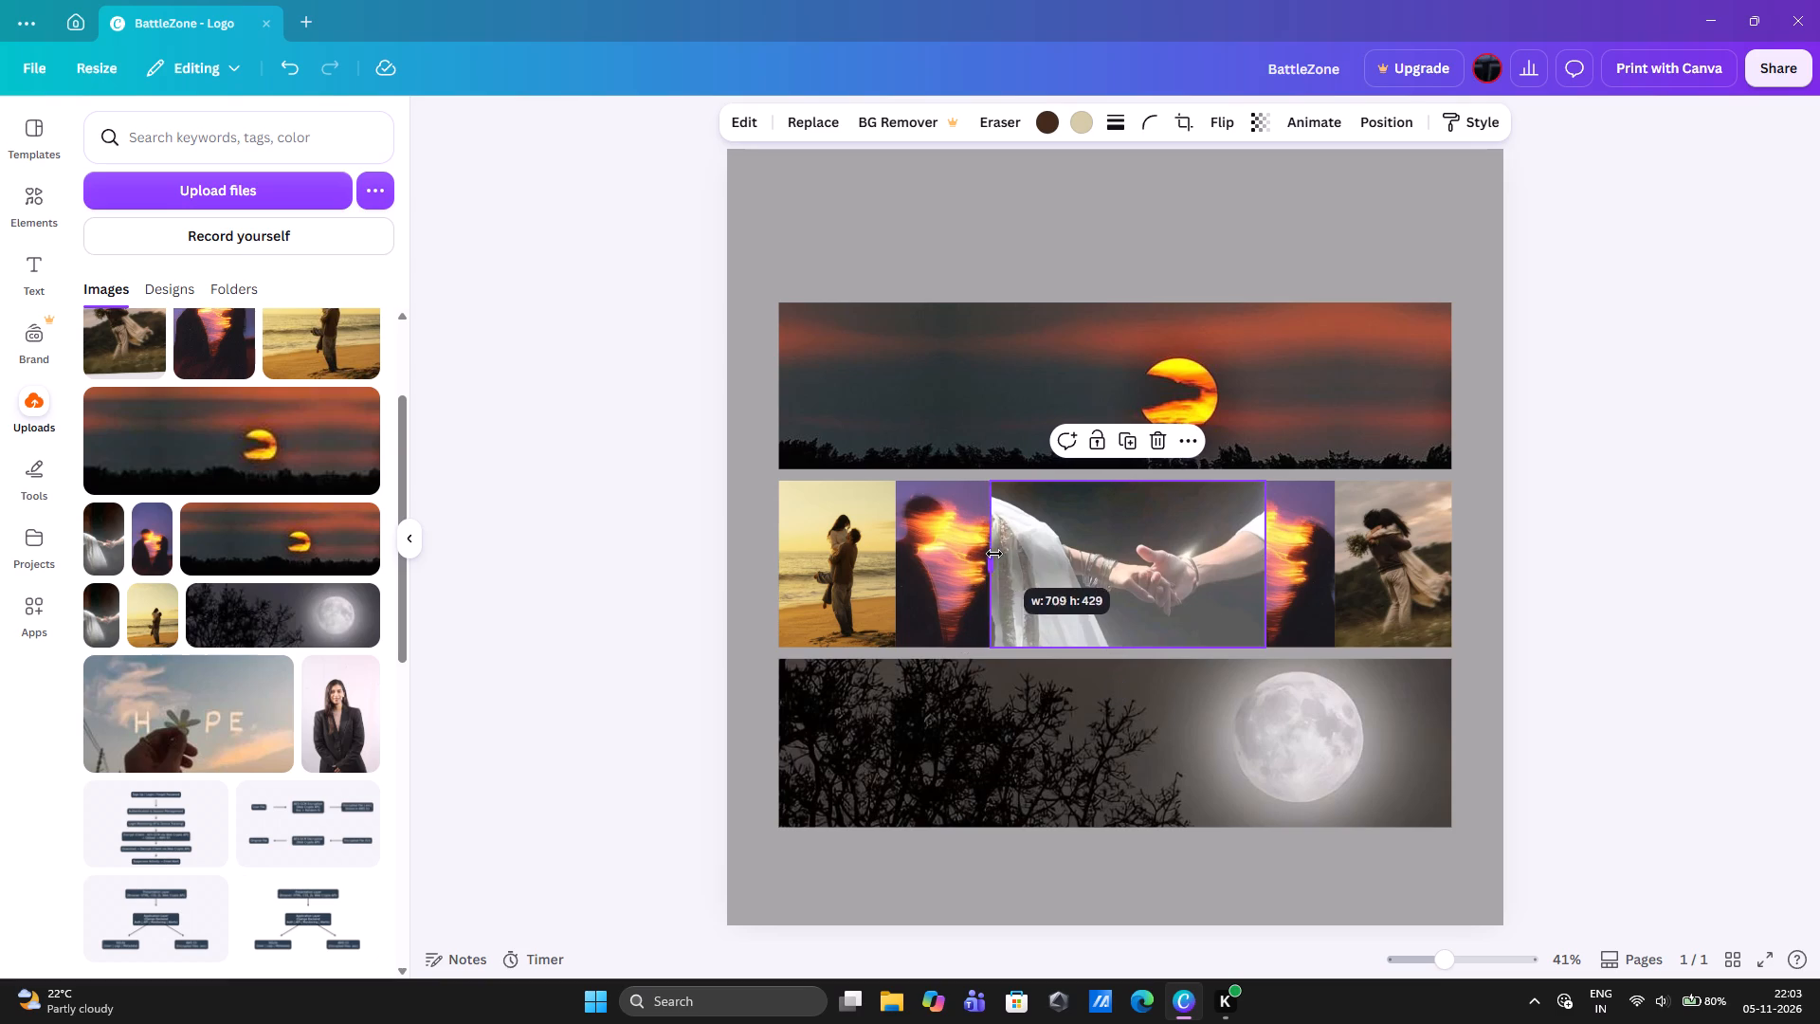
left_click_drag(994, 554, 1017, 555)
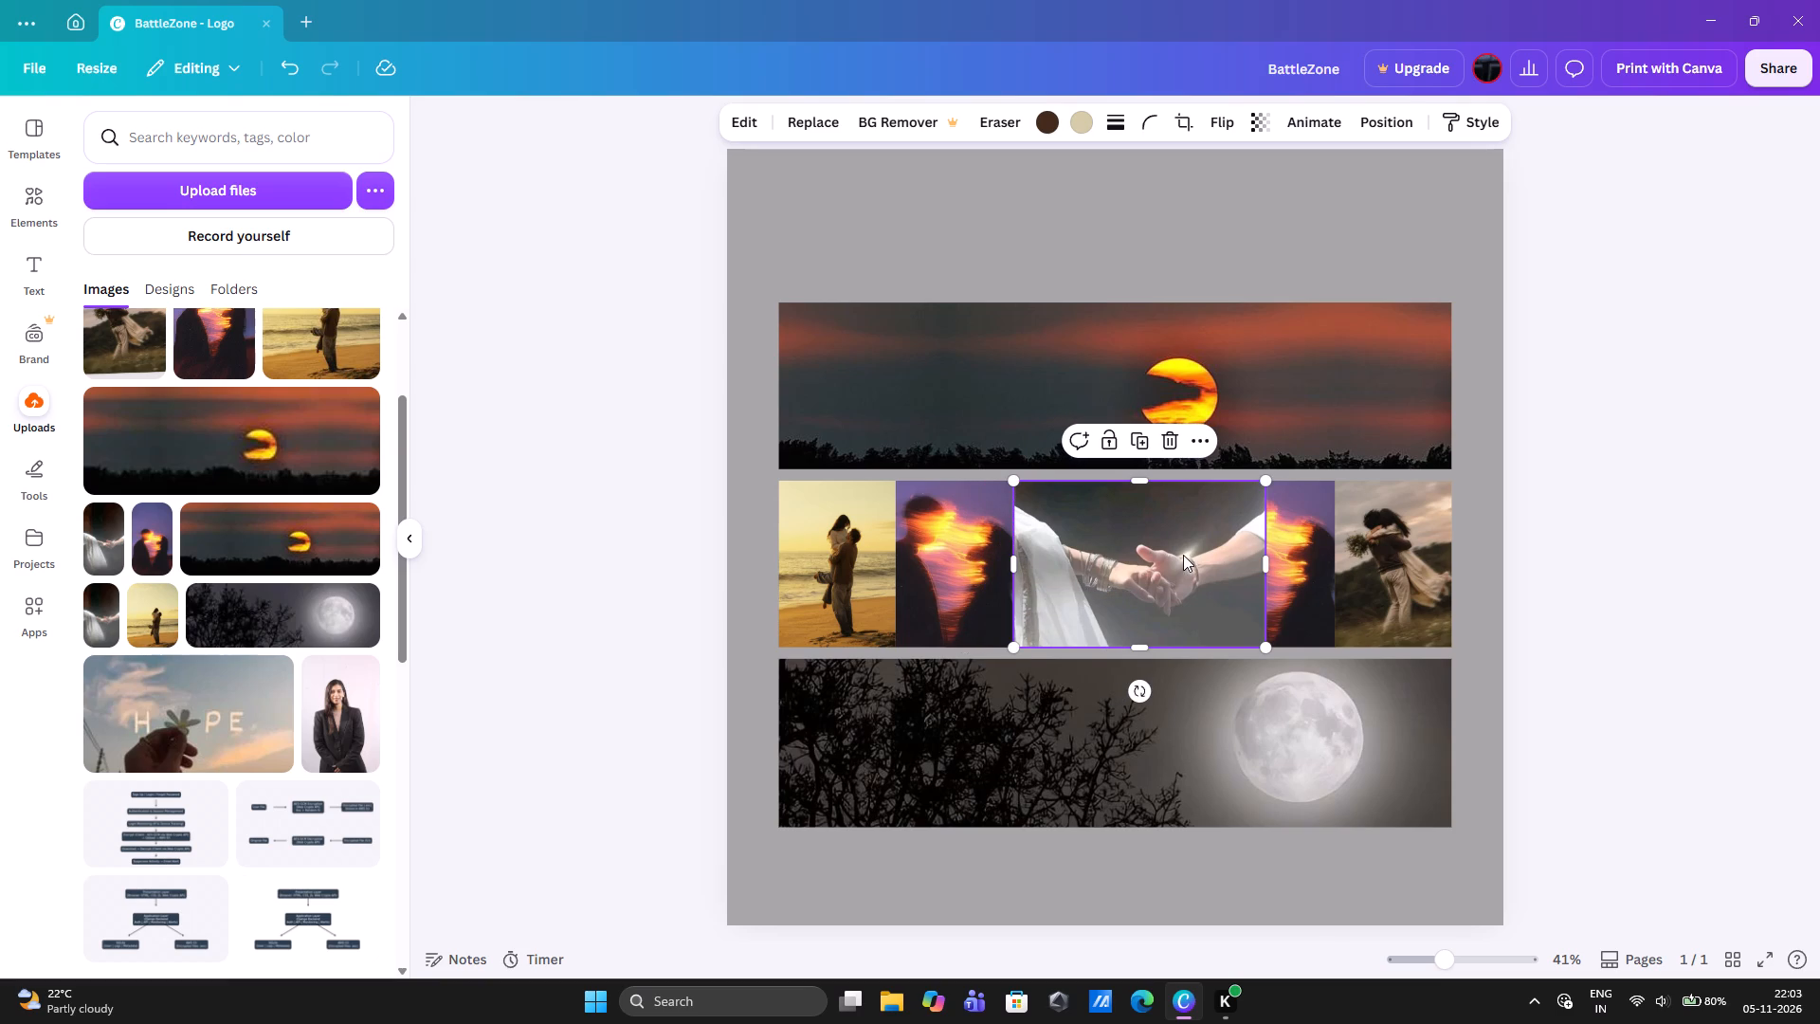
left_click_drag(1263, 563, 1259, 563)
left_click_drag(1259, 563, 1205, 566)
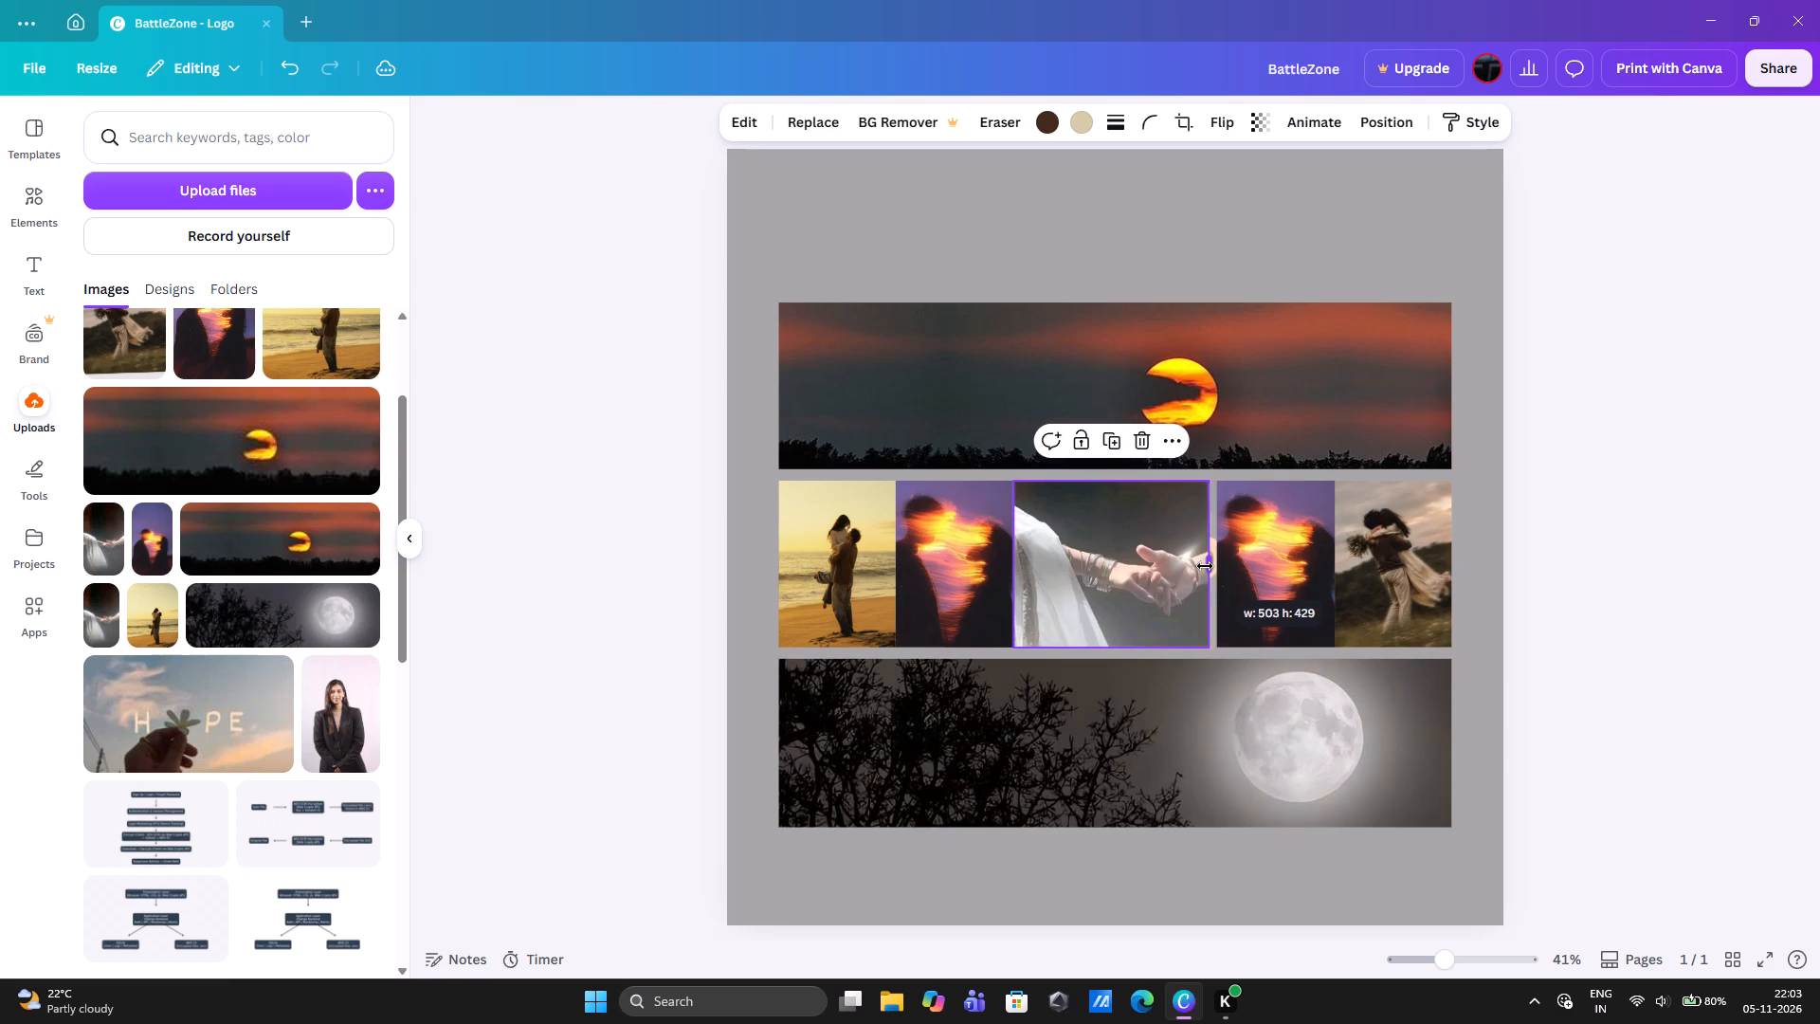
left_click_drag(1205, 566, 1313, 557)
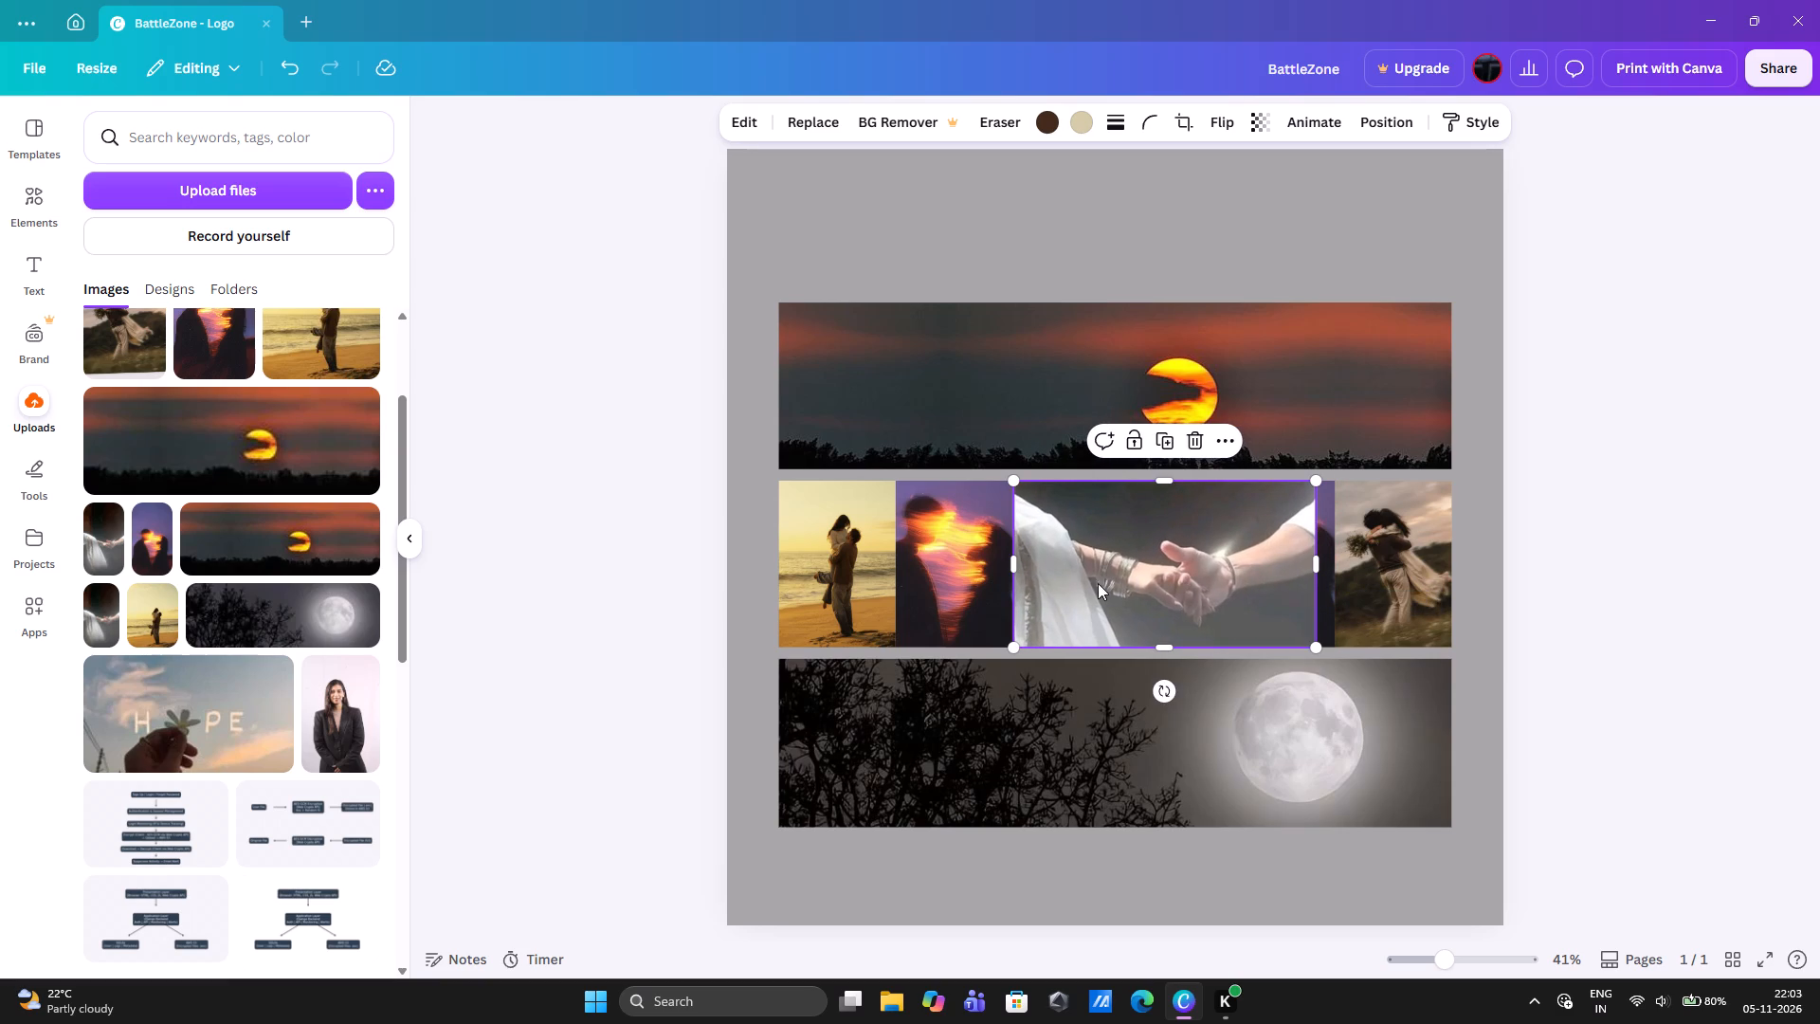
left_click_drag(1014, 565, 1056, 559)
left_click_drag(1265, 510, 1227, 514)
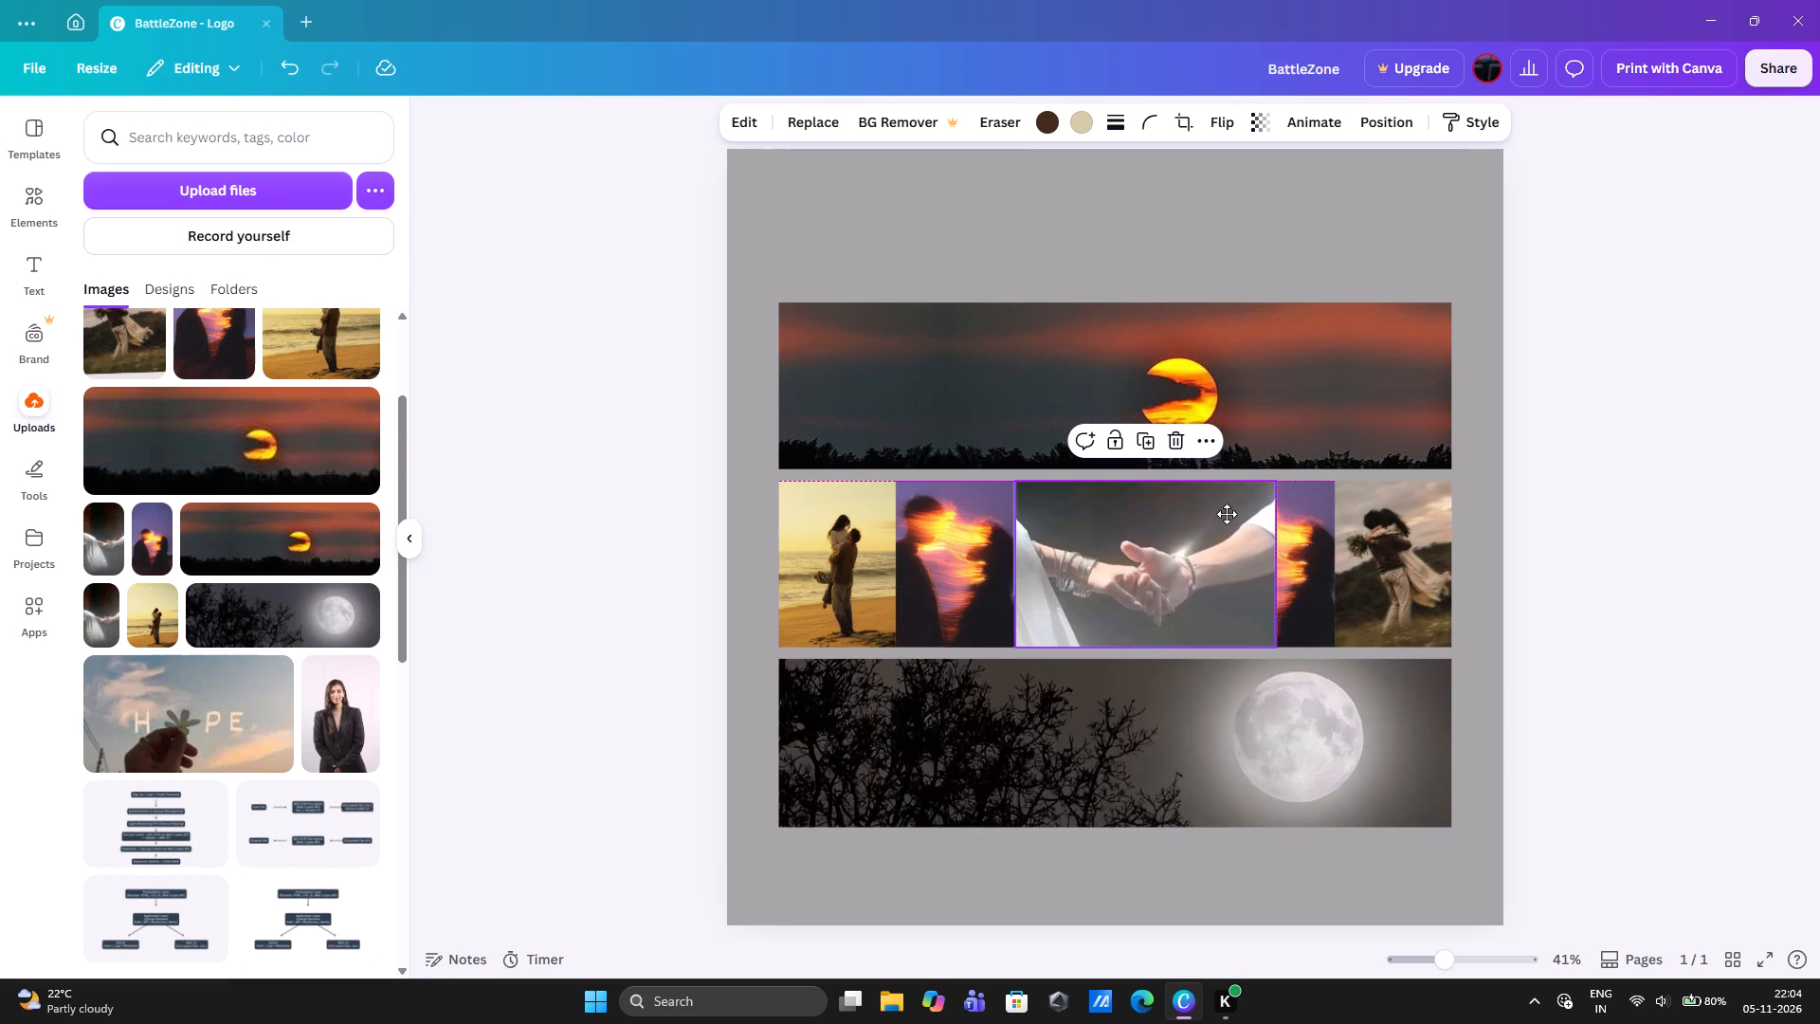
left_click_drag(1227, 514, 1226, 514)
left_click_drag(1275, 563, 1257, 568)
left_click_drag(1018, 566, 1030, 564)
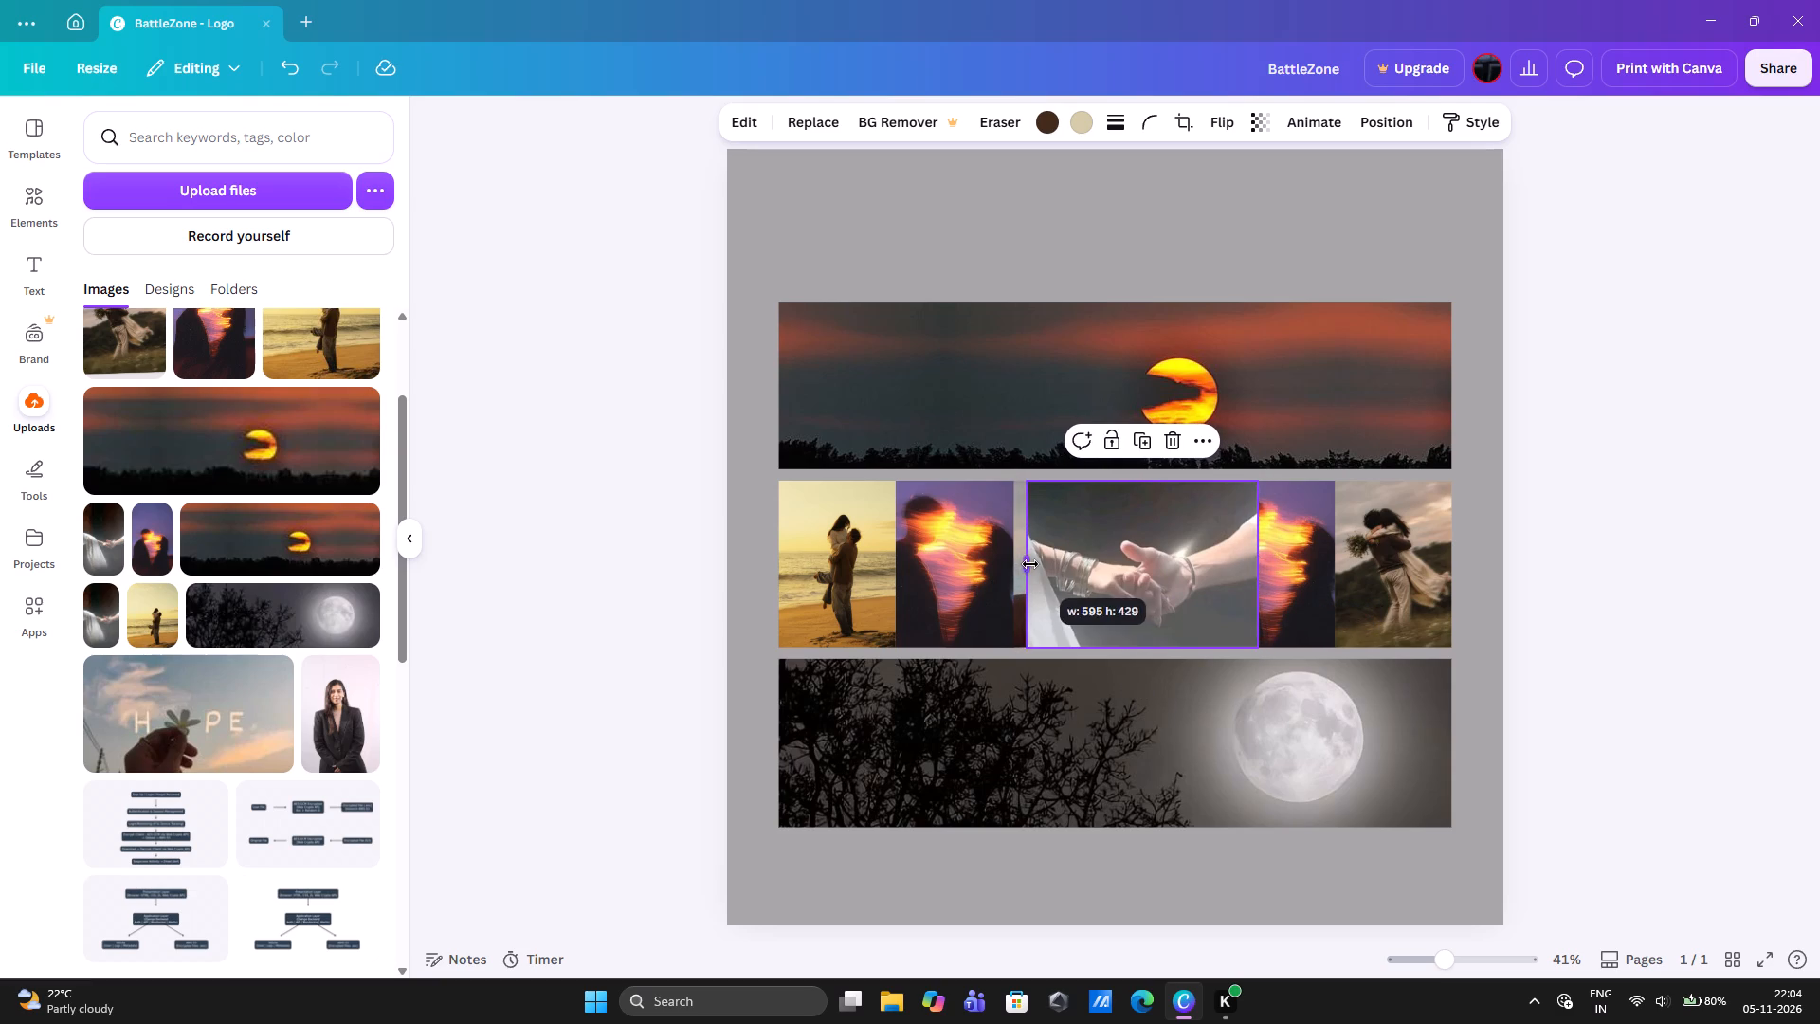
left_click_drag(1030, 564, 1031, 563)
Trim a strip off the holding-hands photo's top and scale it back to banner height, flush against the first silhouette photo.
left_click_drag(1147, 483, 1147, 491)
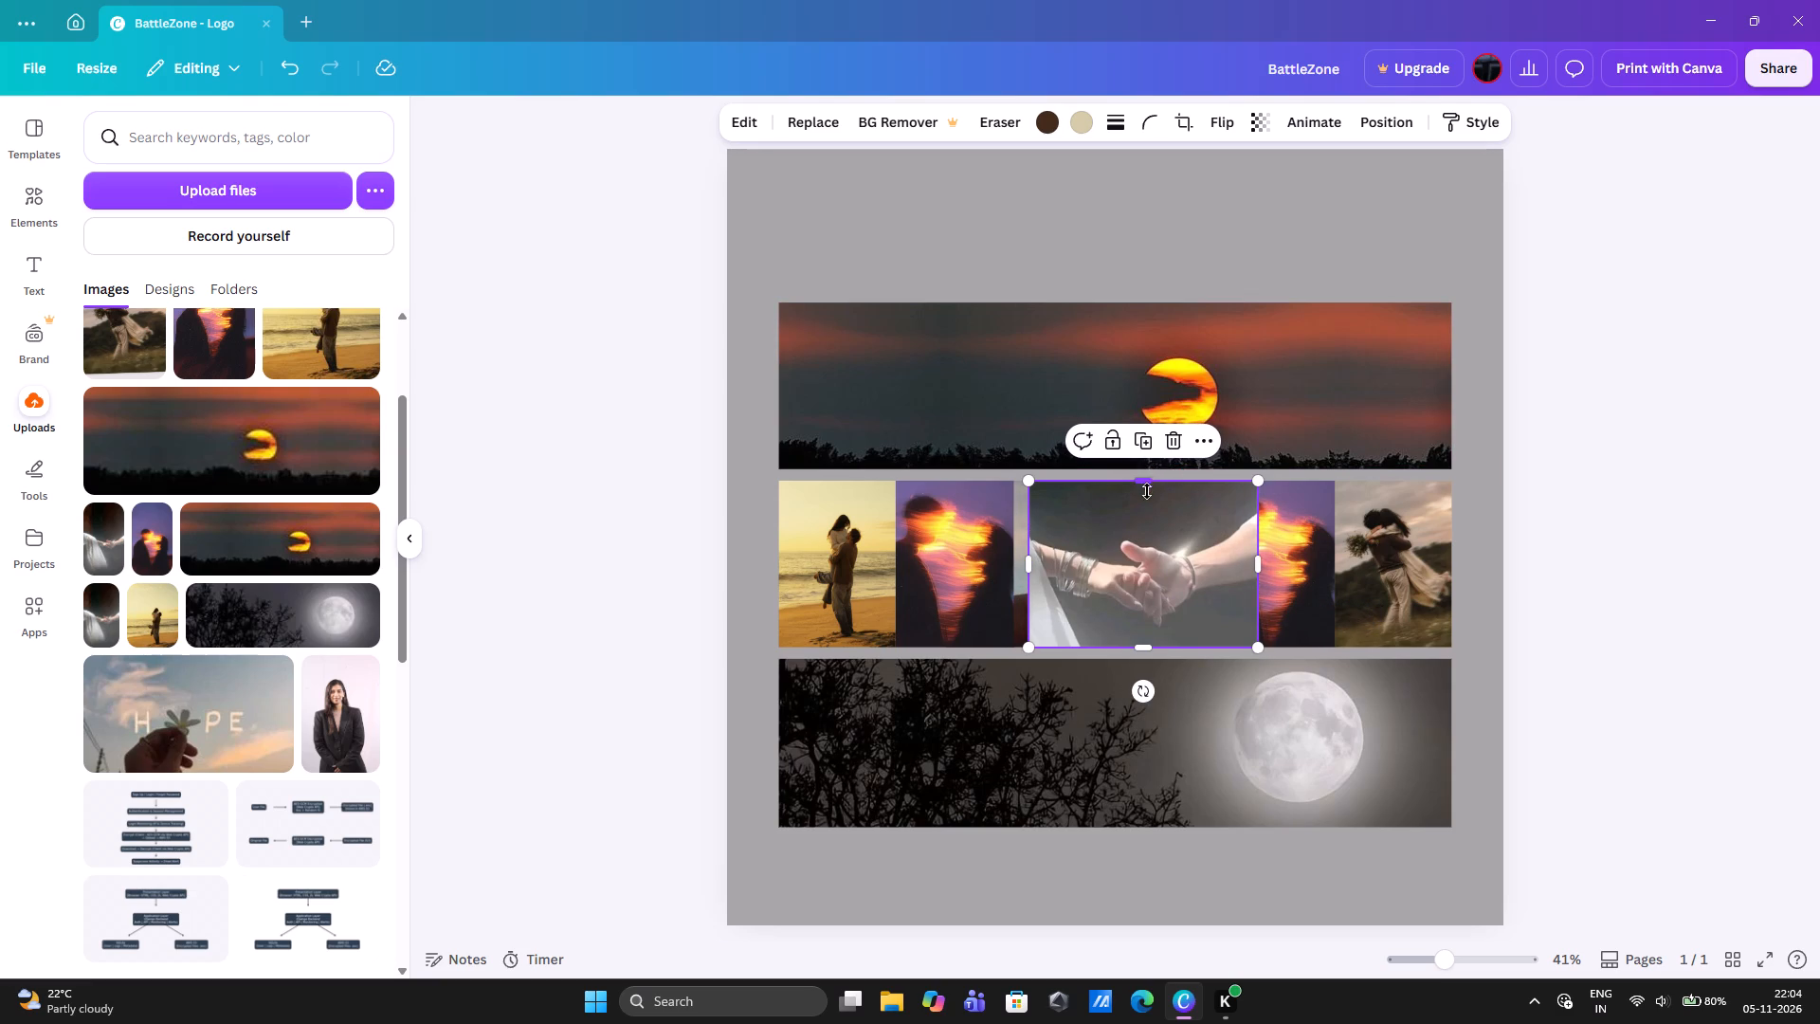
left_click_drag(1147, 491, 1146, 496)
left_click_drag(1157, 567, 1137, 539)
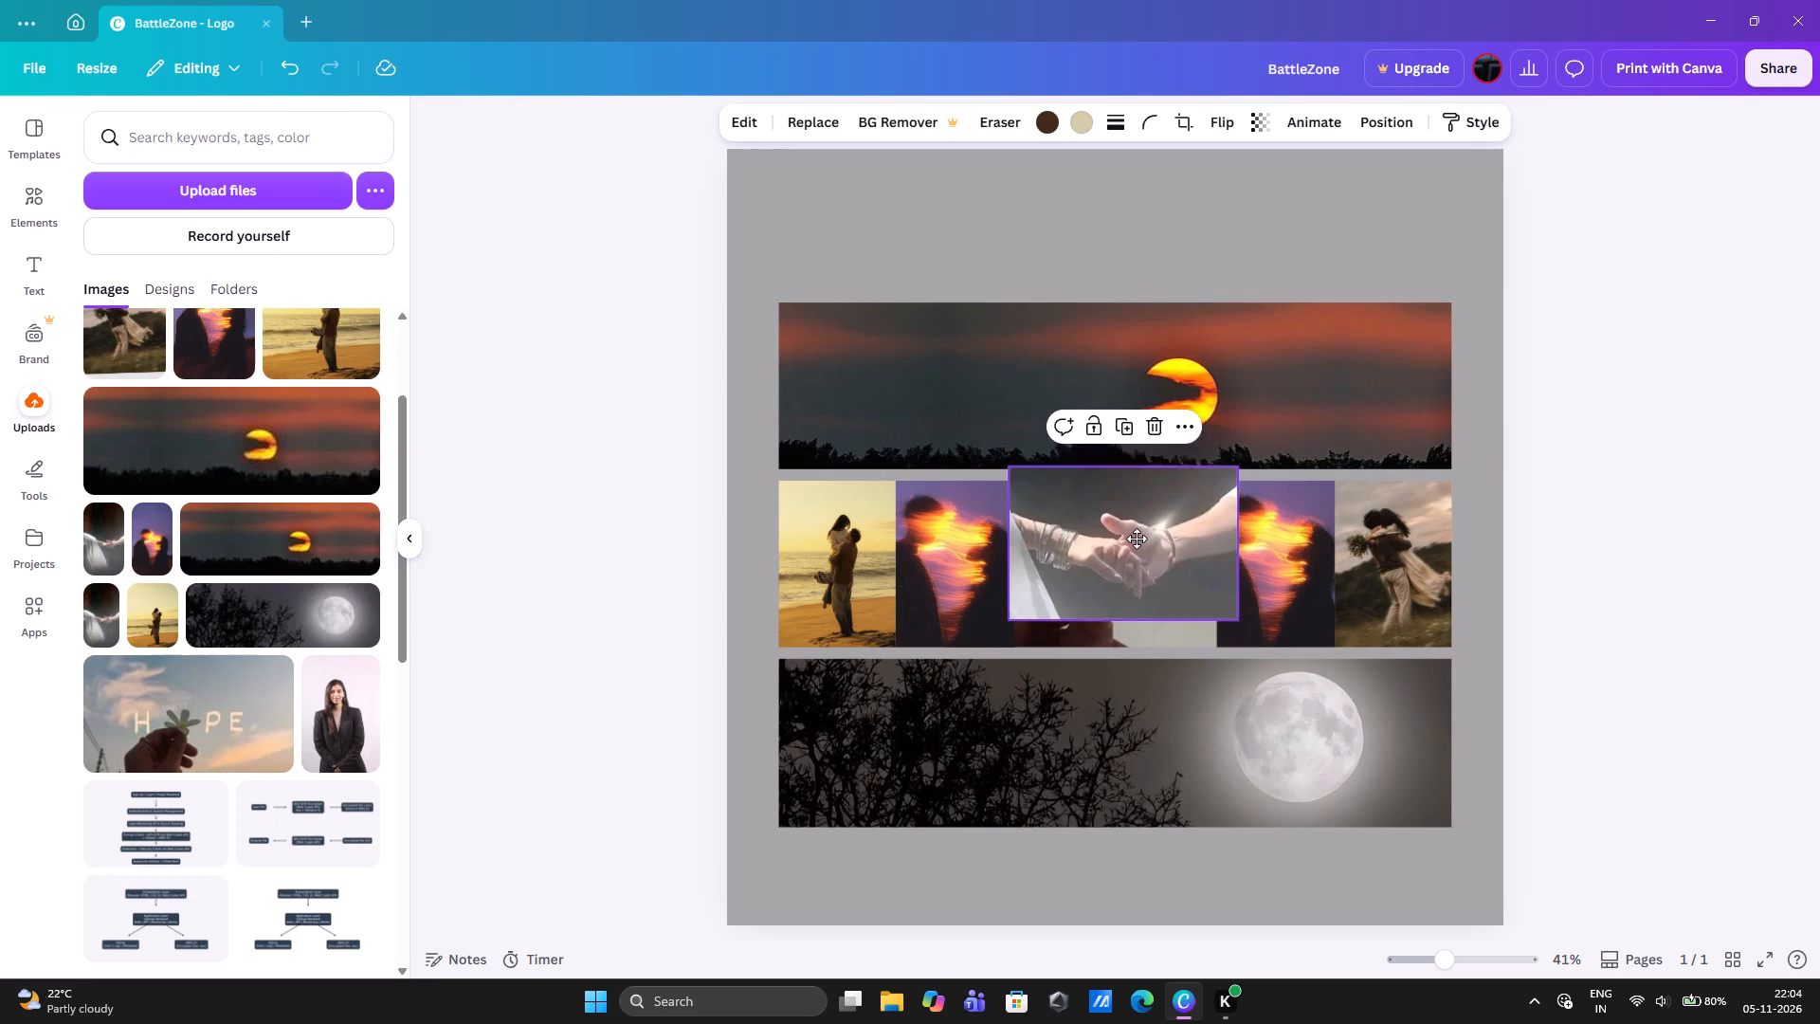
left_click_drag(1137, 539, 1144, 553)
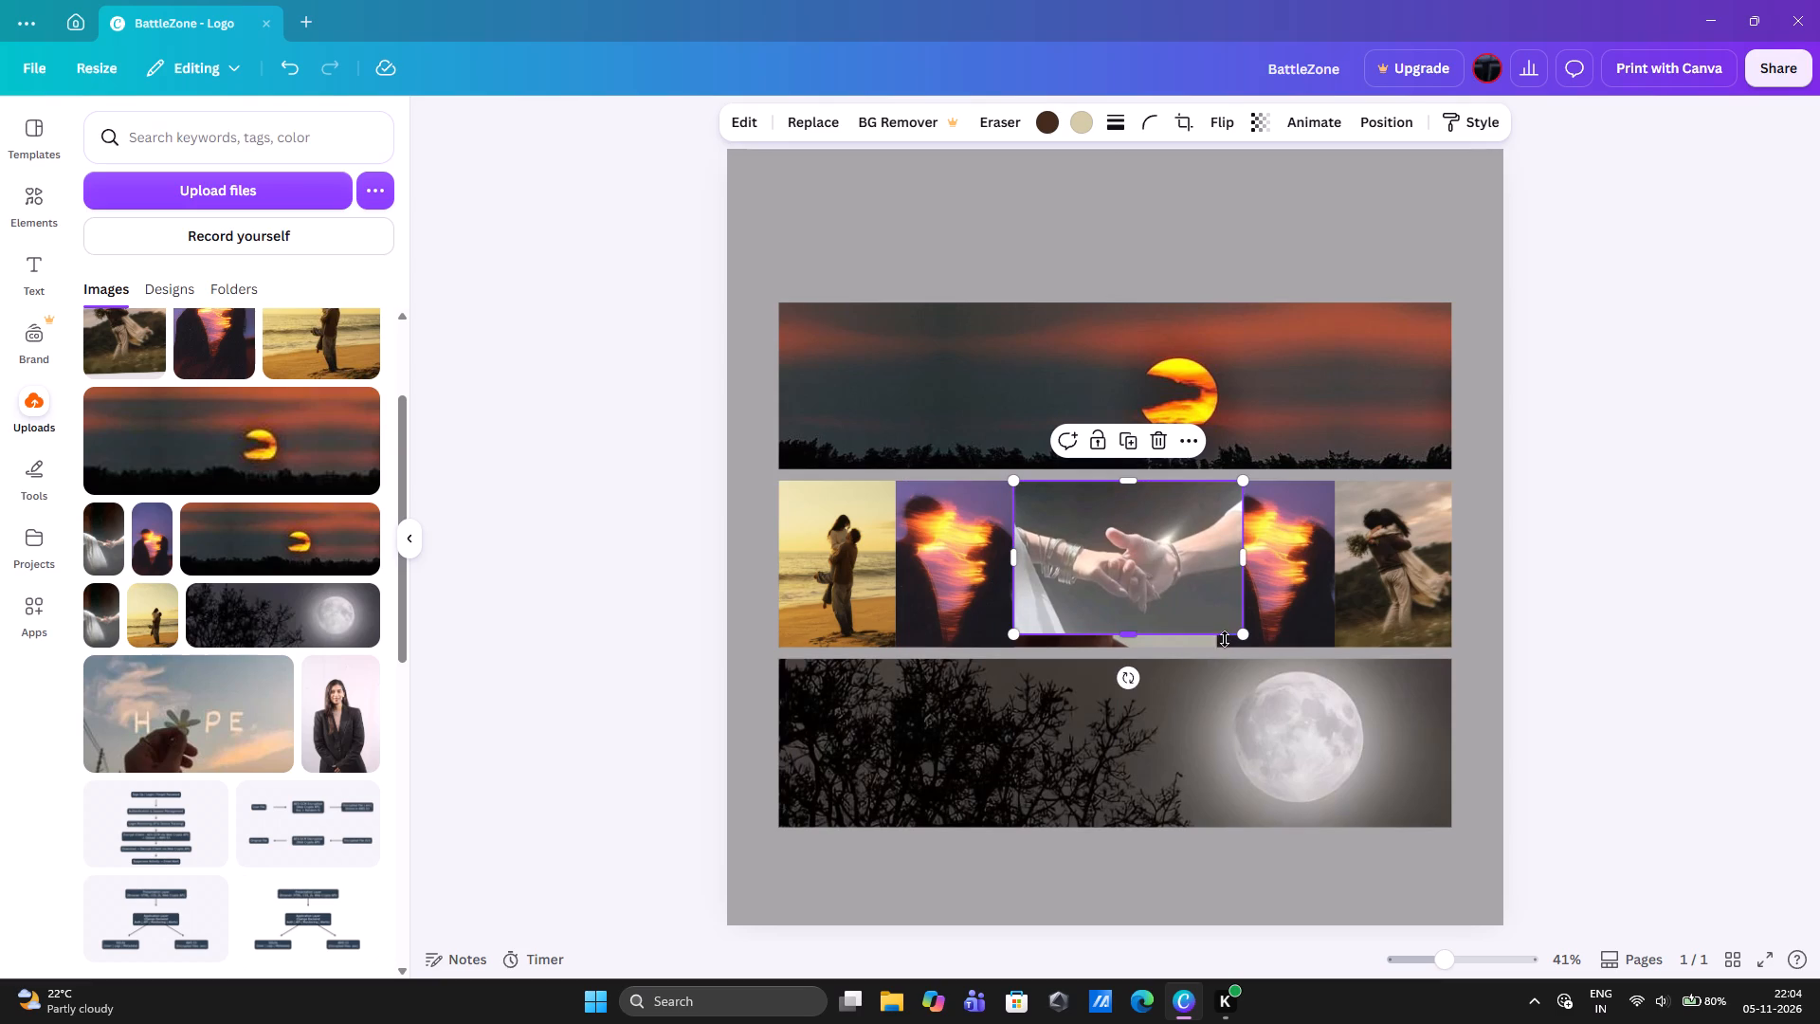
left_click_drag(1243, 636, 1260, 642)
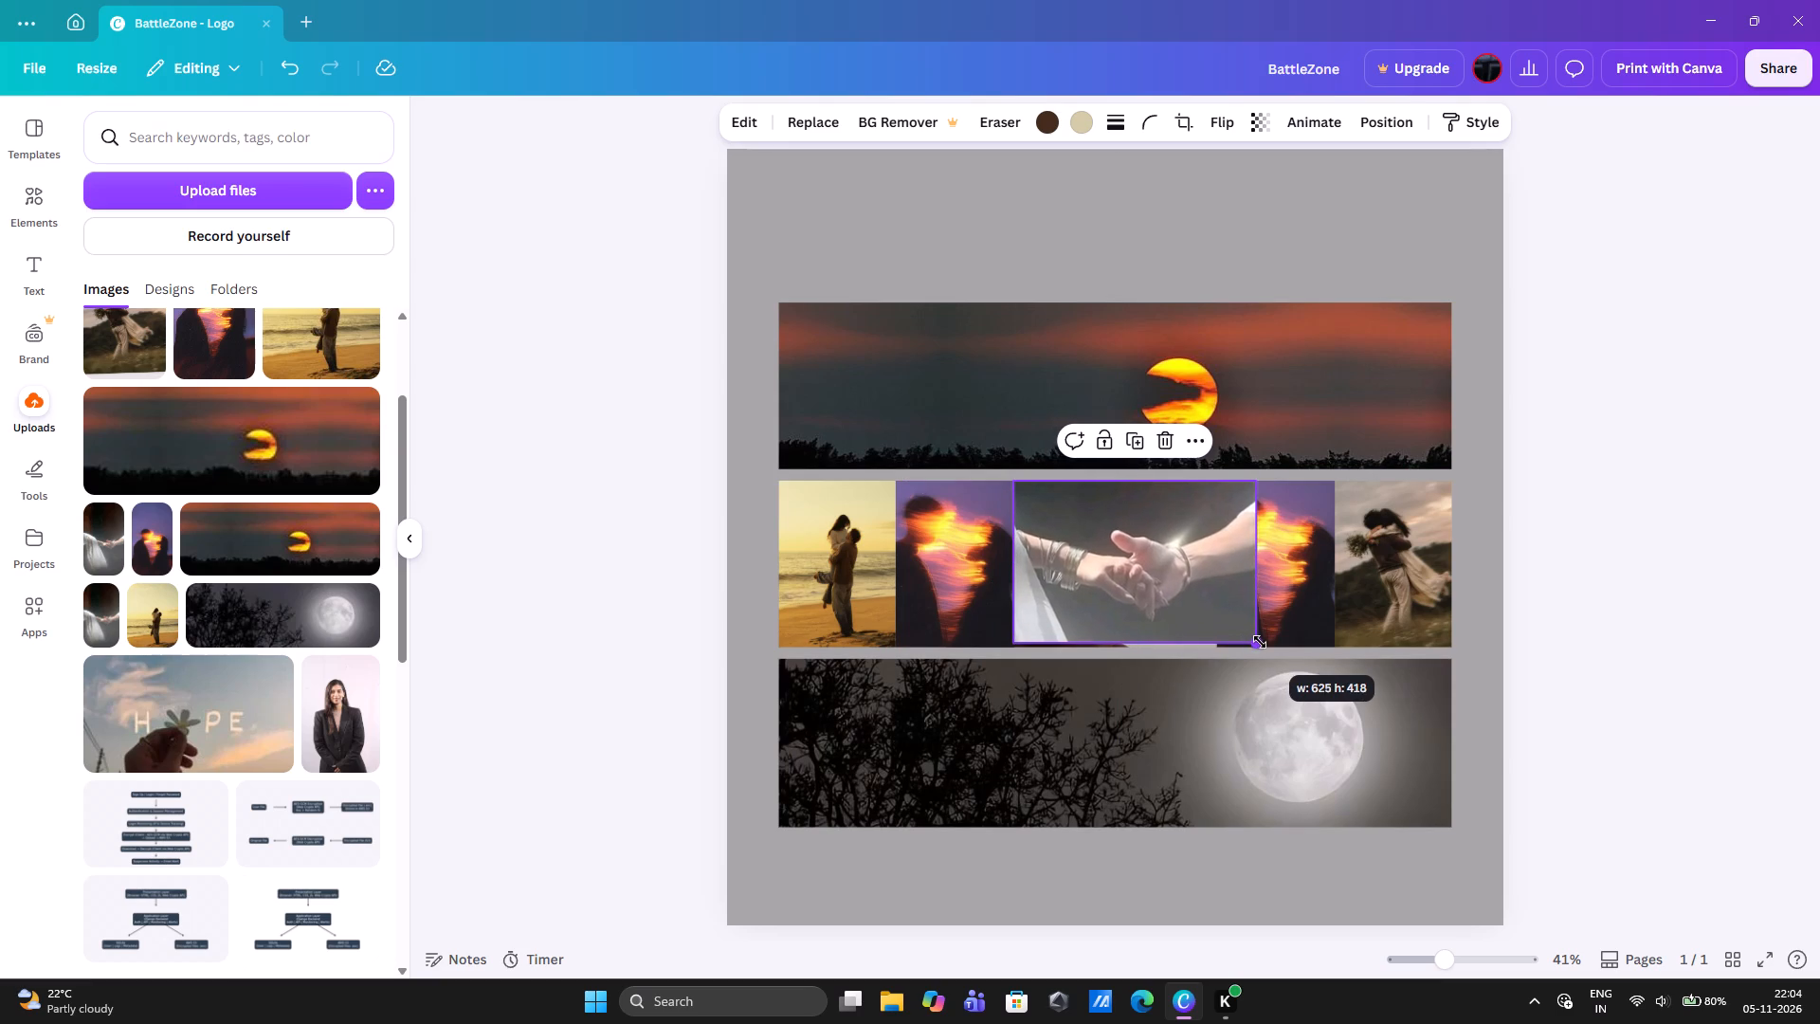
left_click_drag(1260, 642, 1263, 643)
Trim both sides of the holding-hands photo again and fit it between the two silhouette photos, covering the HOPE banner.
left_click_drag(1260, 566, 1253, 566)
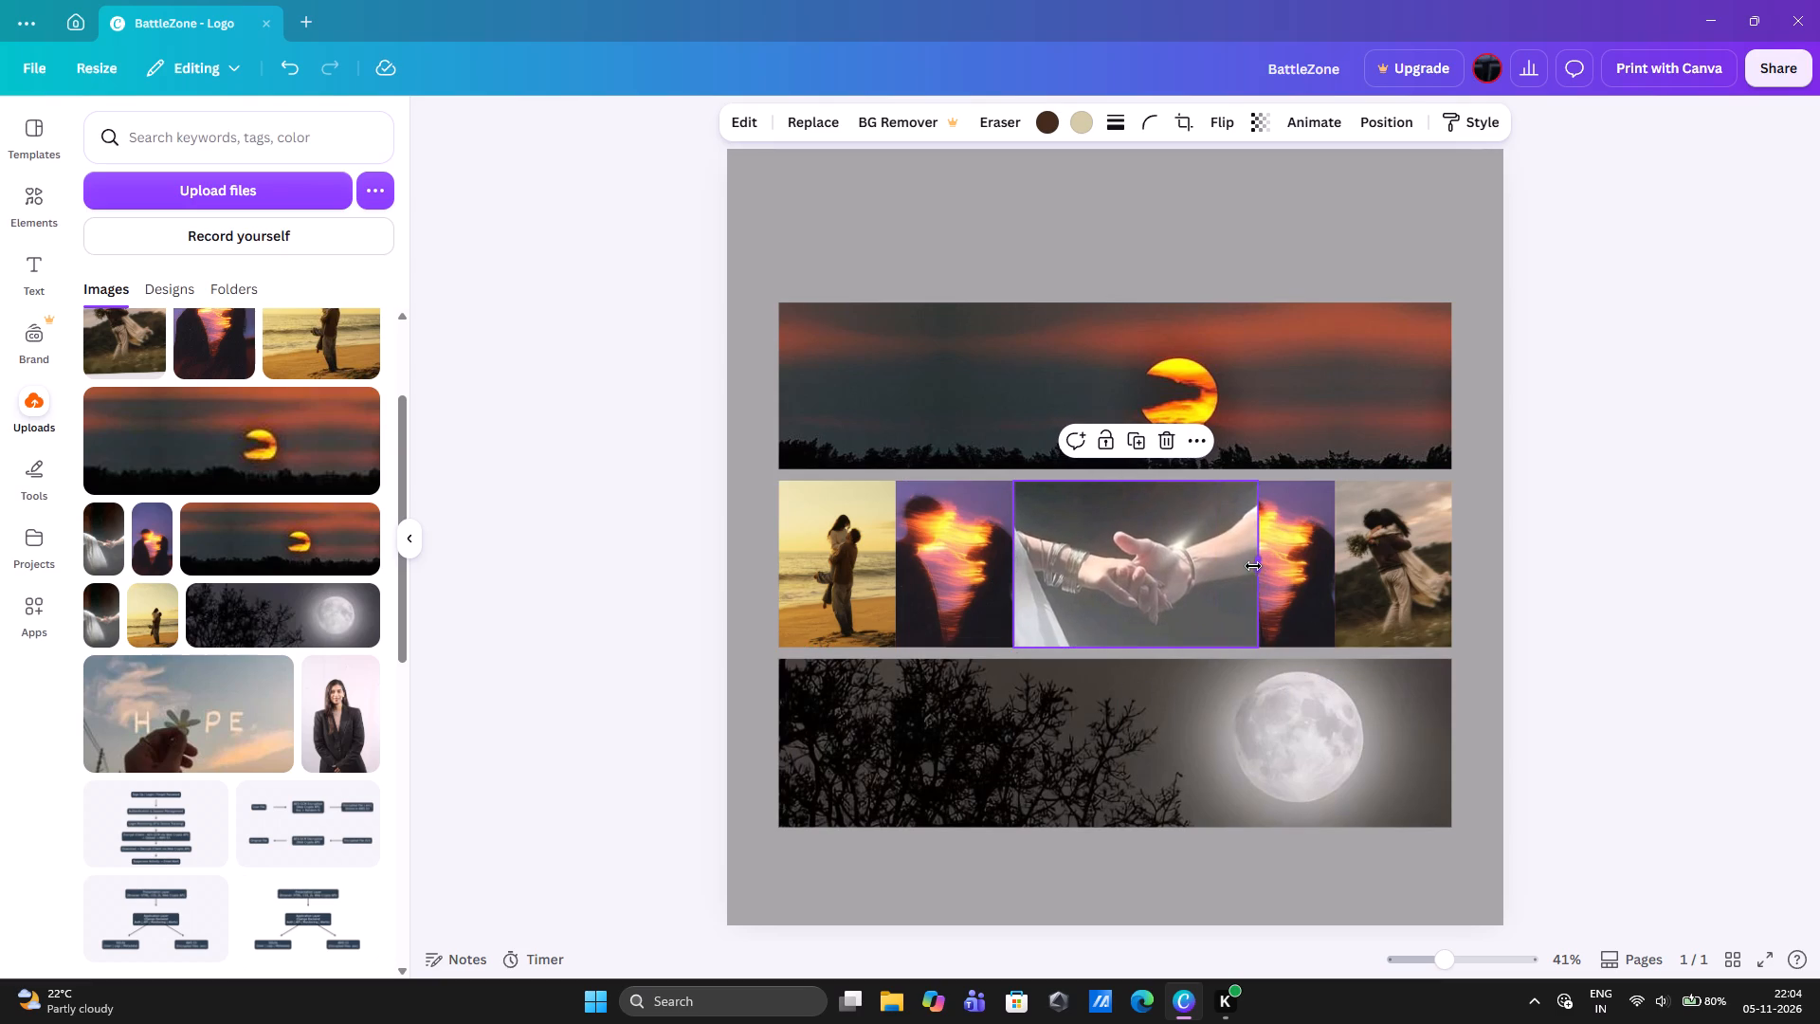
left_click_drag(1253, 566, 1234, 566)
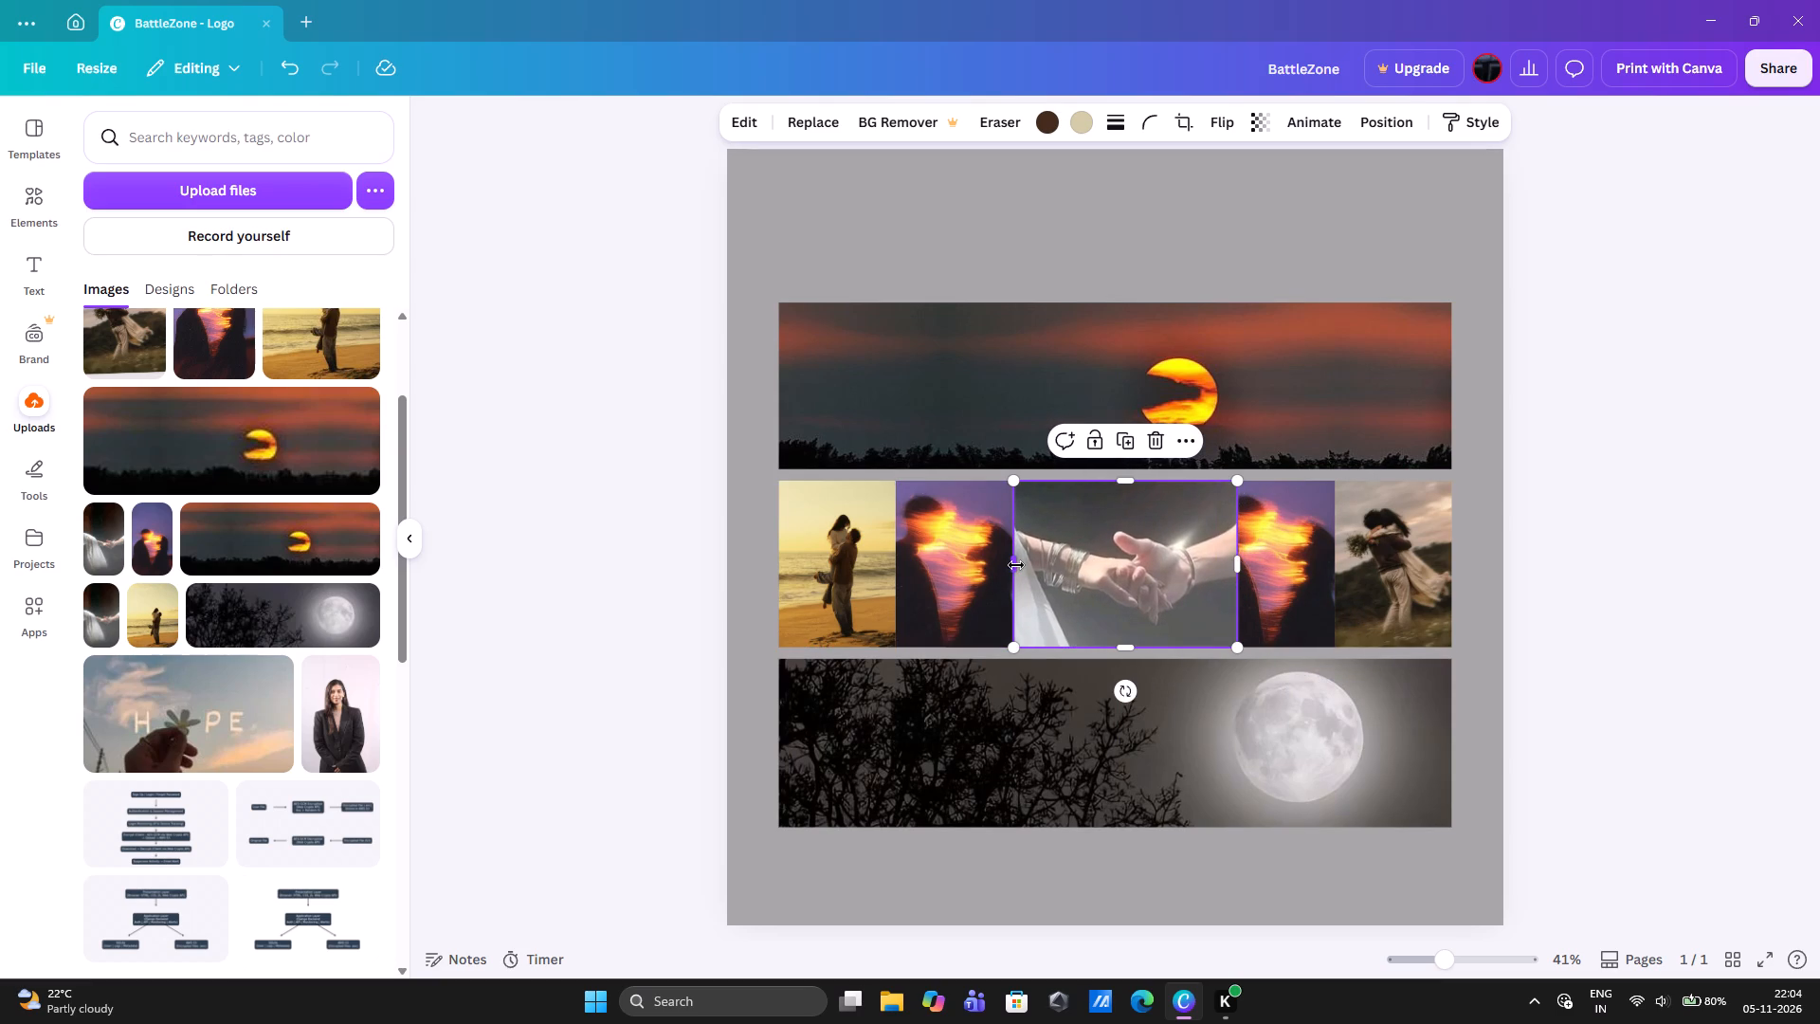
left_click_drag(1016, 565, 1030, 559)
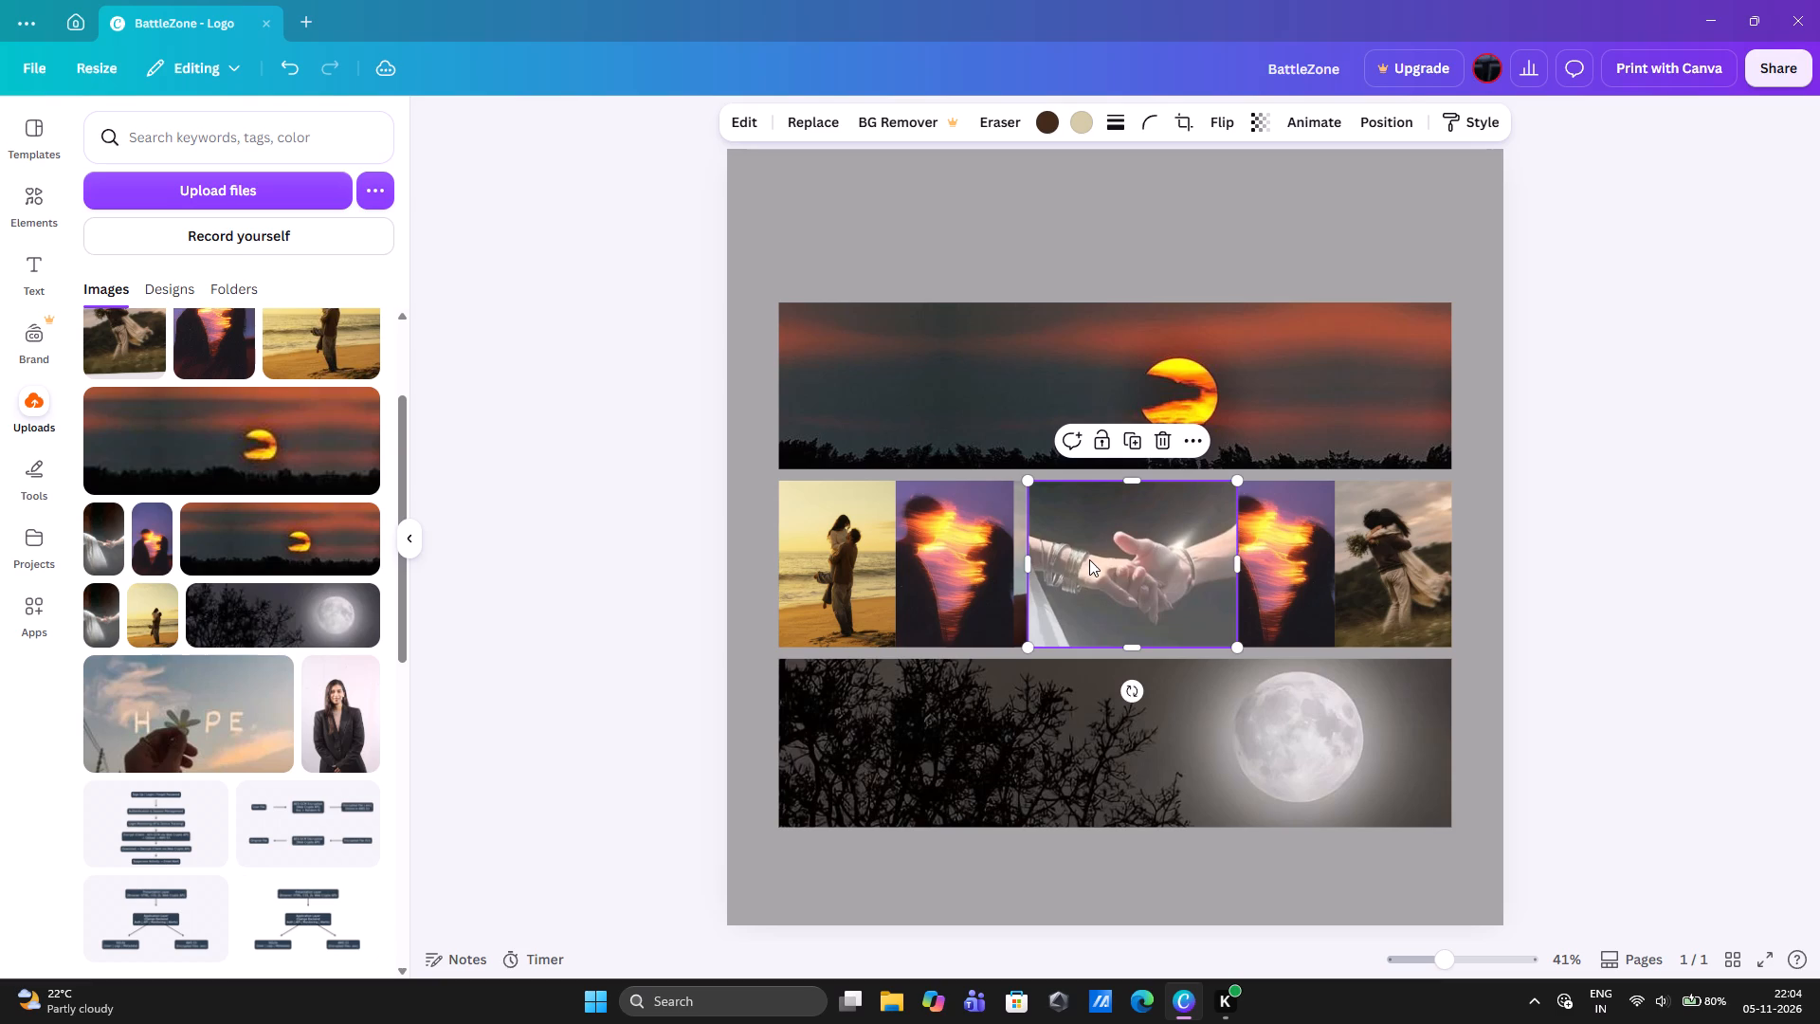
left_click_drag(1090, 559, 1081, 559)
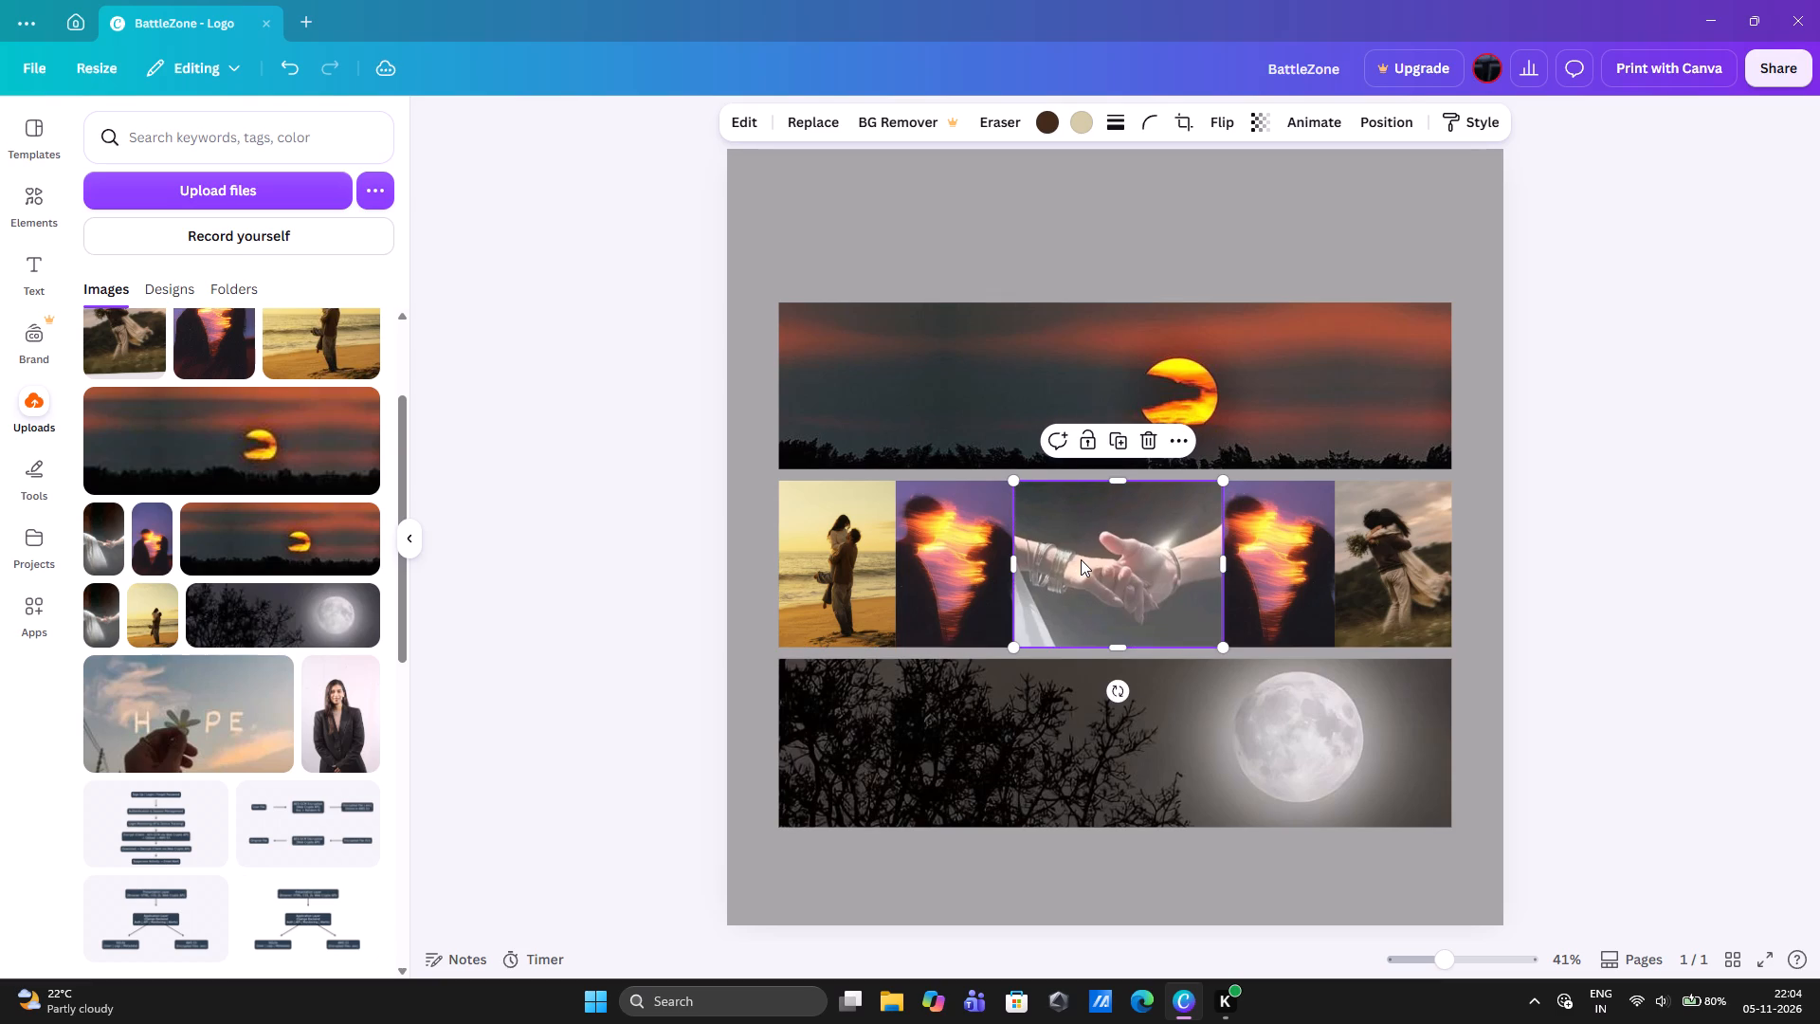
left_click(592, 576)
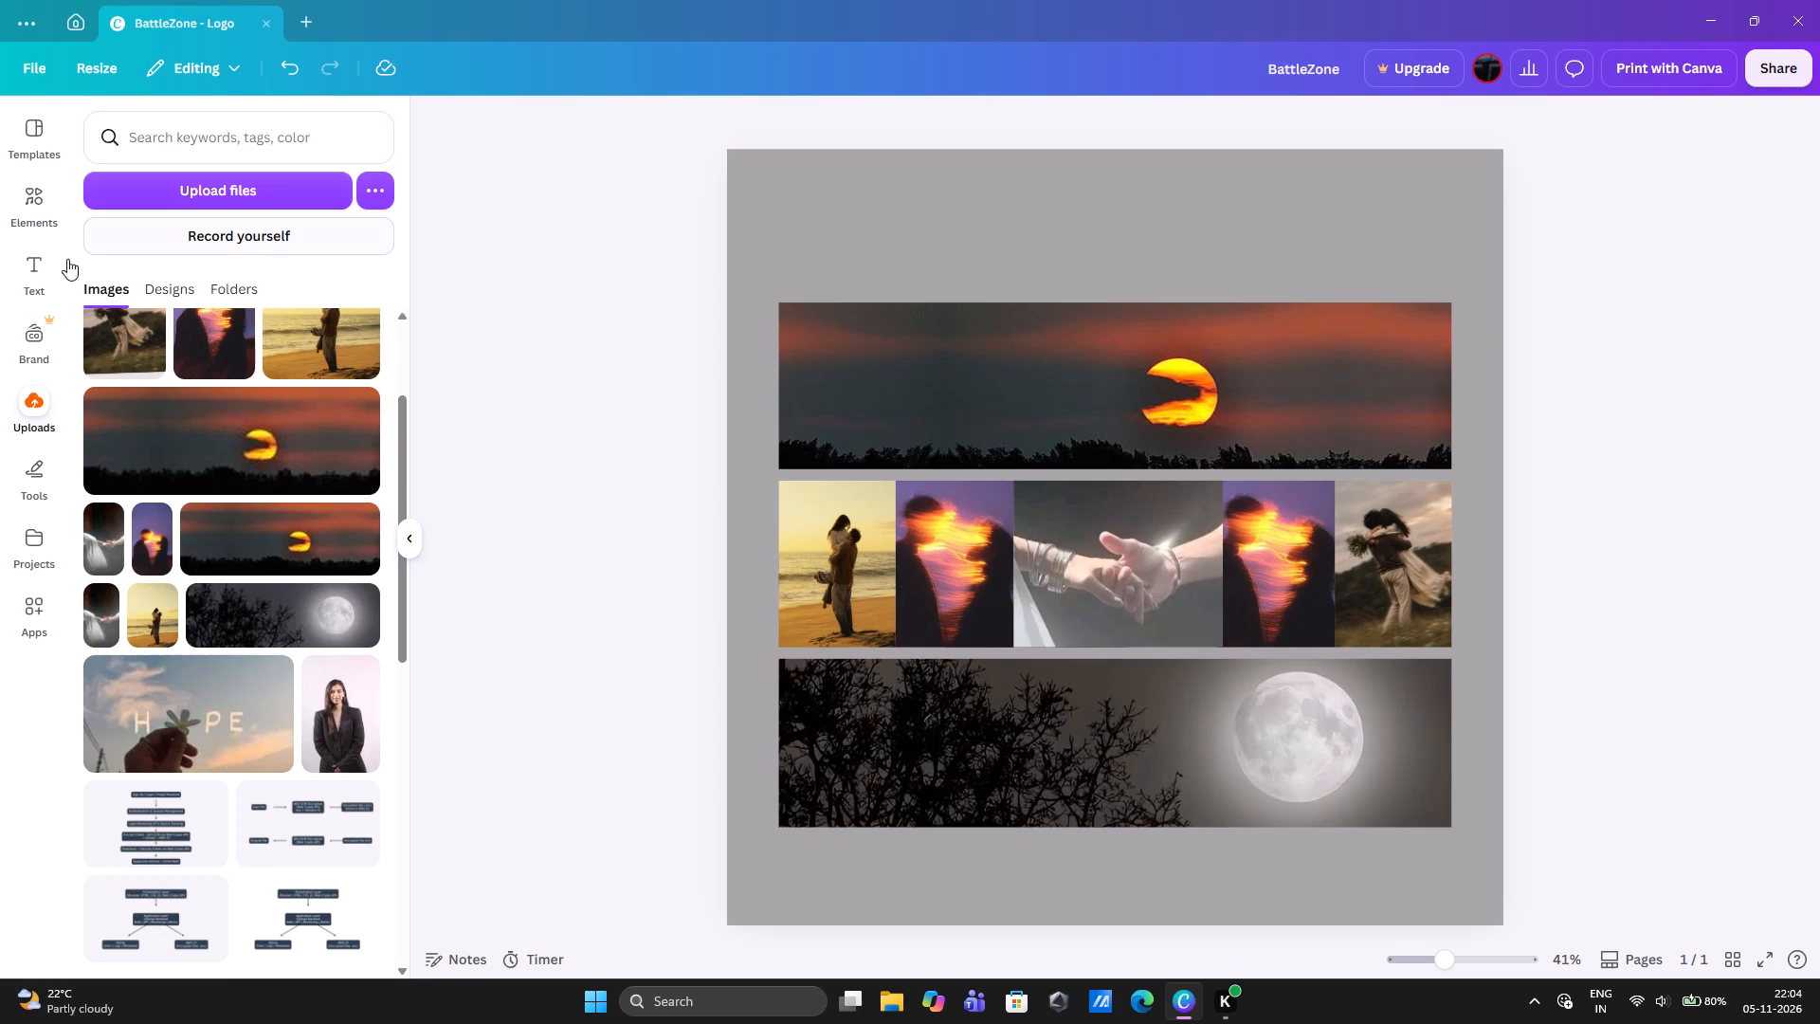
Add a text box and move it to the gray area above the sunset banner, near the page's top centre.
left_click_drag(7, 269, 10, 248)
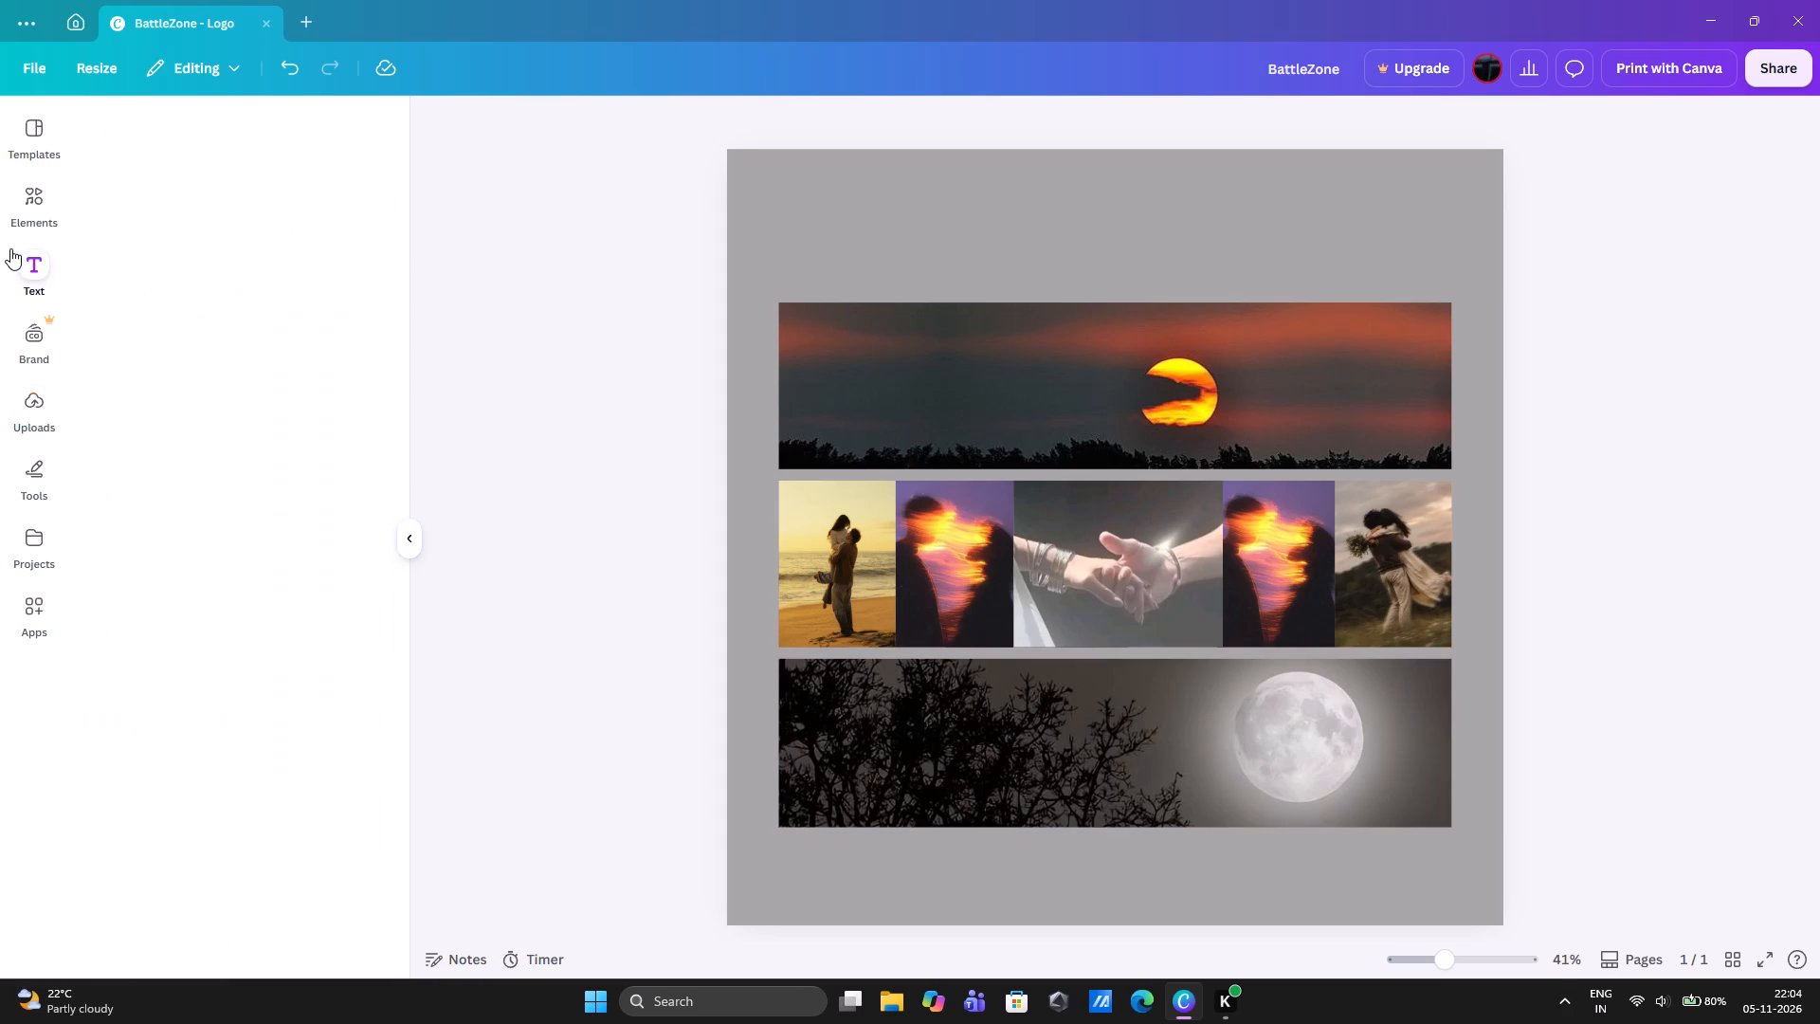
double_click(10, 248)
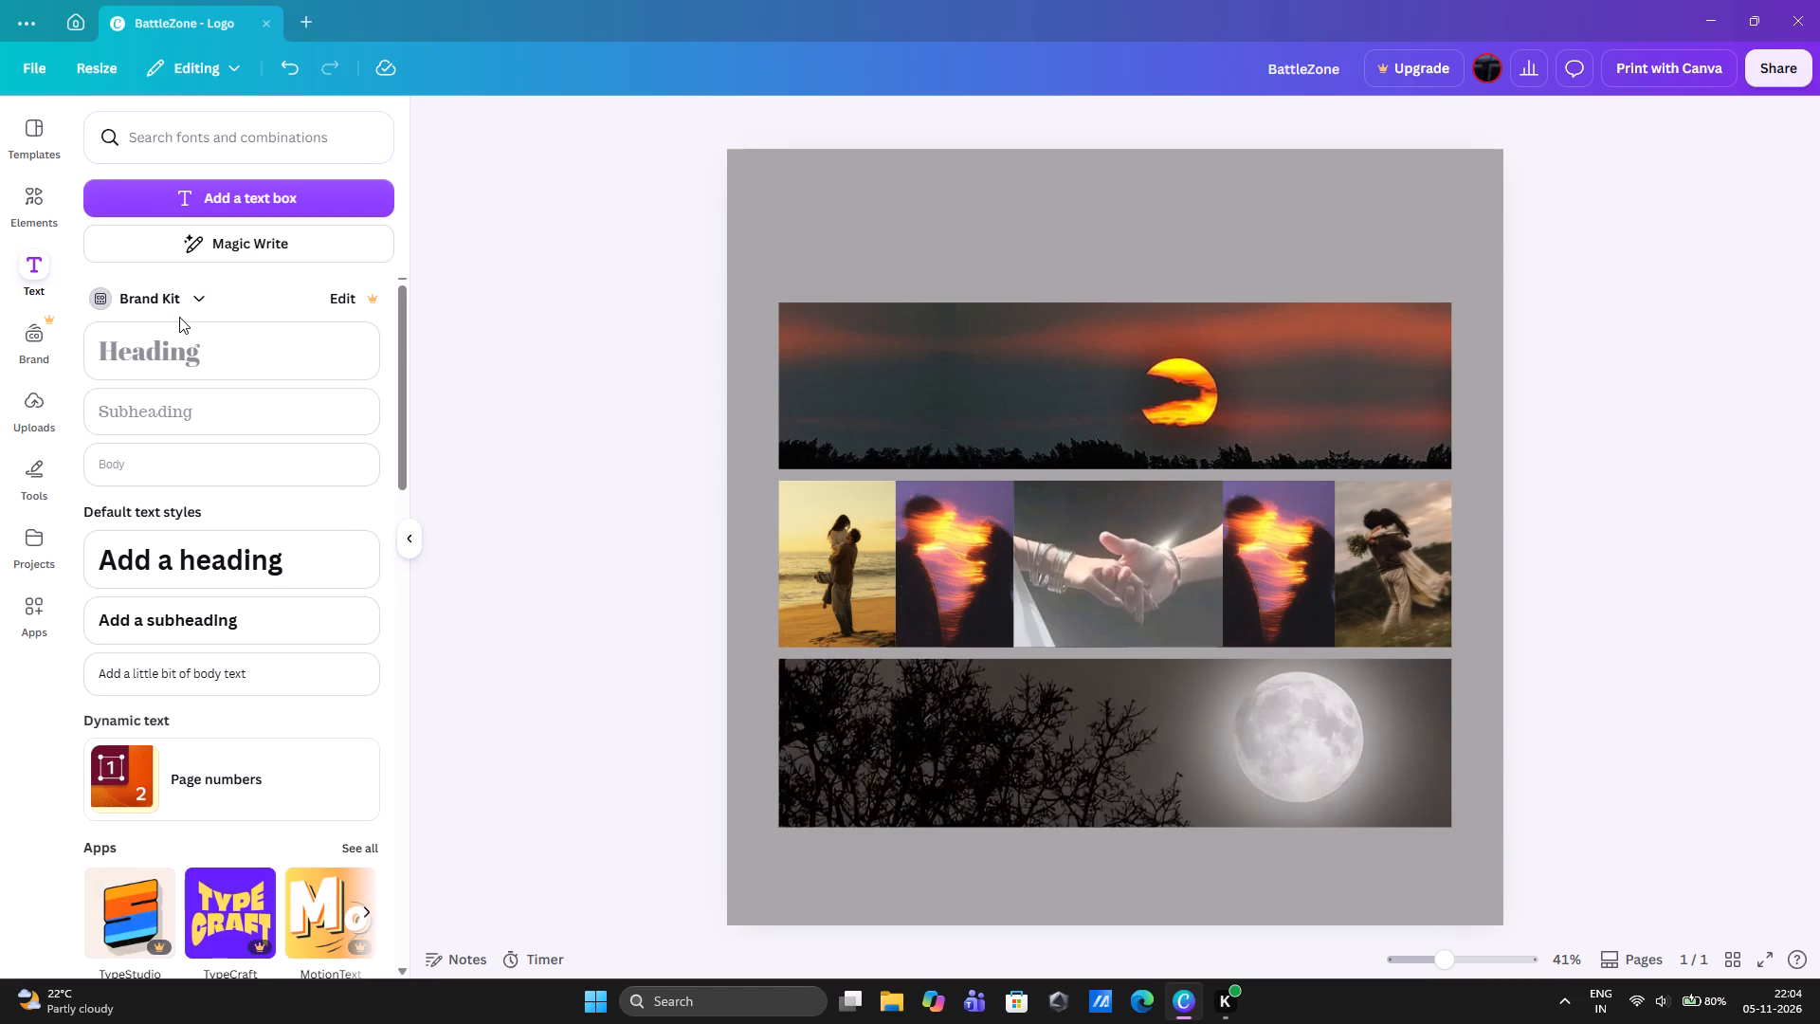
left_click(230, 363)
left_click_drag(642, 313, 302, 369)
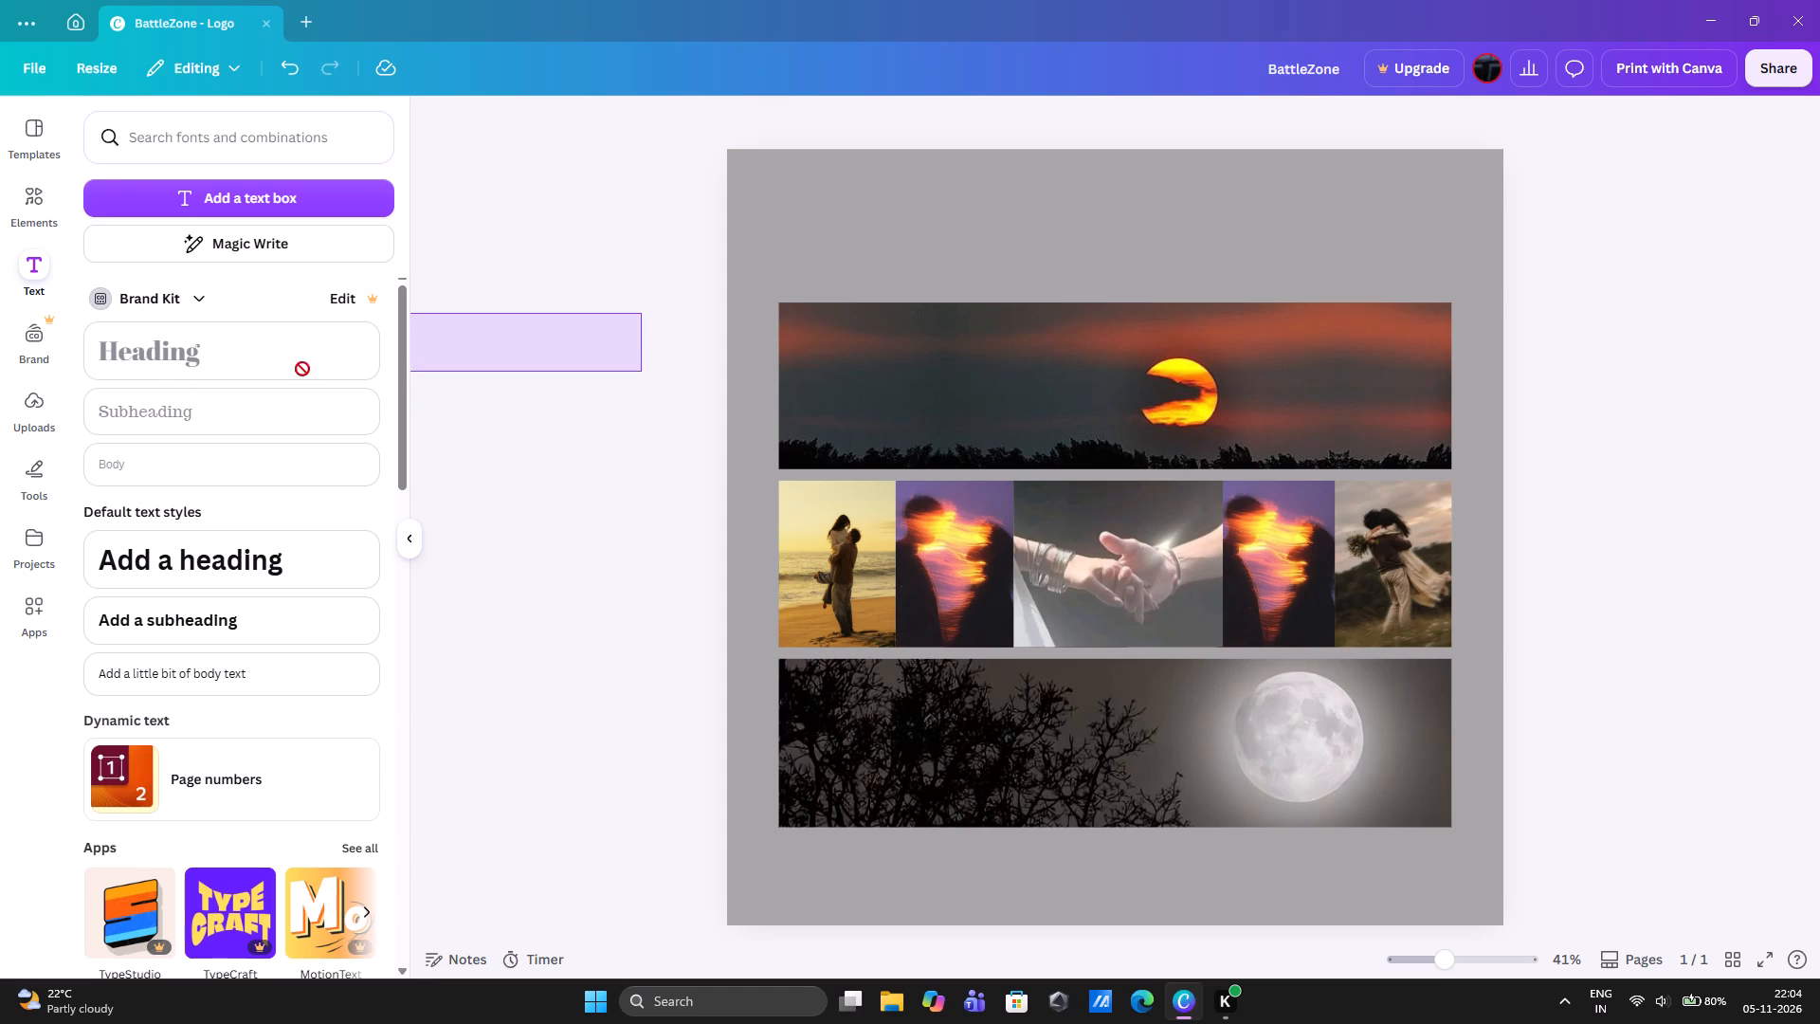
left_click_drag(302, 369, 516, 352)
left_click(258, 195)
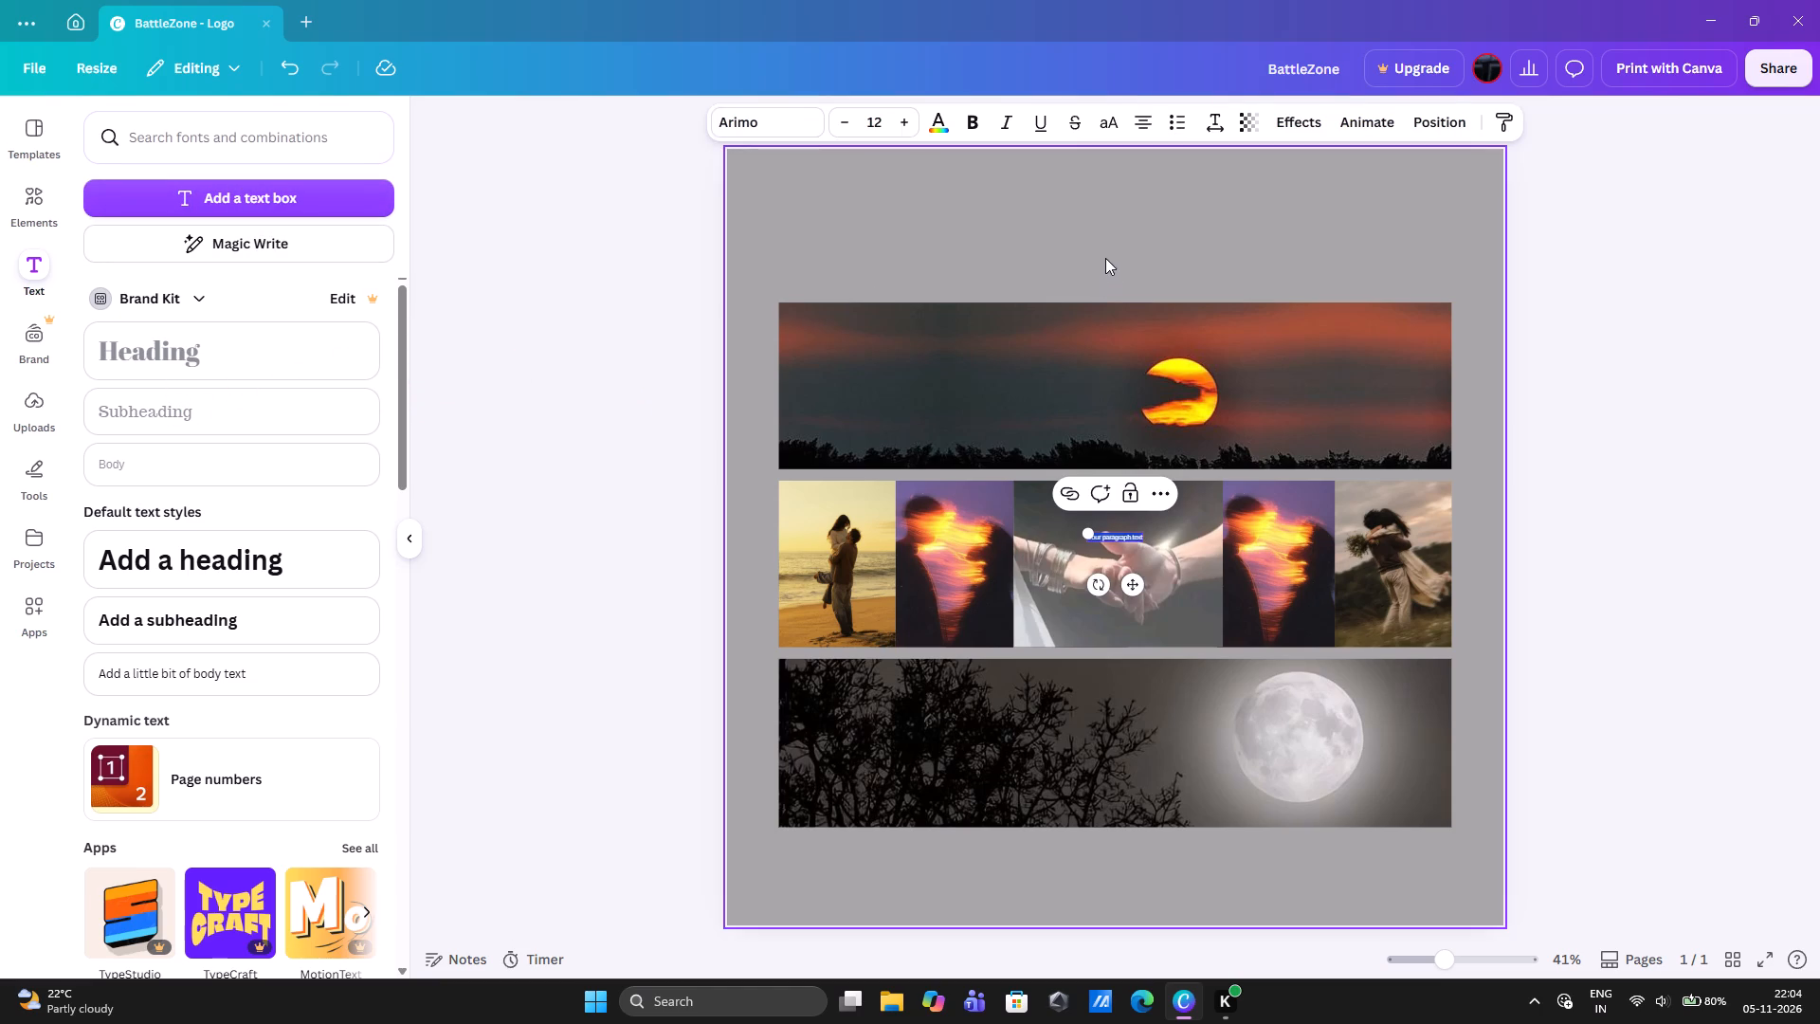
left_click_drag(1112, 543, 1086, 197)
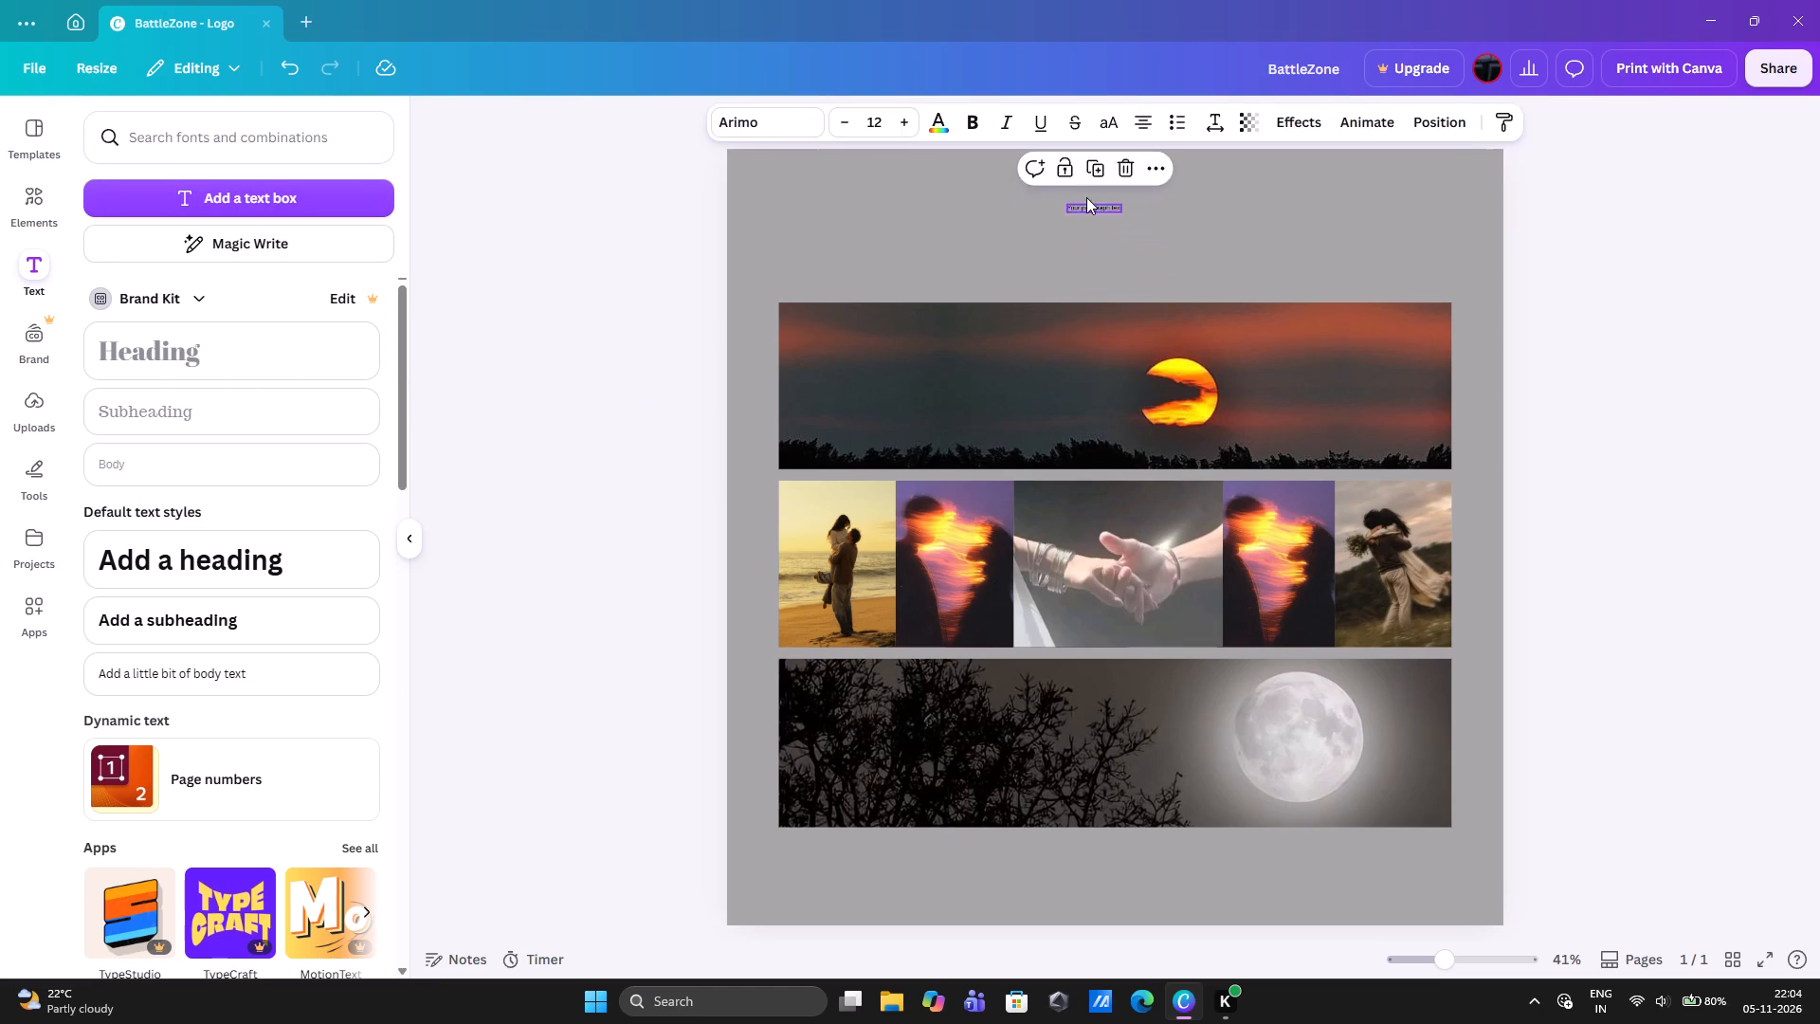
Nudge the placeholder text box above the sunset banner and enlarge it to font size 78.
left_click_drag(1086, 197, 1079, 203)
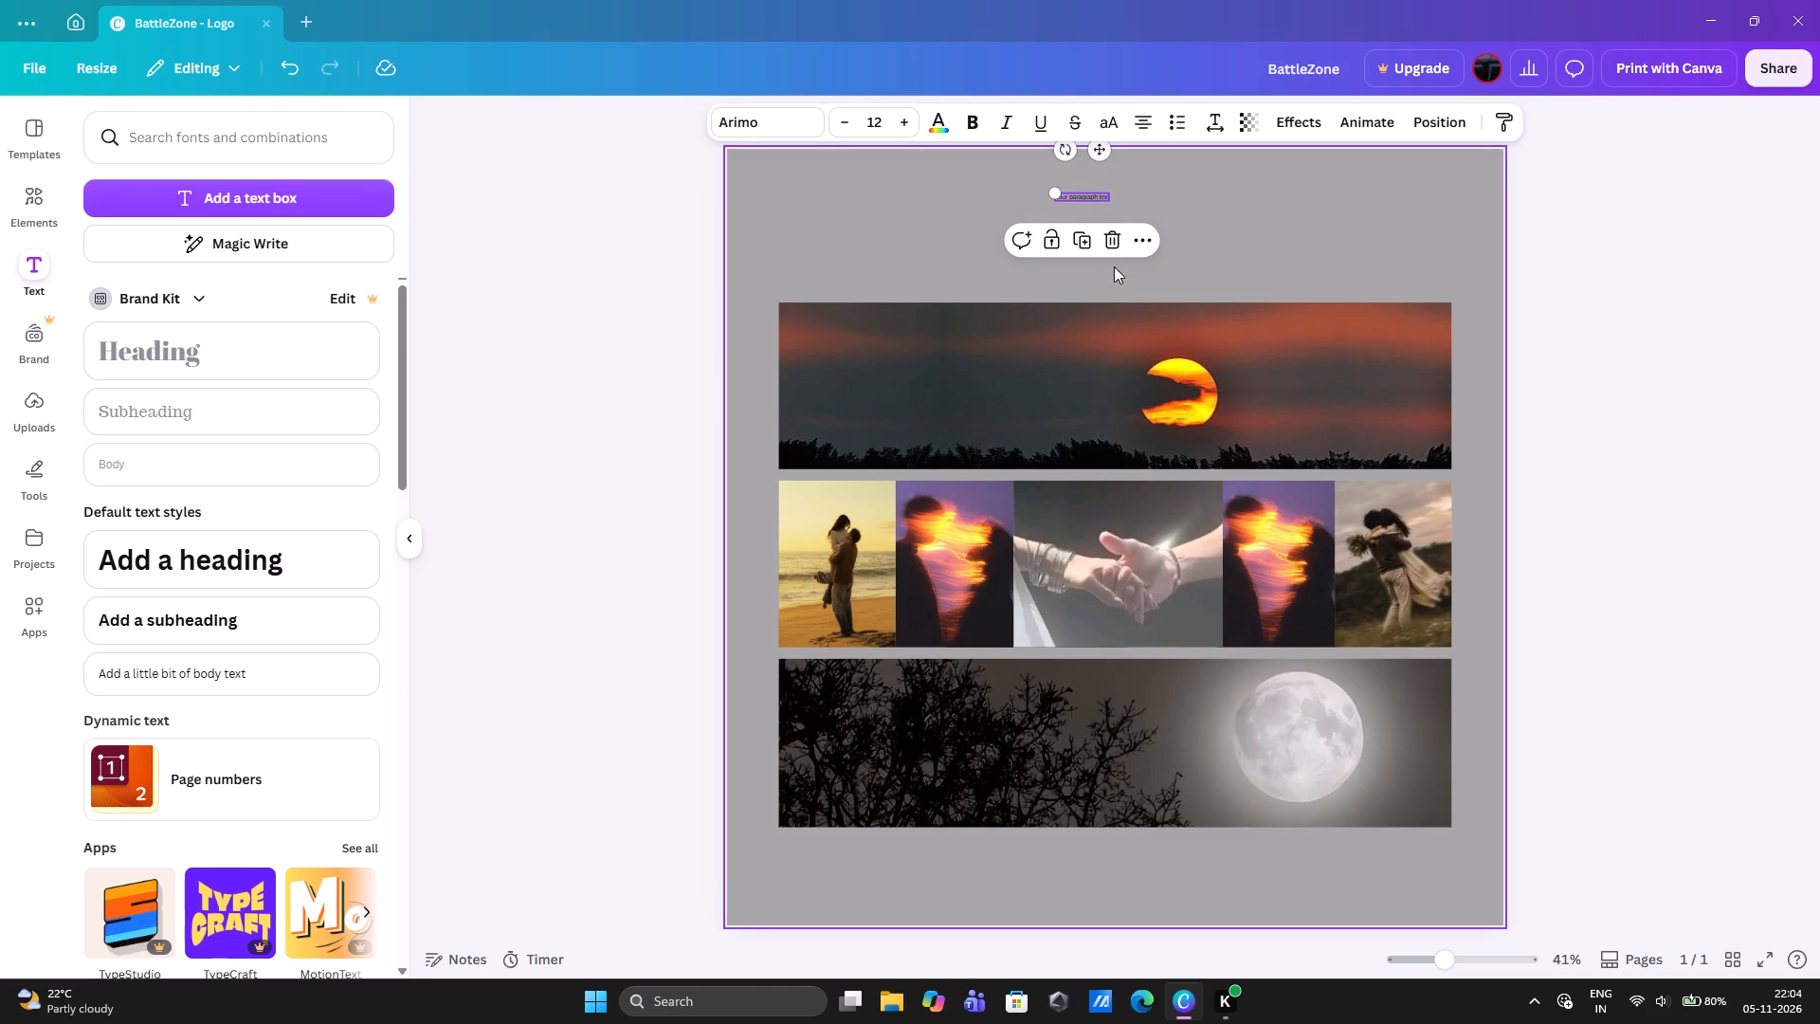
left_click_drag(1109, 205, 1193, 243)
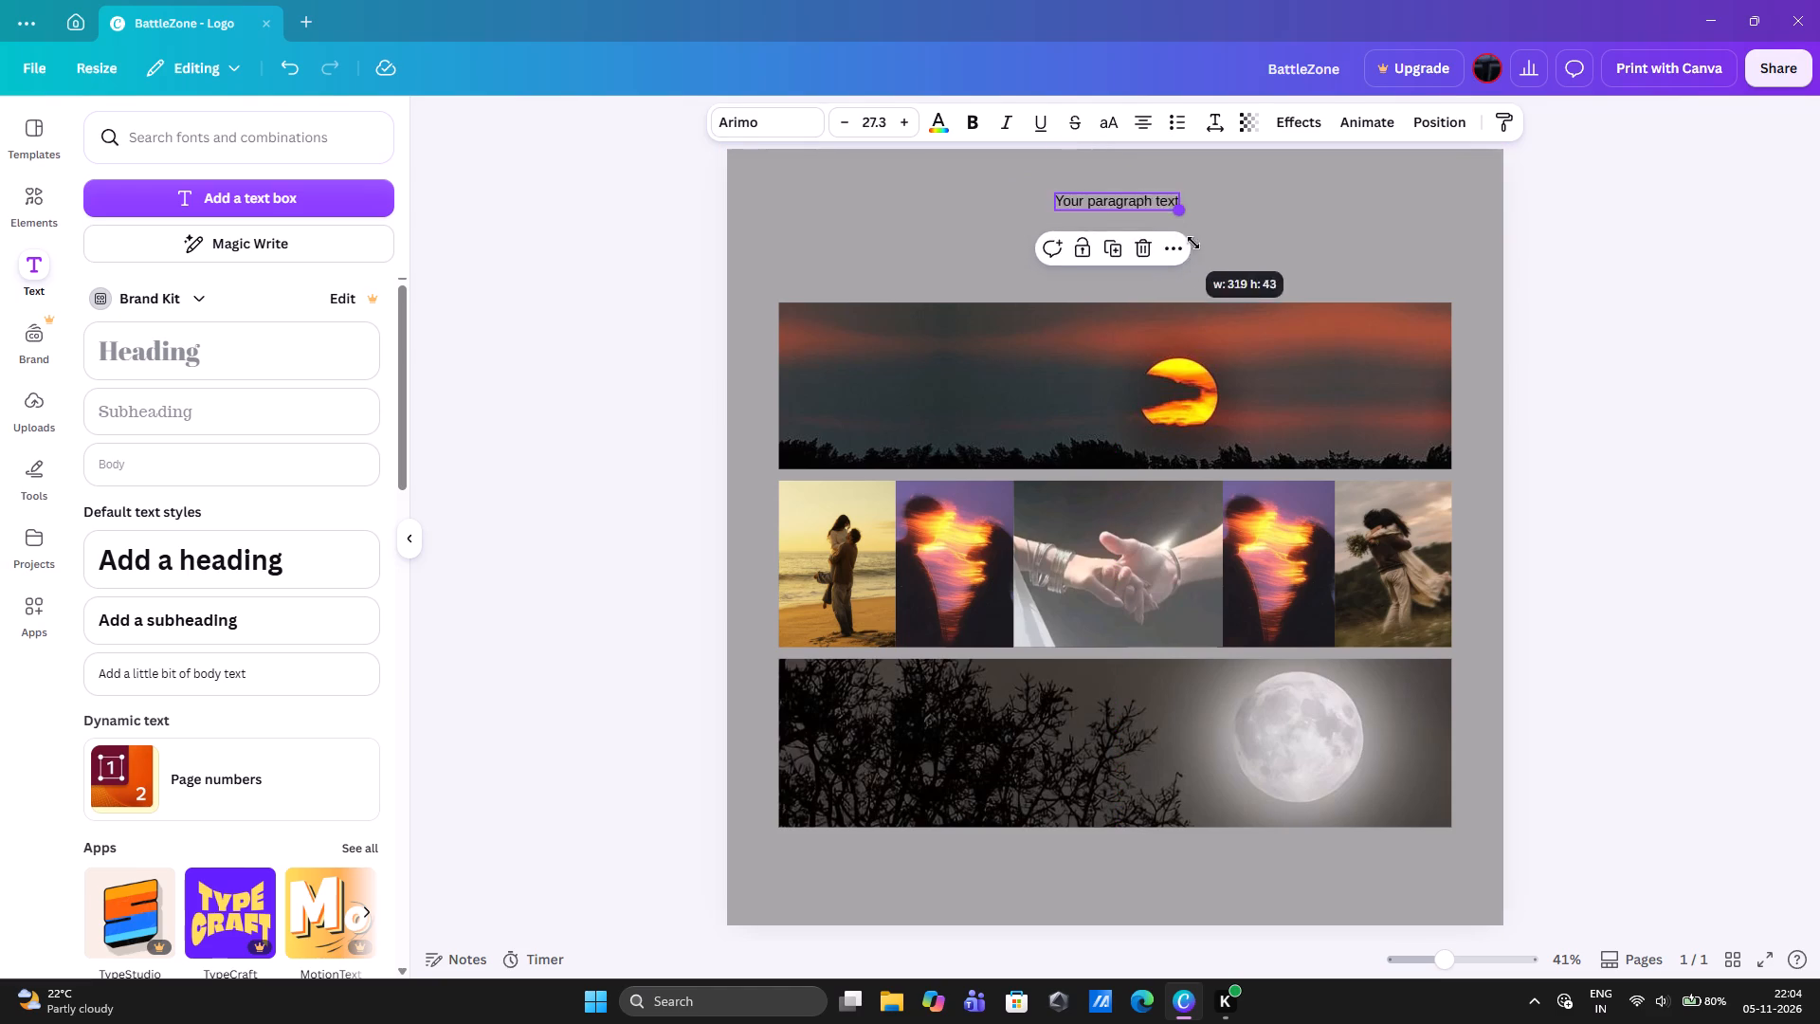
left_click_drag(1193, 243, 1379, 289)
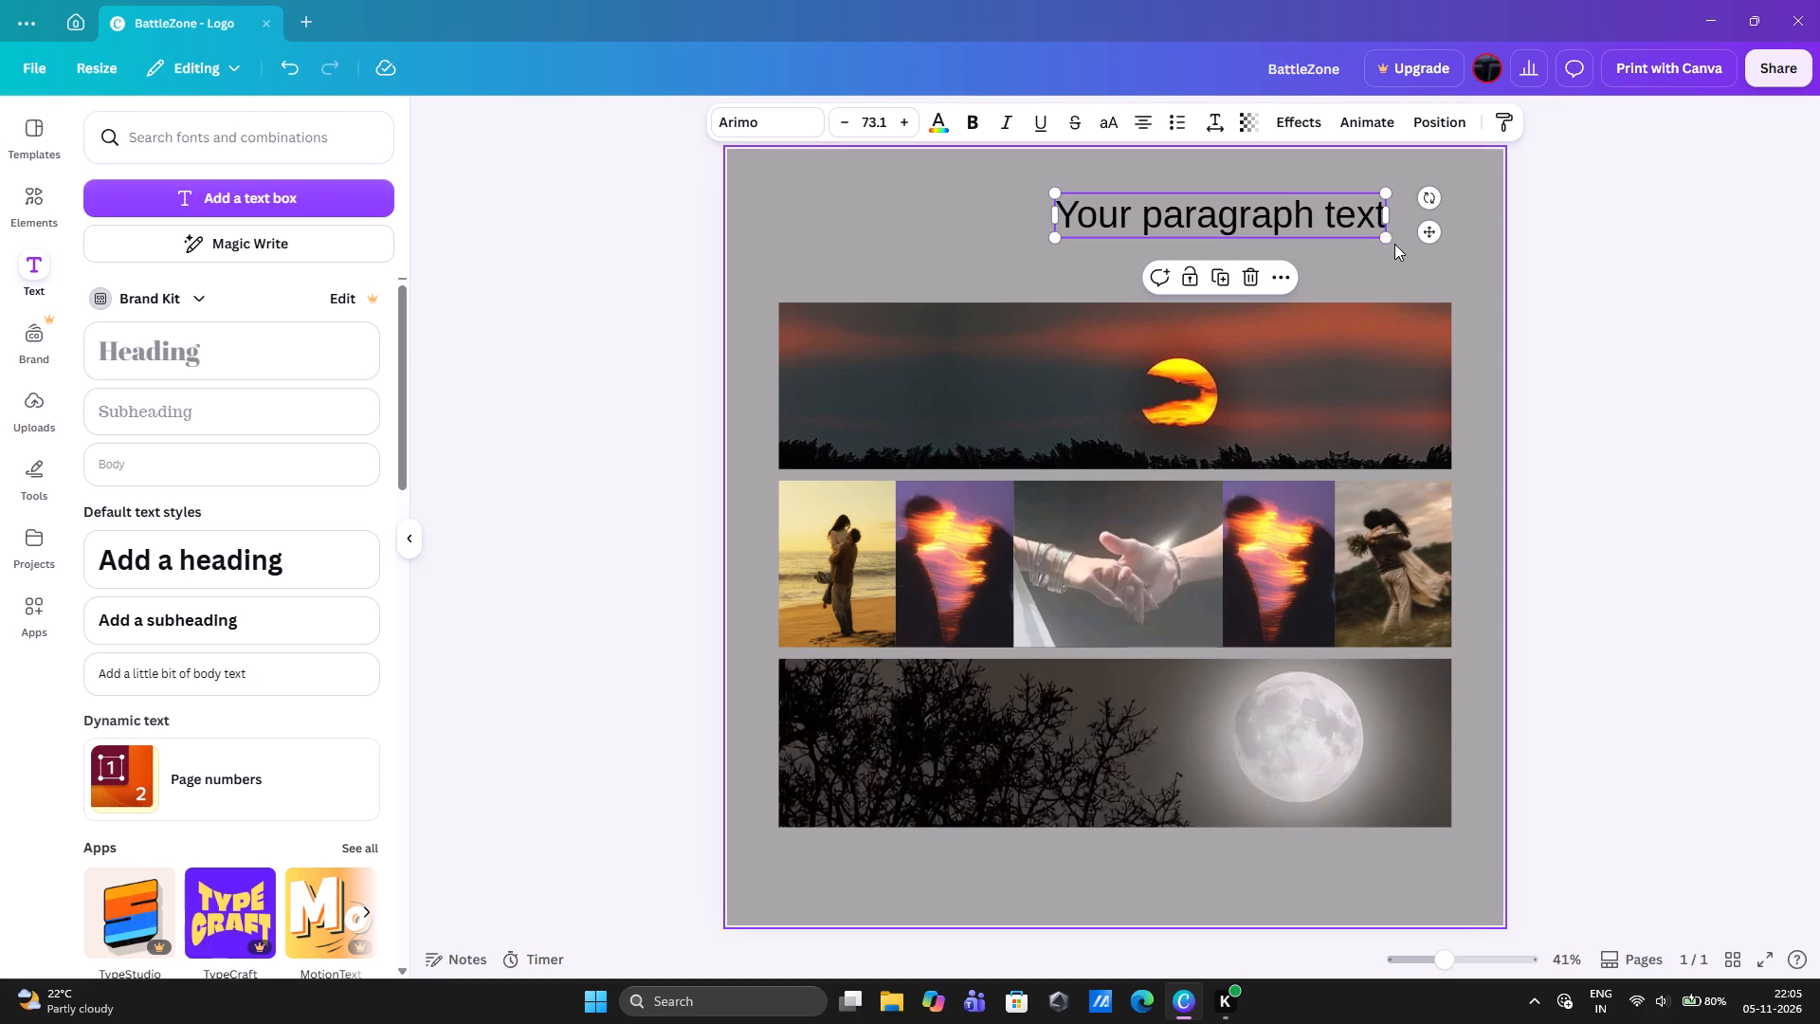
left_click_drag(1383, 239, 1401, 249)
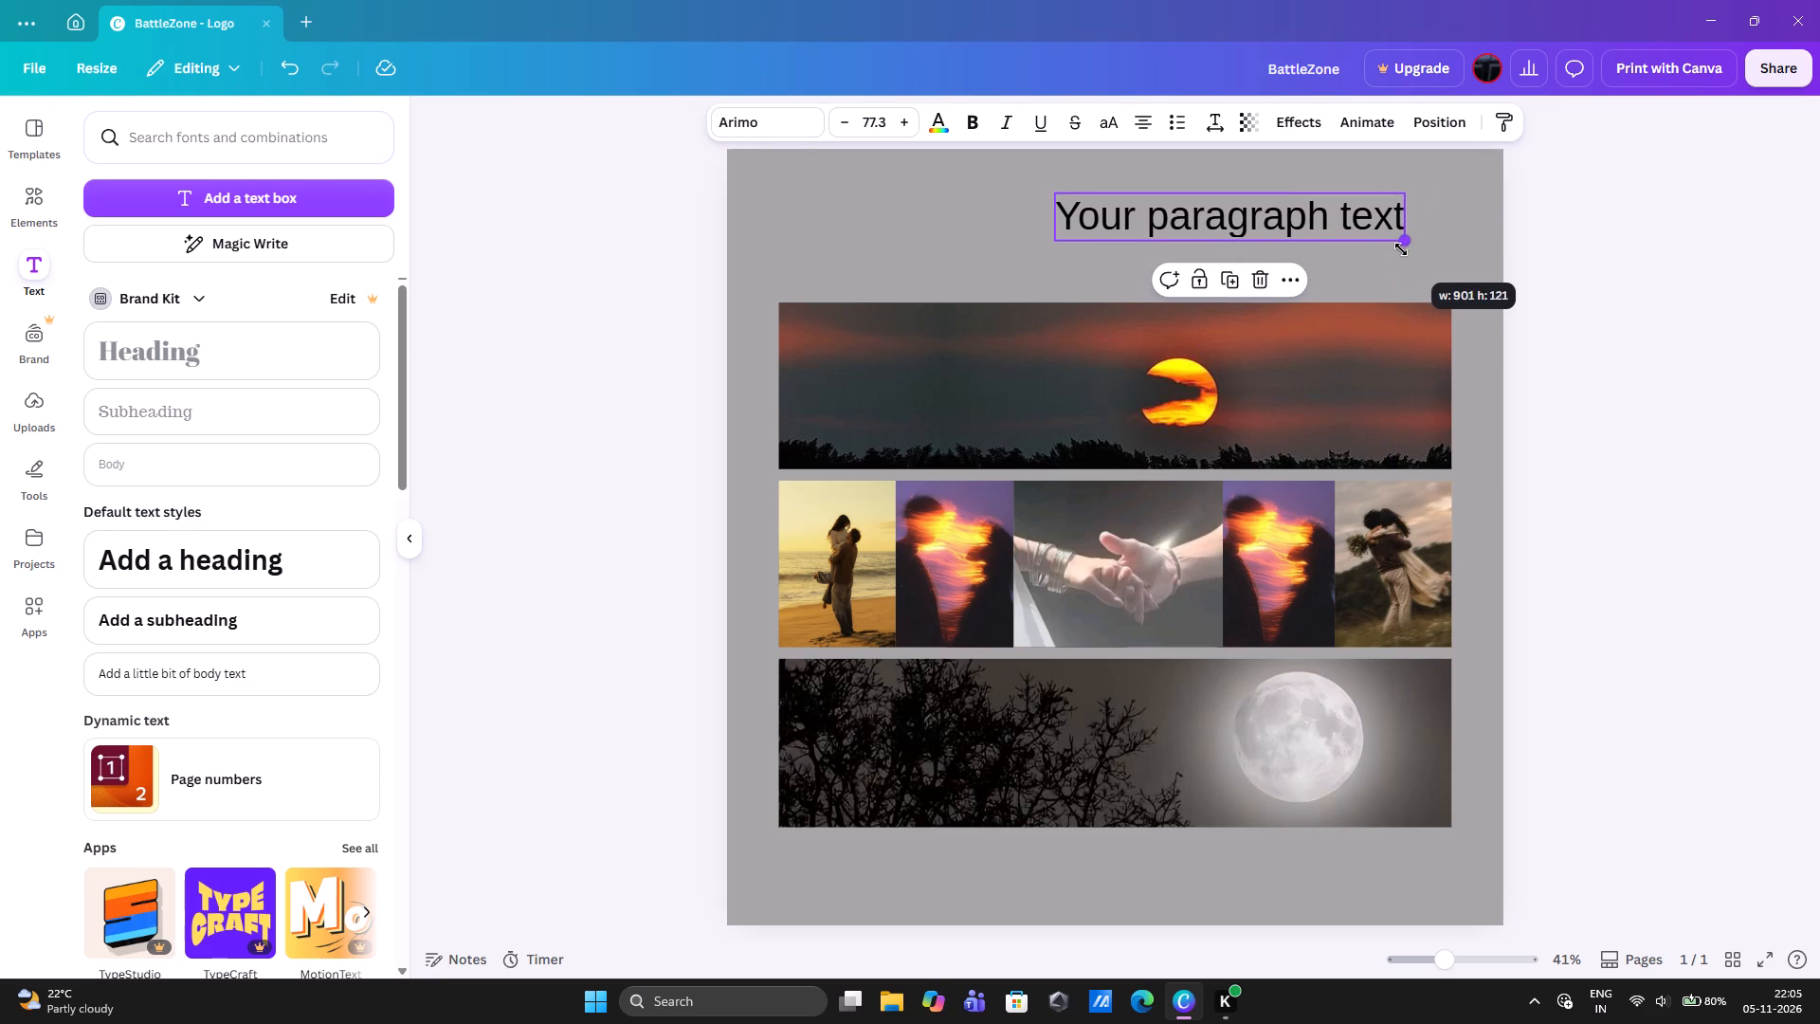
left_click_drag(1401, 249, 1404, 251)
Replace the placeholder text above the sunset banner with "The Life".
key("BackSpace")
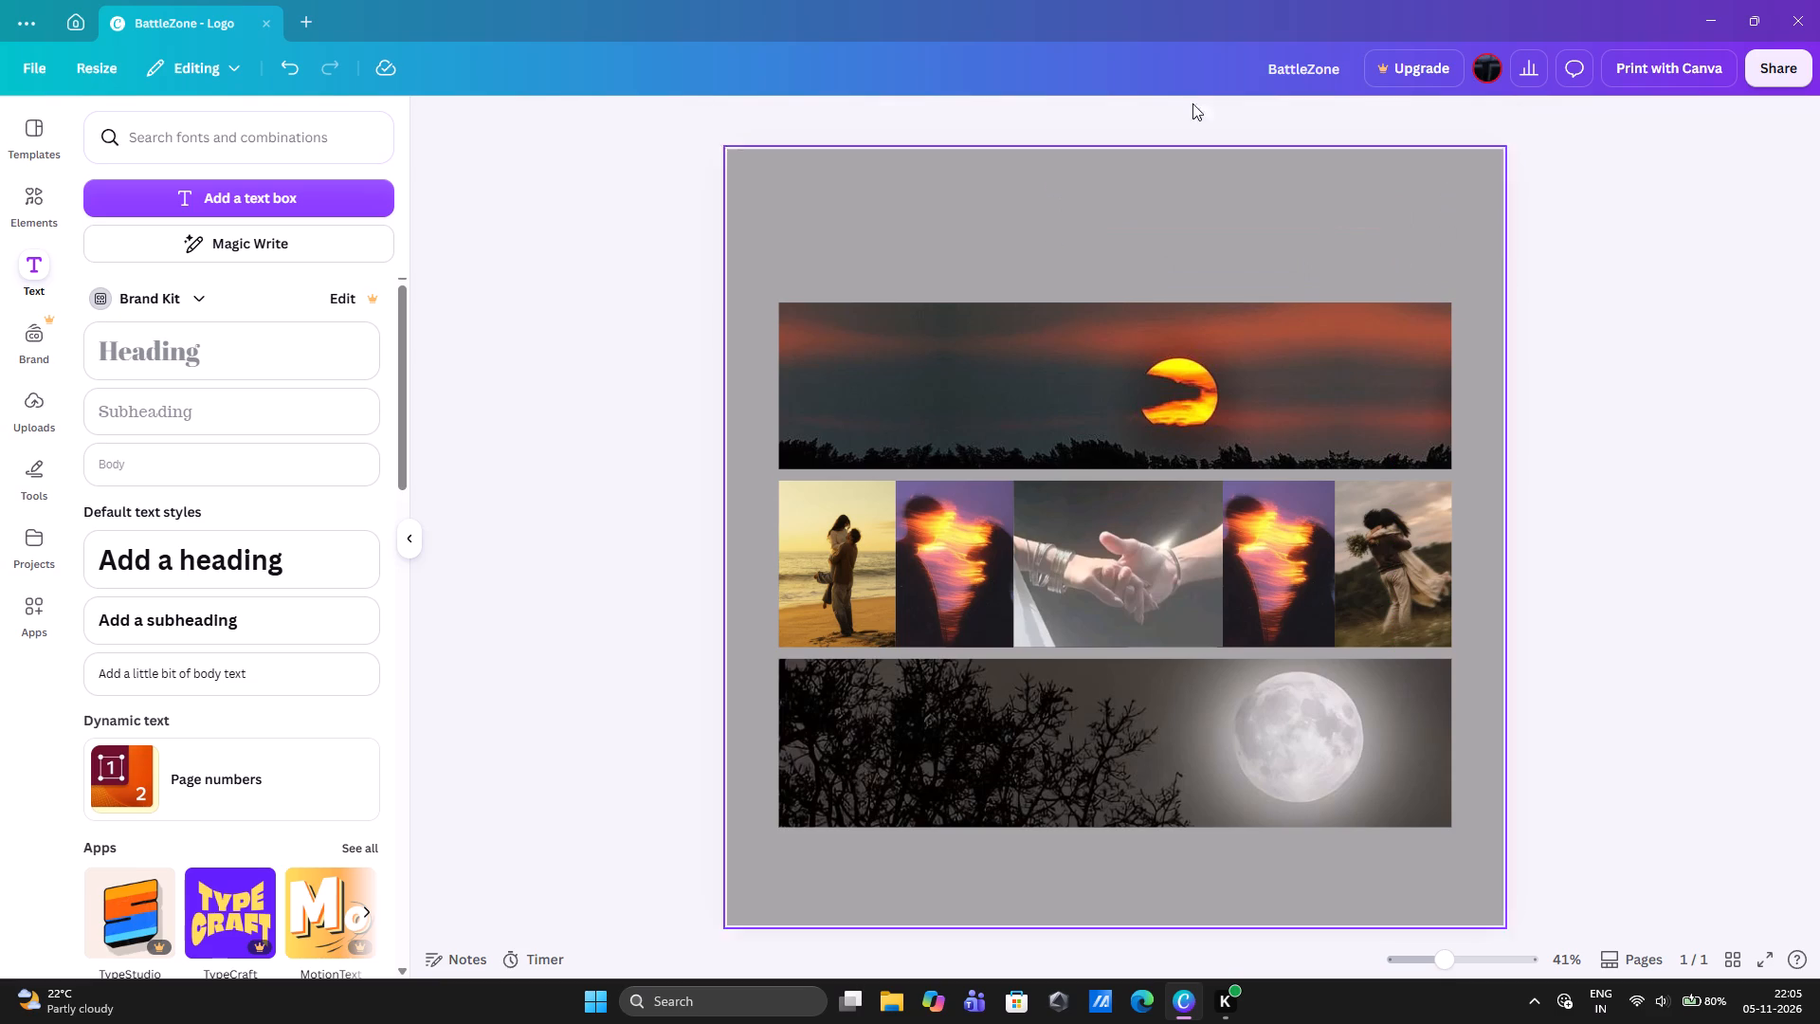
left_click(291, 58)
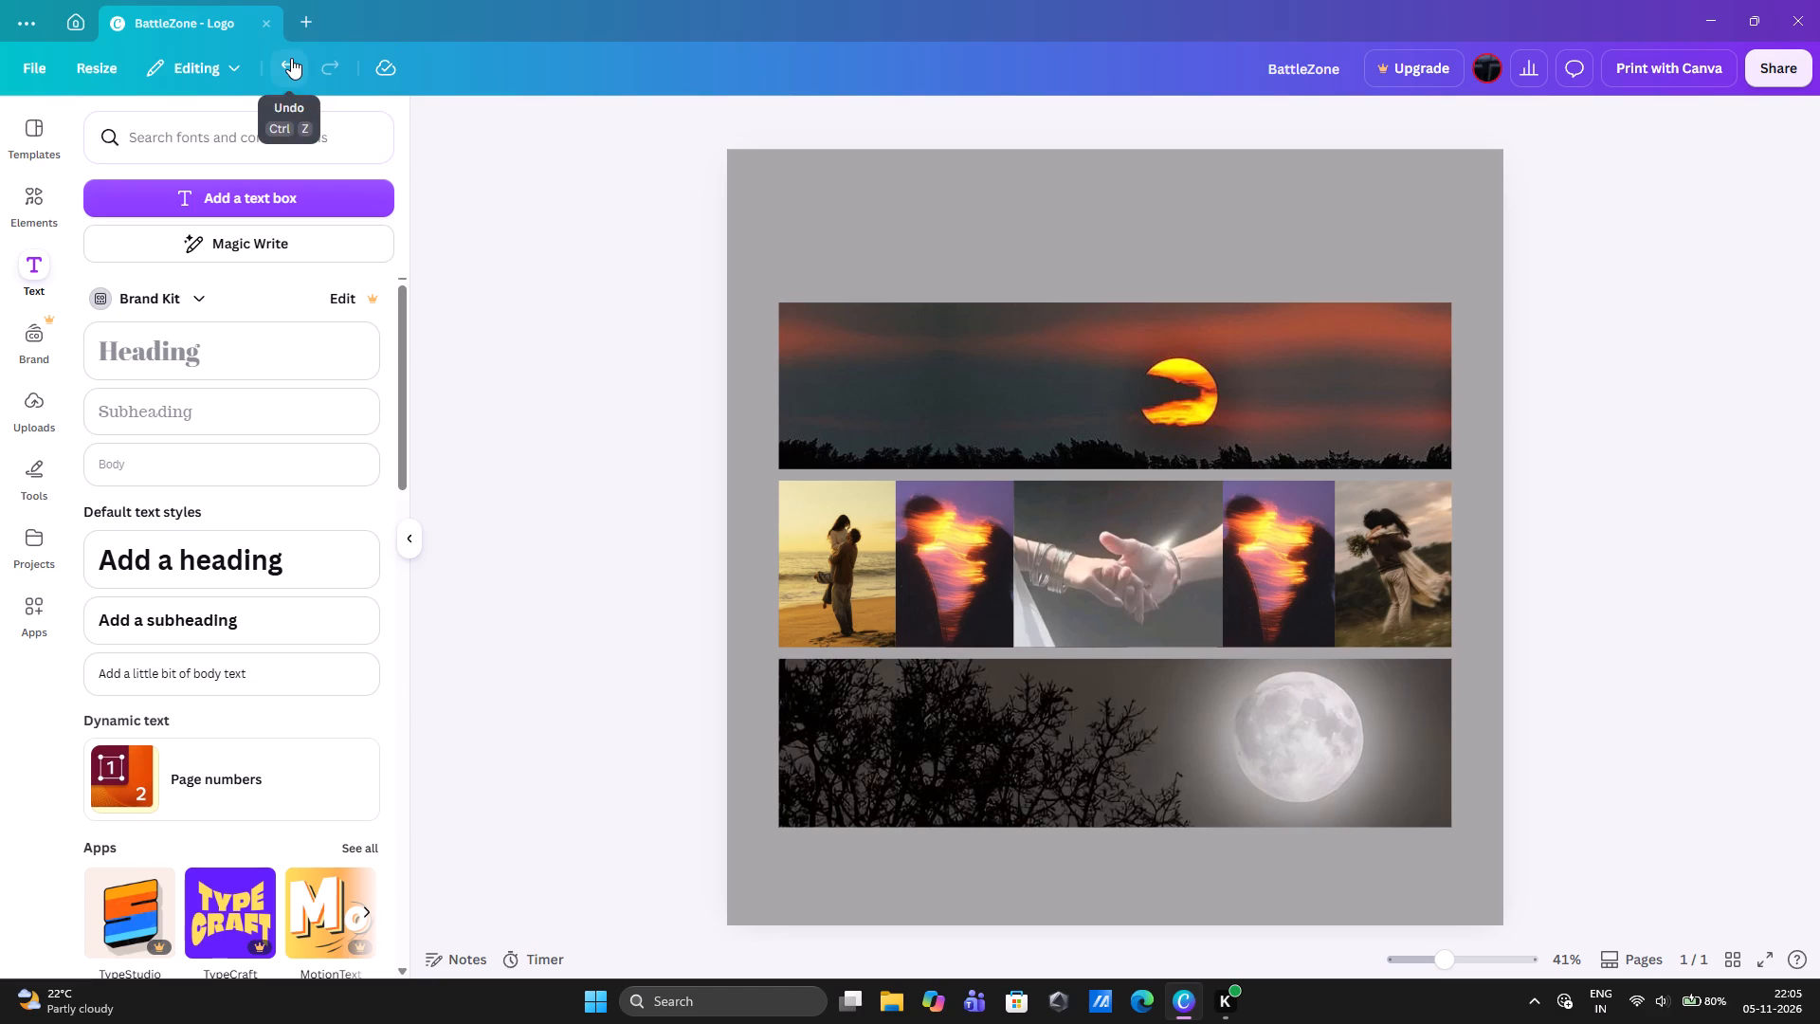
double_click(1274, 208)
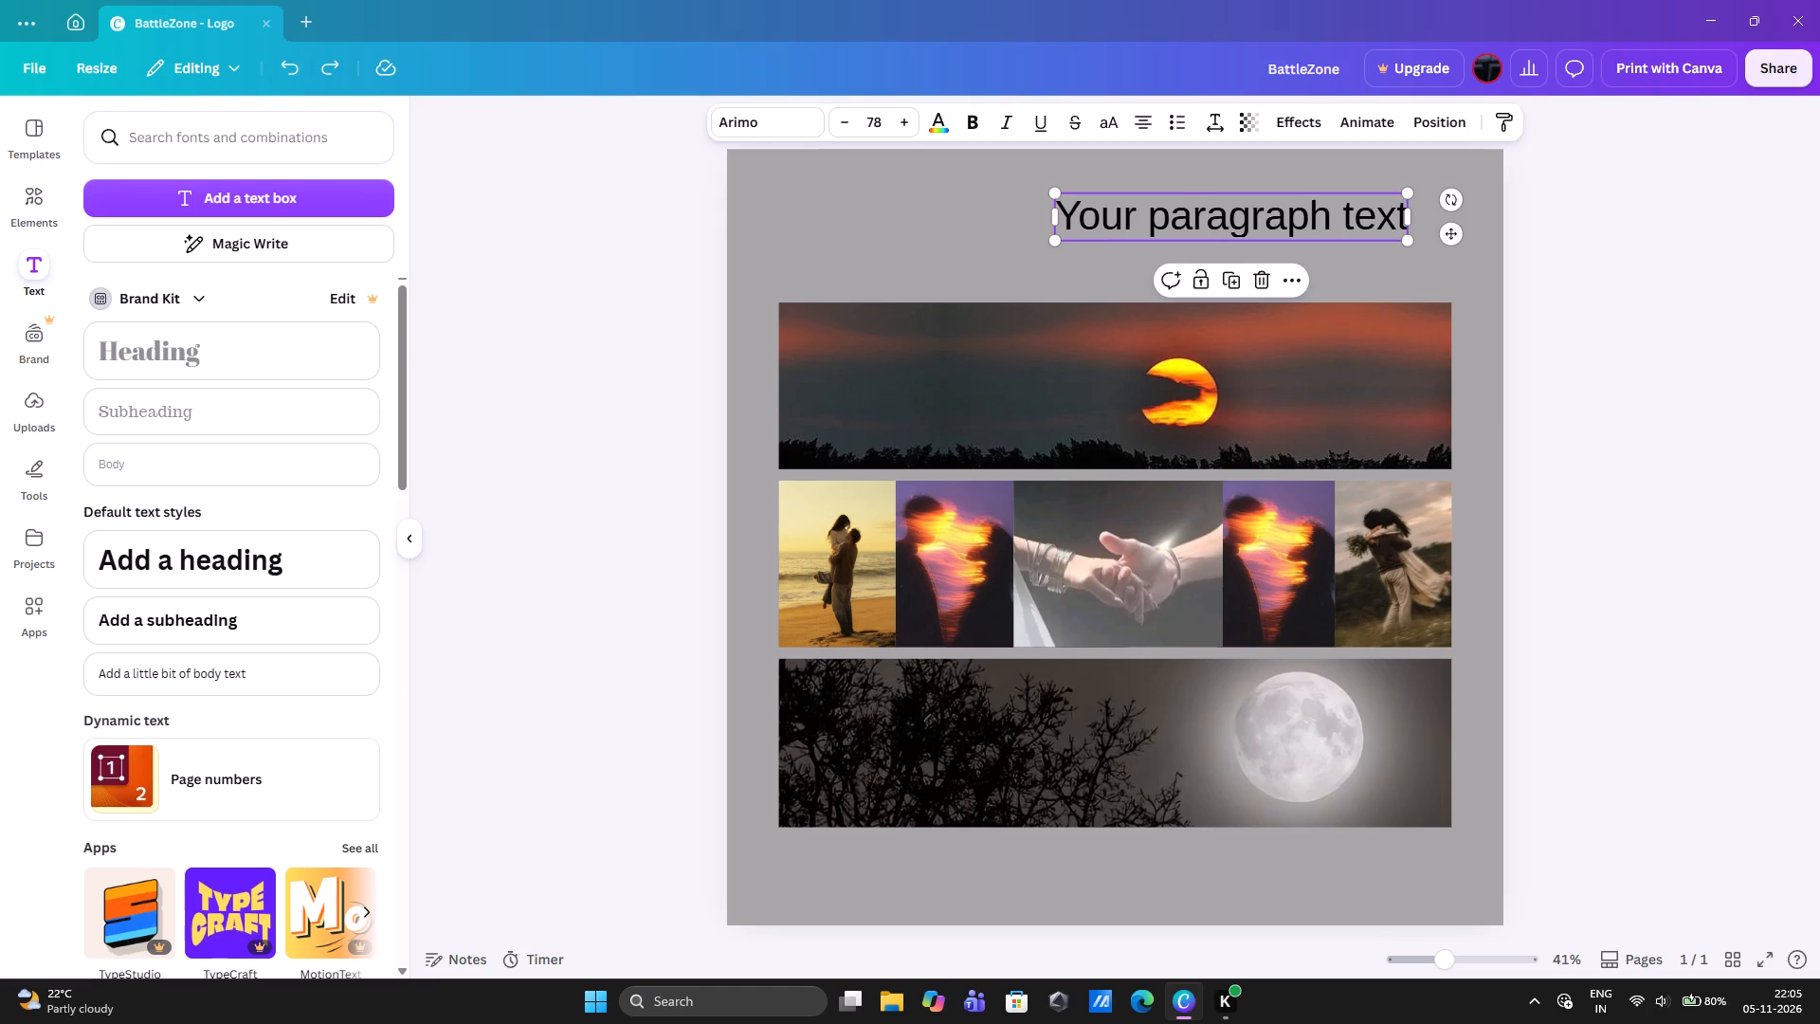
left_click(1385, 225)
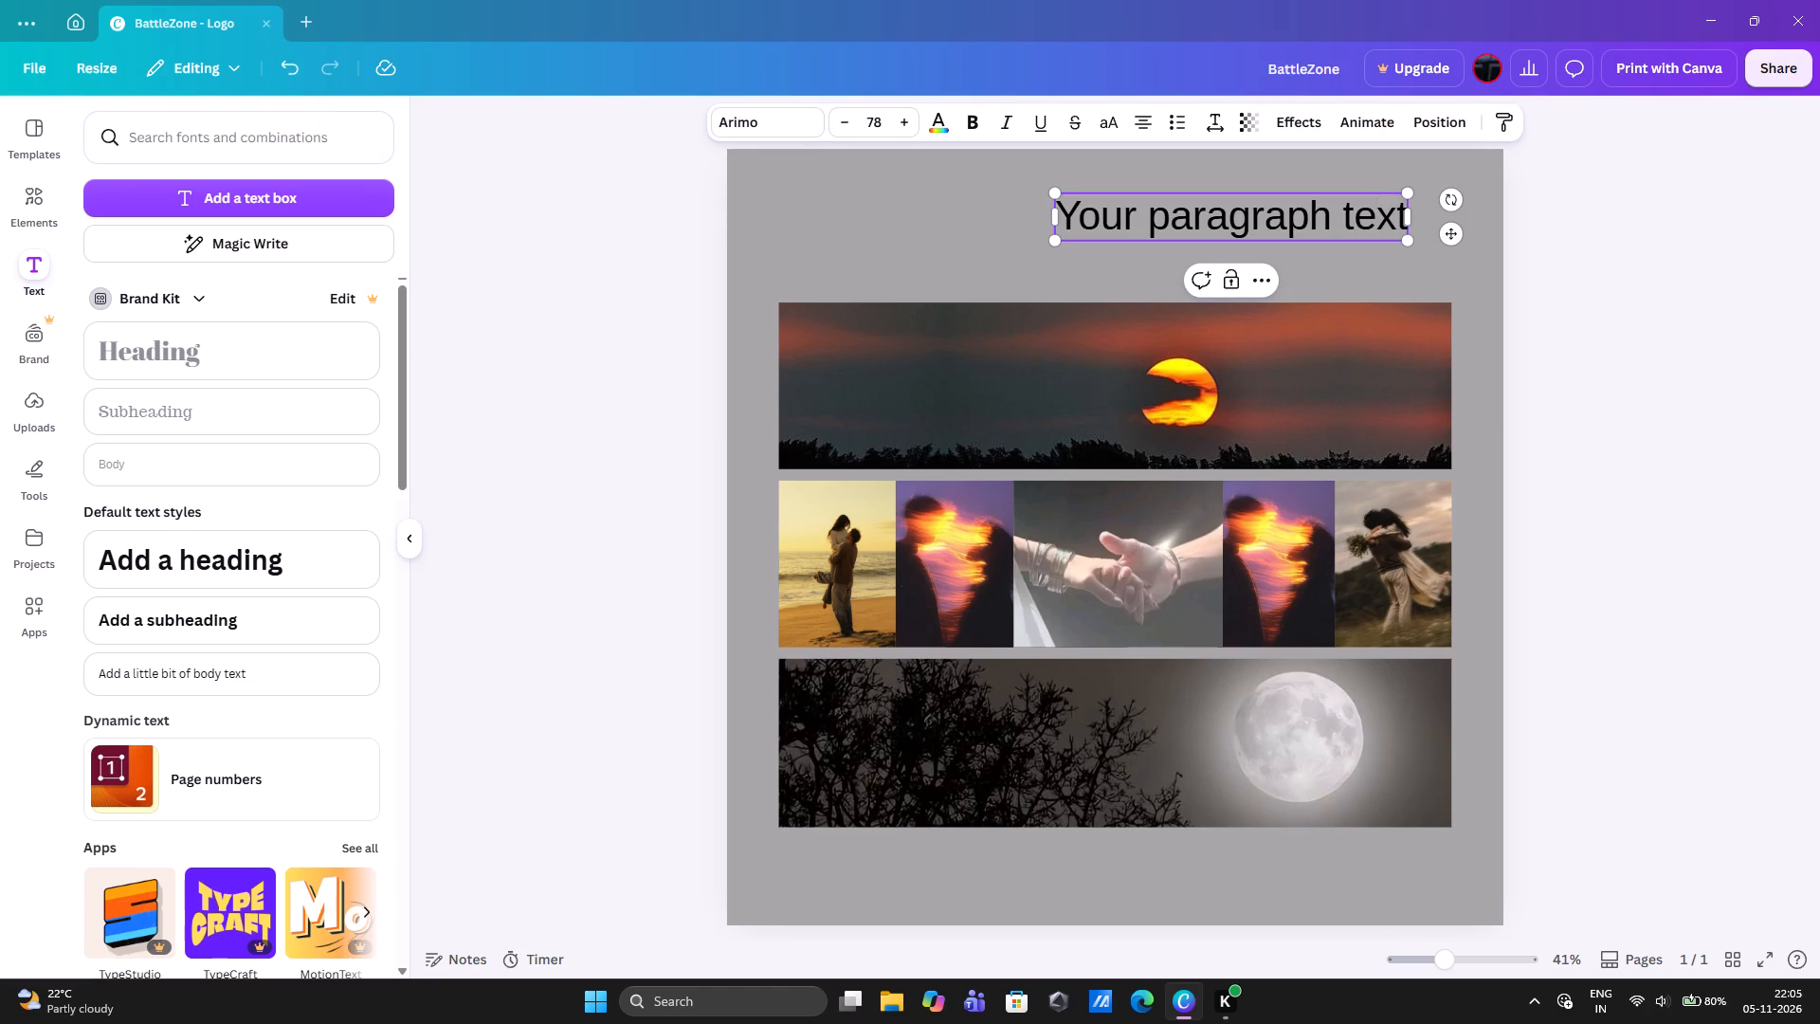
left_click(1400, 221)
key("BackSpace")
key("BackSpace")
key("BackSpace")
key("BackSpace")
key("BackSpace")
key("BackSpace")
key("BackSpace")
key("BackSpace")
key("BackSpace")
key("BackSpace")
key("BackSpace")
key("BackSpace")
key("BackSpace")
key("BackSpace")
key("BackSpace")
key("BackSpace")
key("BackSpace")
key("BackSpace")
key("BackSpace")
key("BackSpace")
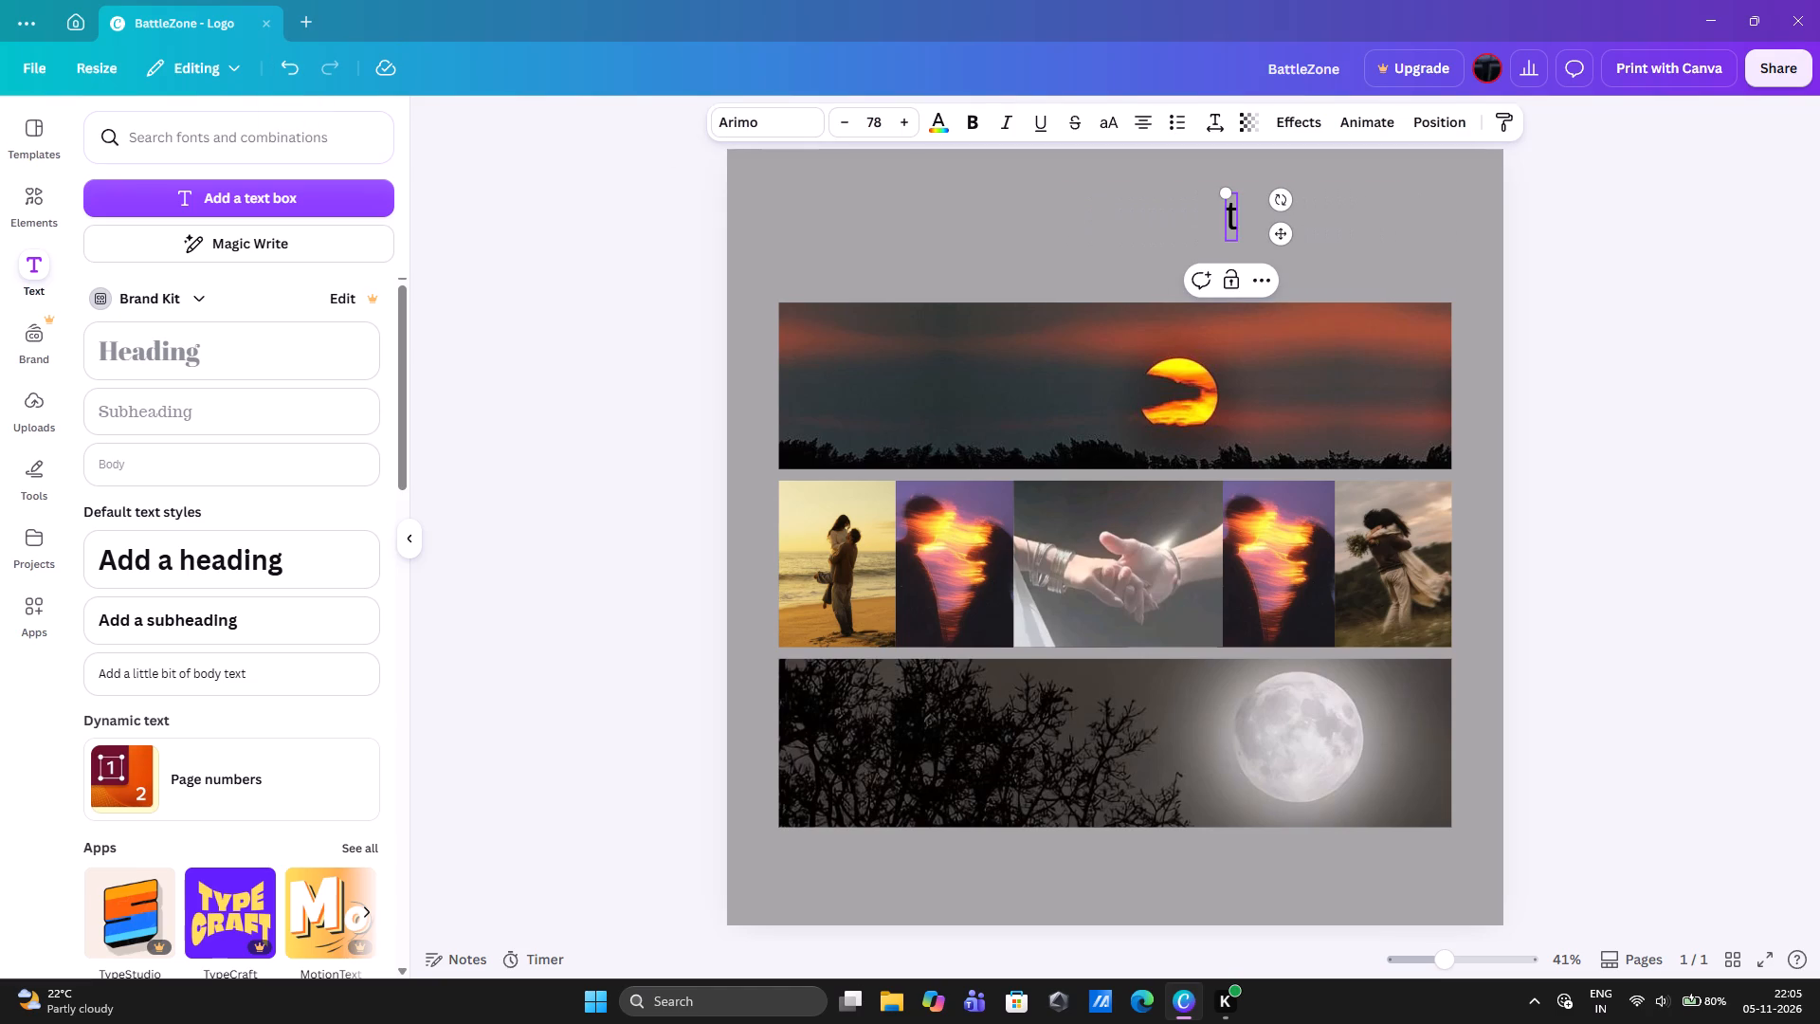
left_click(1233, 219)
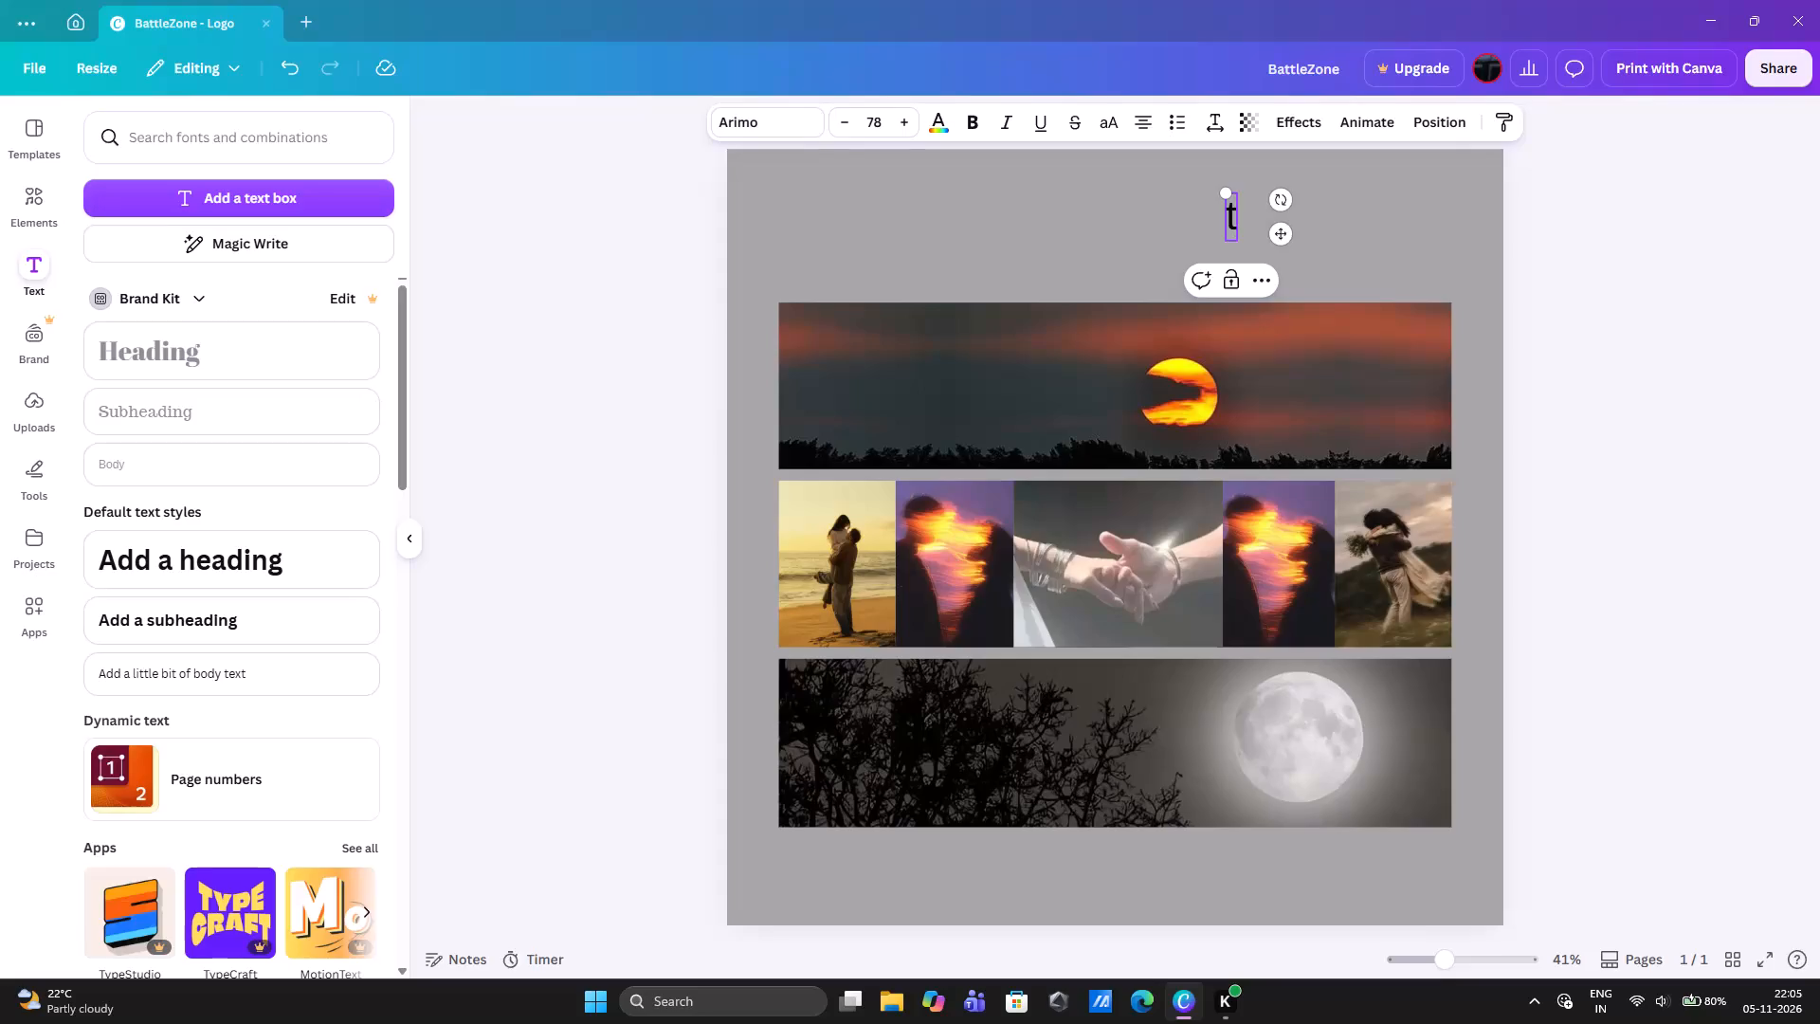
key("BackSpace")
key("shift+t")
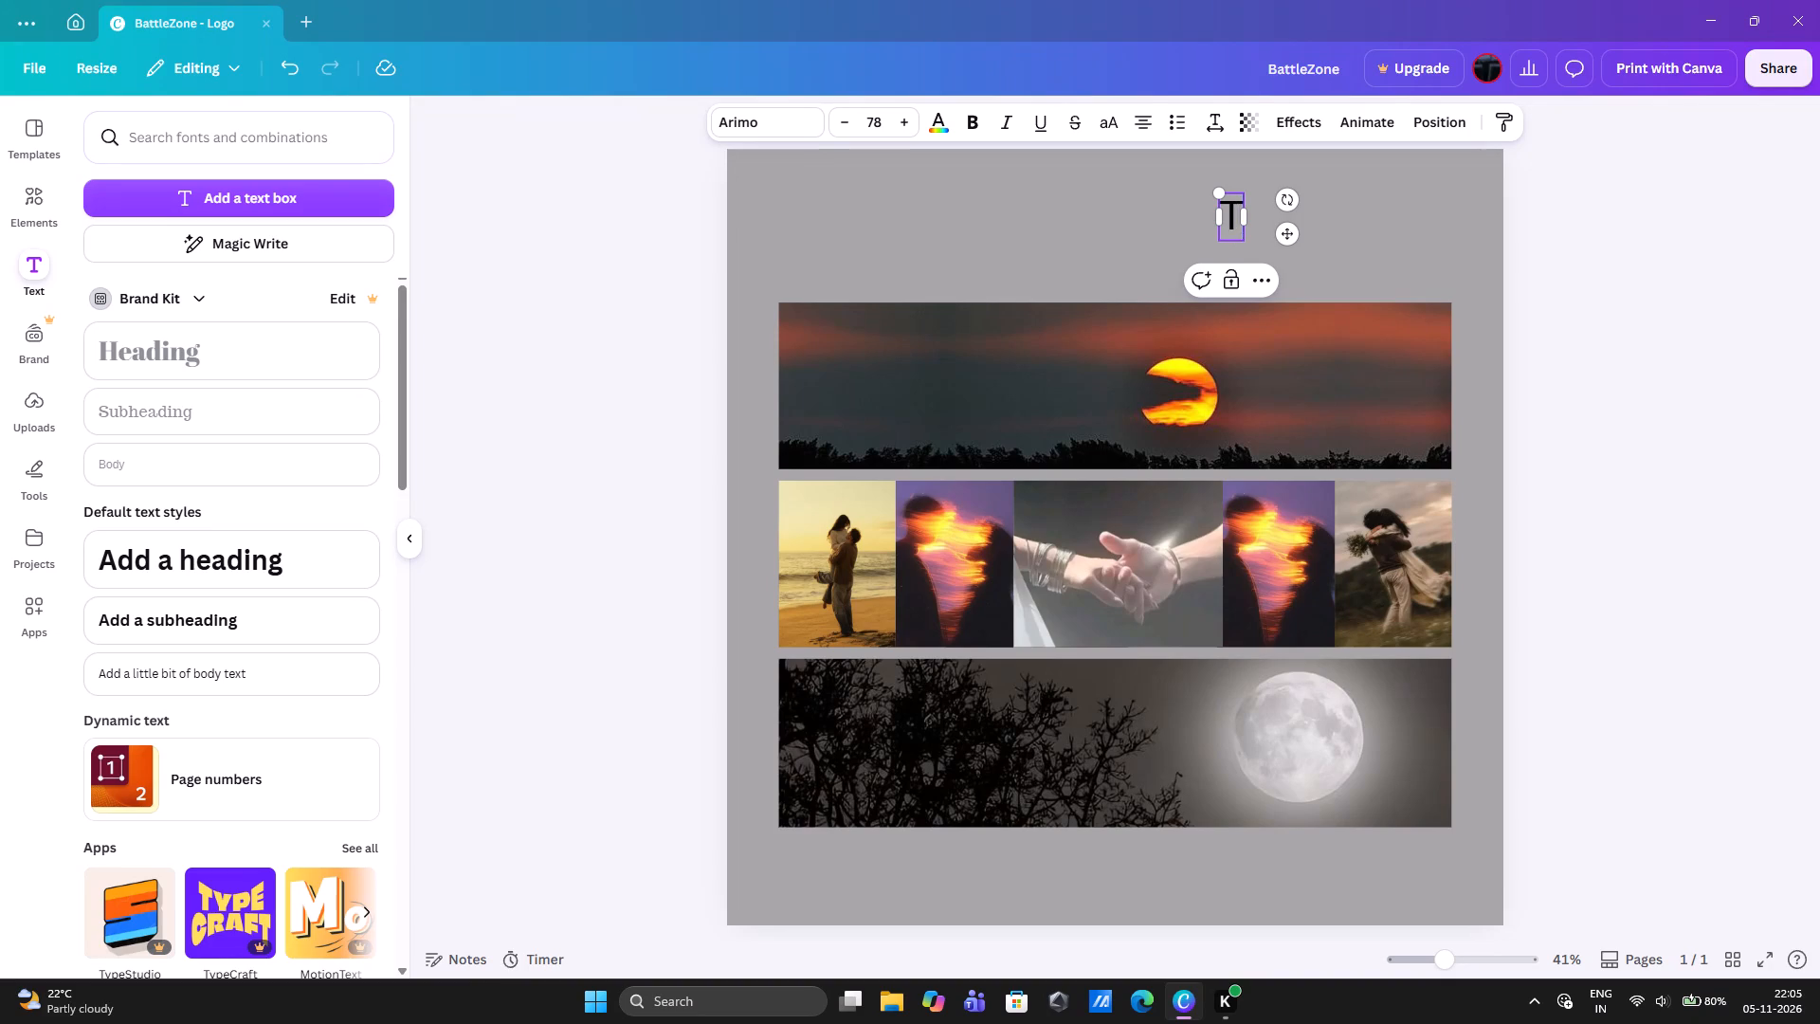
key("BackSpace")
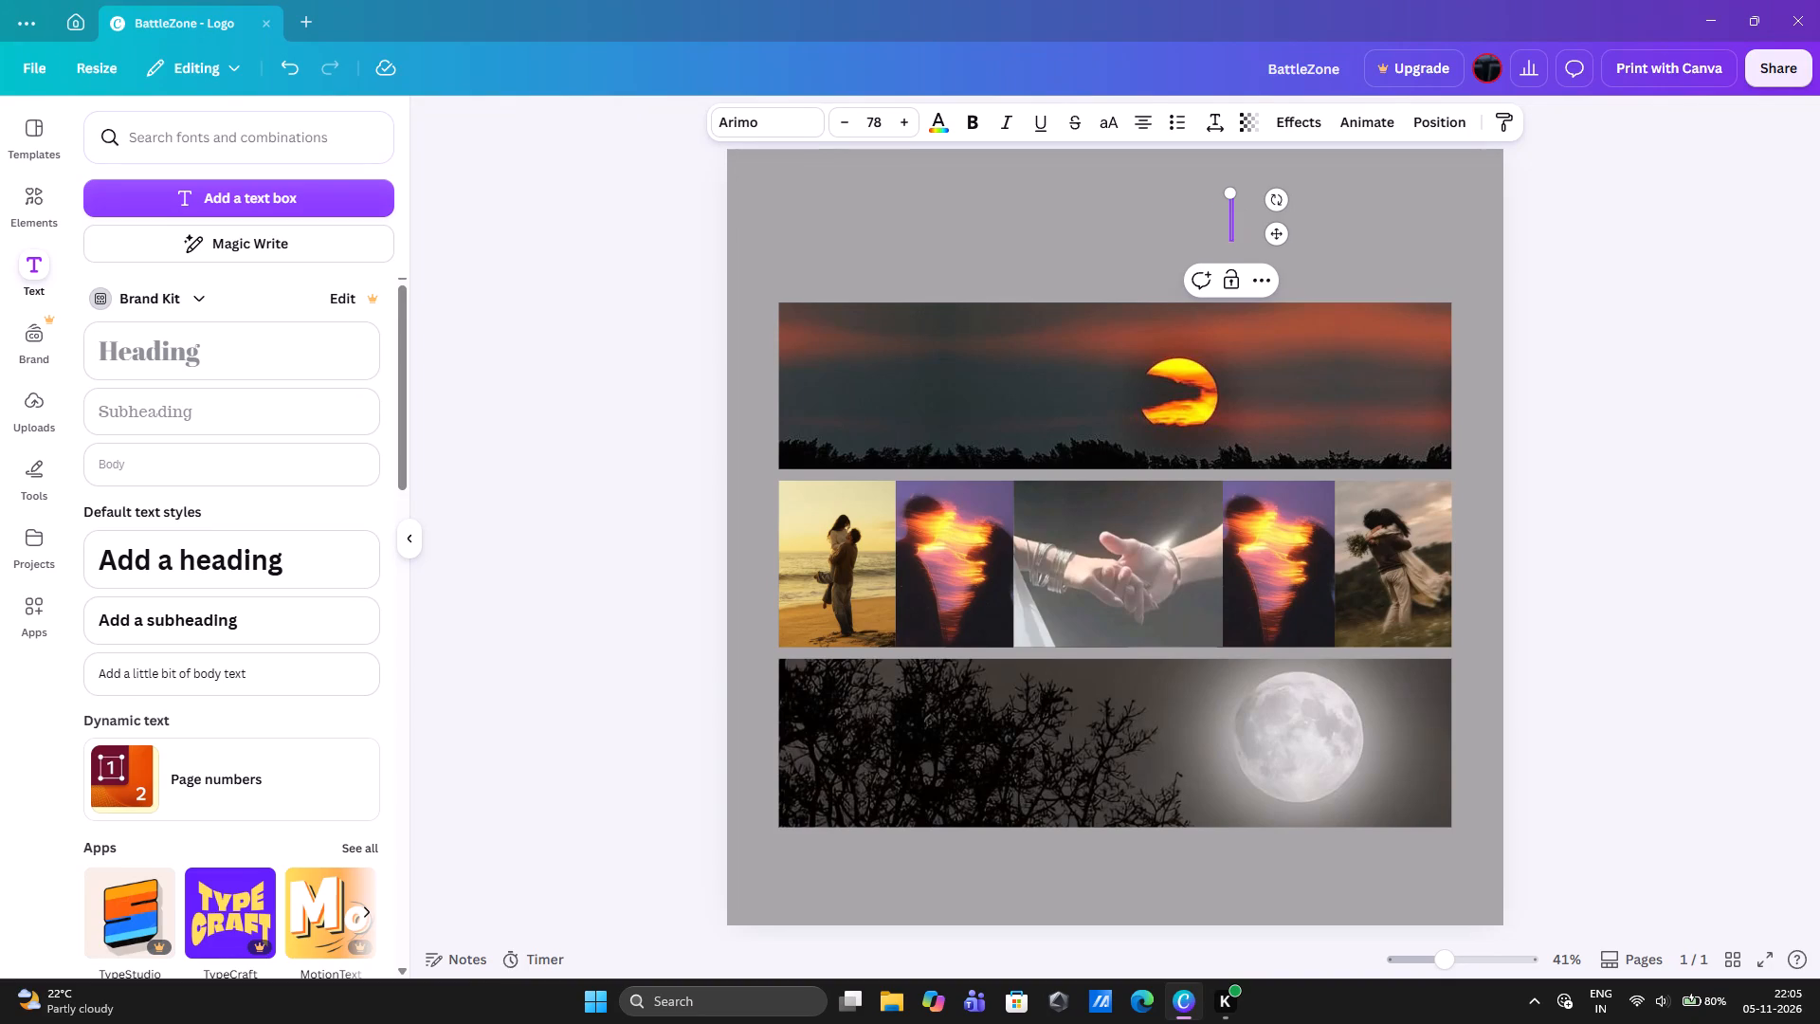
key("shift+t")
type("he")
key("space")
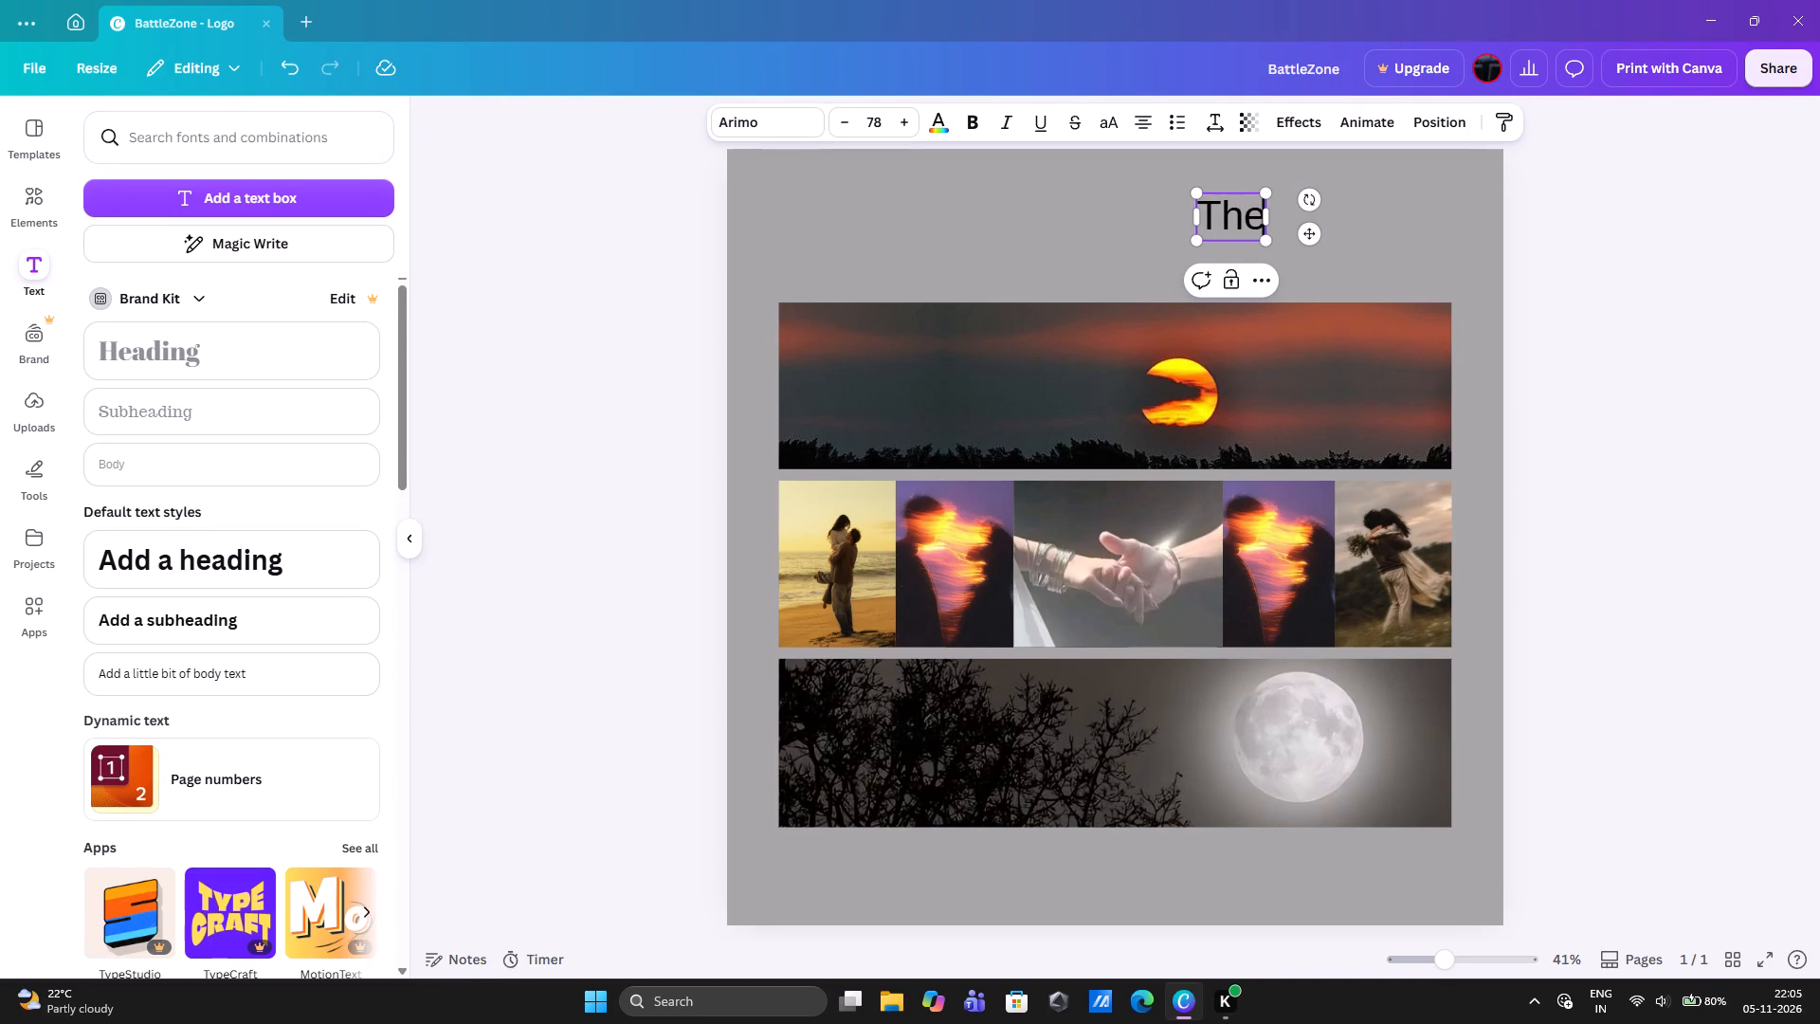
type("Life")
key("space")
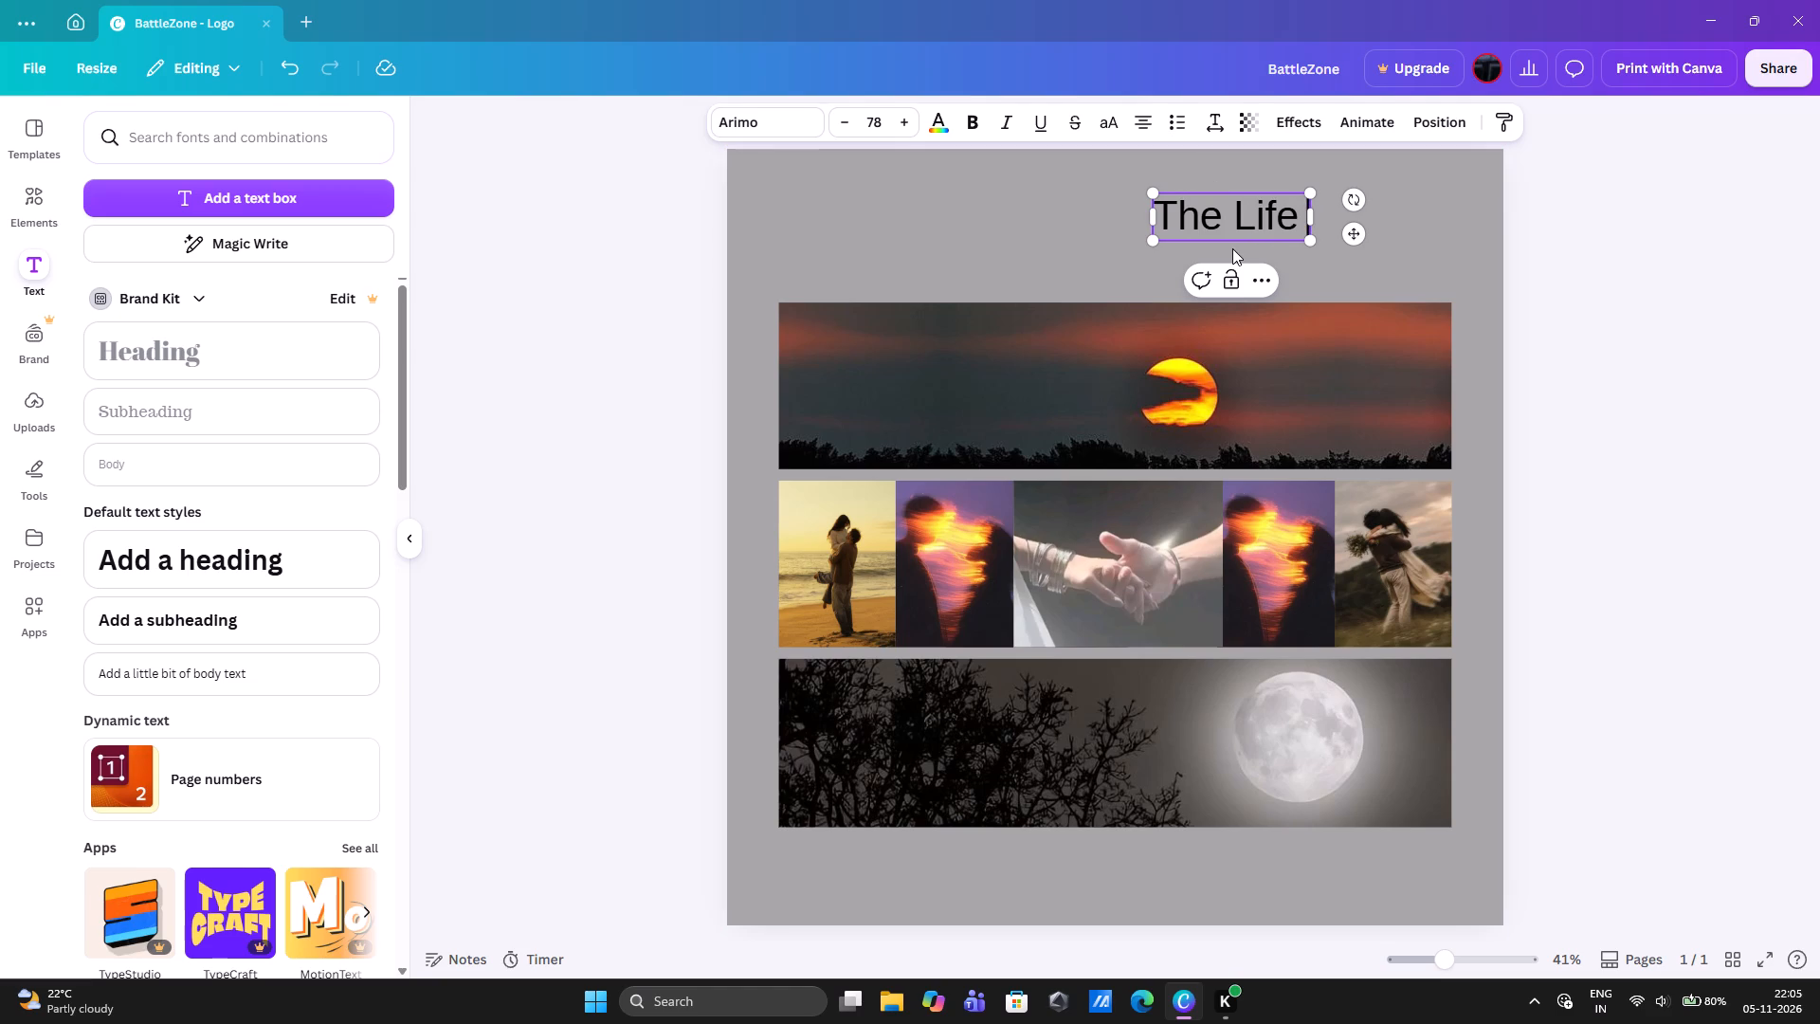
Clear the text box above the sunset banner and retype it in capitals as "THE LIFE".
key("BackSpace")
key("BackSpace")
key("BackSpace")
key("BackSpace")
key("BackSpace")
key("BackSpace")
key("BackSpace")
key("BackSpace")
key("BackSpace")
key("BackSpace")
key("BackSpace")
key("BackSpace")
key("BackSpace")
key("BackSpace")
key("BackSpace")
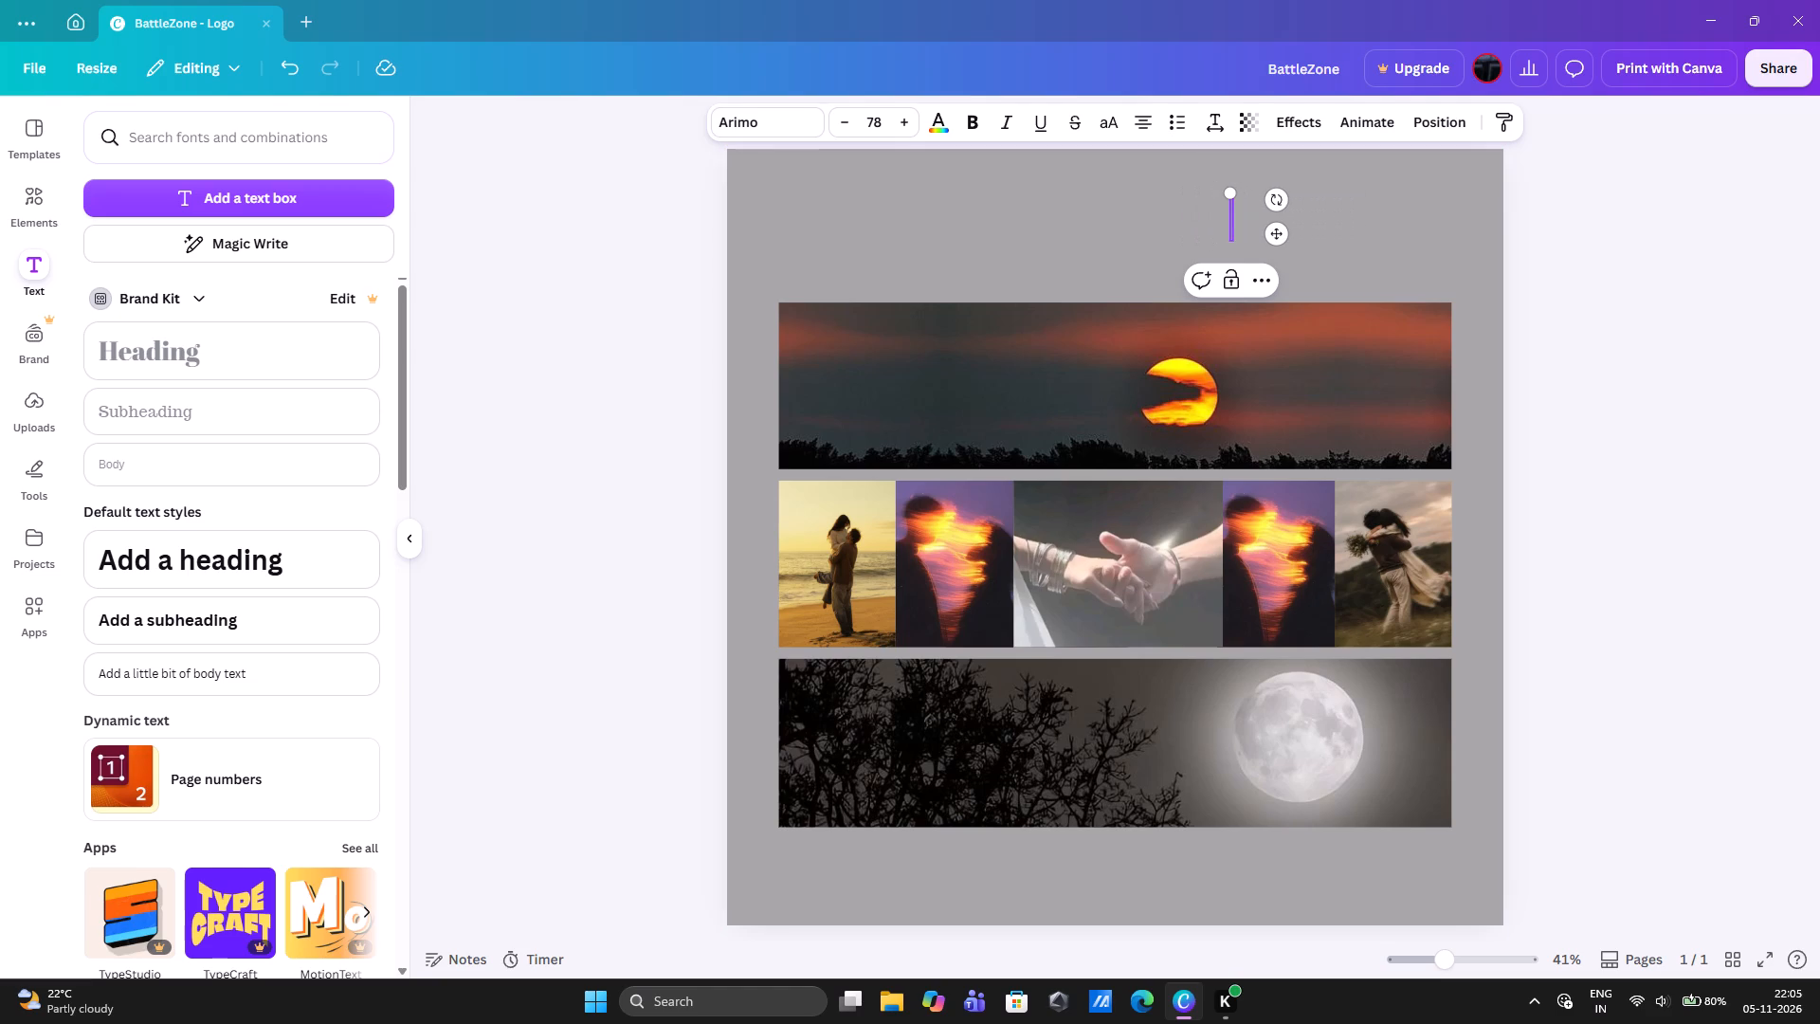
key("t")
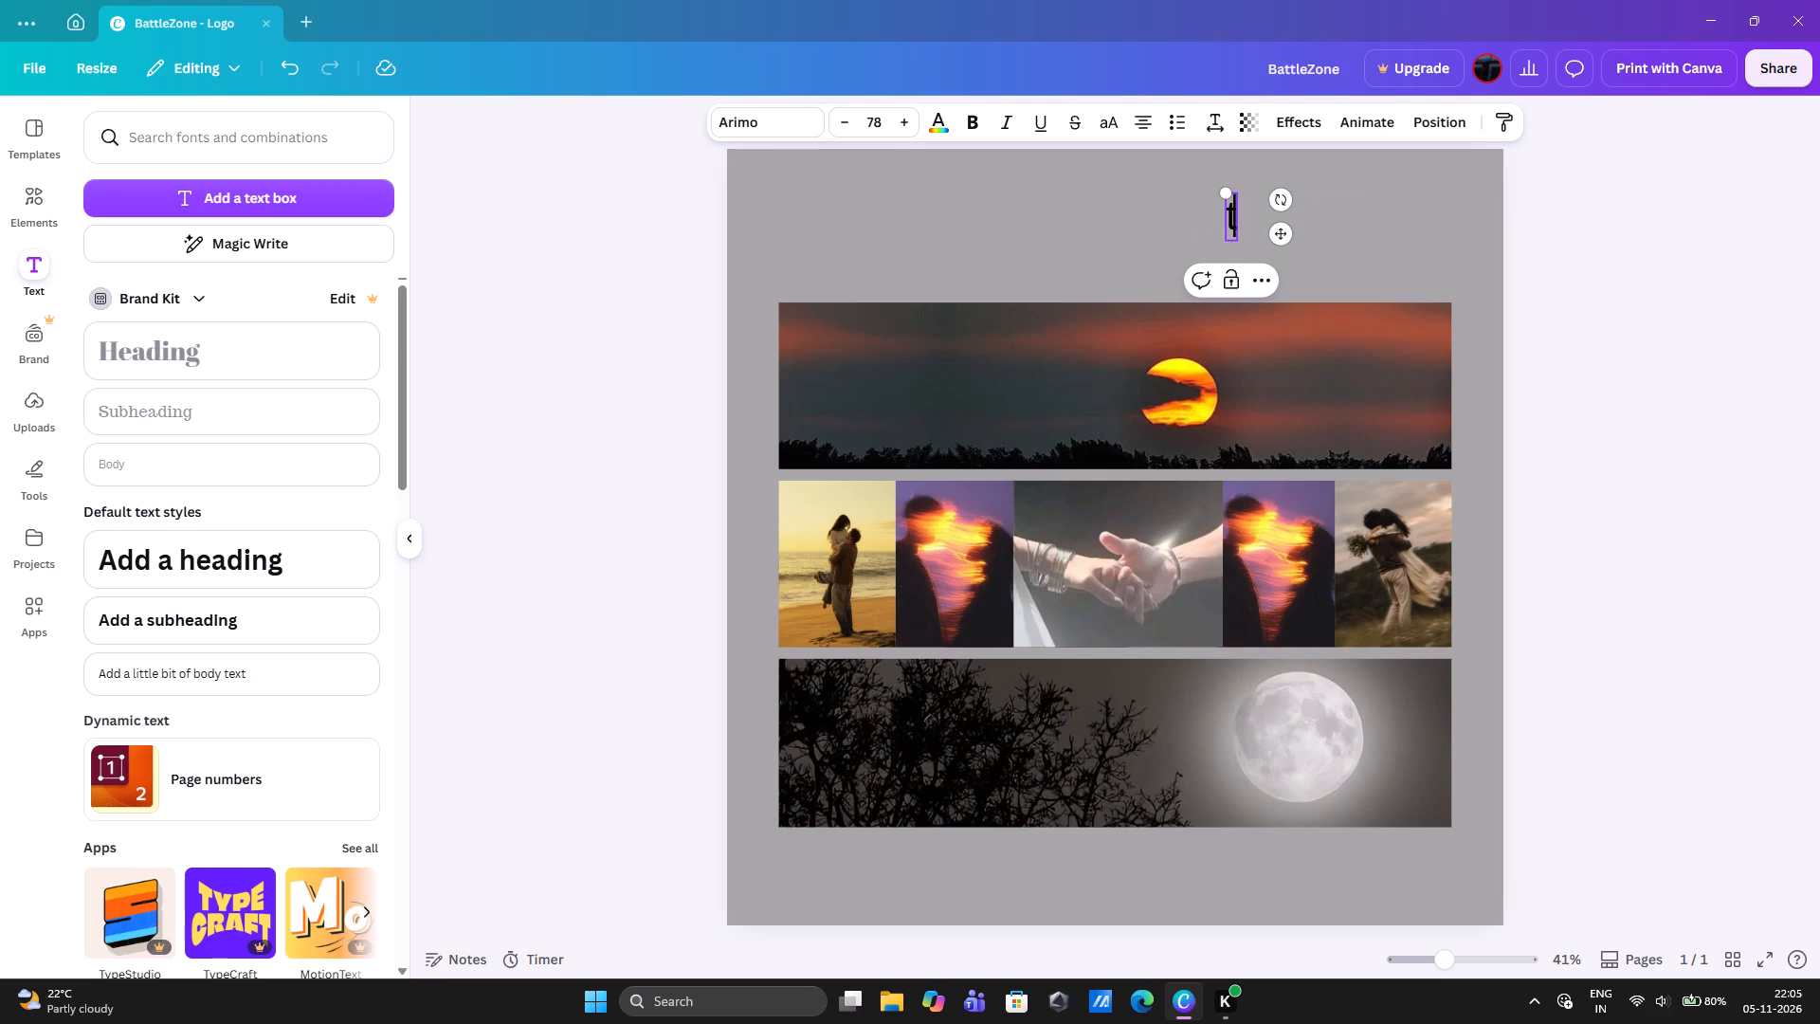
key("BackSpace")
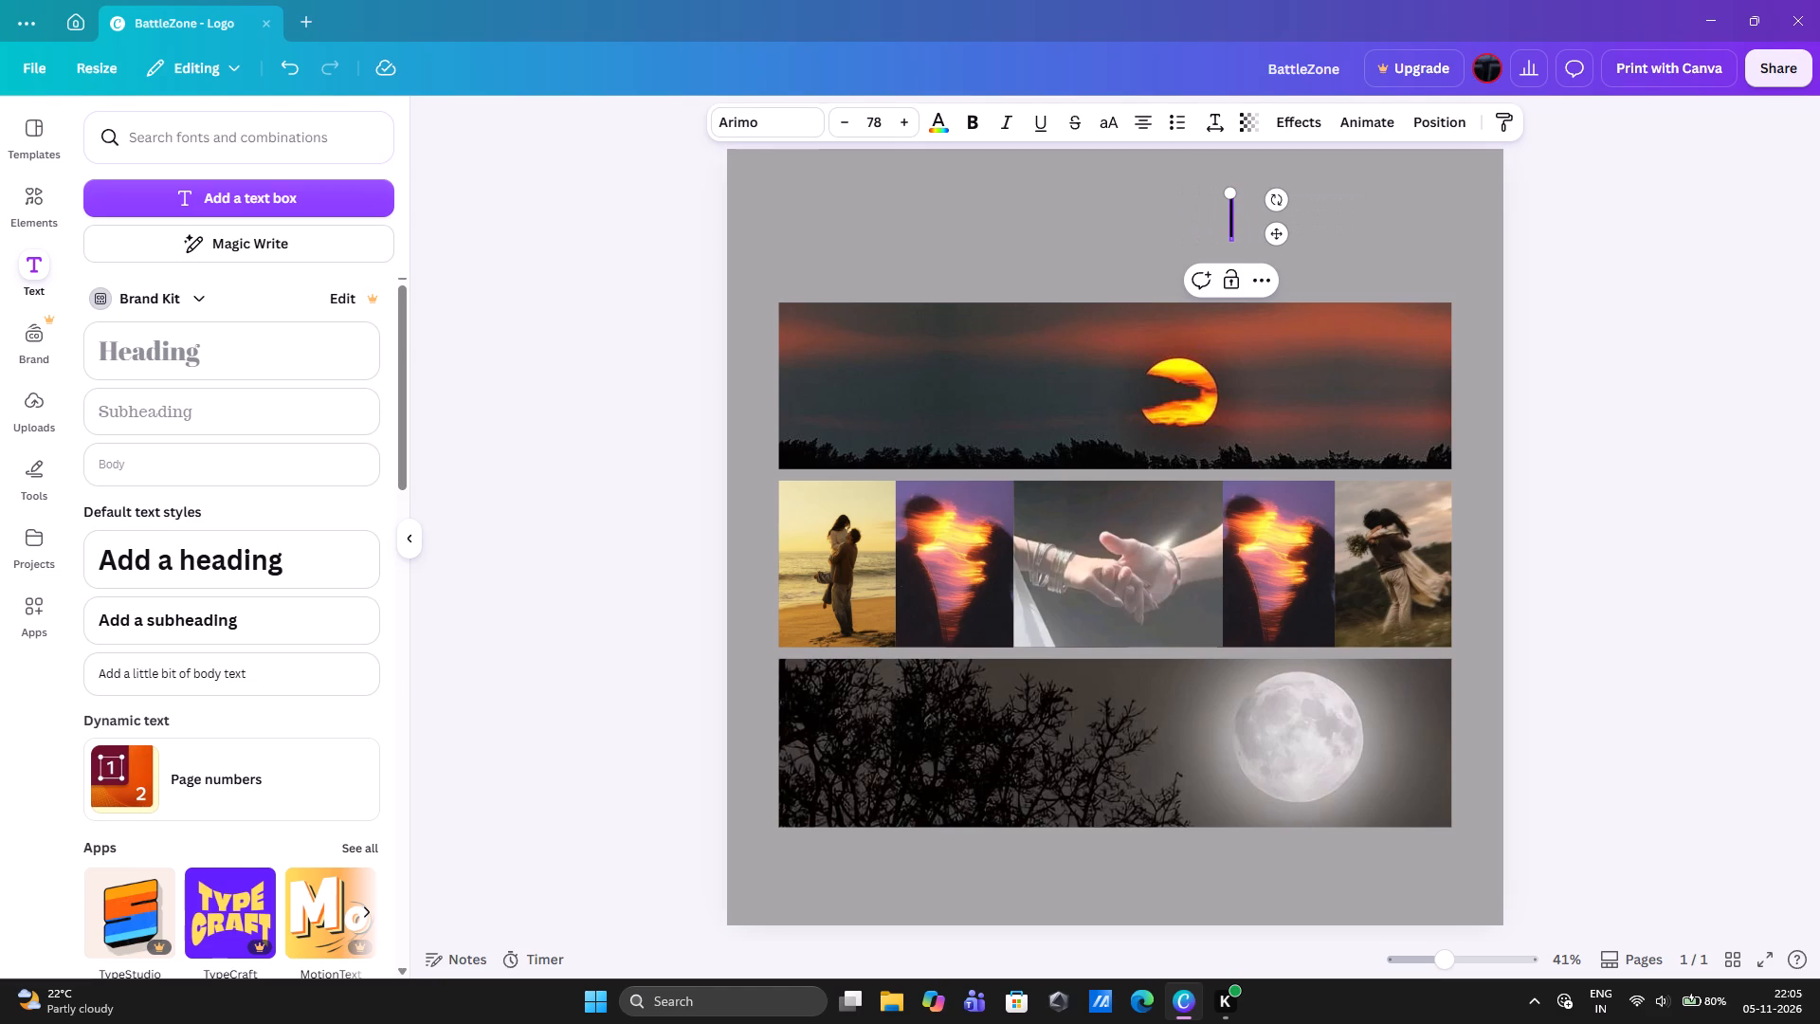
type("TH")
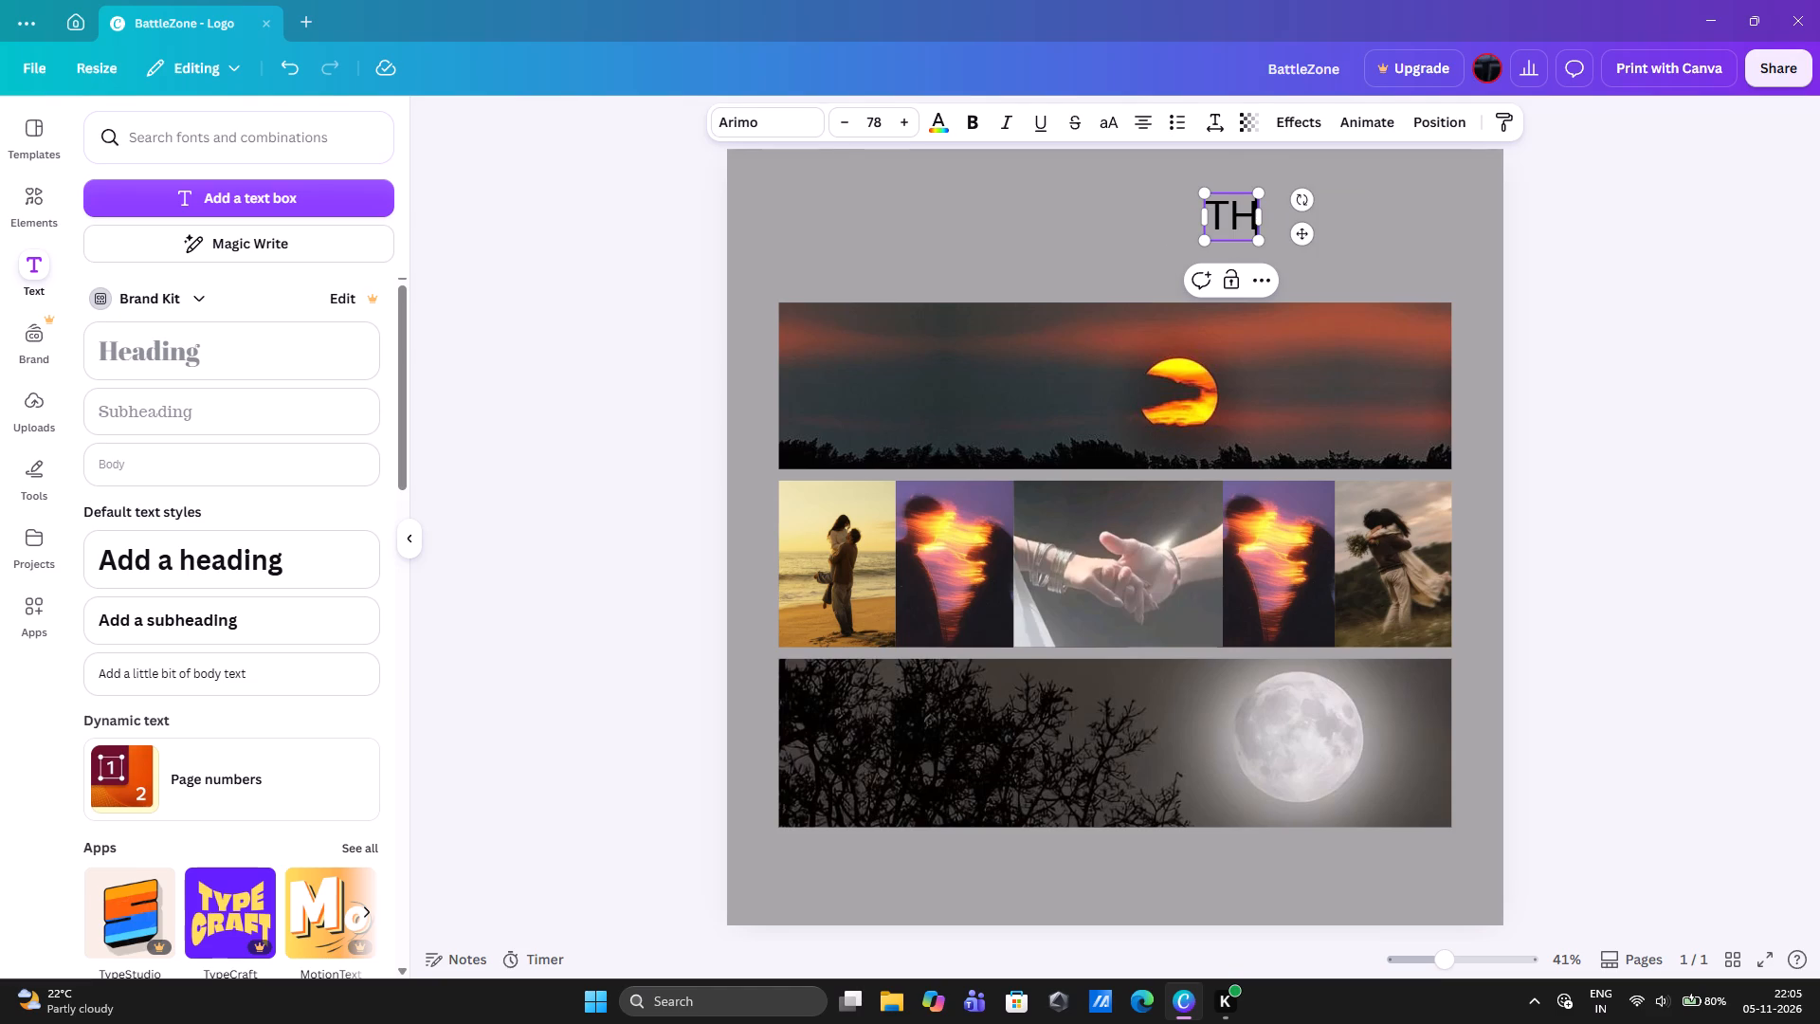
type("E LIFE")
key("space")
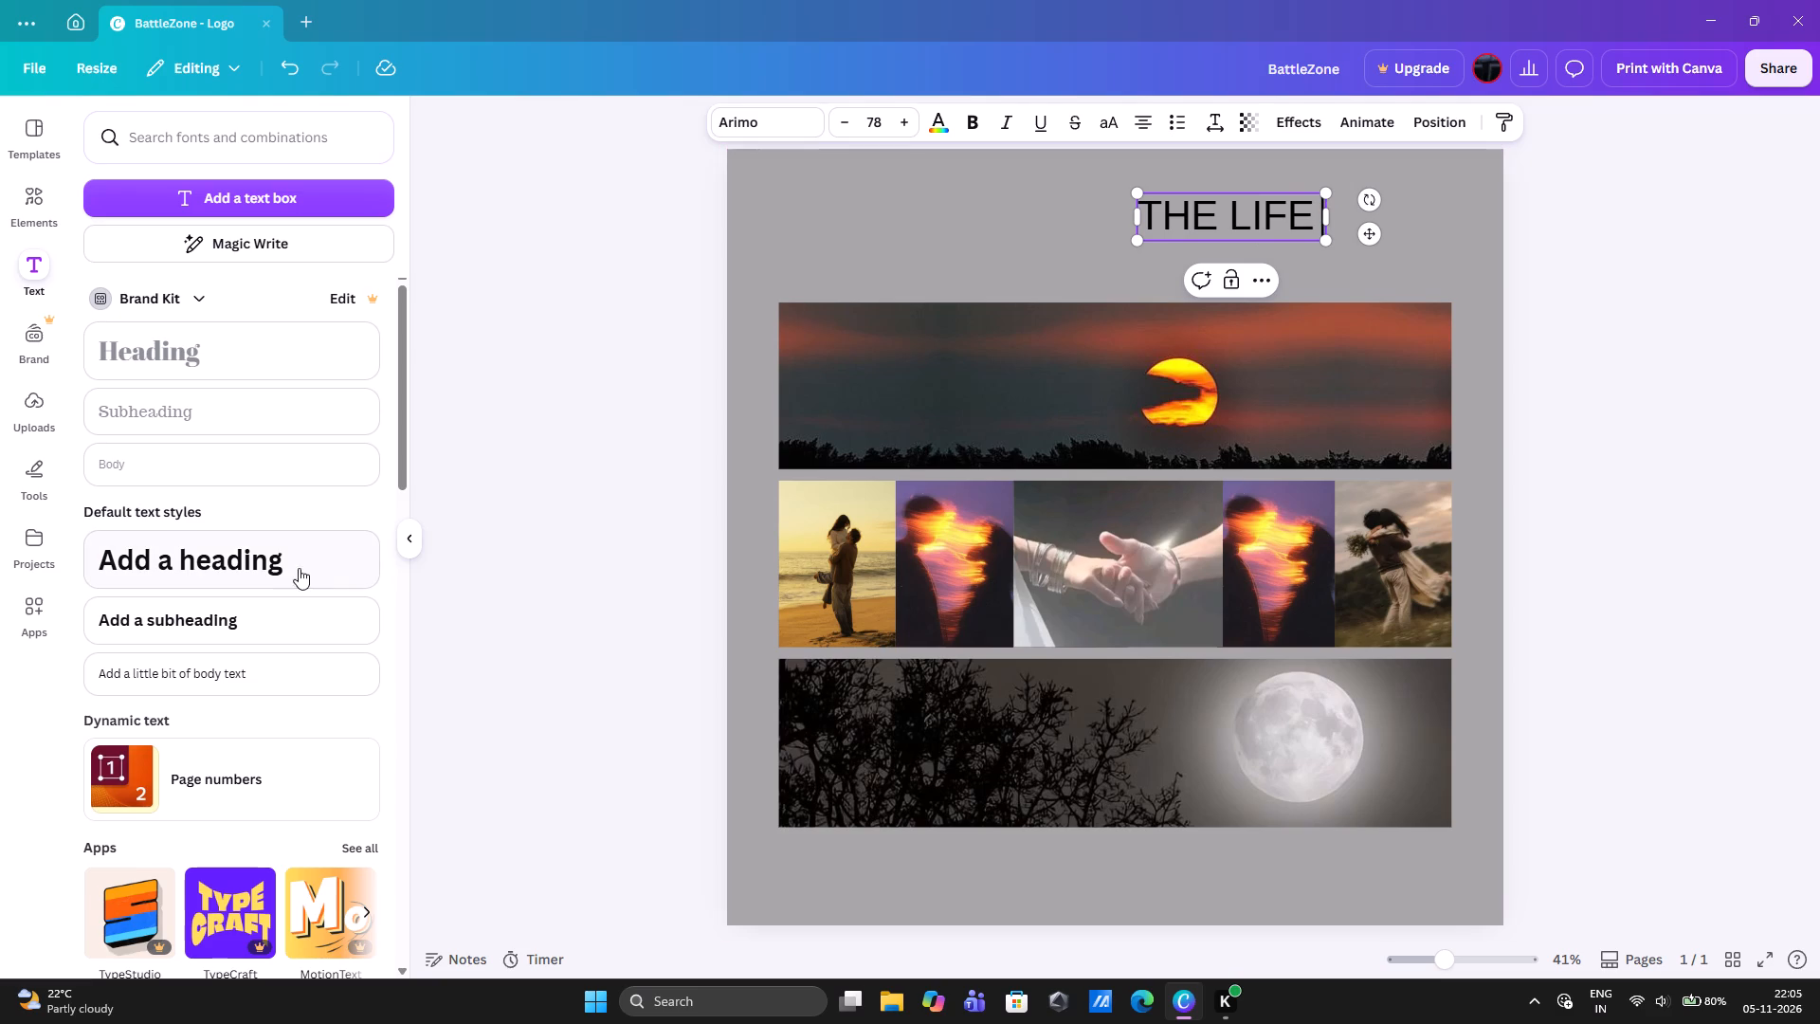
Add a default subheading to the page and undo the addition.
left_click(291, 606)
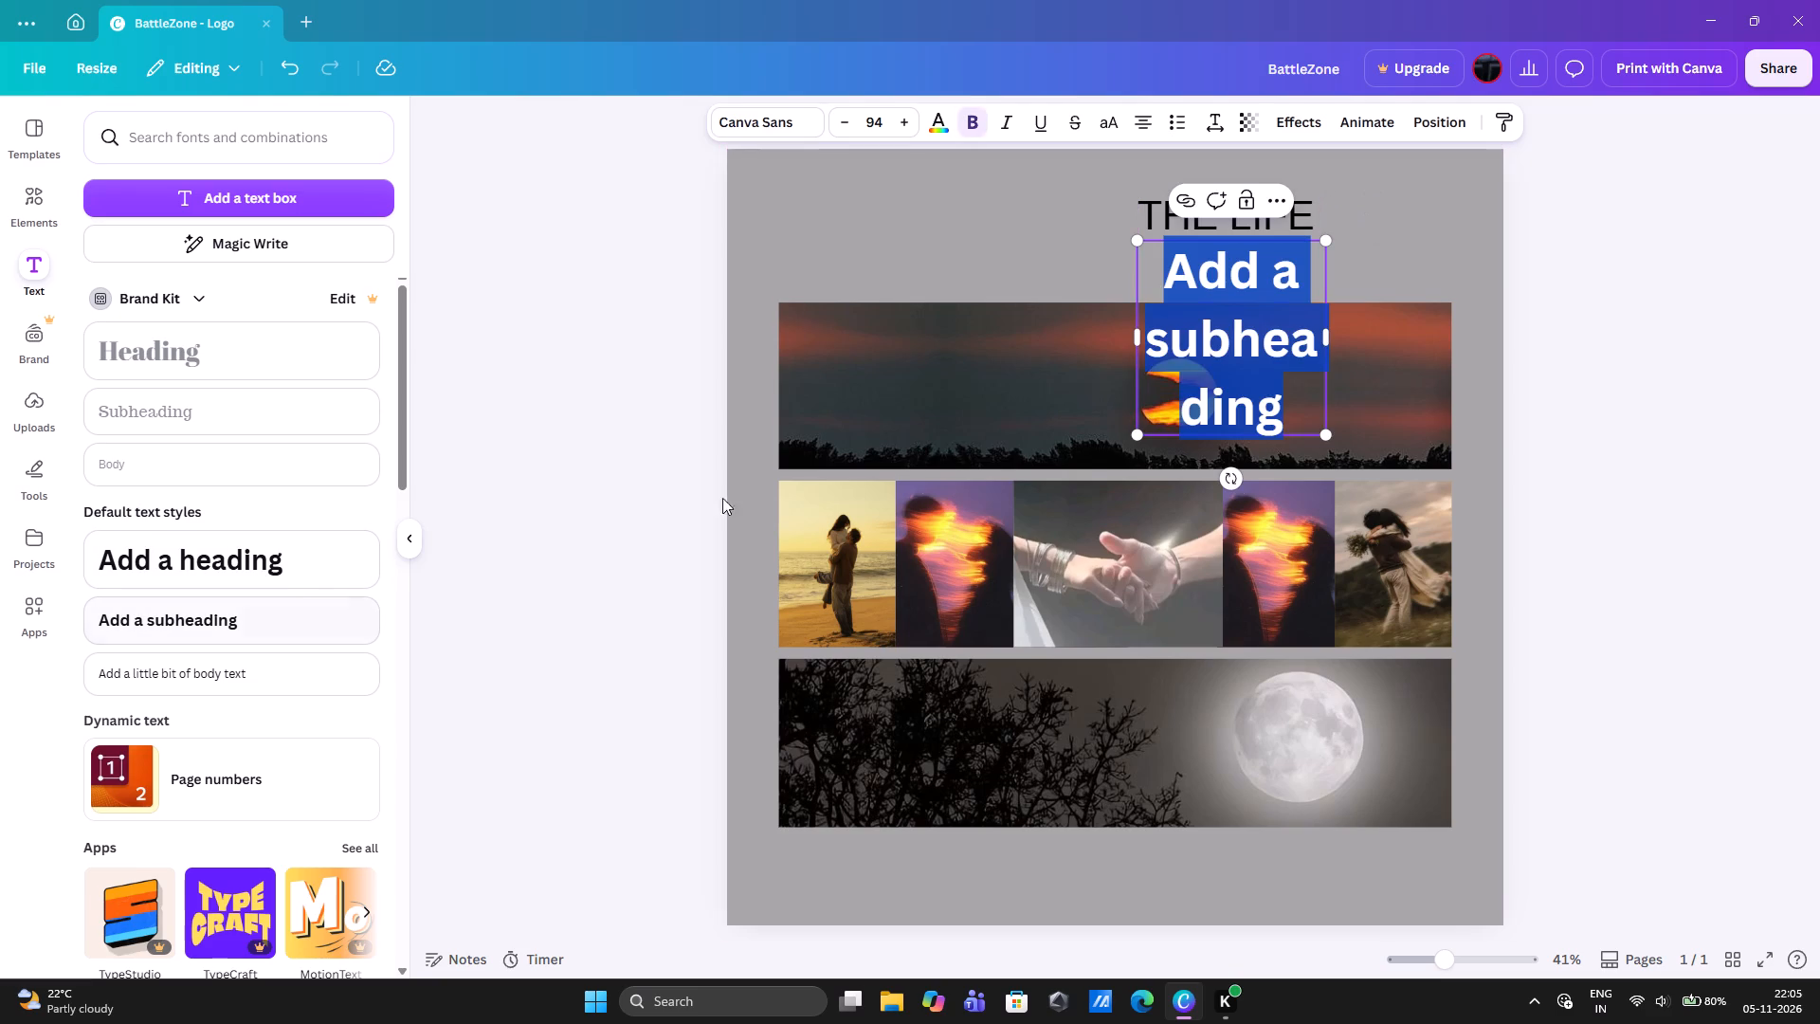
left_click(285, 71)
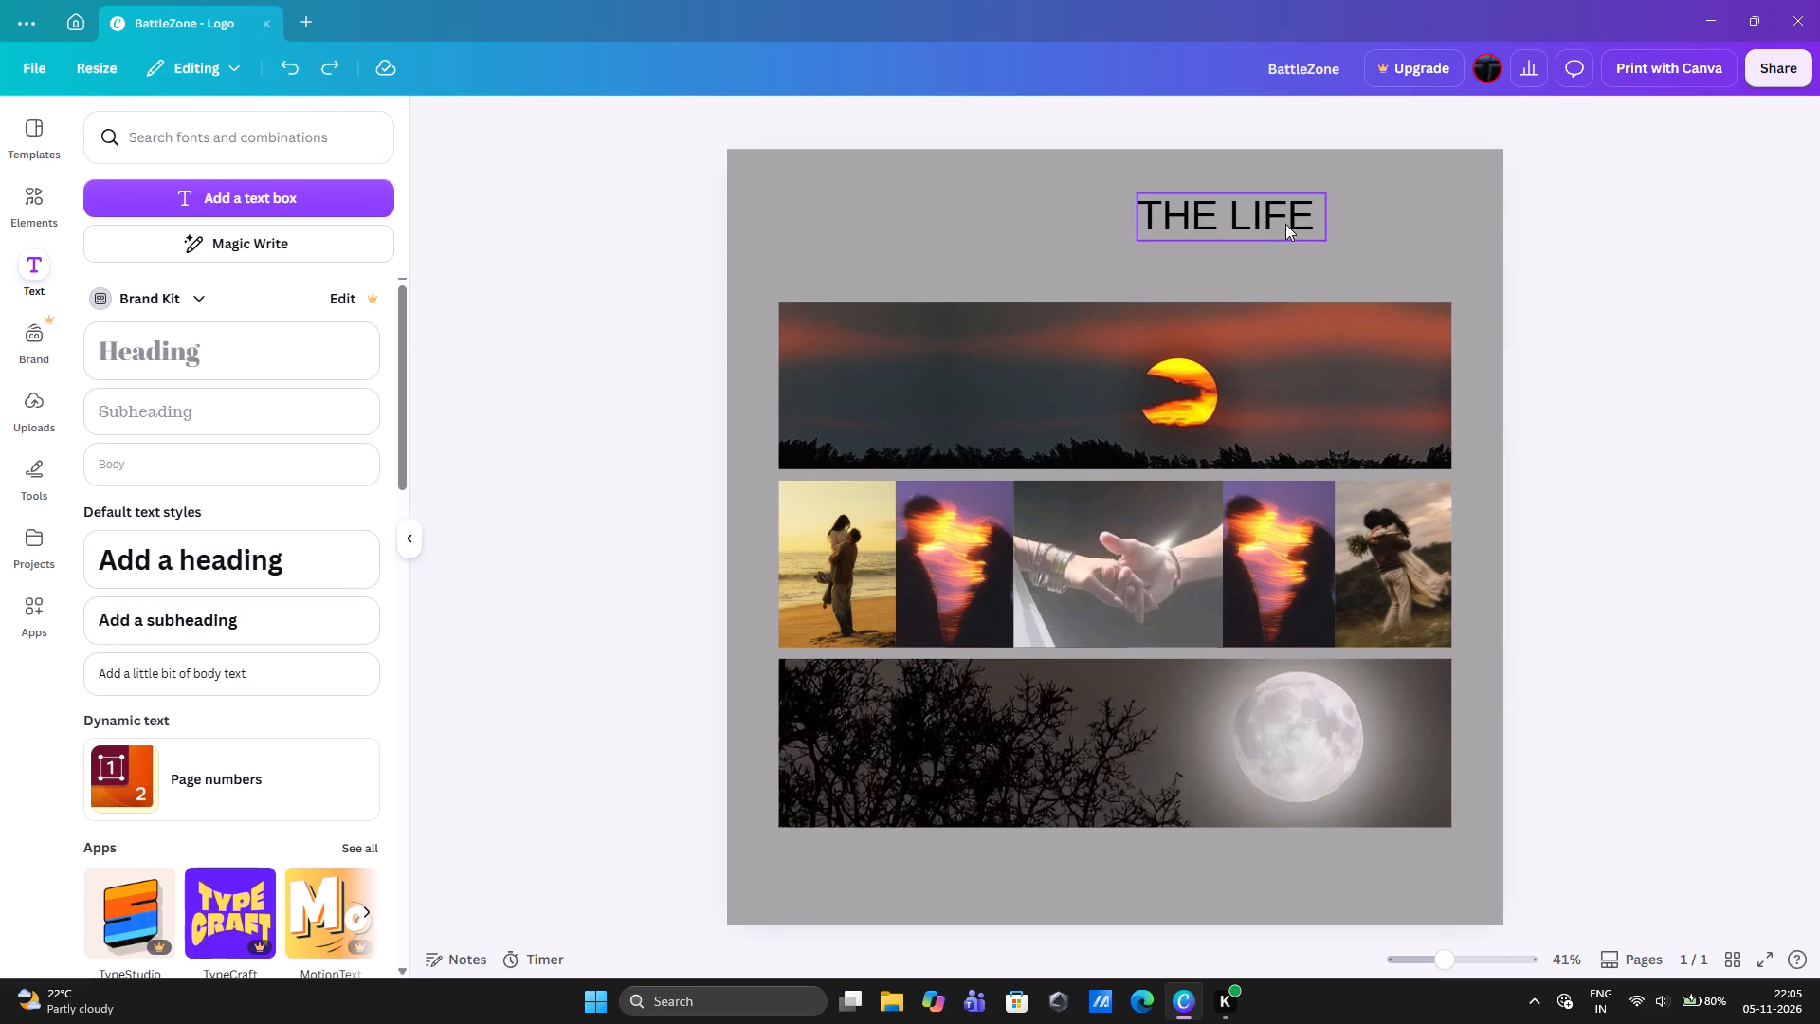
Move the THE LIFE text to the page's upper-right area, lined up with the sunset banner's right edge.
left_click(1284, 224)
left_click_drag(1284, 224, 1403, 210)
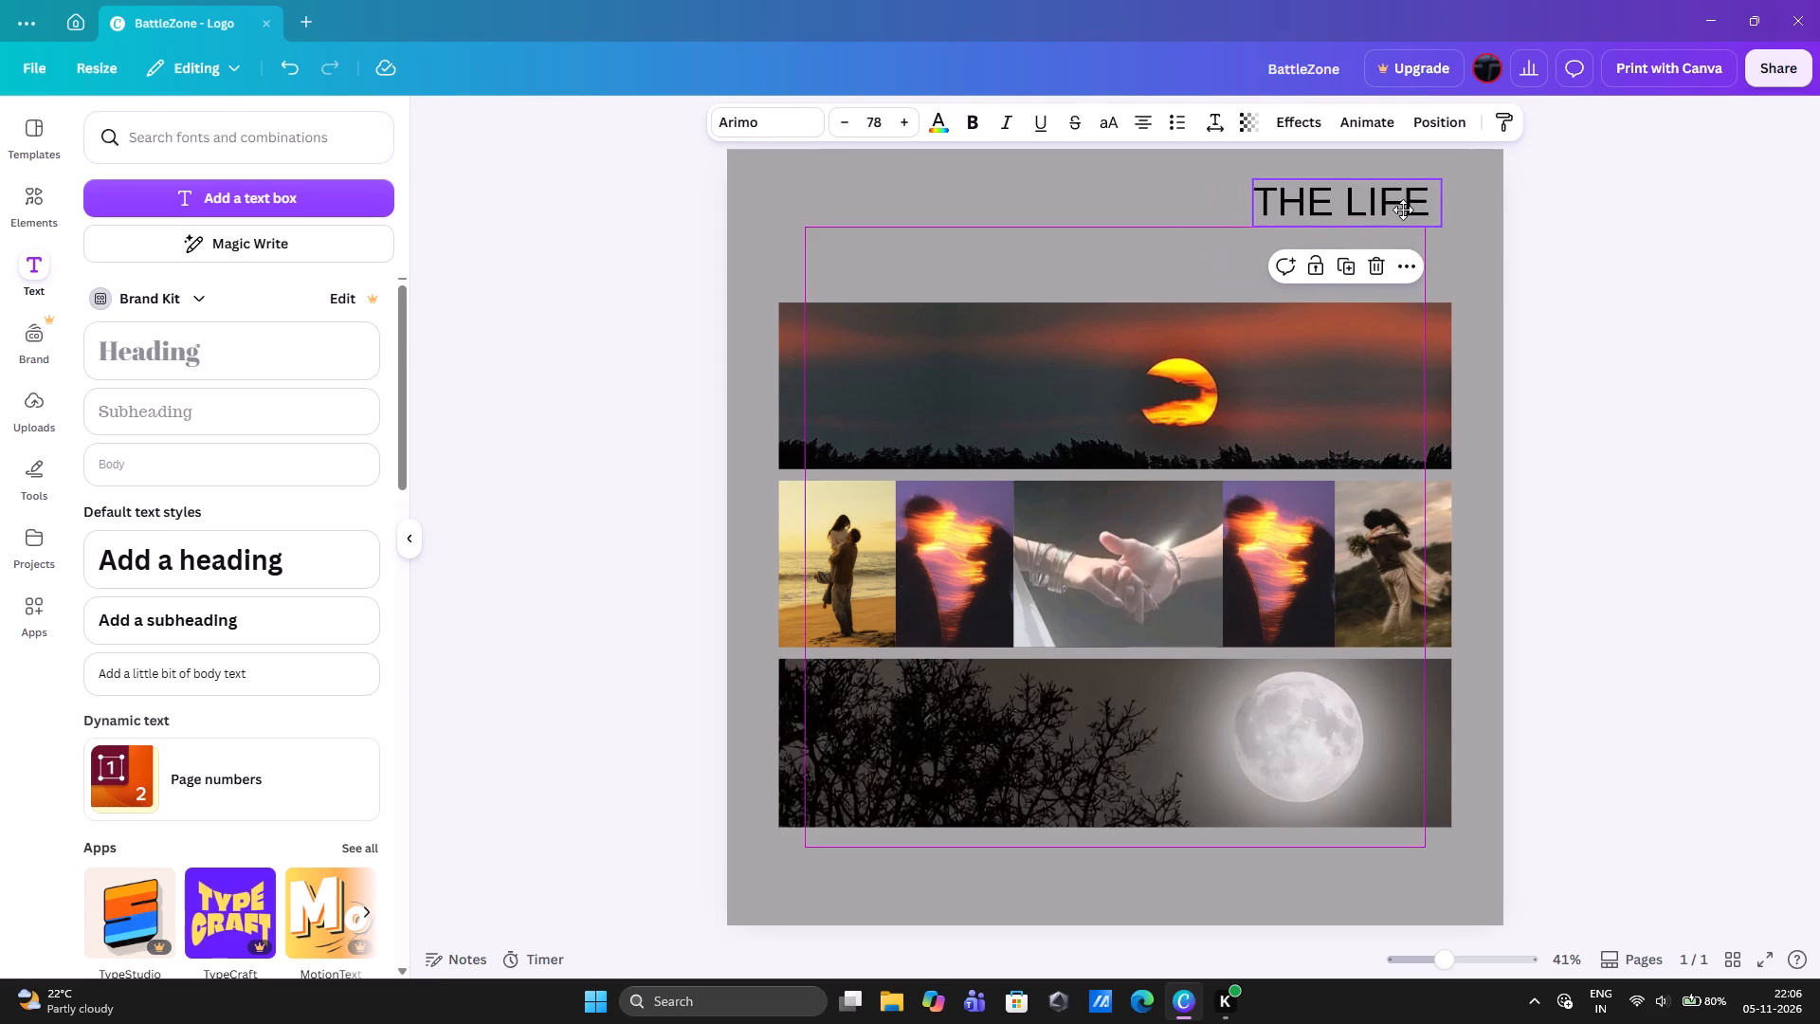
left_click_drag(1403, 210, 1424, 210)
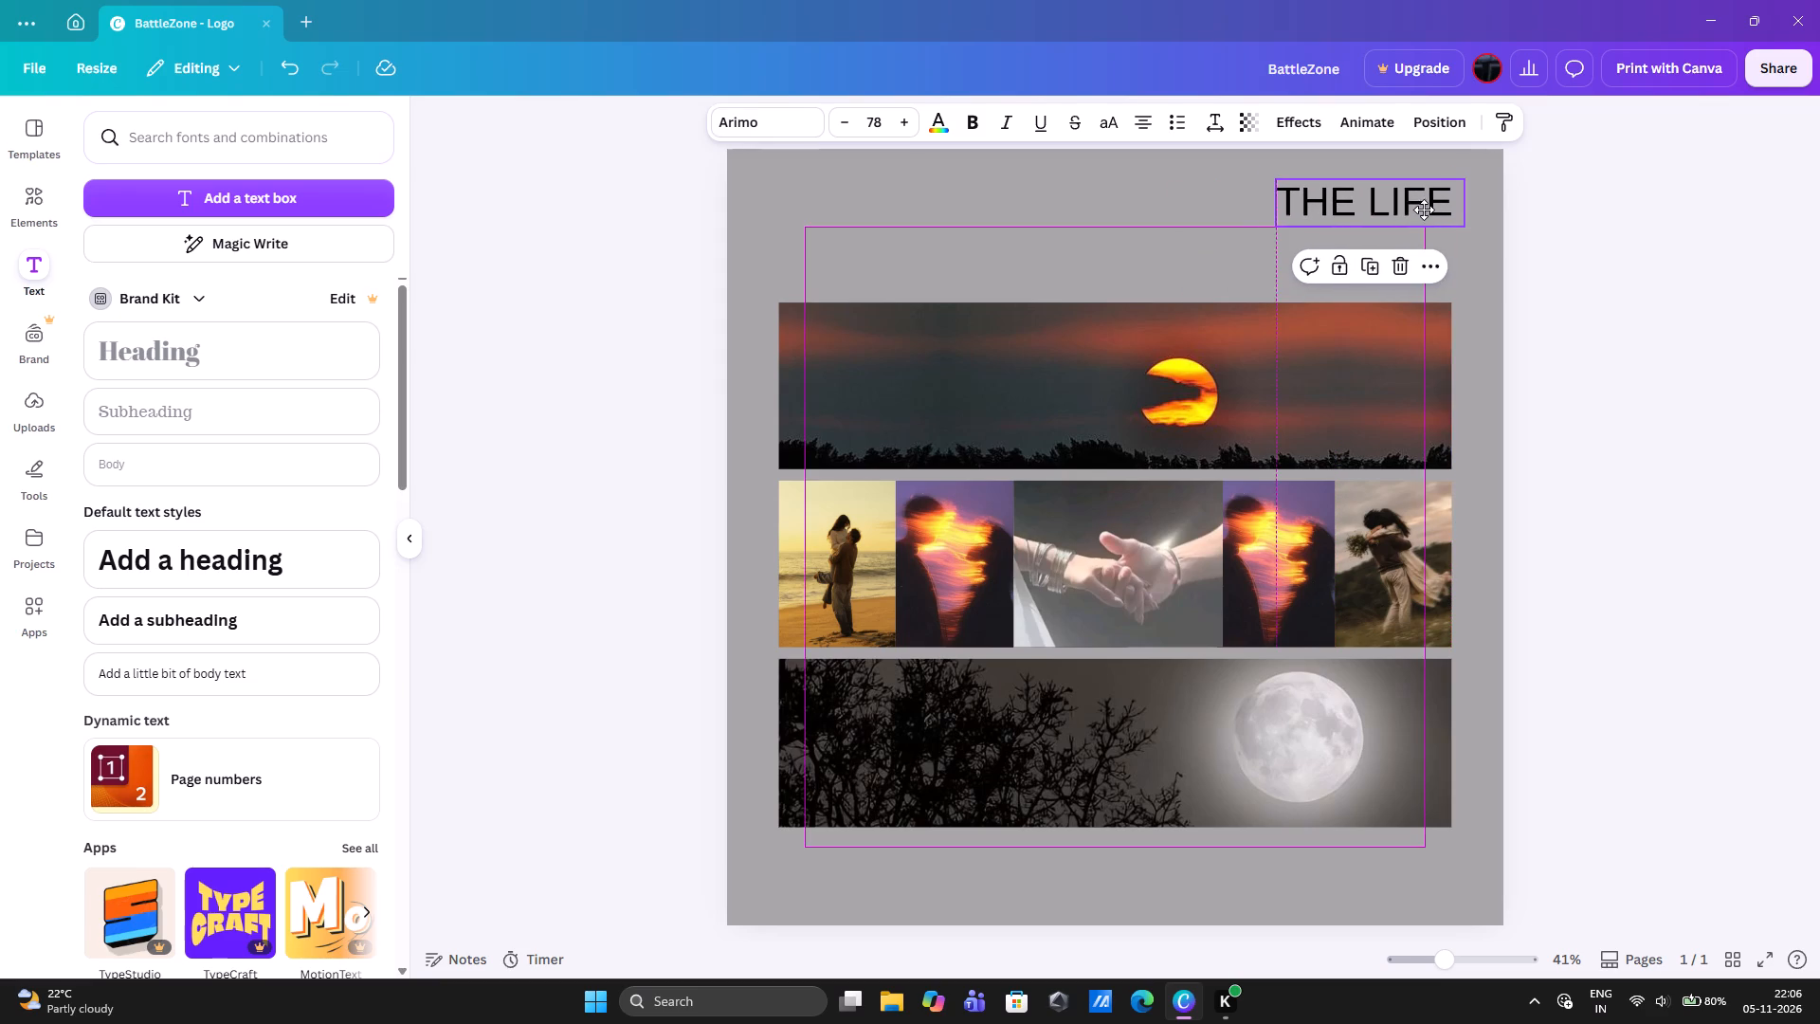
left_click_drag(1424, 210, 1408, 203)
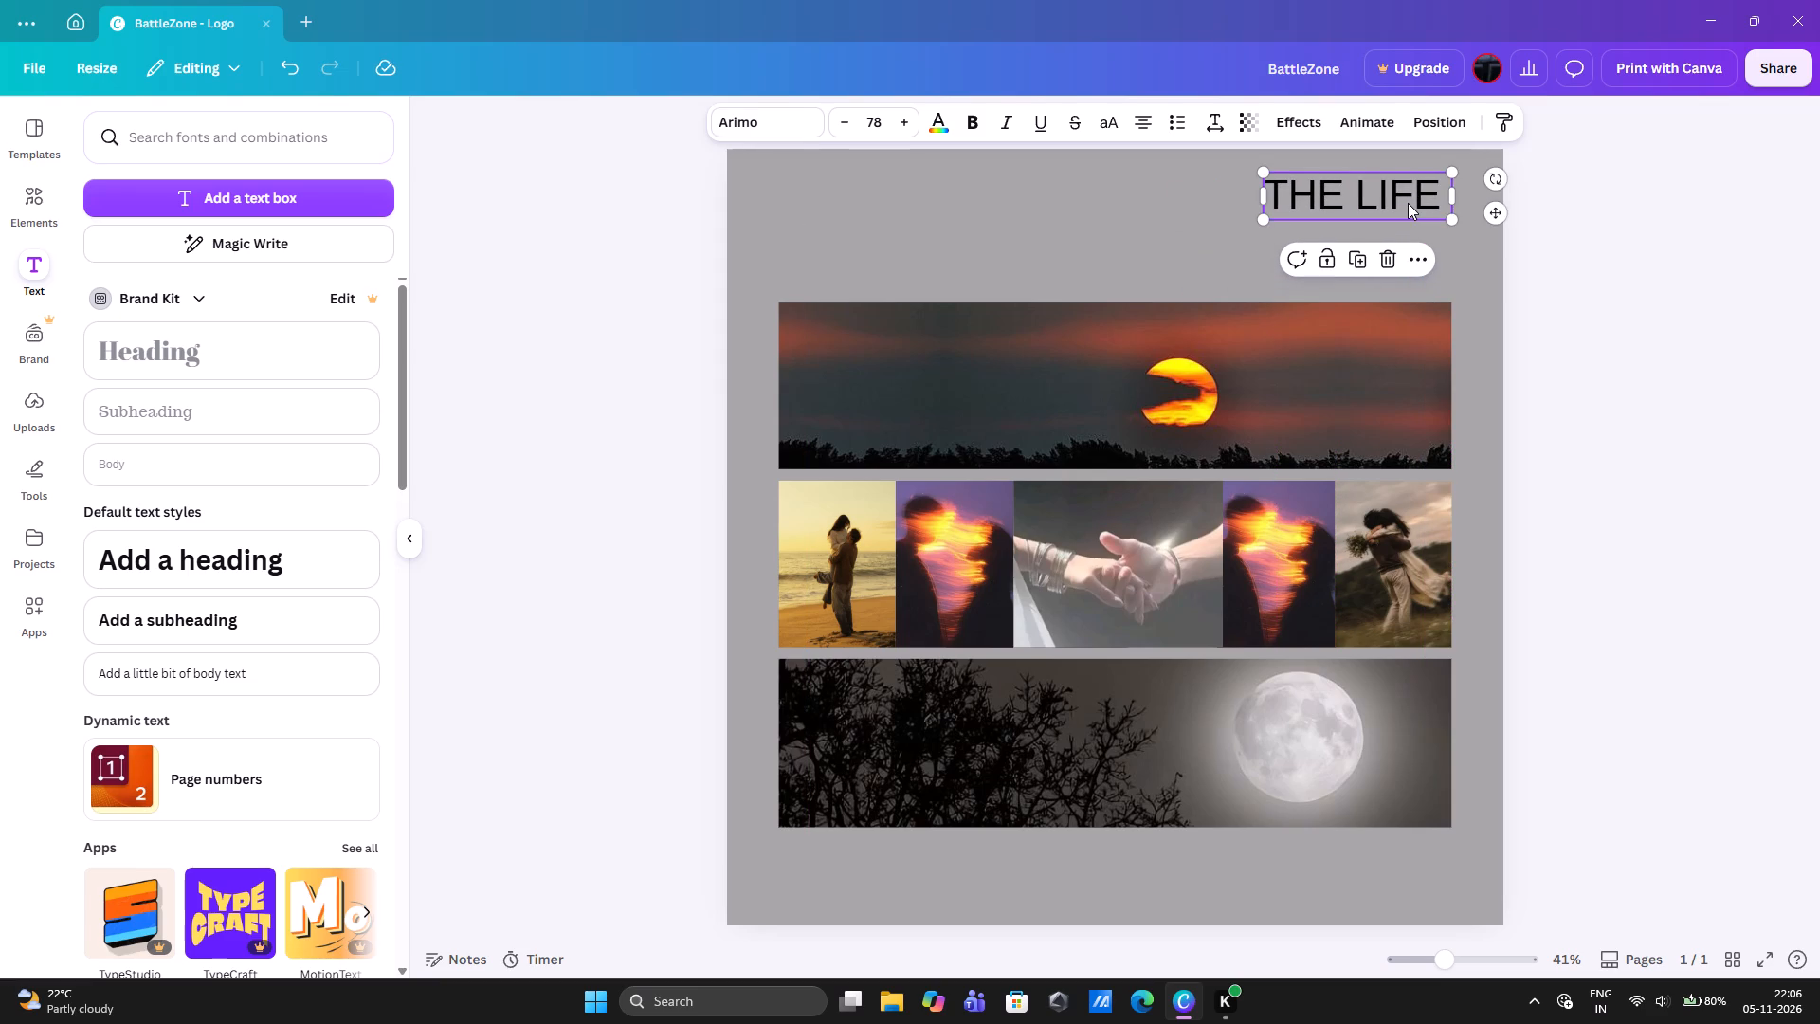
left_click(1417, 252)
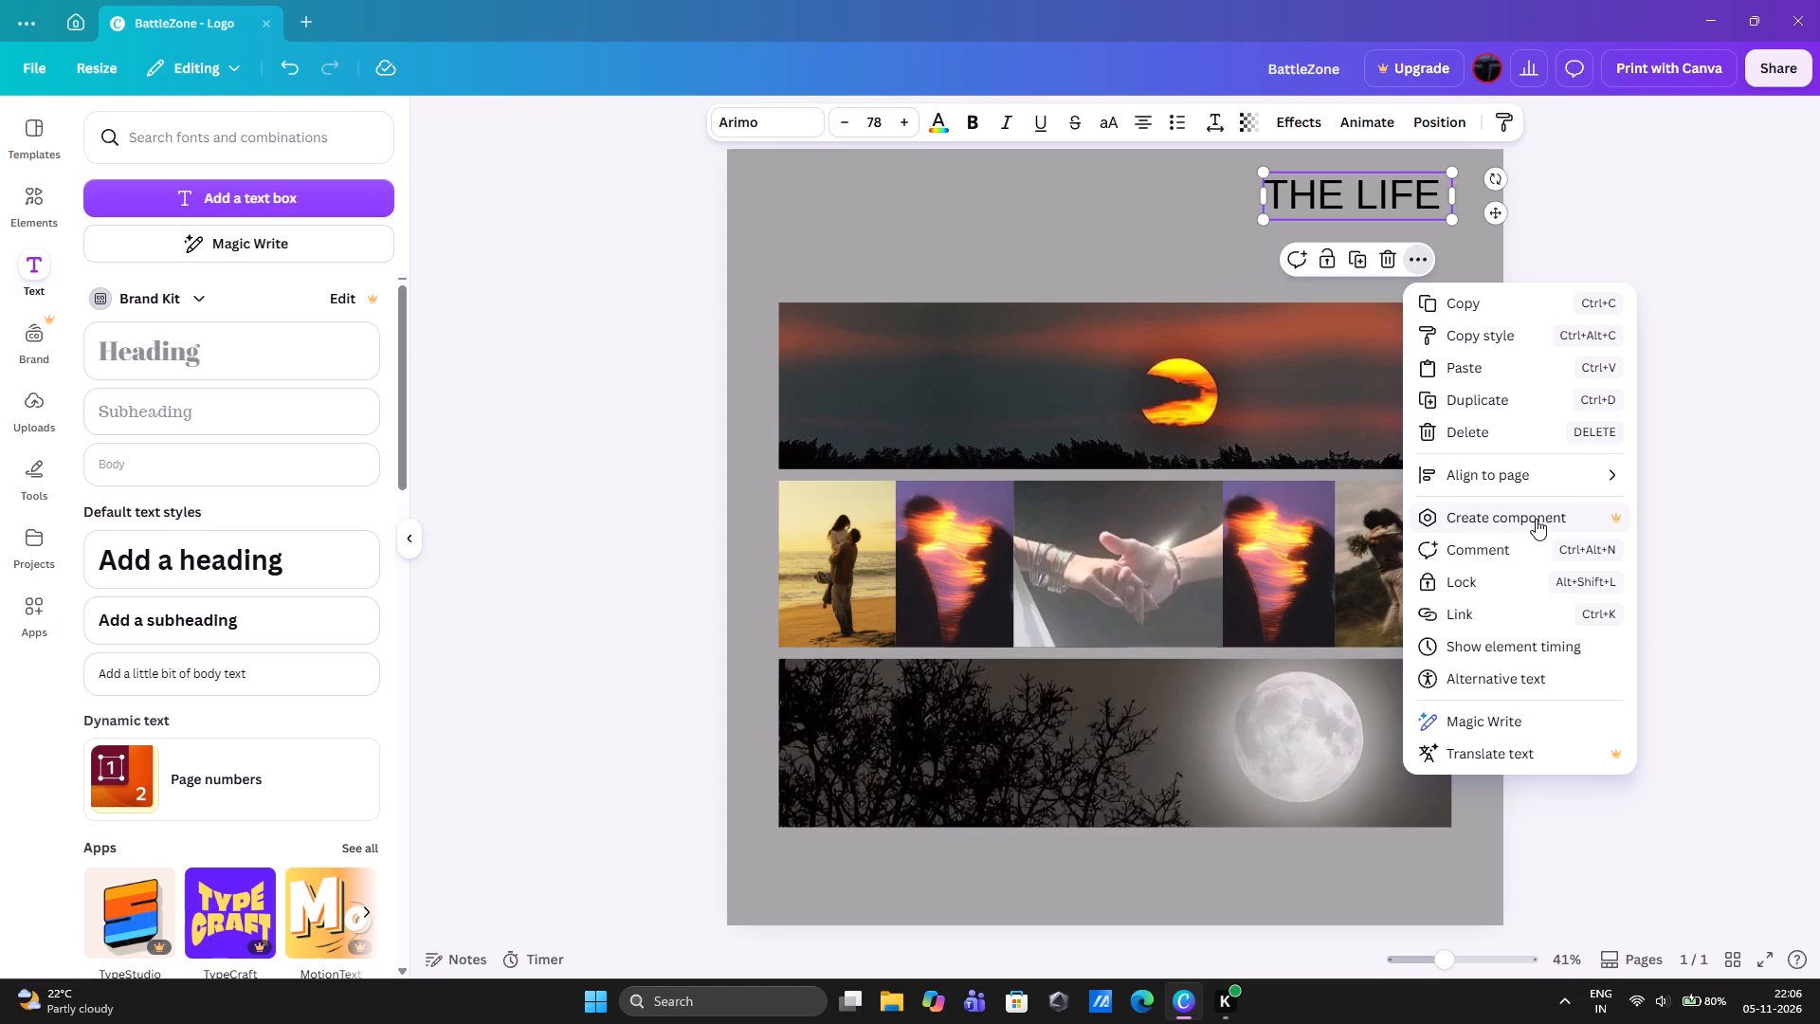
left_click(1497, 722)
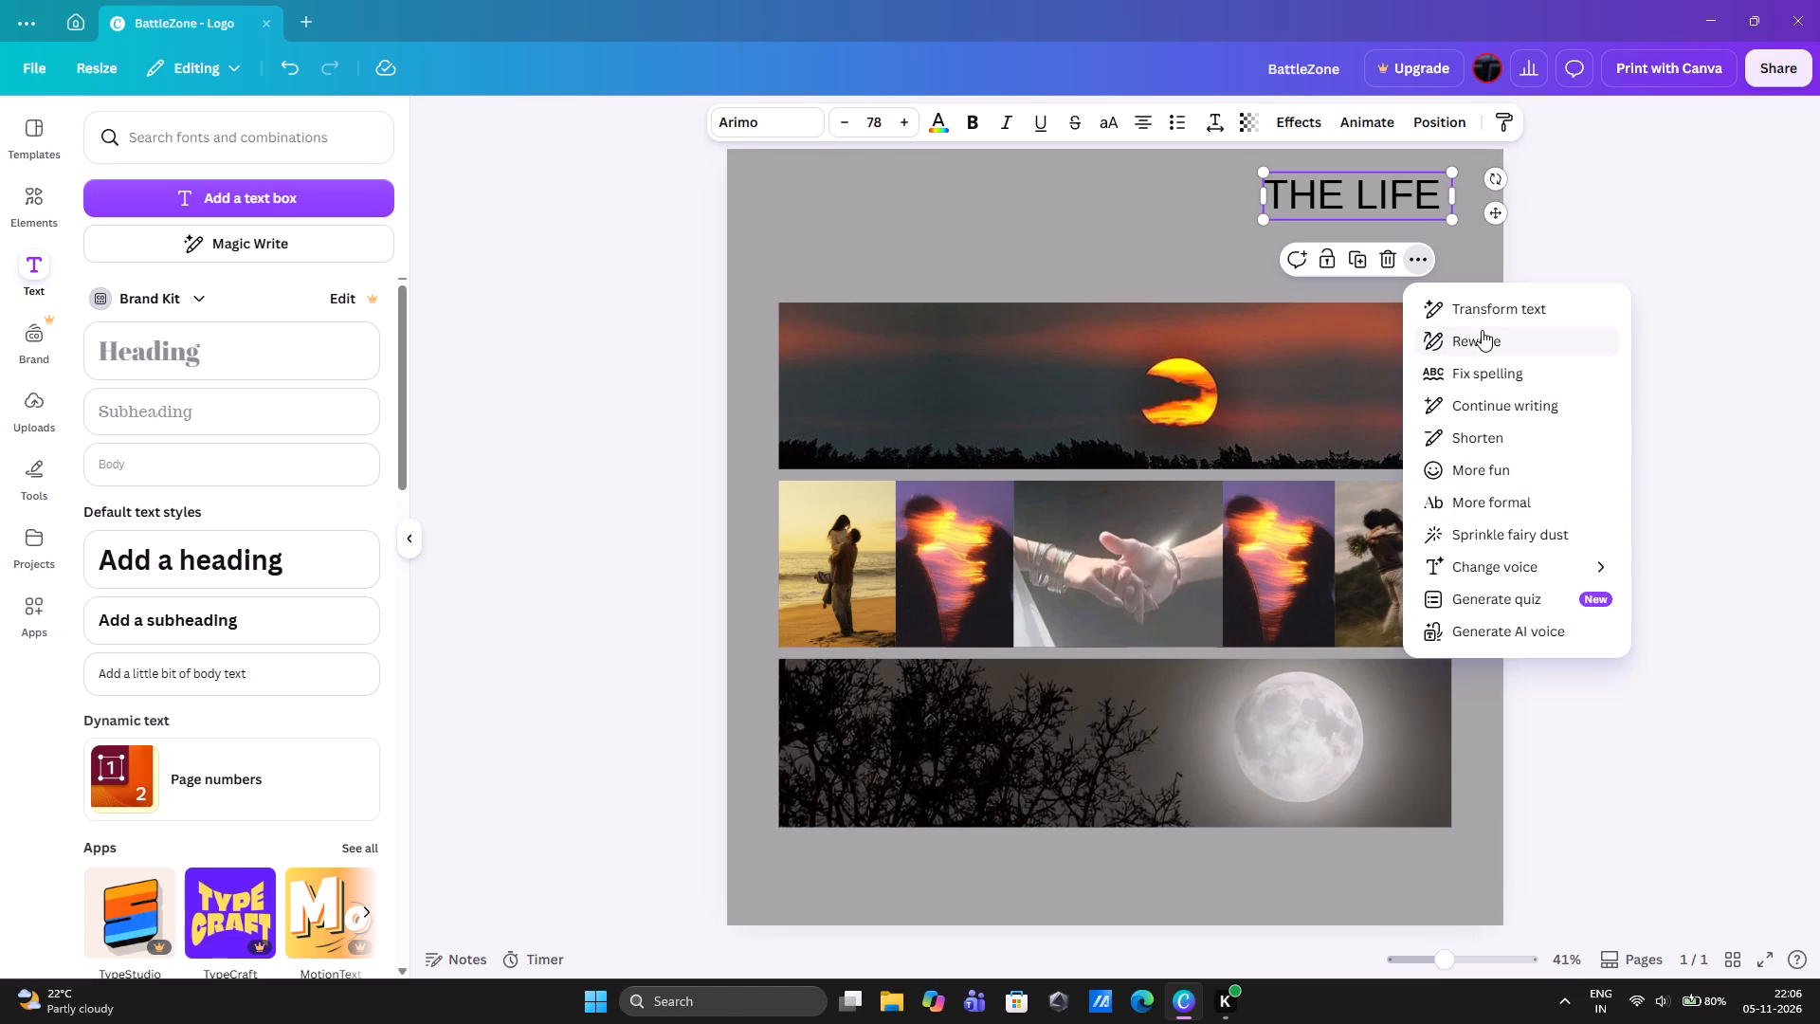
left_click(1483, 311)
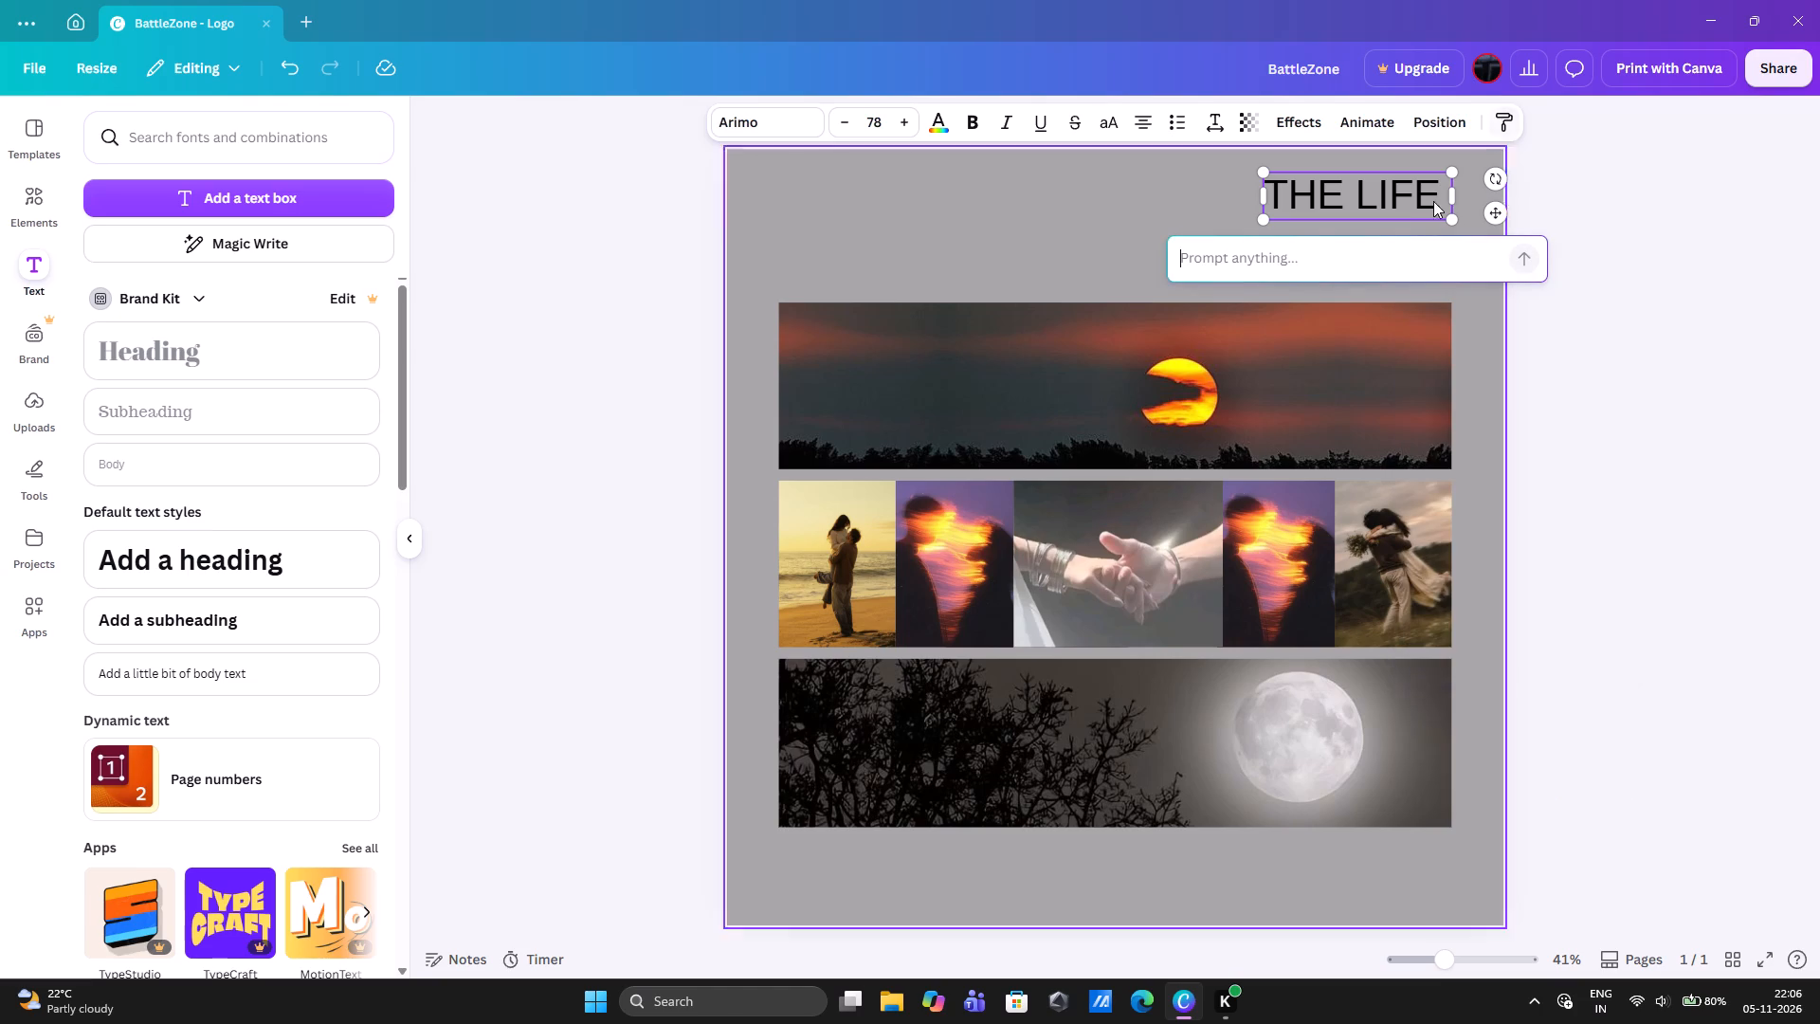
Add the recently used glowing white "Get Ready with Me" font combination to the page.
scroll(88, 828, "down", 1)
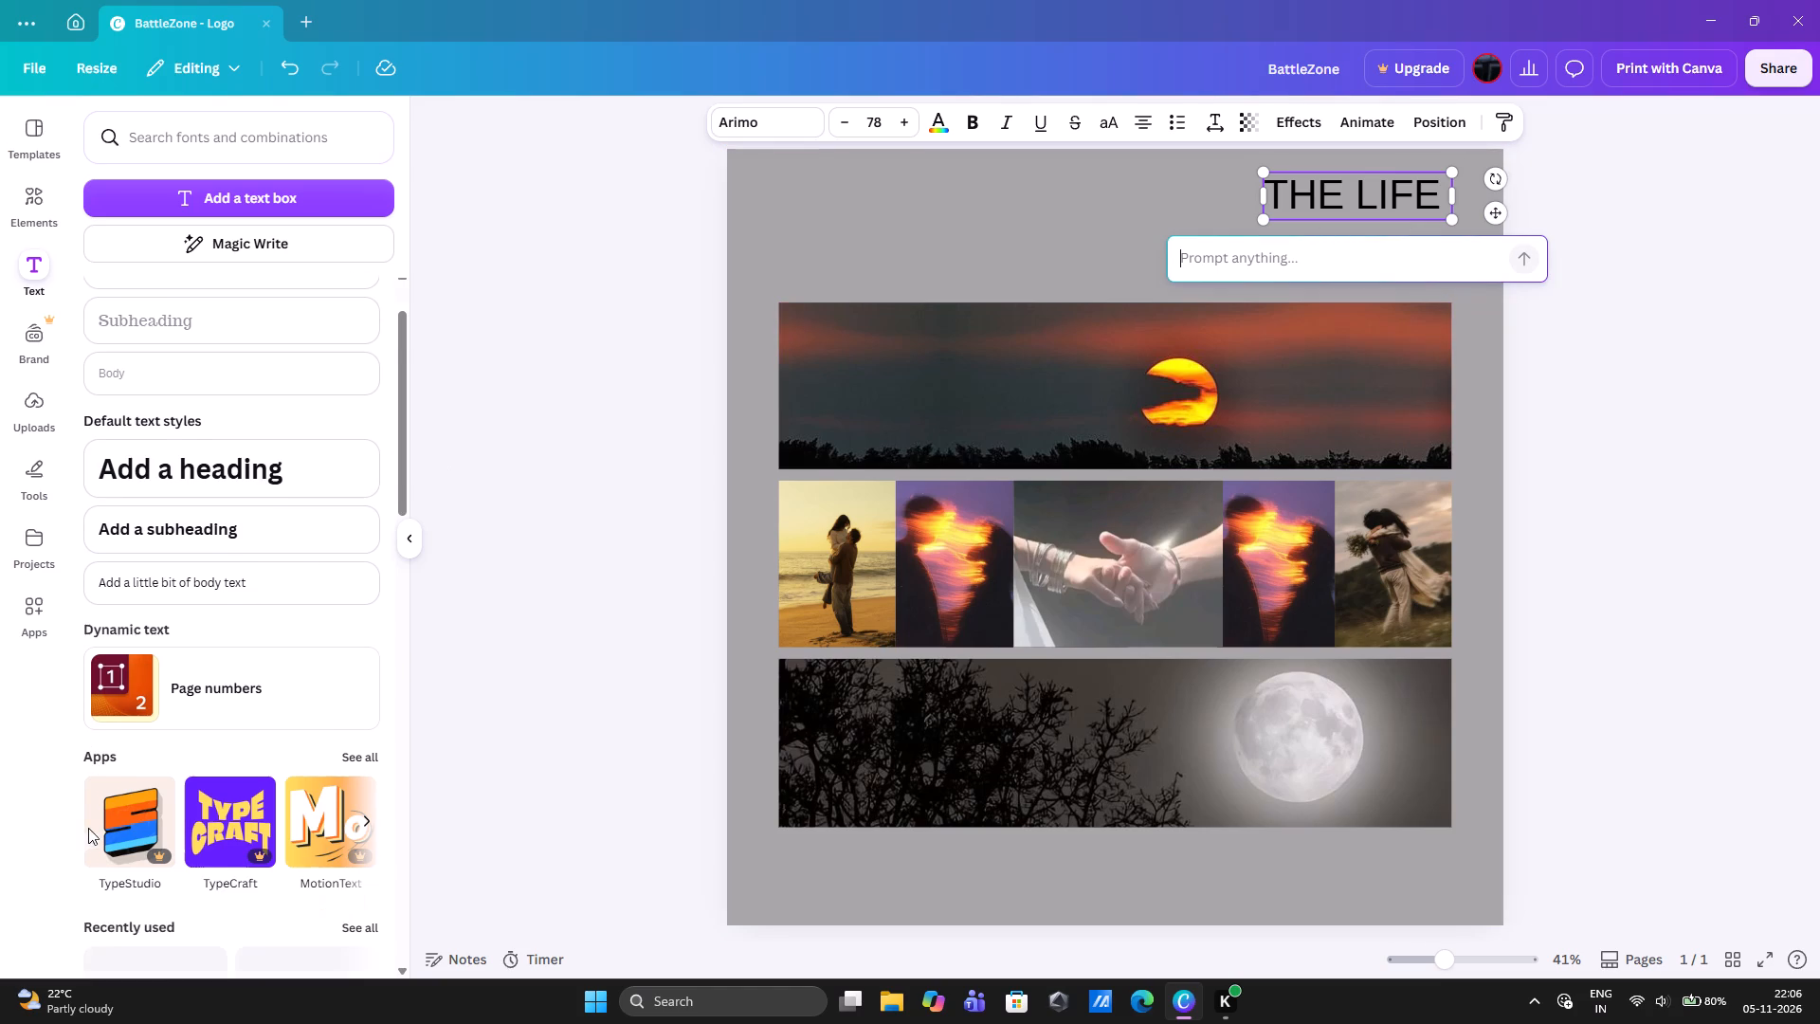
scroll(88, 828, "down", 4)
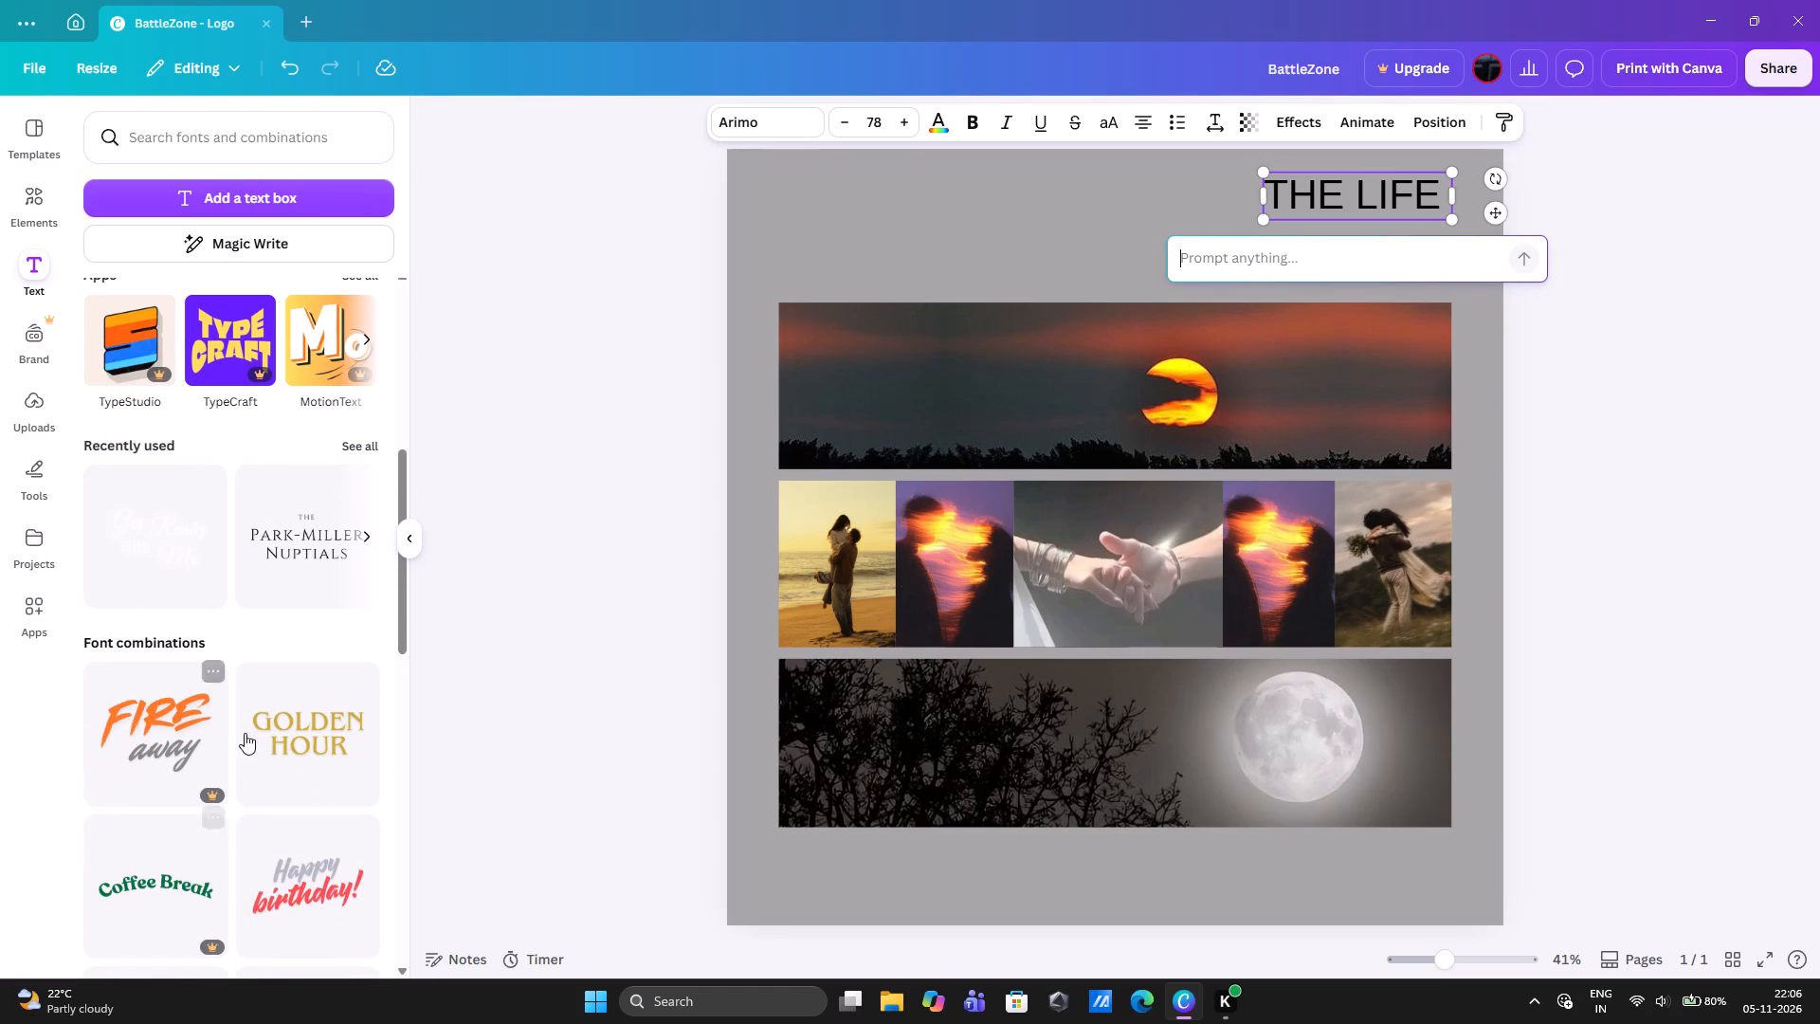
left_click(167, 570)
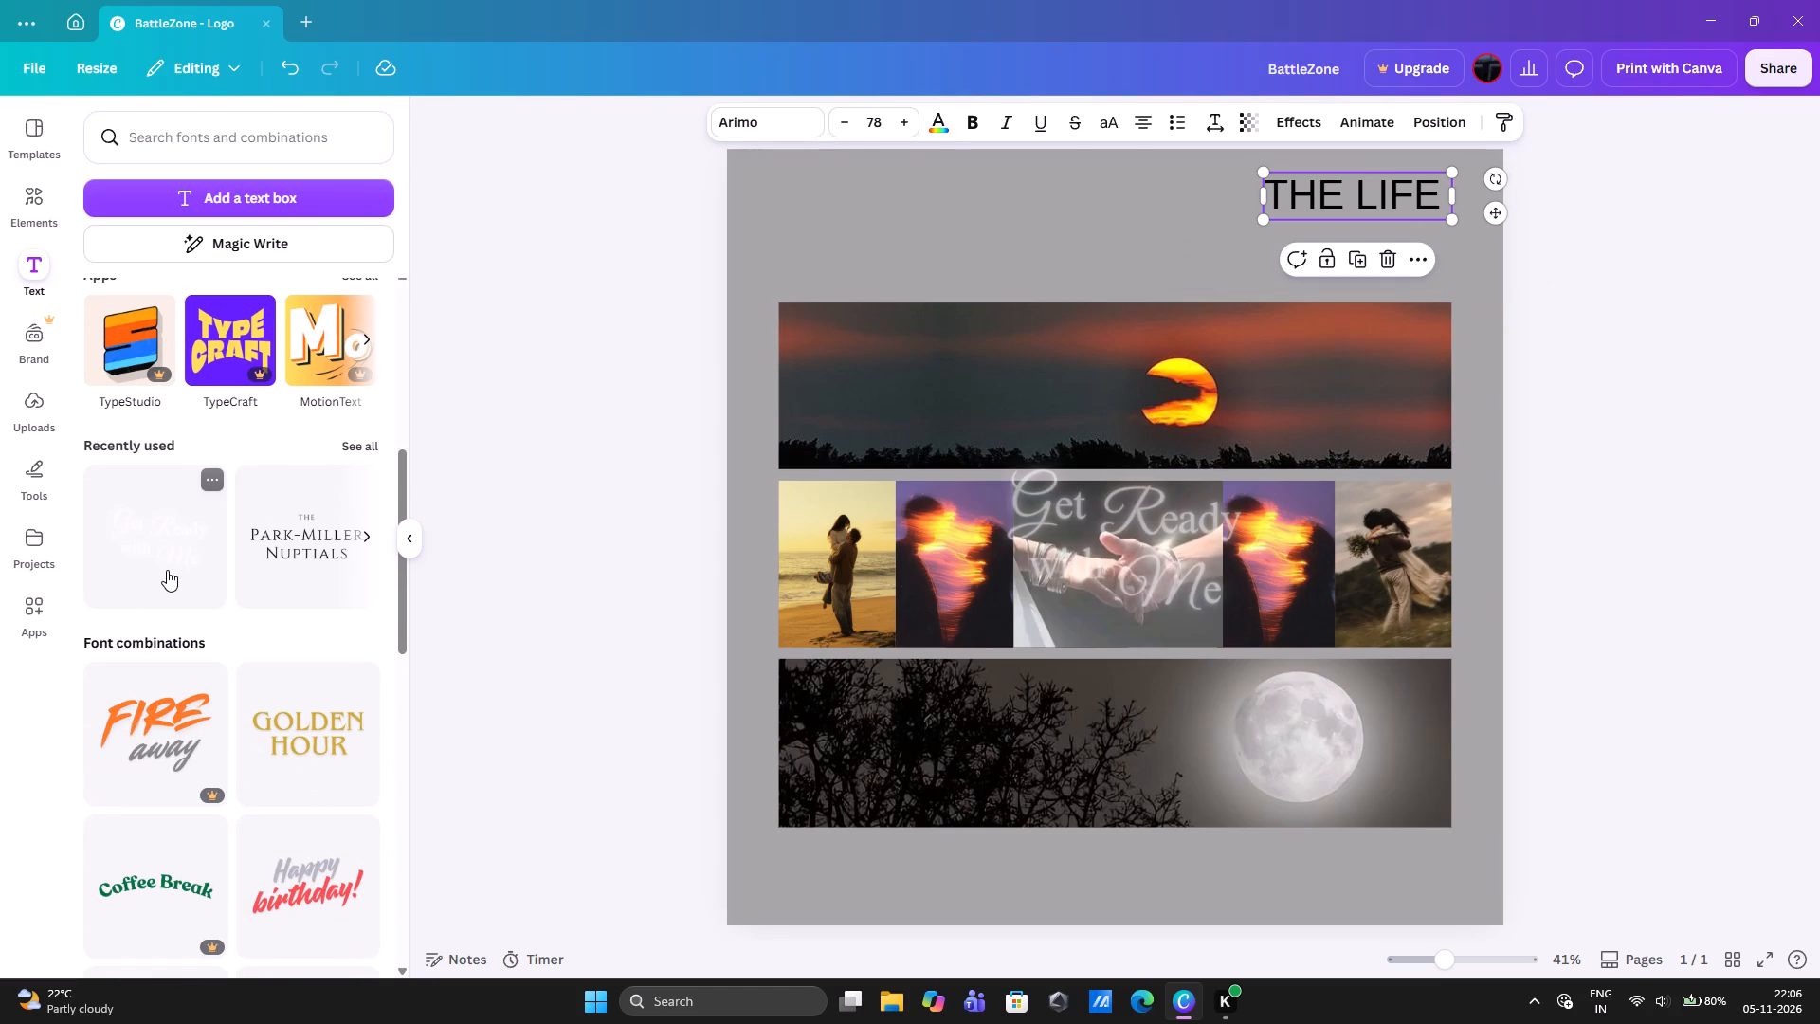
Delete the THE LIFE text from the page.
left_click(1395, 223)
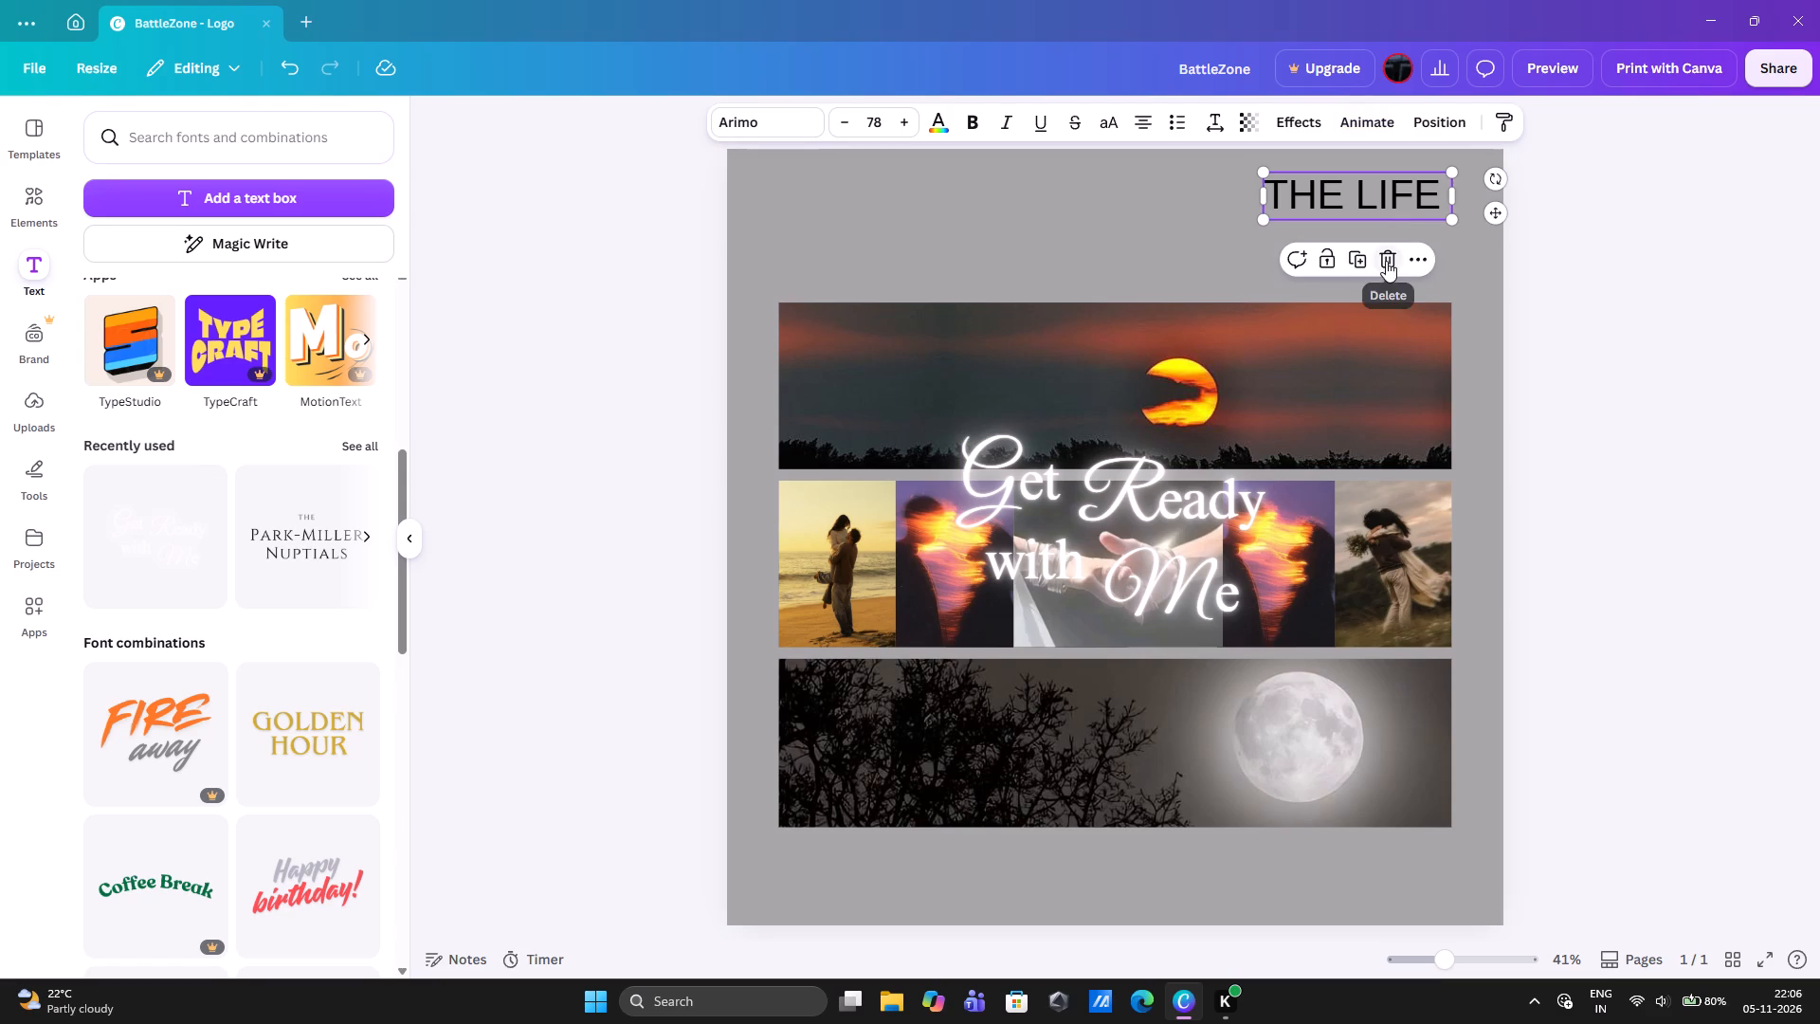
left_click(1387, 261)
Move the "Get Ready with Me" text group to the page's upper right, overlapping the top of the sunset banner.
left_click_drag(1129, 561, 1303, 299)
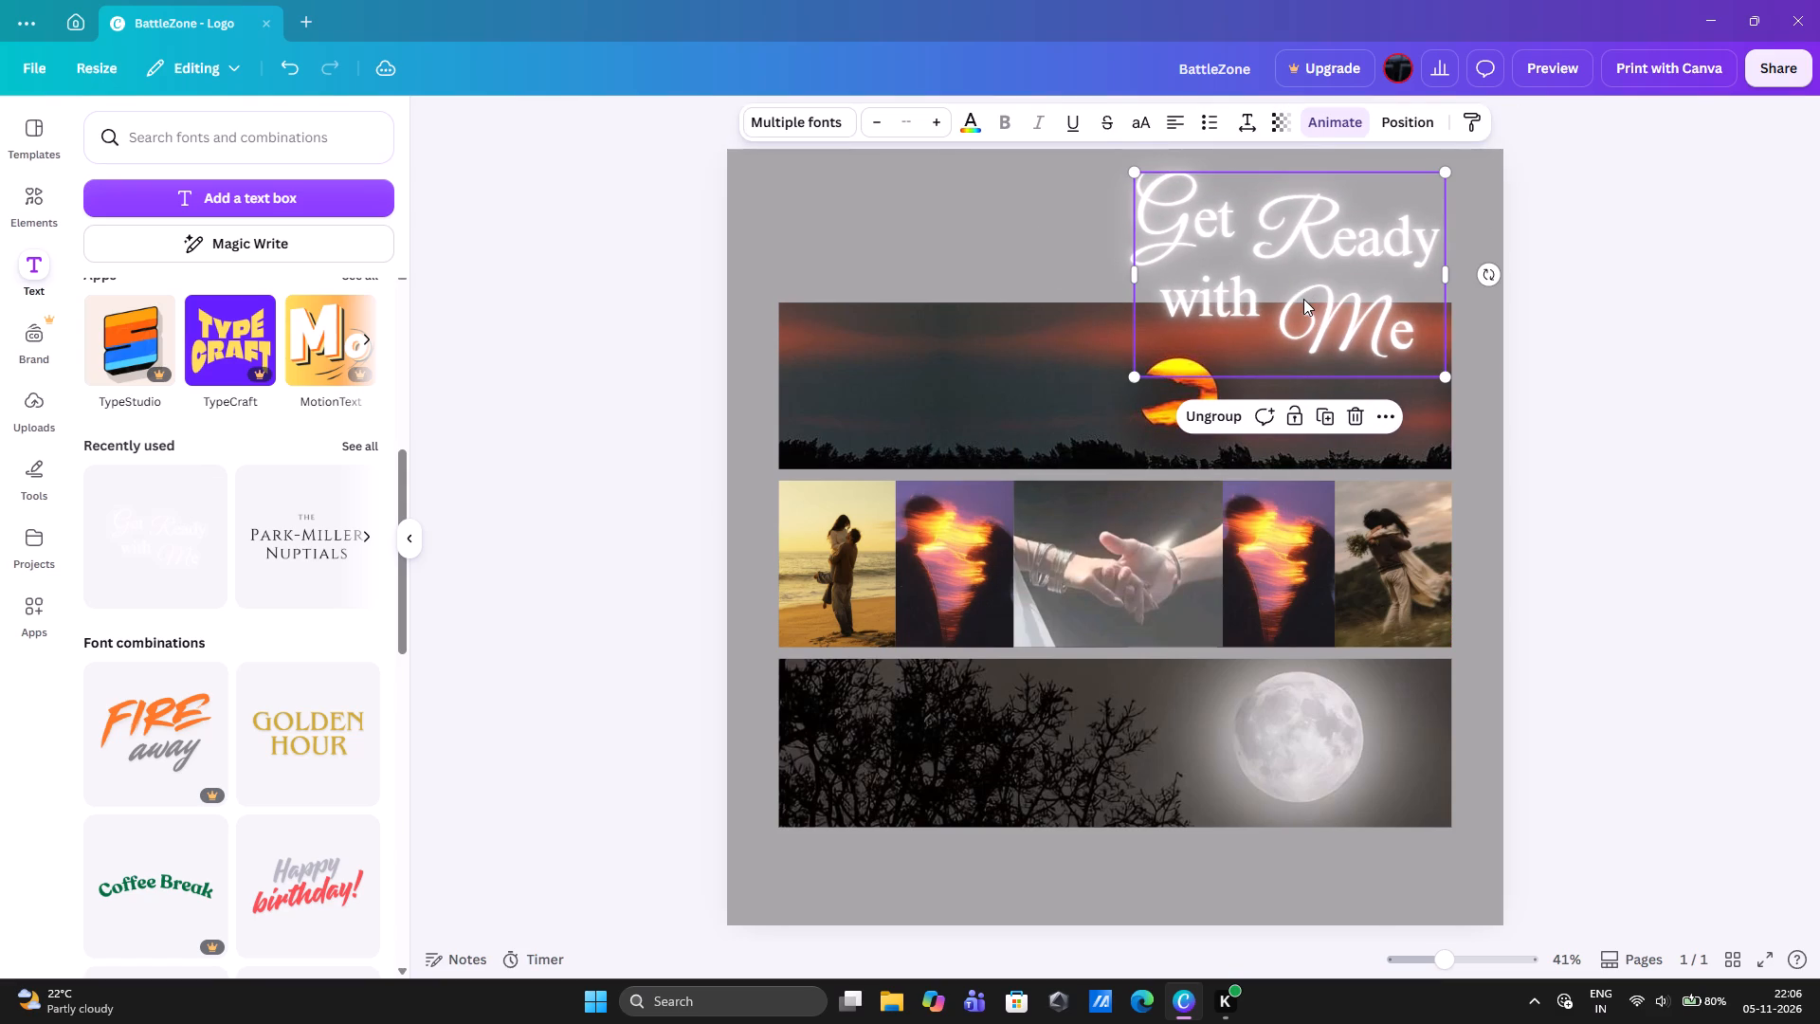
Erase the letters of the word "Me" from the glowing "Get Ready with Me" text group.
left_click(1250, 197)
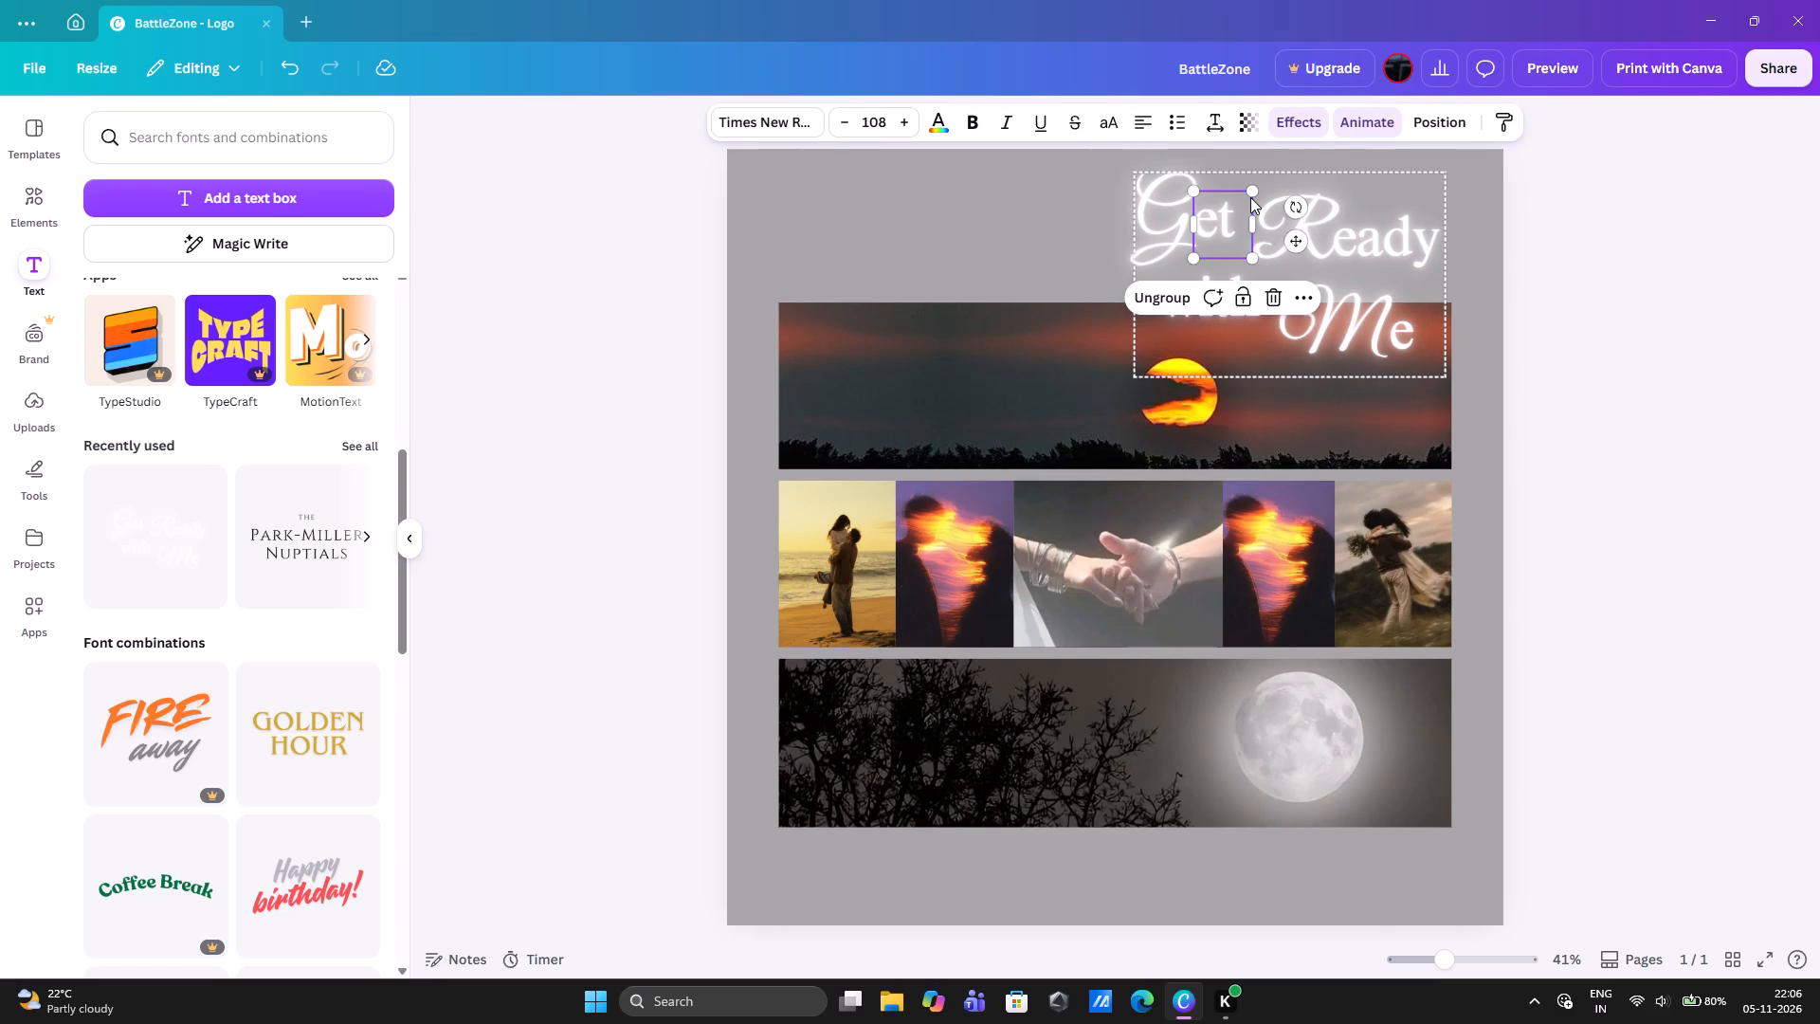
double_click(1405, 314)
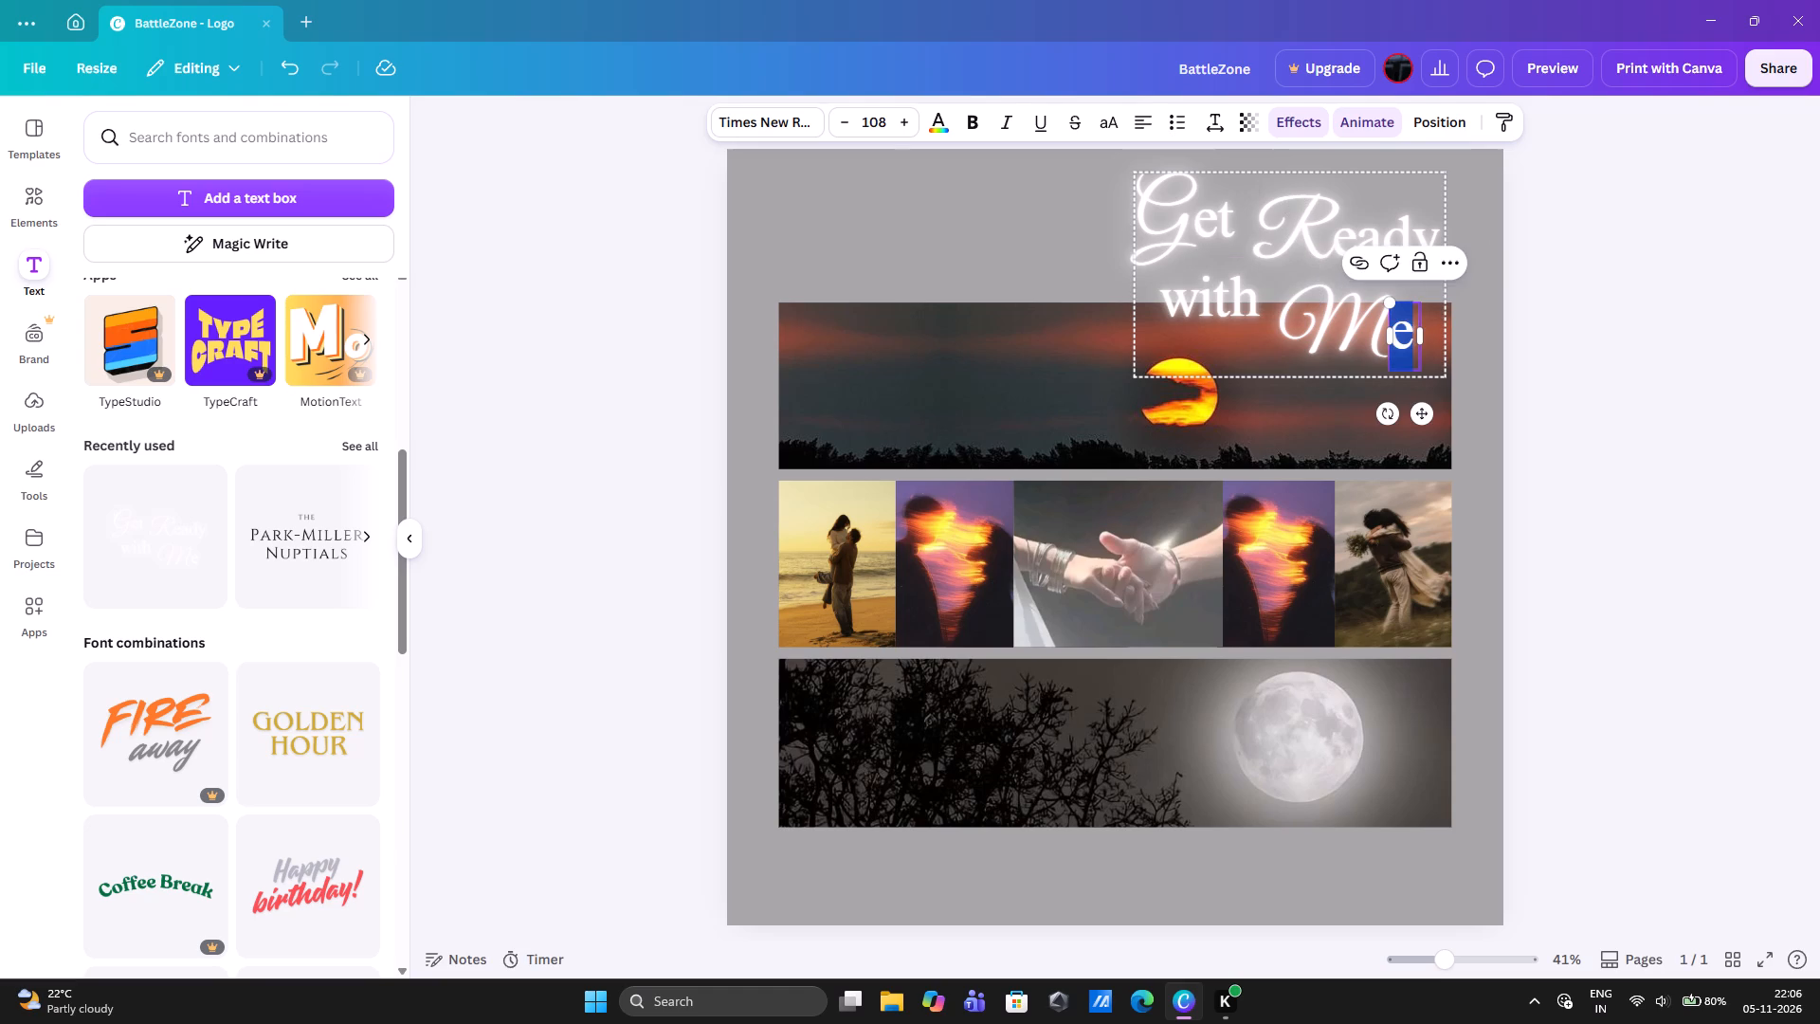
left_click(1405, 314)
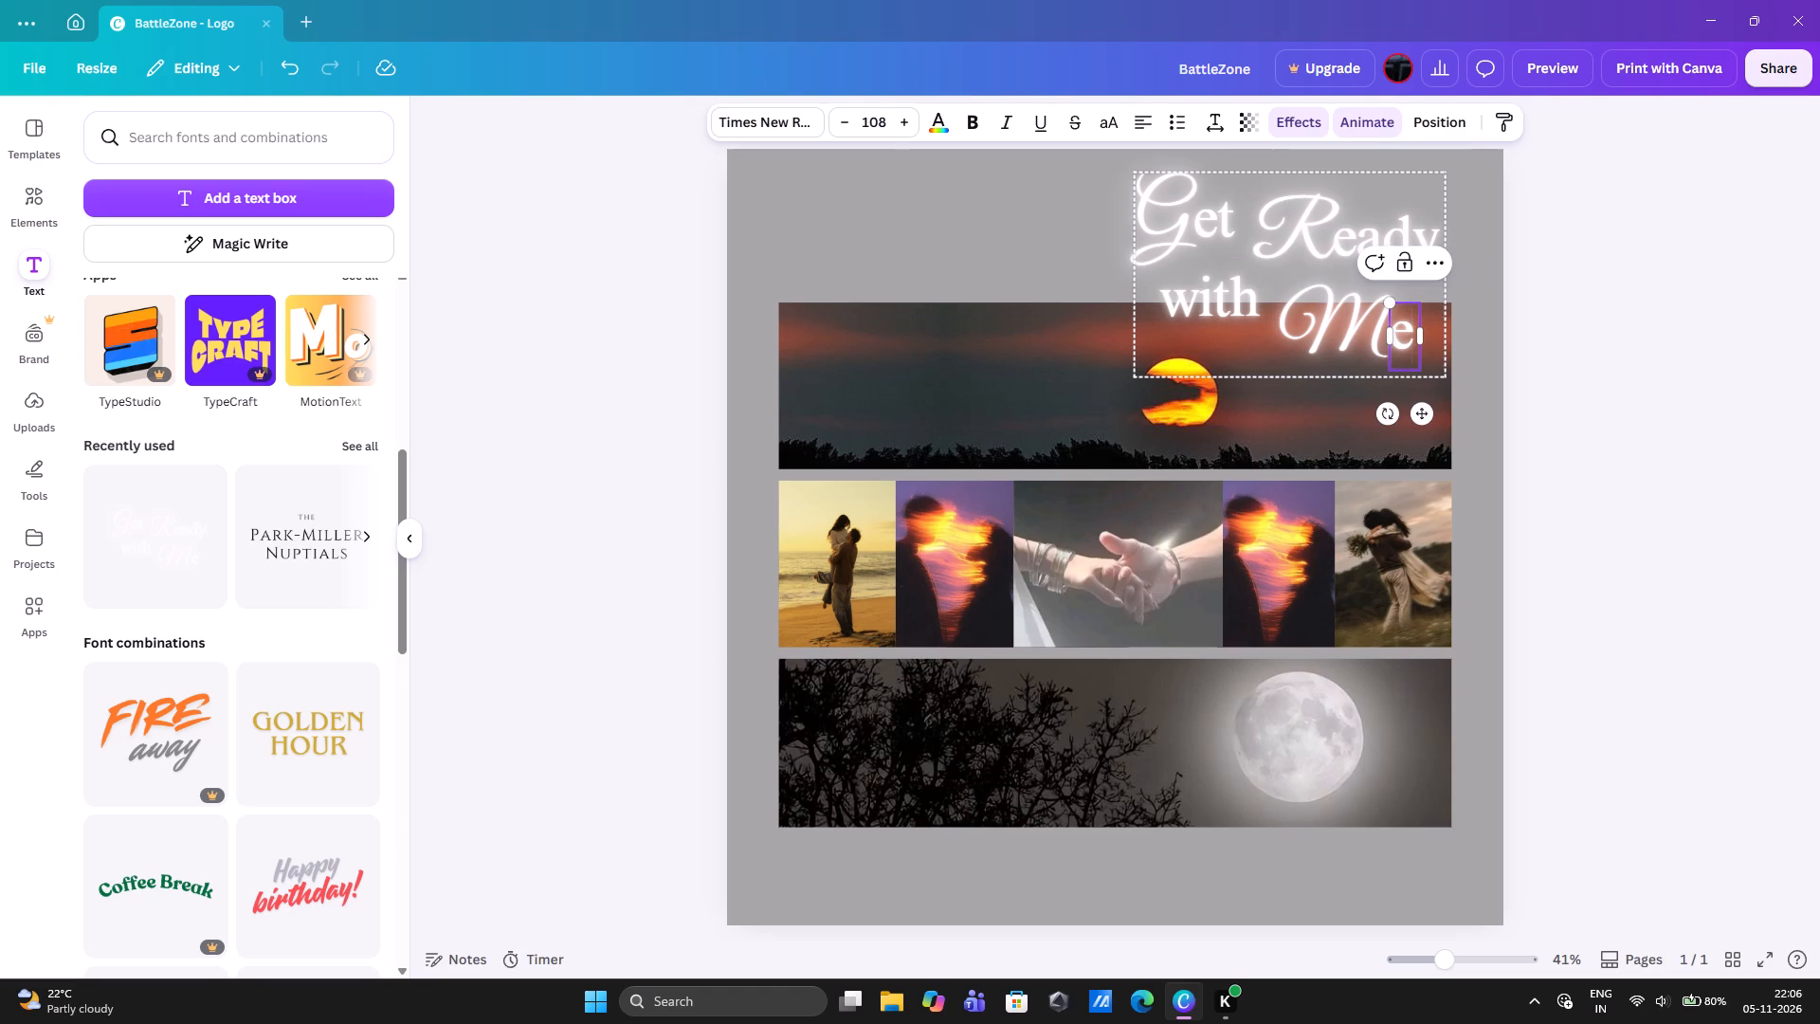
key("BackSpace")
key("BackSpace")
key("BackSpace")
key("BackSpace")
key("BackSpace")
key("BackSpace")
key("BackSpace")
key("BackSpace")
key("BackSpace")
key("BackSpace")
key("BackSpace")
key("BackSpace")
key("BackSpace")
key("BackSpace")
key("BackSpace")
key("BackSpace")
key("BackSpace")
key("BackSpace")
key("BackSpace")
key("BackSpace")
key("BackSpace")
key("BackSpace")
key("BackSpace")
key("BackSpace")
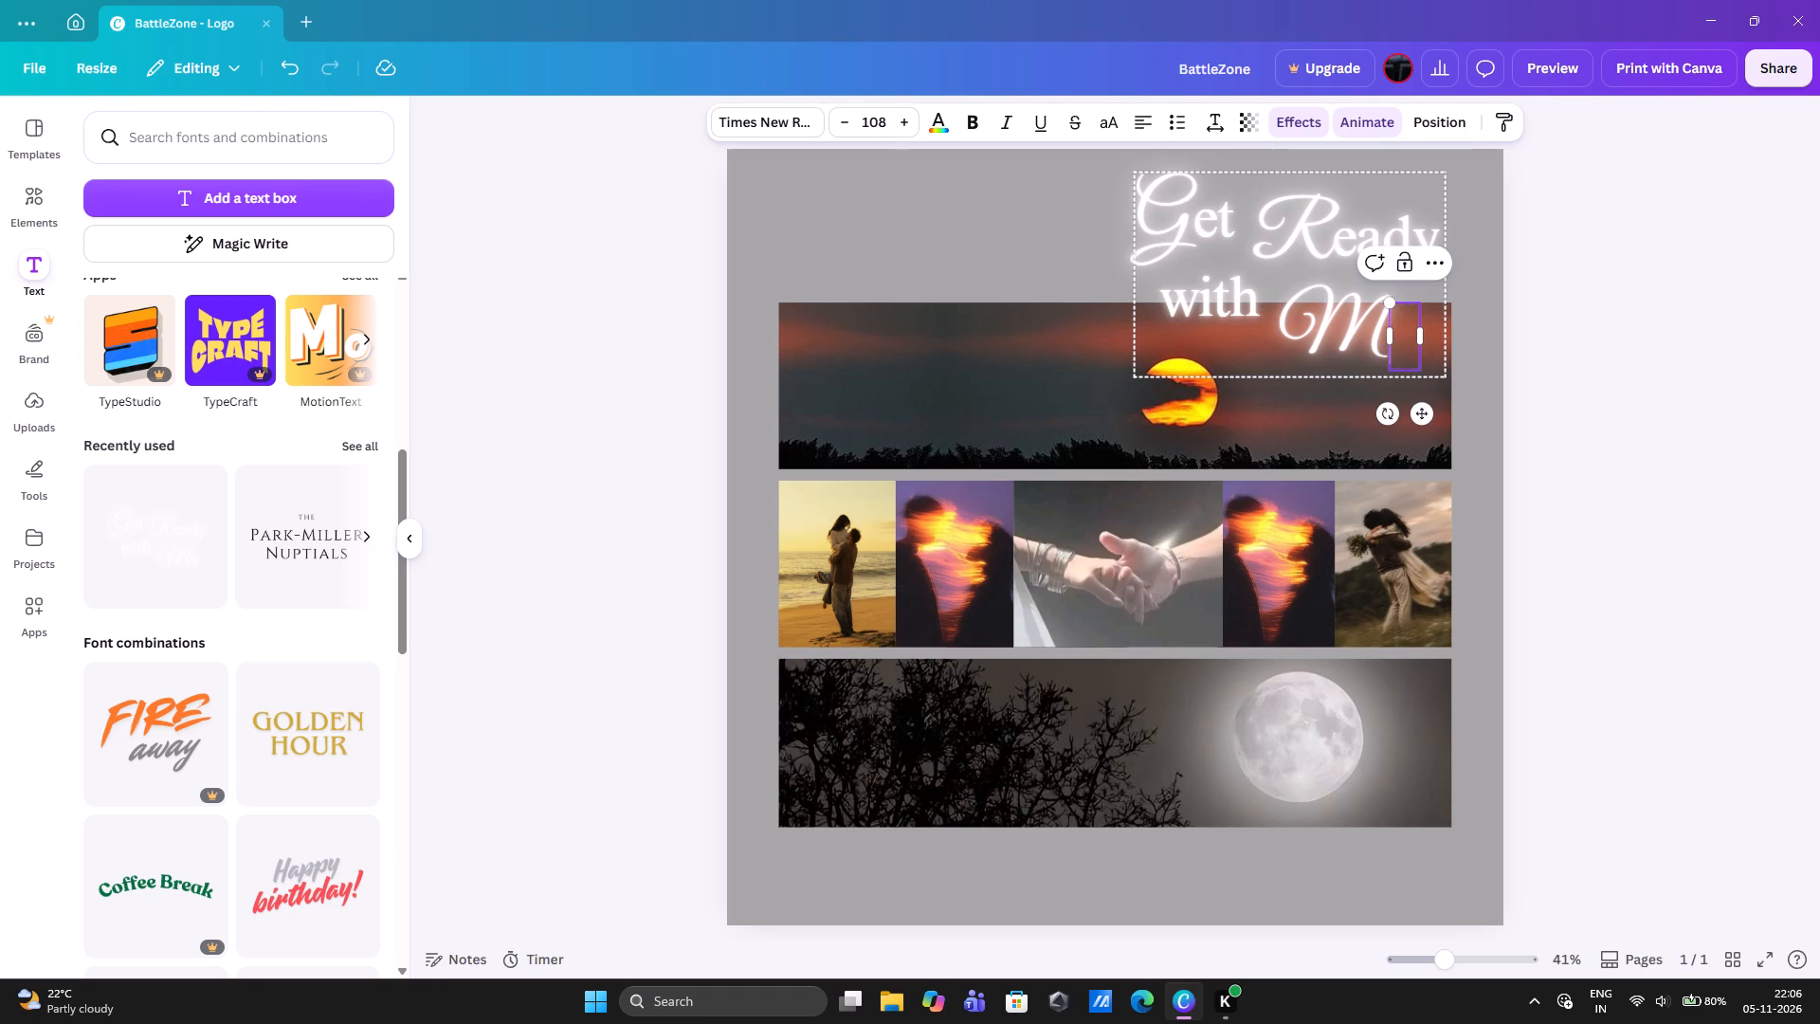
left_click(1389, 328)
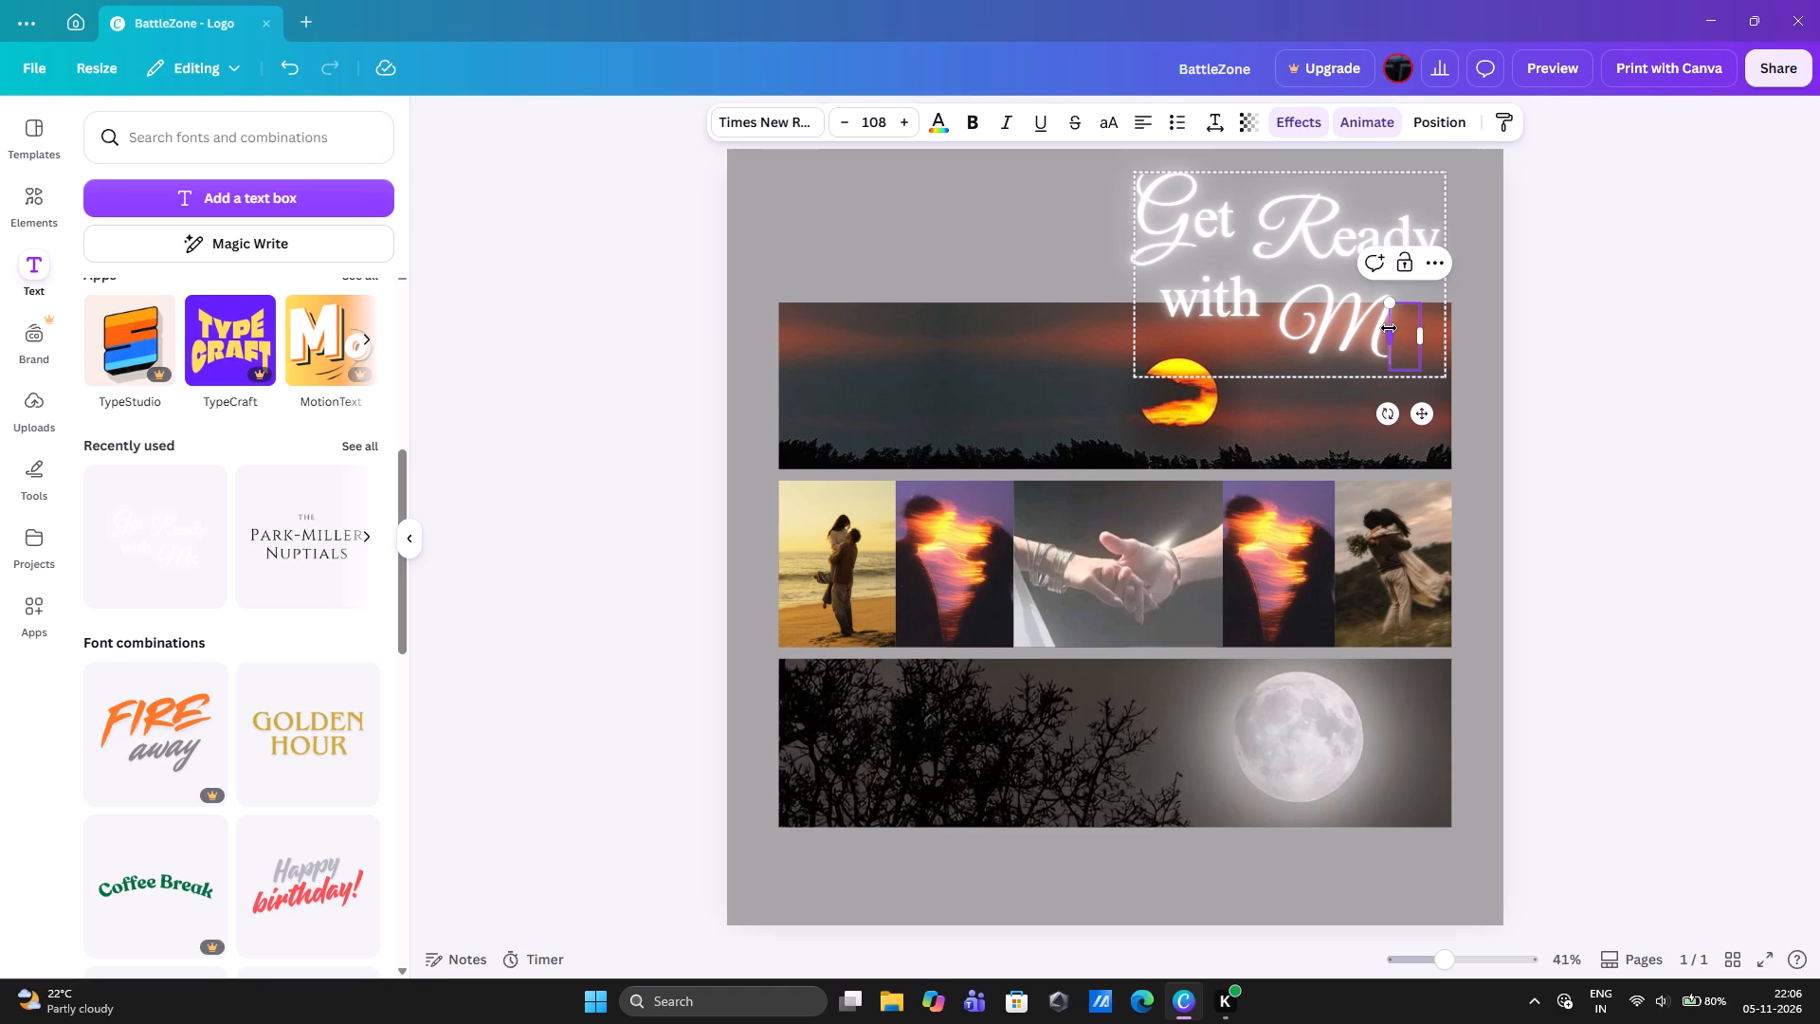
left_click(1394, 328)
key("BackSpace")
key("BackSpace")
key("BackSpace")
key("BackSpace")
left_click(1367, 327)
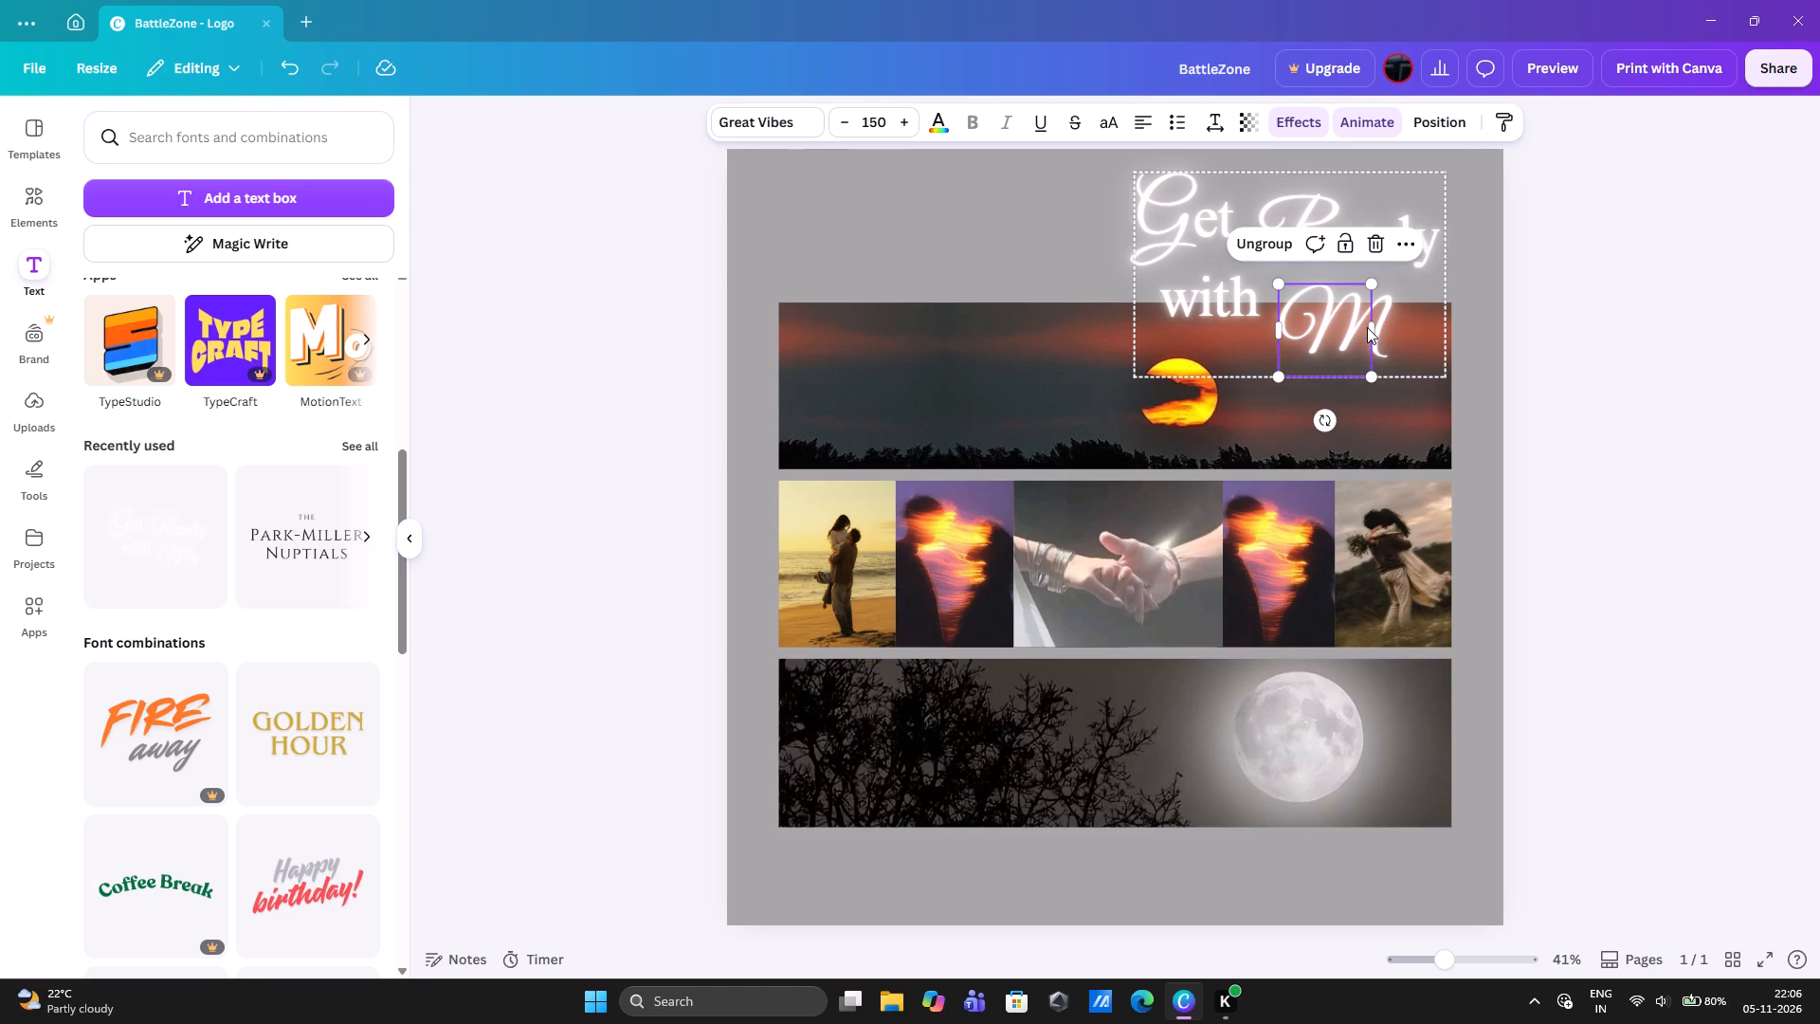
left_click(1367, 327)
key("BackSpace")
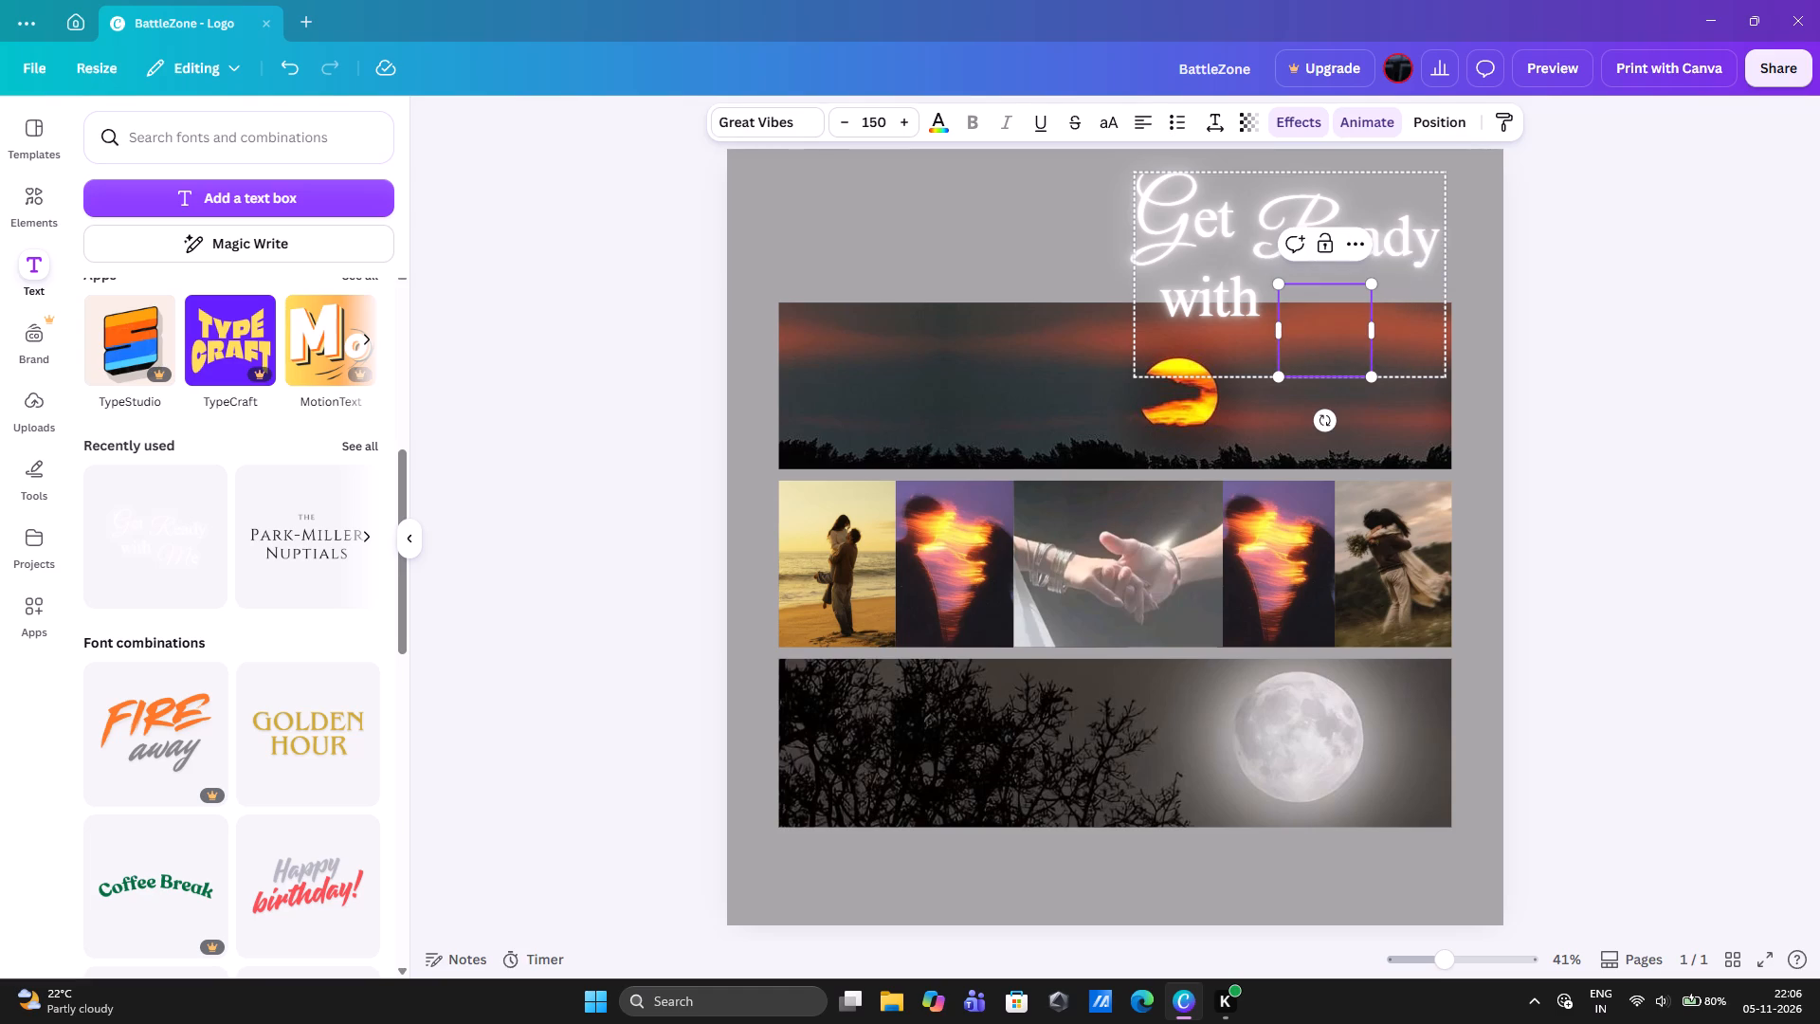
Delete the remaining "Get Ready with" text group from the page.
left_click(1209, 213)
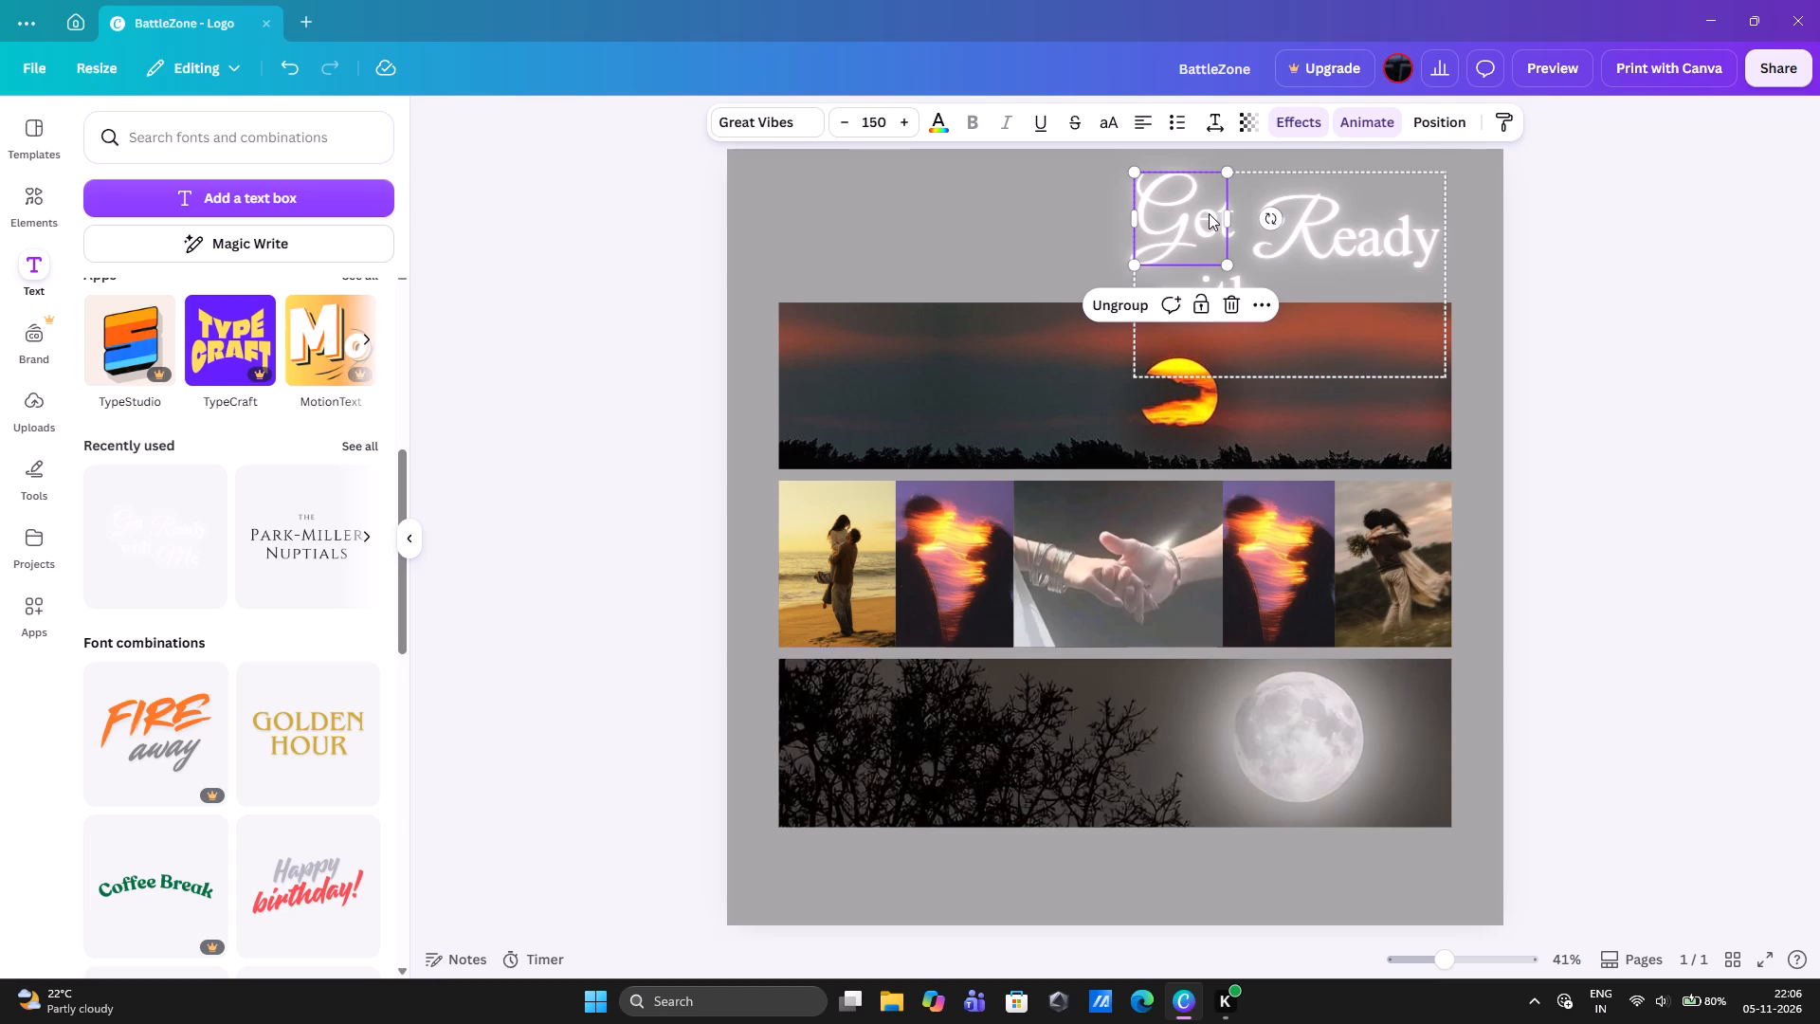
key("BackSpace")
key("BackSpace")
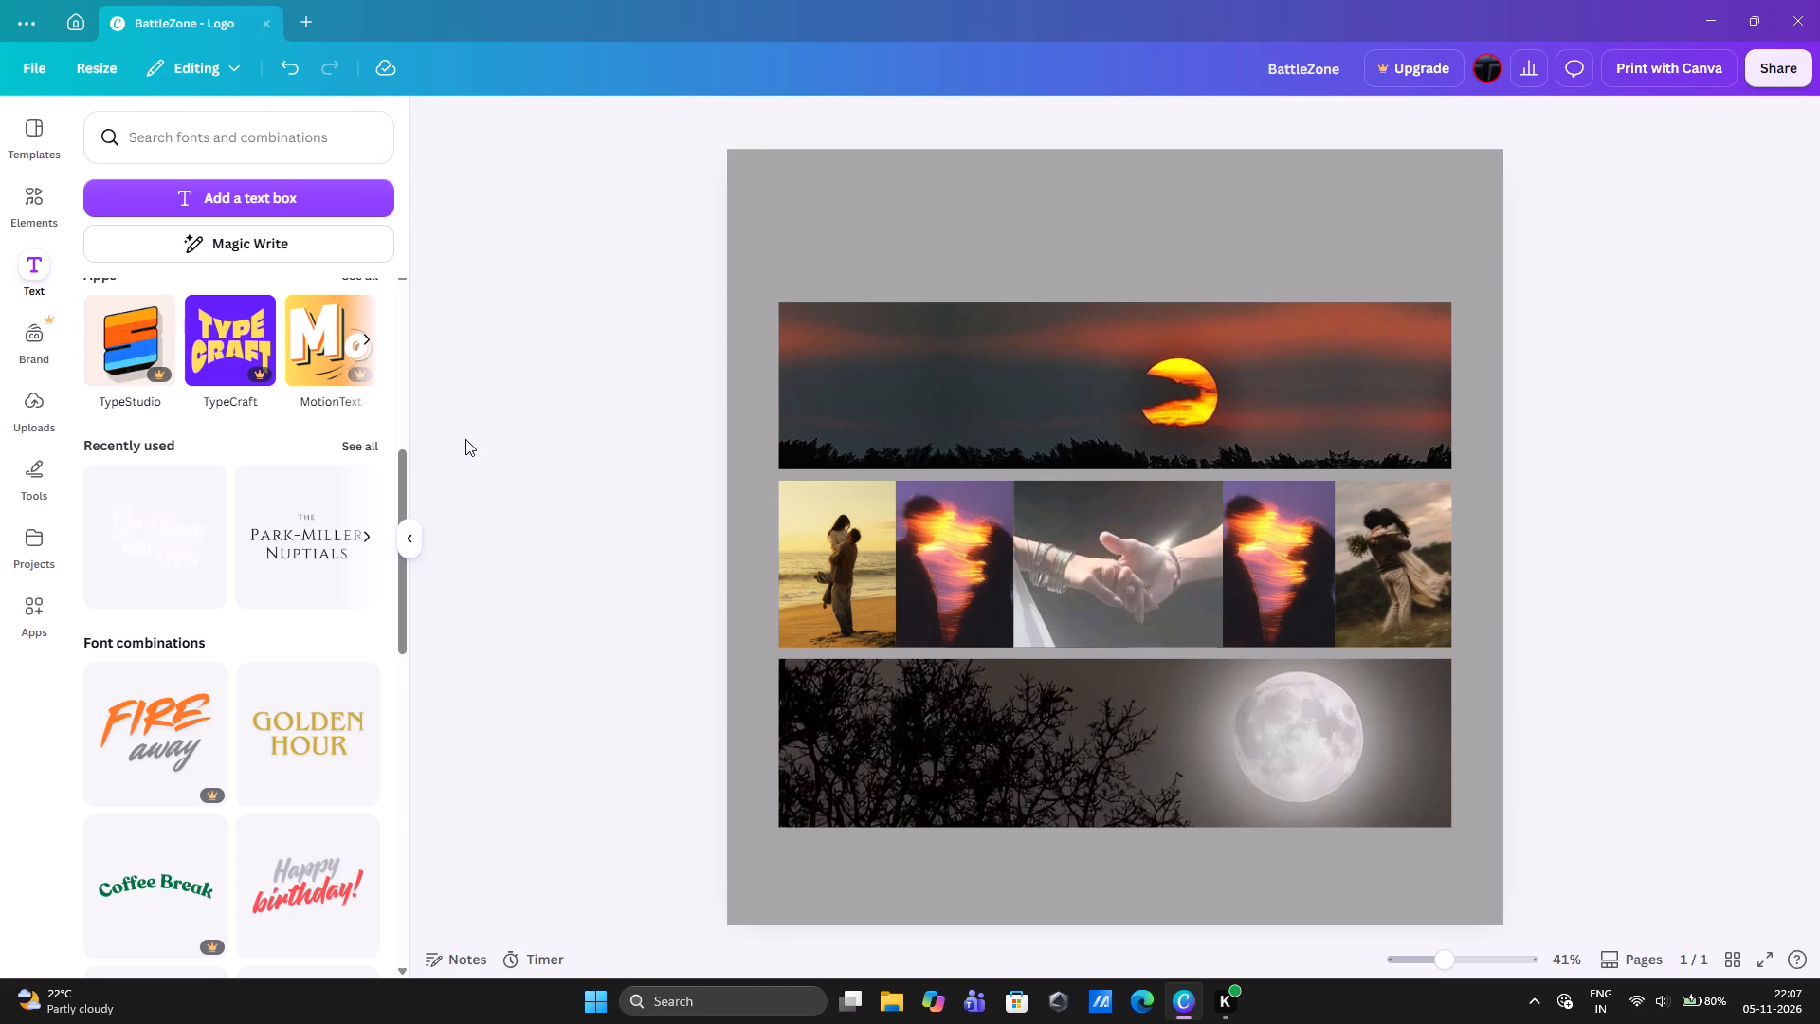
Add the recently used "The Park-Miller Nuptials" font combination to the page and remove the stray "Get Ready with Me" group.
double_click(311, 510)
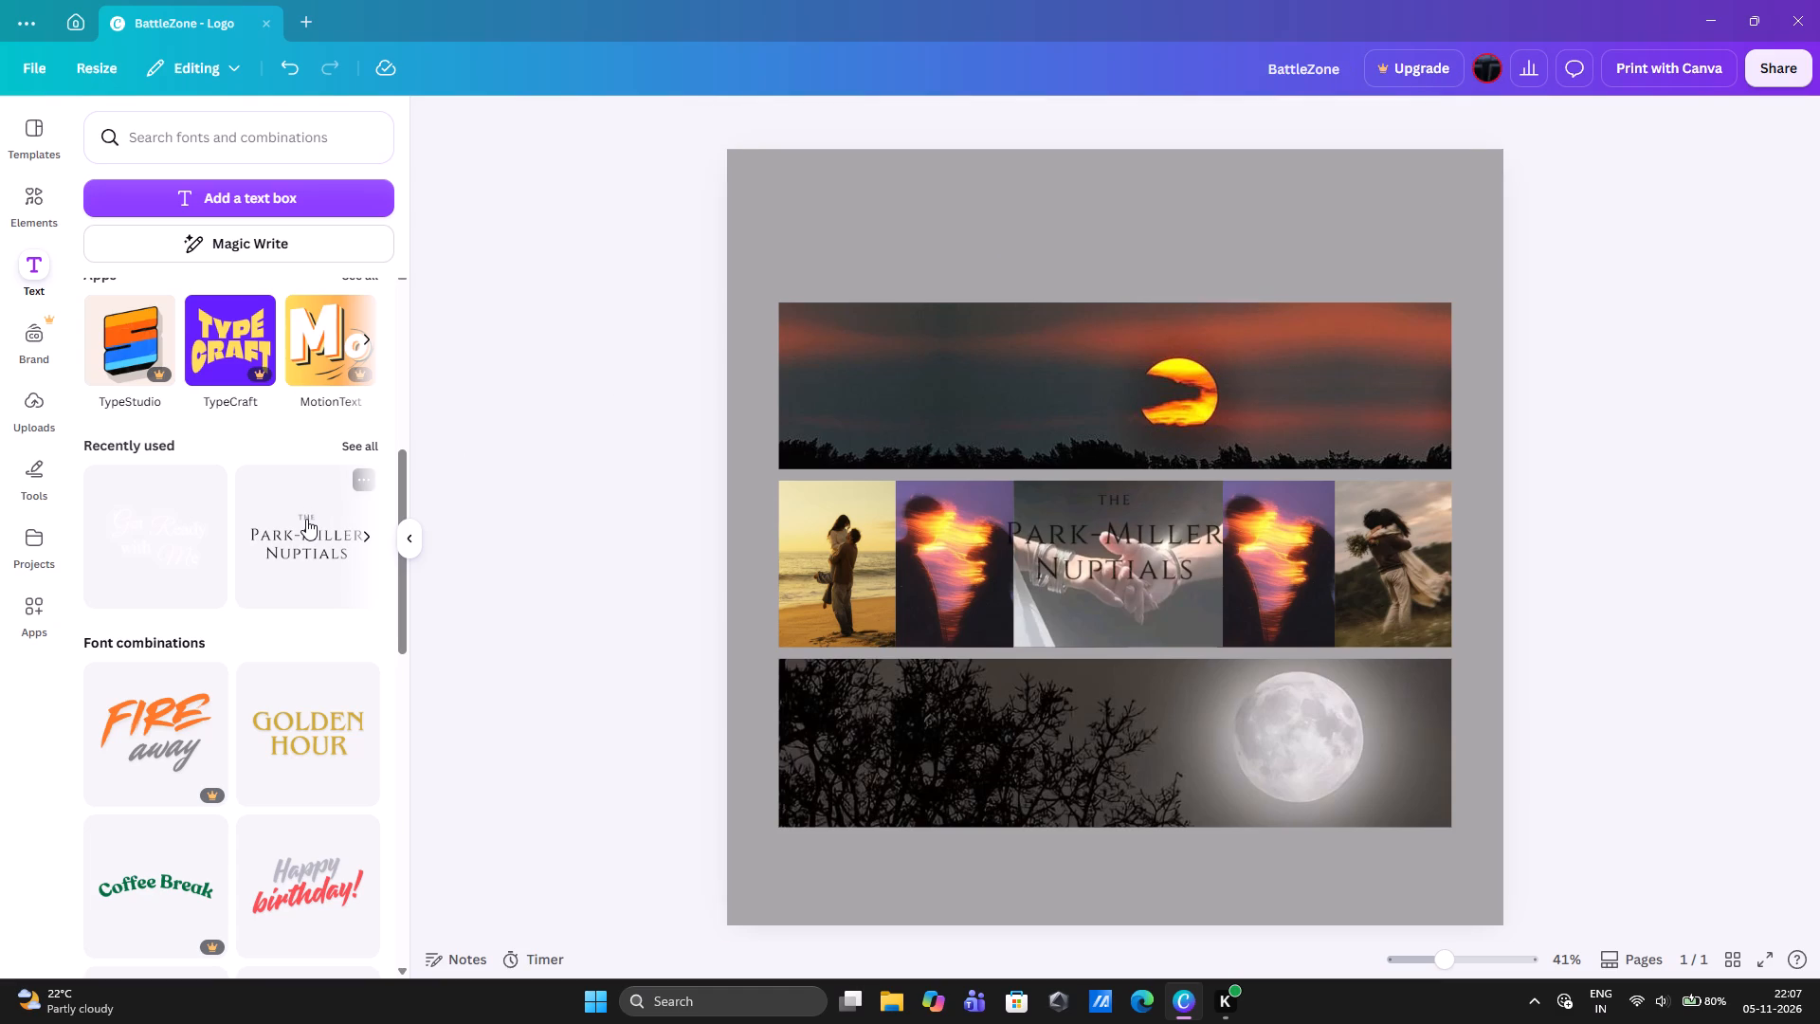
left_click(306, 519)
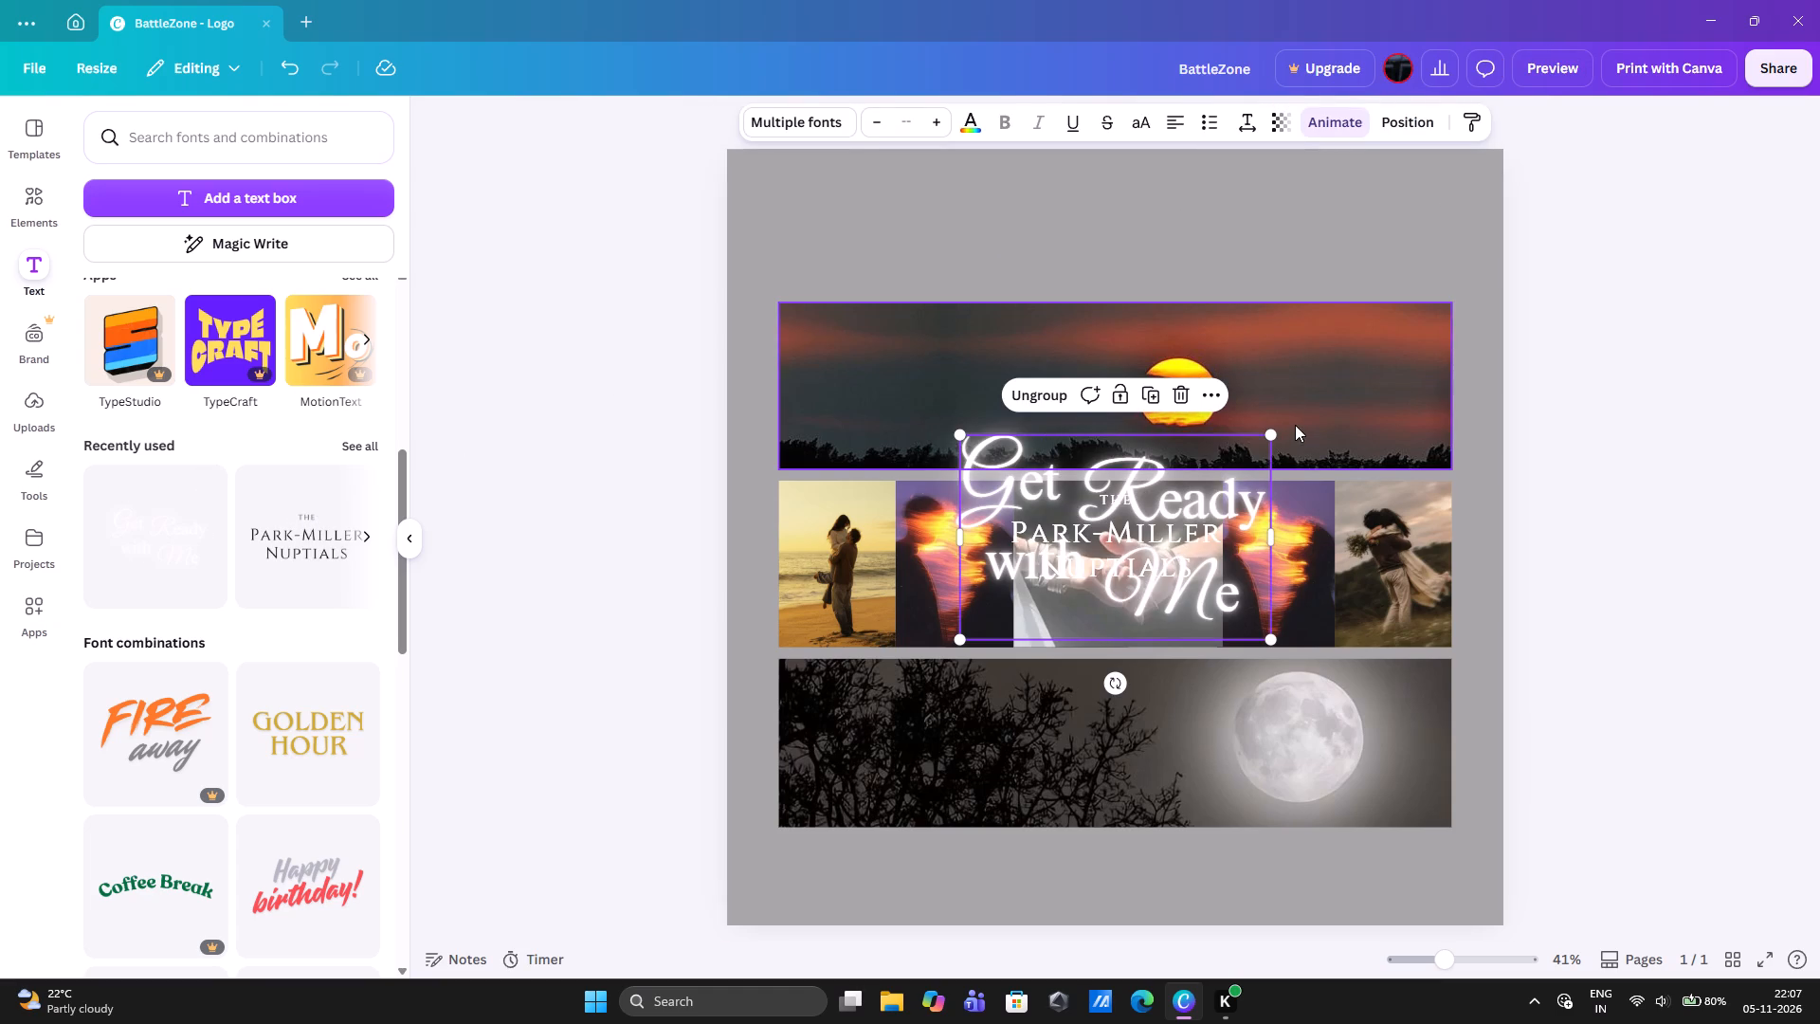
left_click(1180, 398)
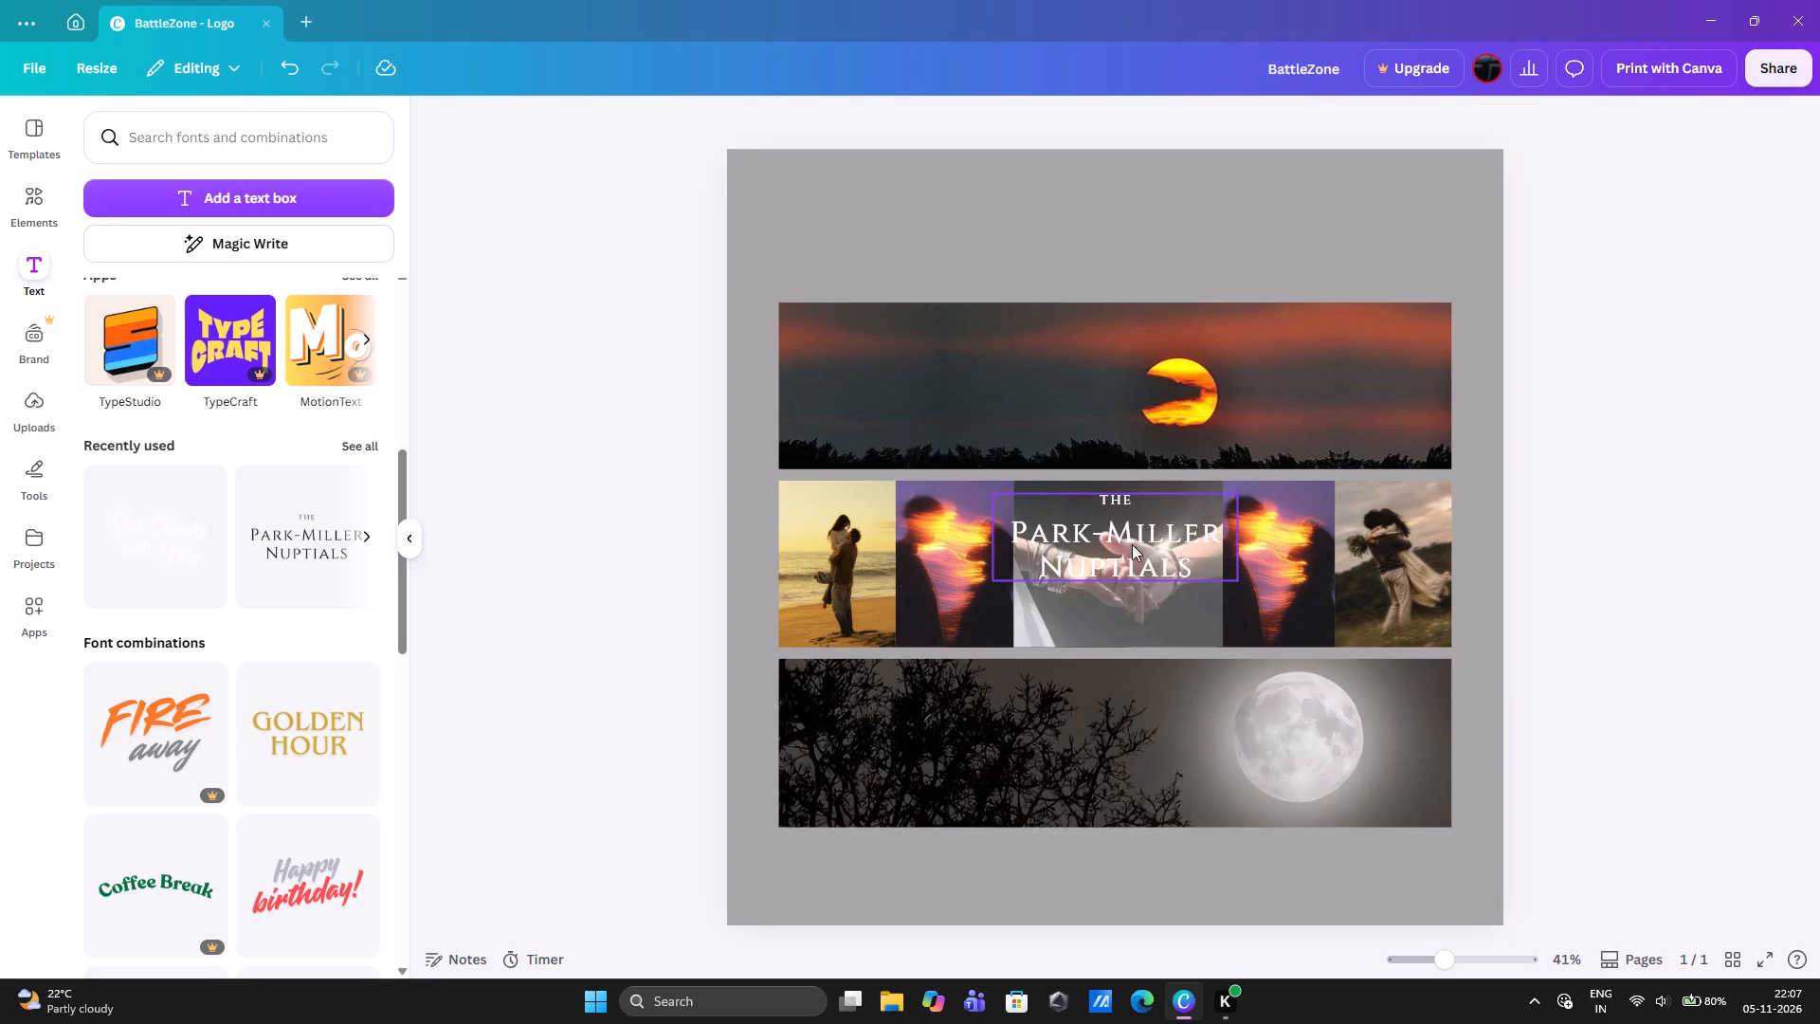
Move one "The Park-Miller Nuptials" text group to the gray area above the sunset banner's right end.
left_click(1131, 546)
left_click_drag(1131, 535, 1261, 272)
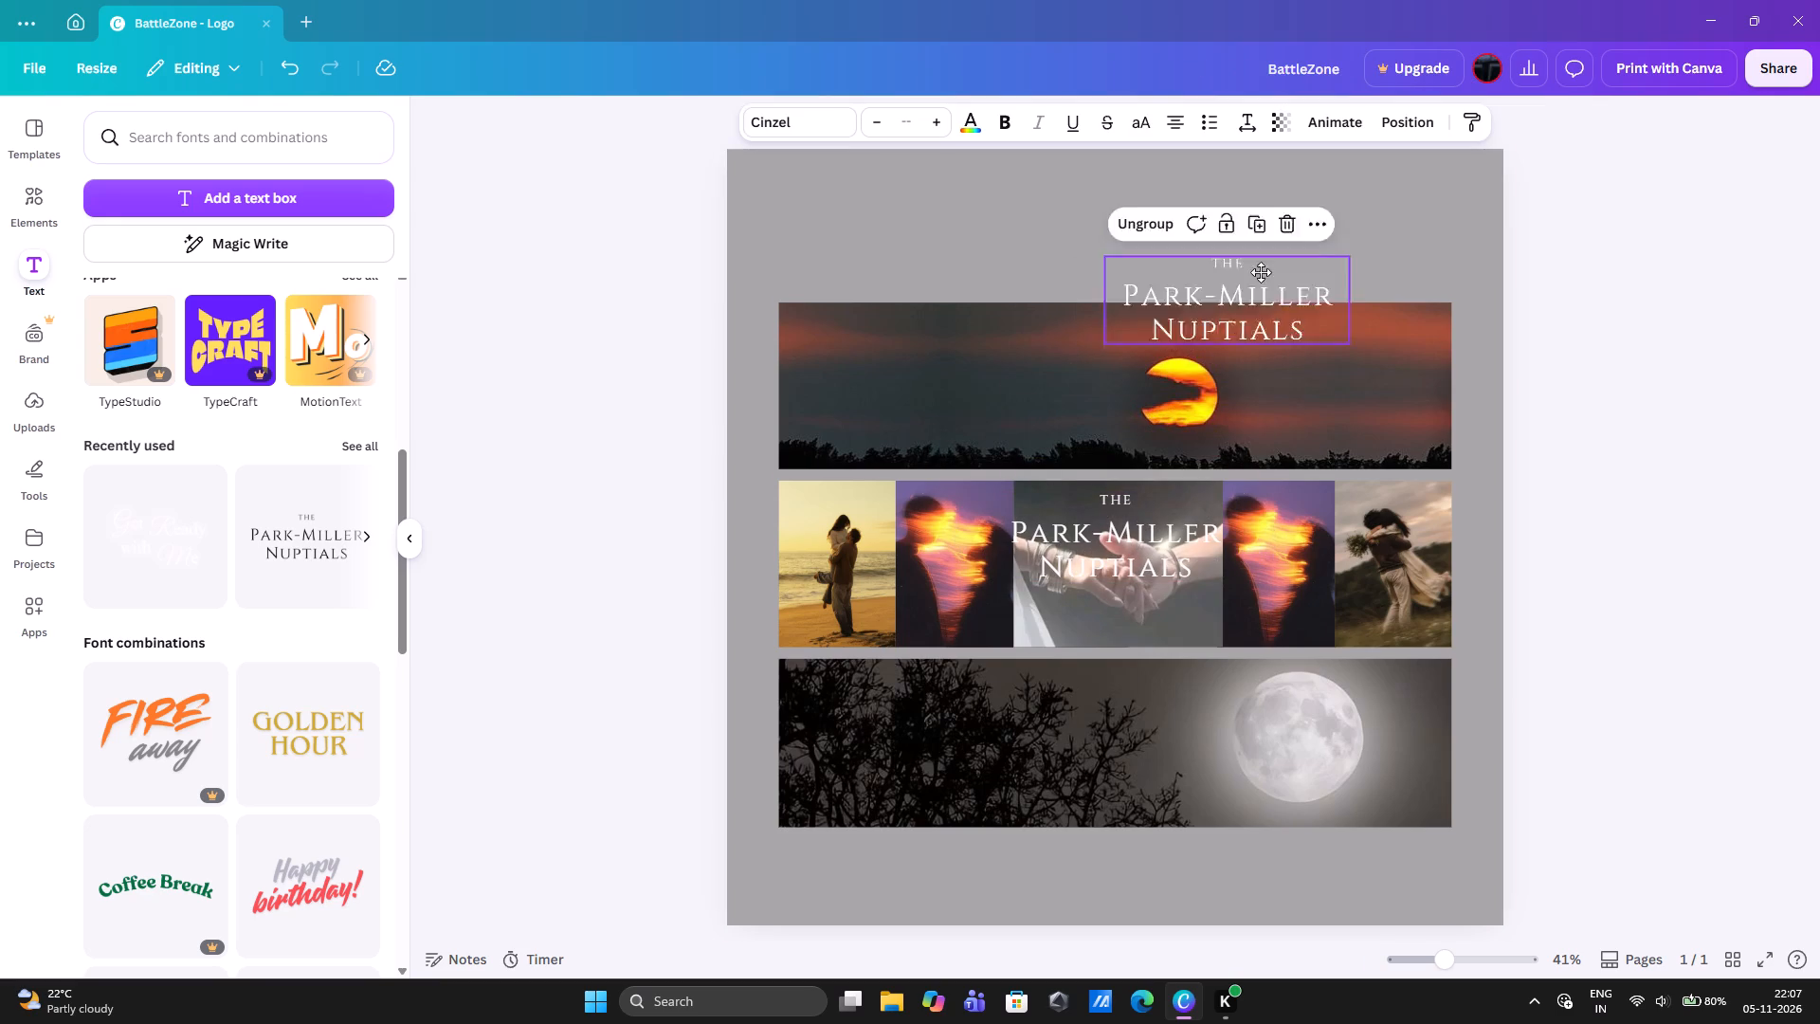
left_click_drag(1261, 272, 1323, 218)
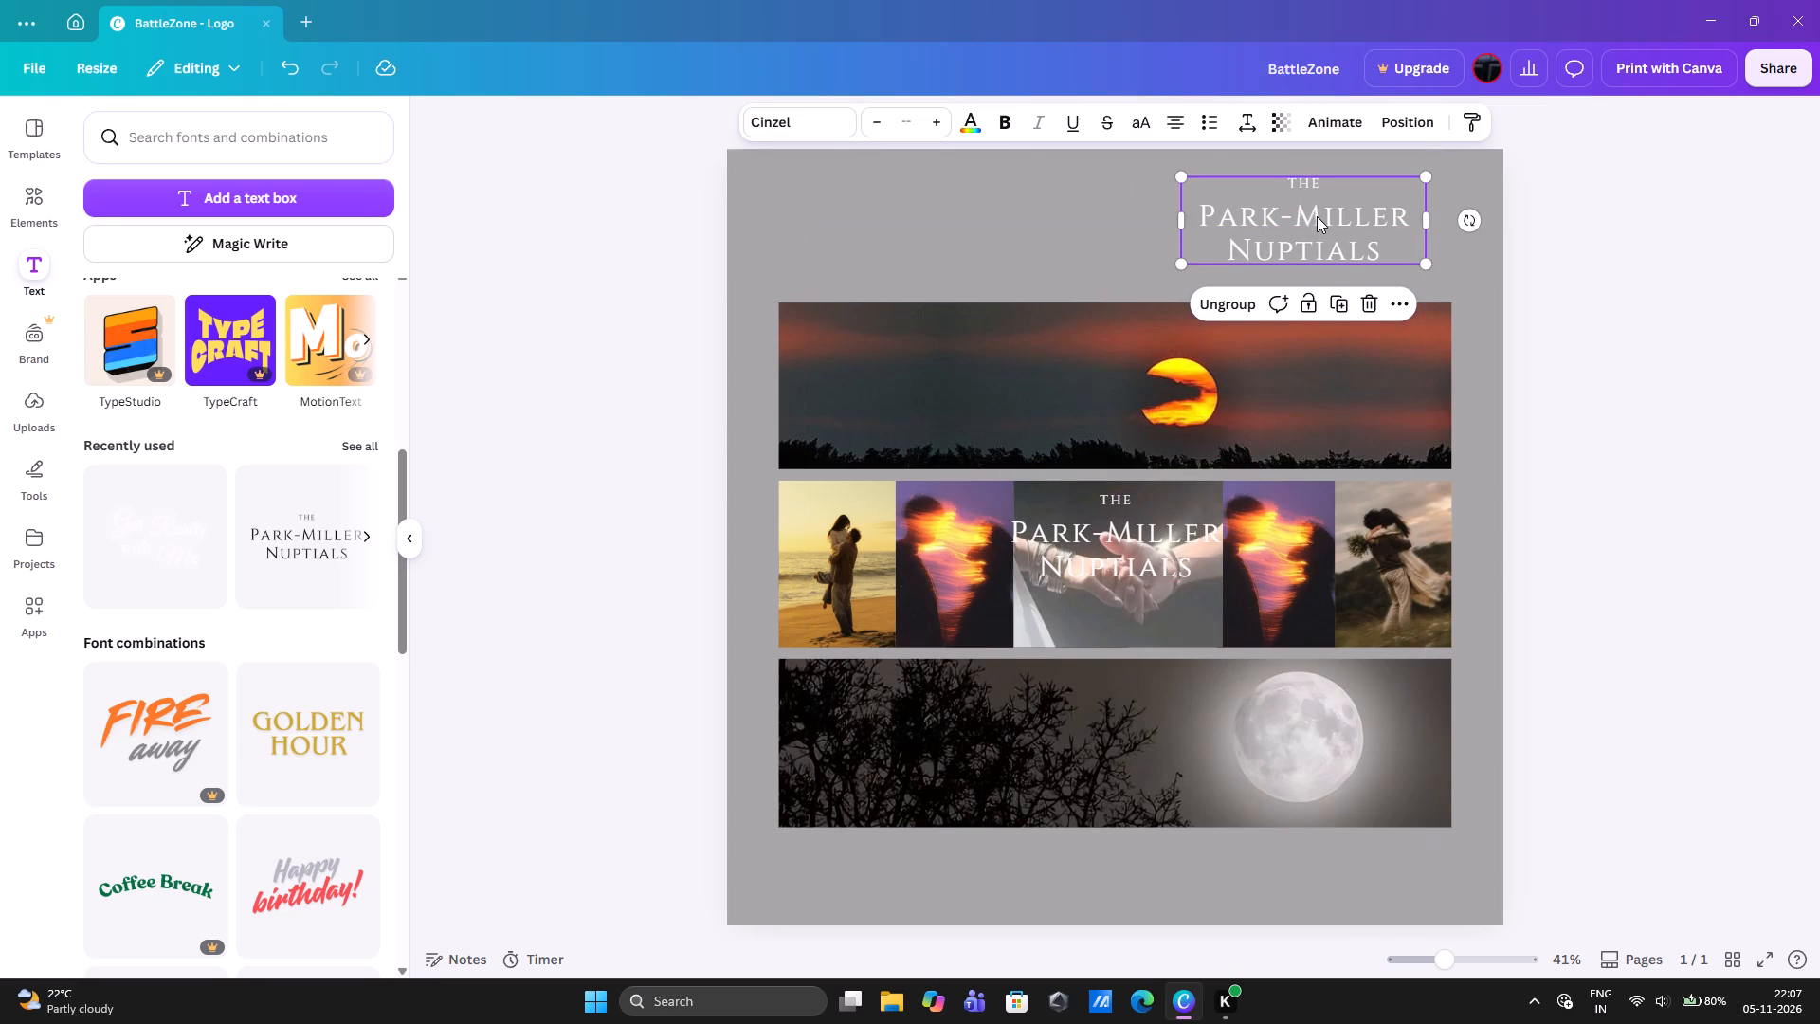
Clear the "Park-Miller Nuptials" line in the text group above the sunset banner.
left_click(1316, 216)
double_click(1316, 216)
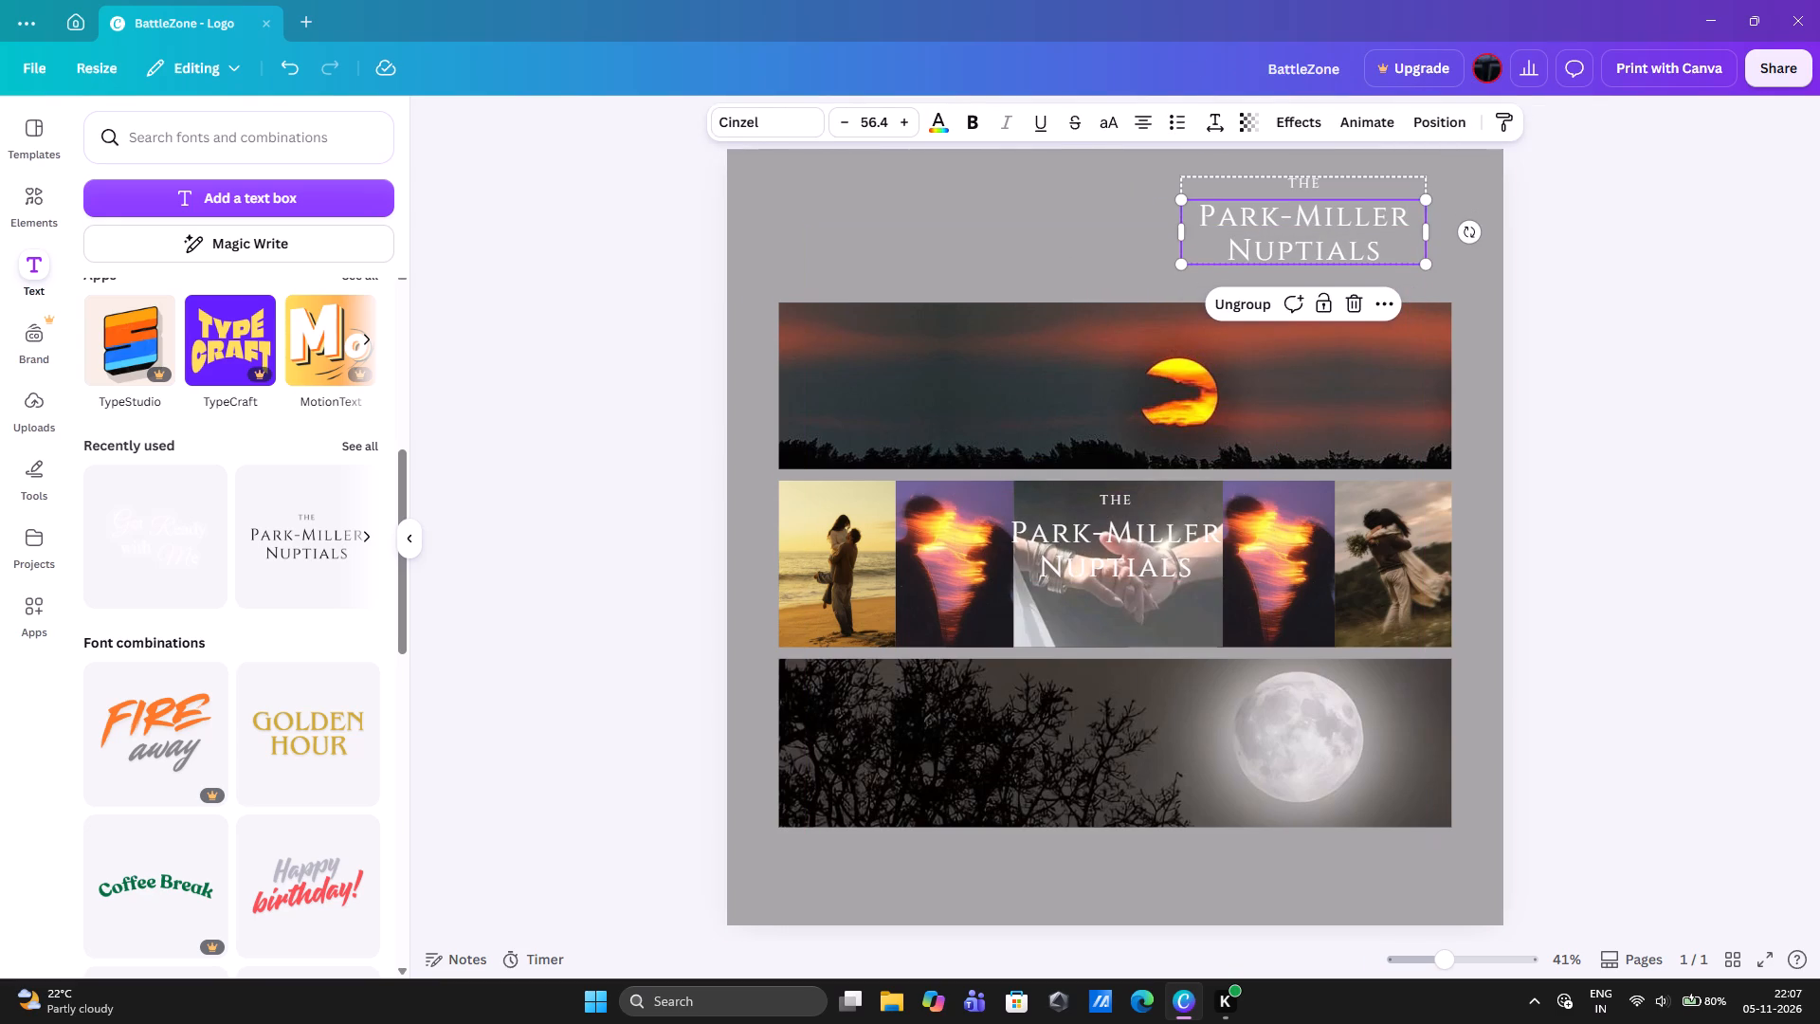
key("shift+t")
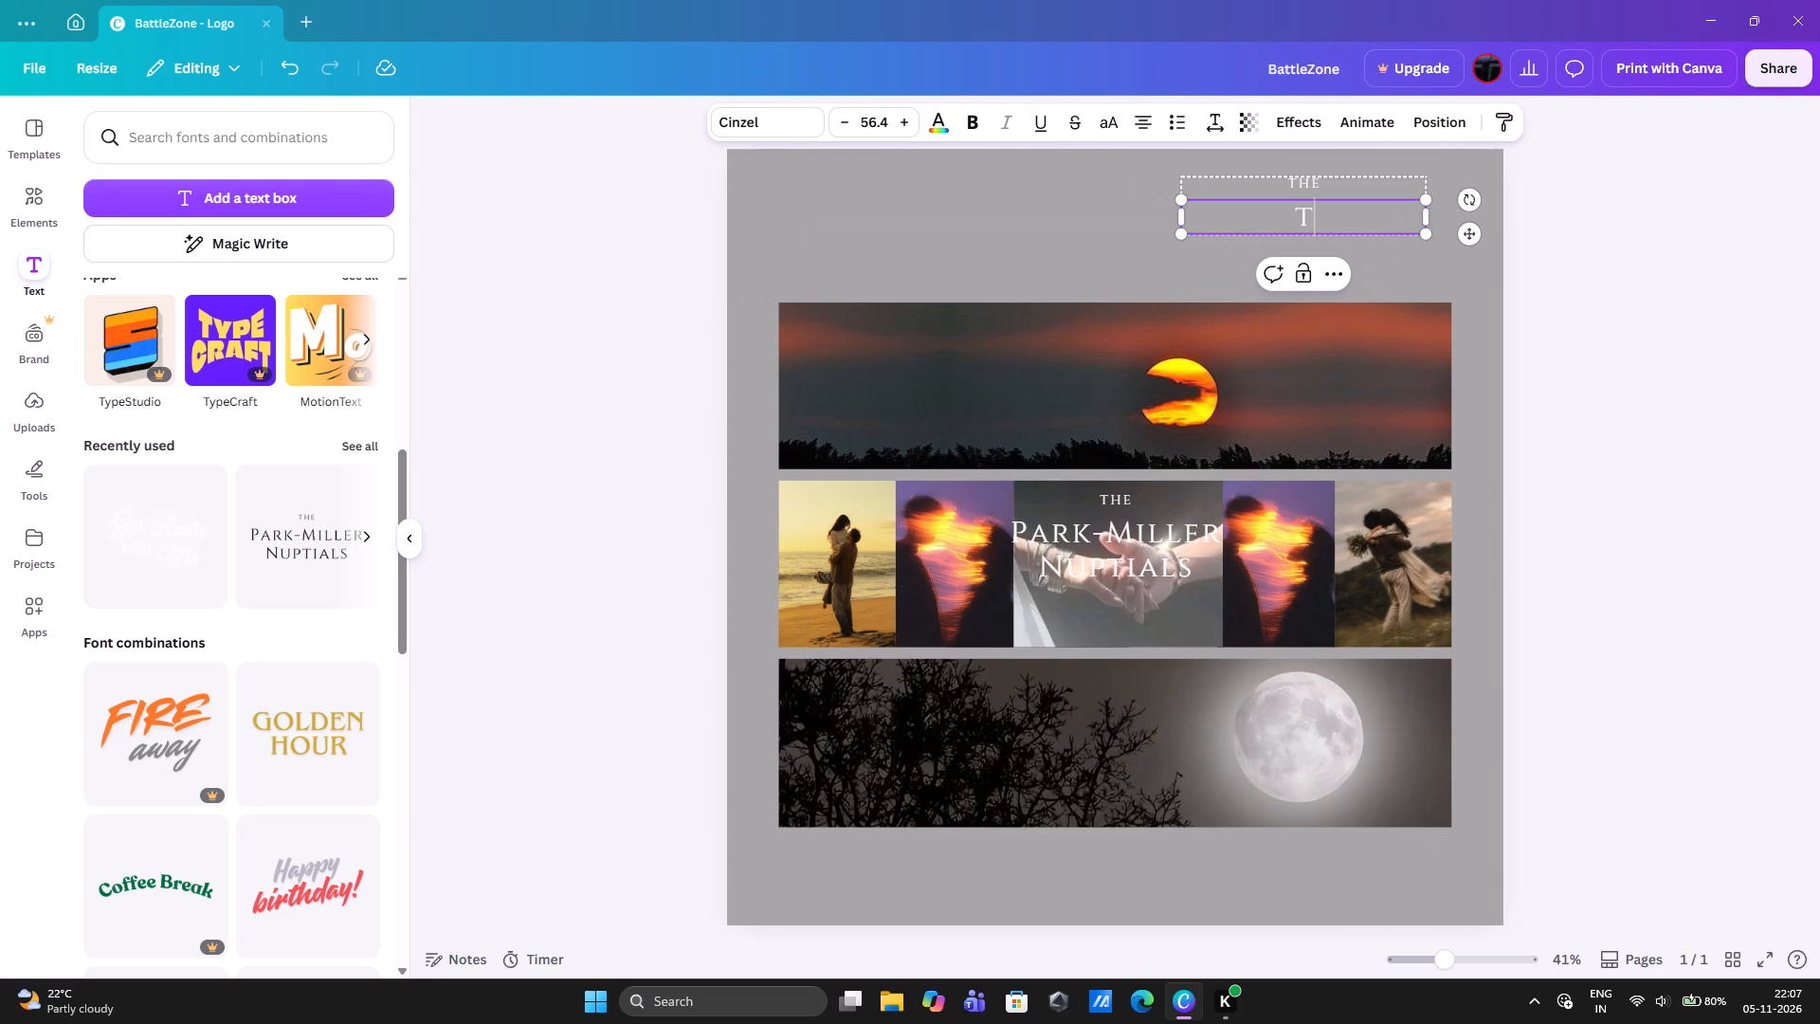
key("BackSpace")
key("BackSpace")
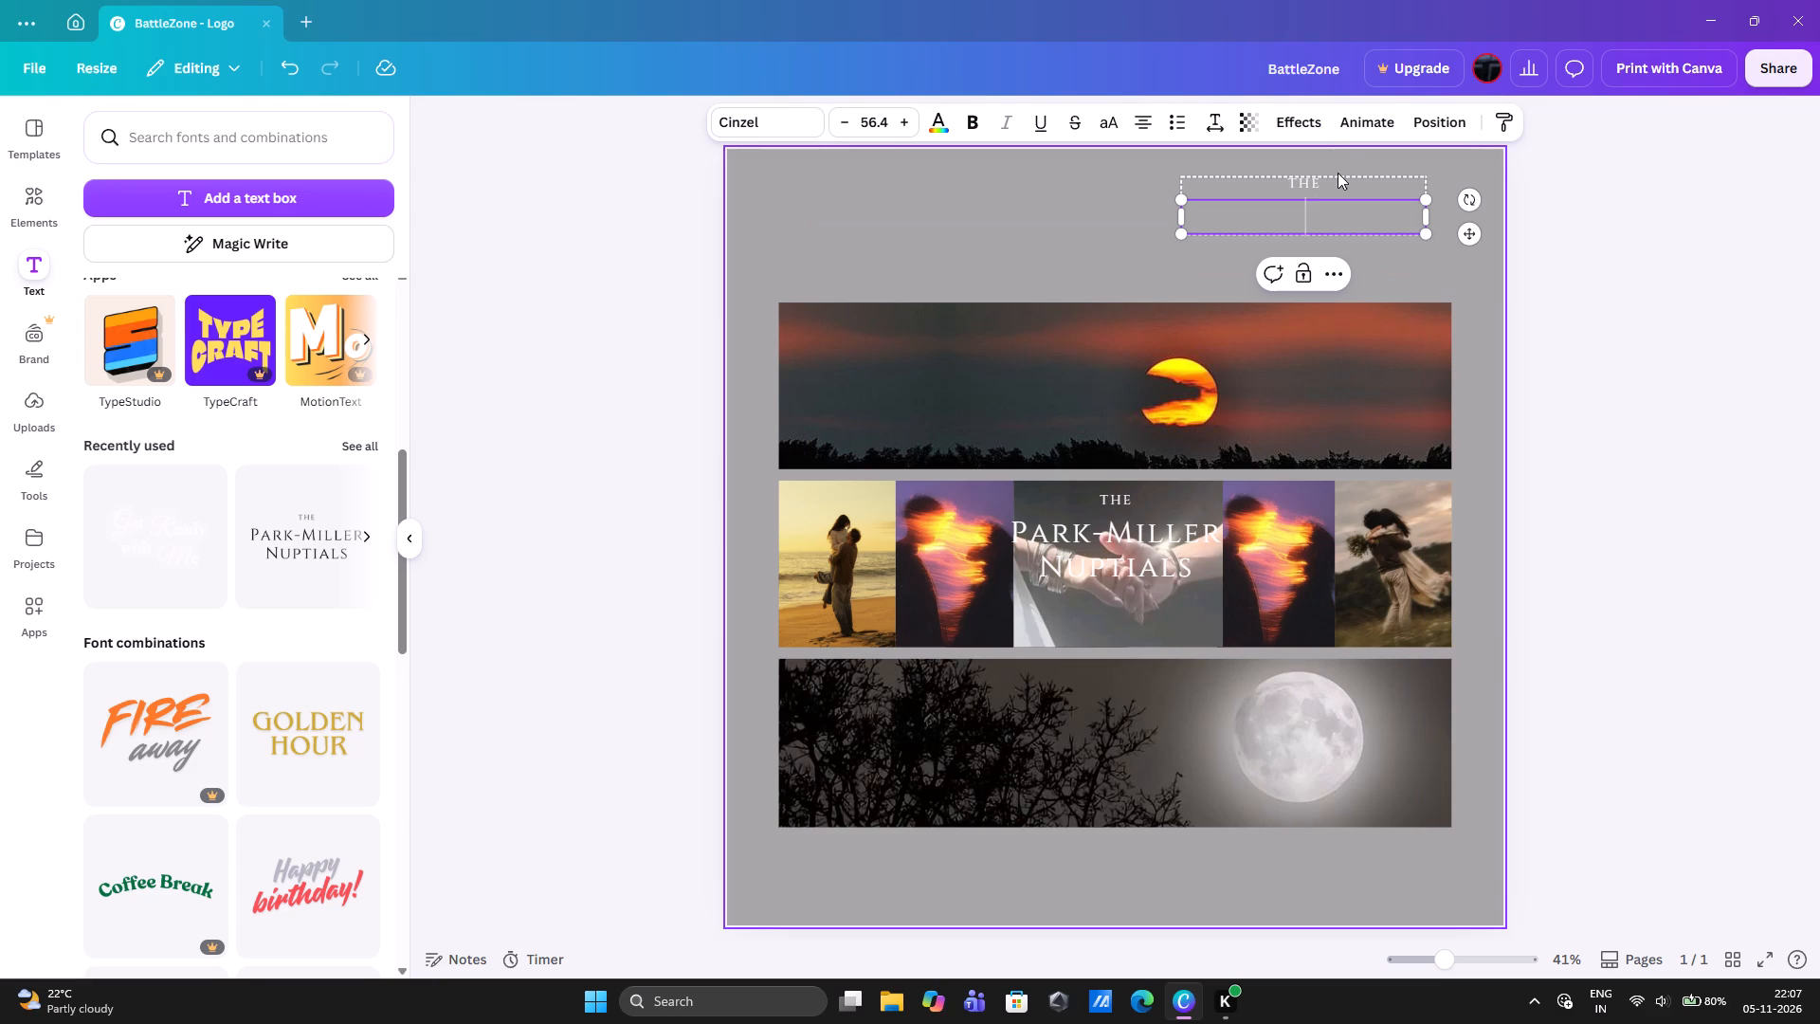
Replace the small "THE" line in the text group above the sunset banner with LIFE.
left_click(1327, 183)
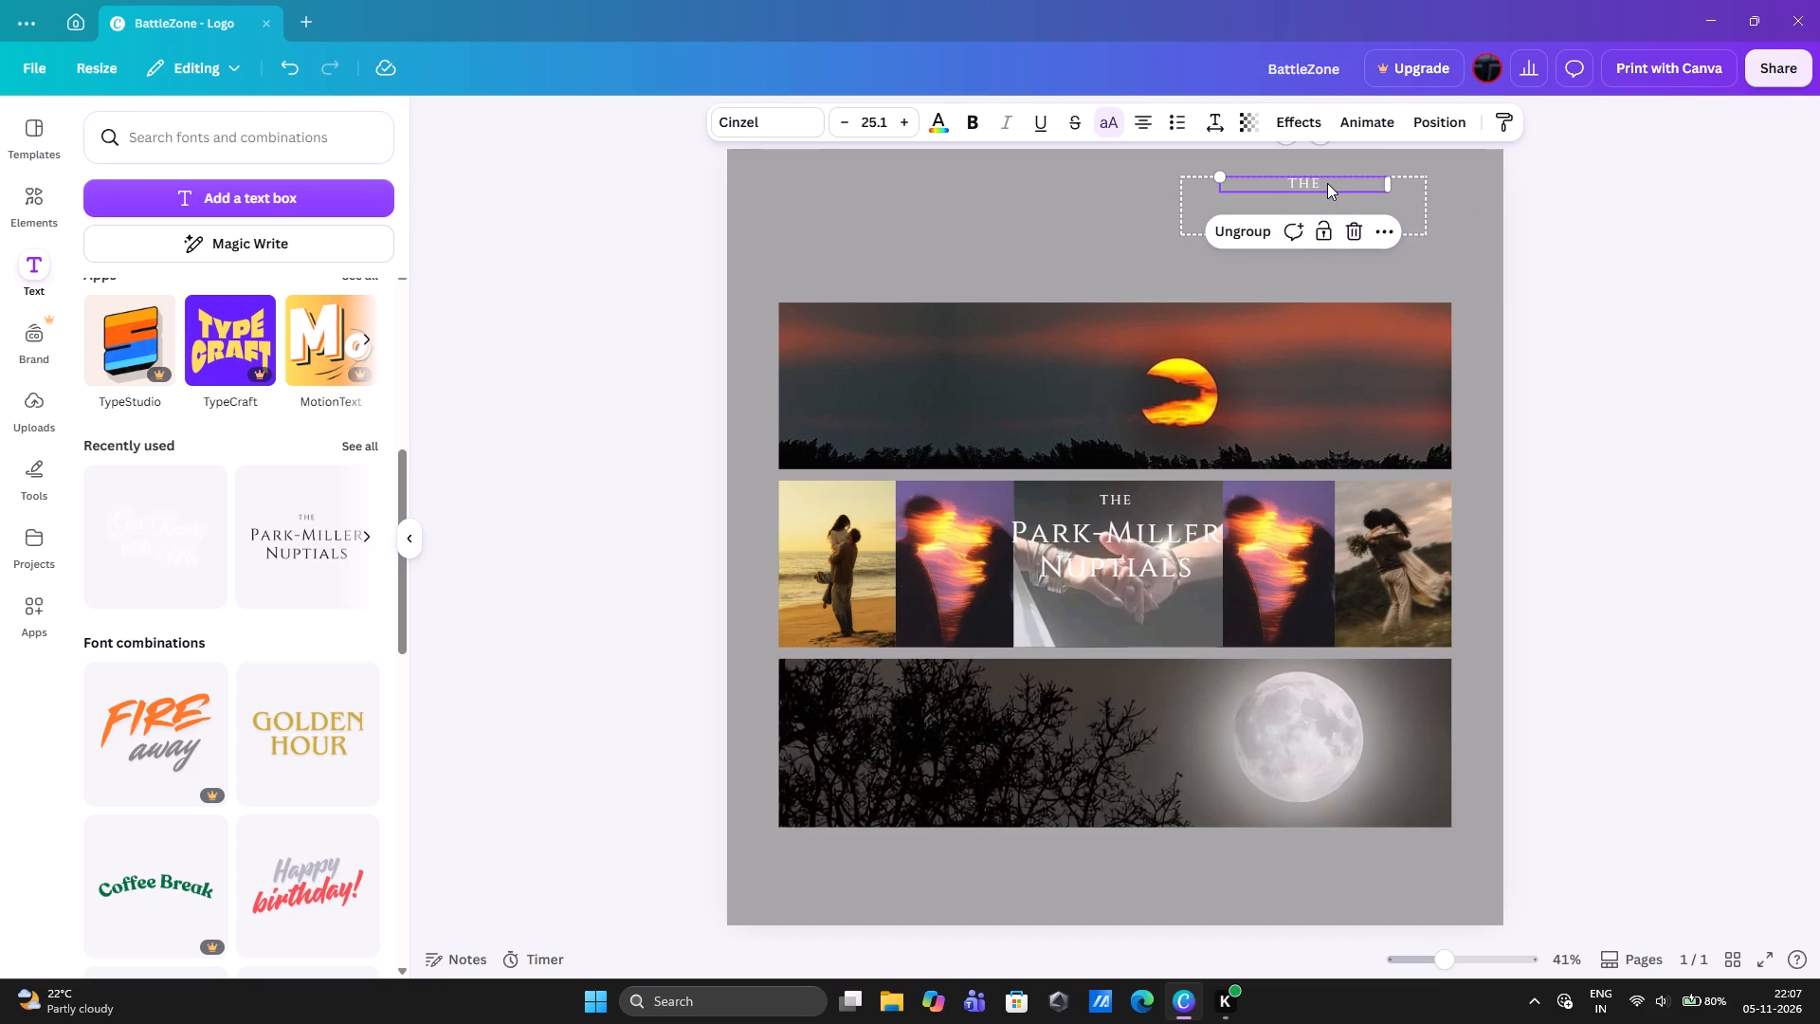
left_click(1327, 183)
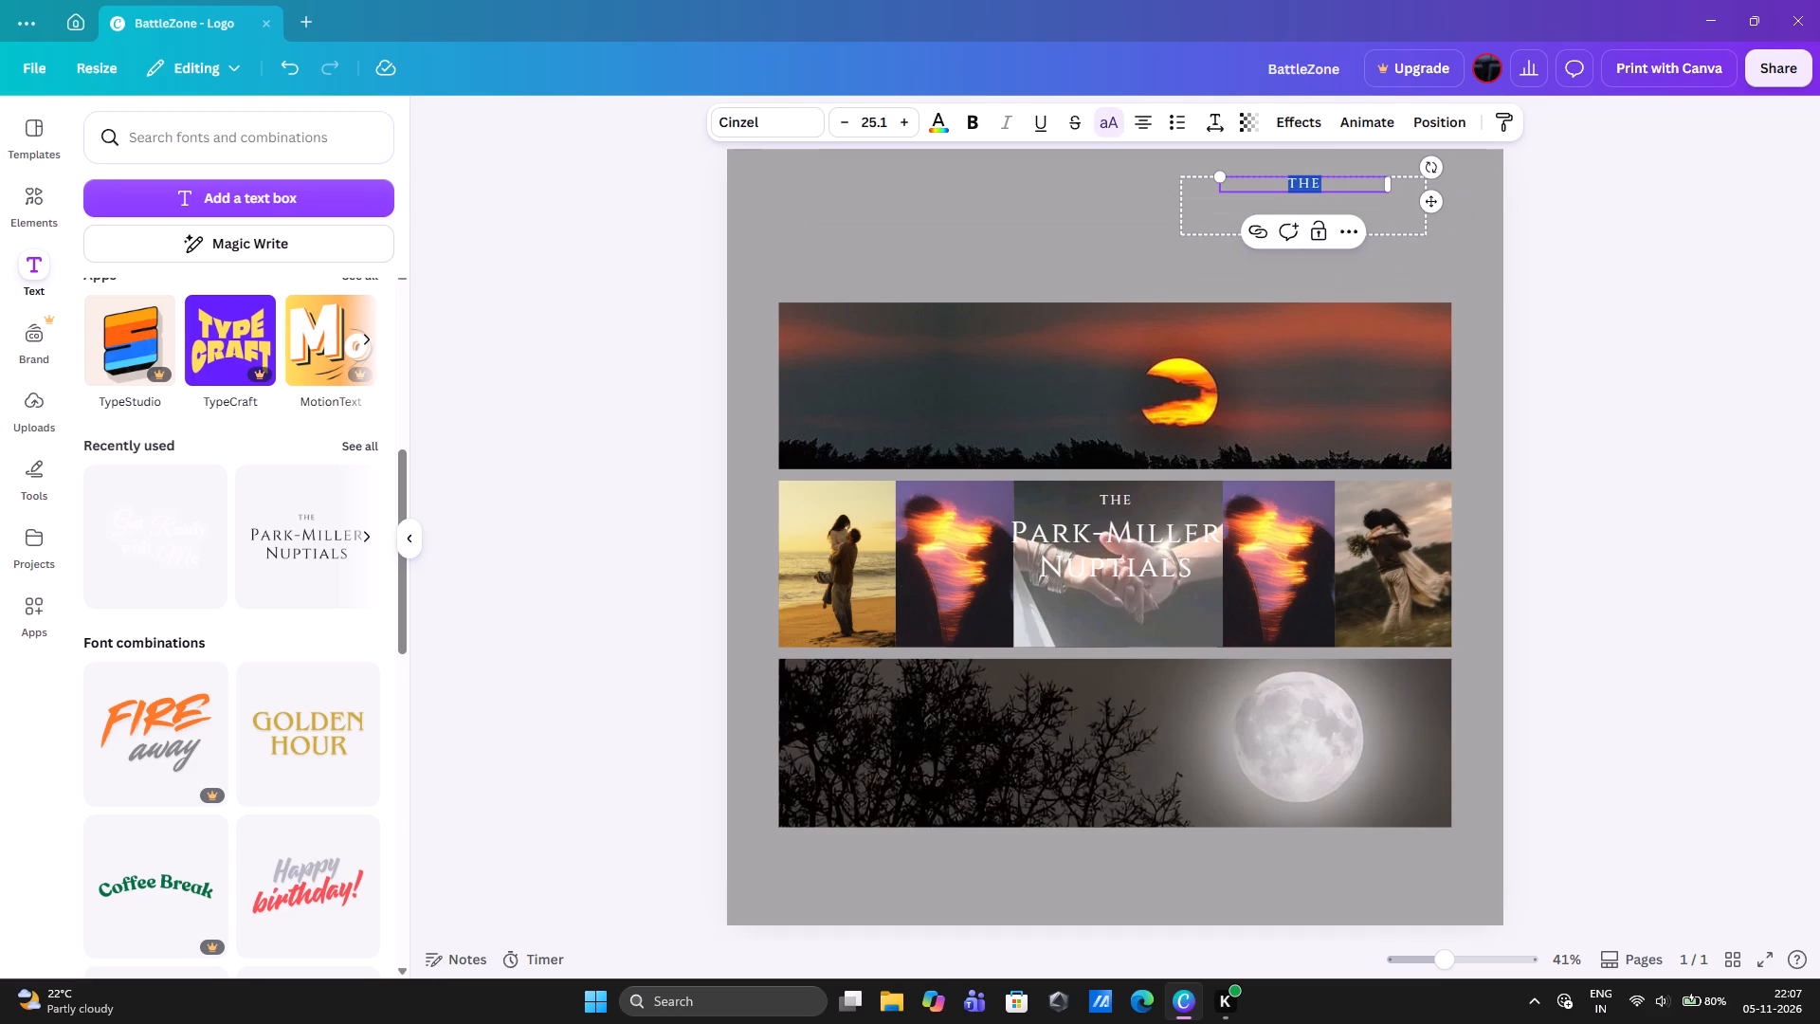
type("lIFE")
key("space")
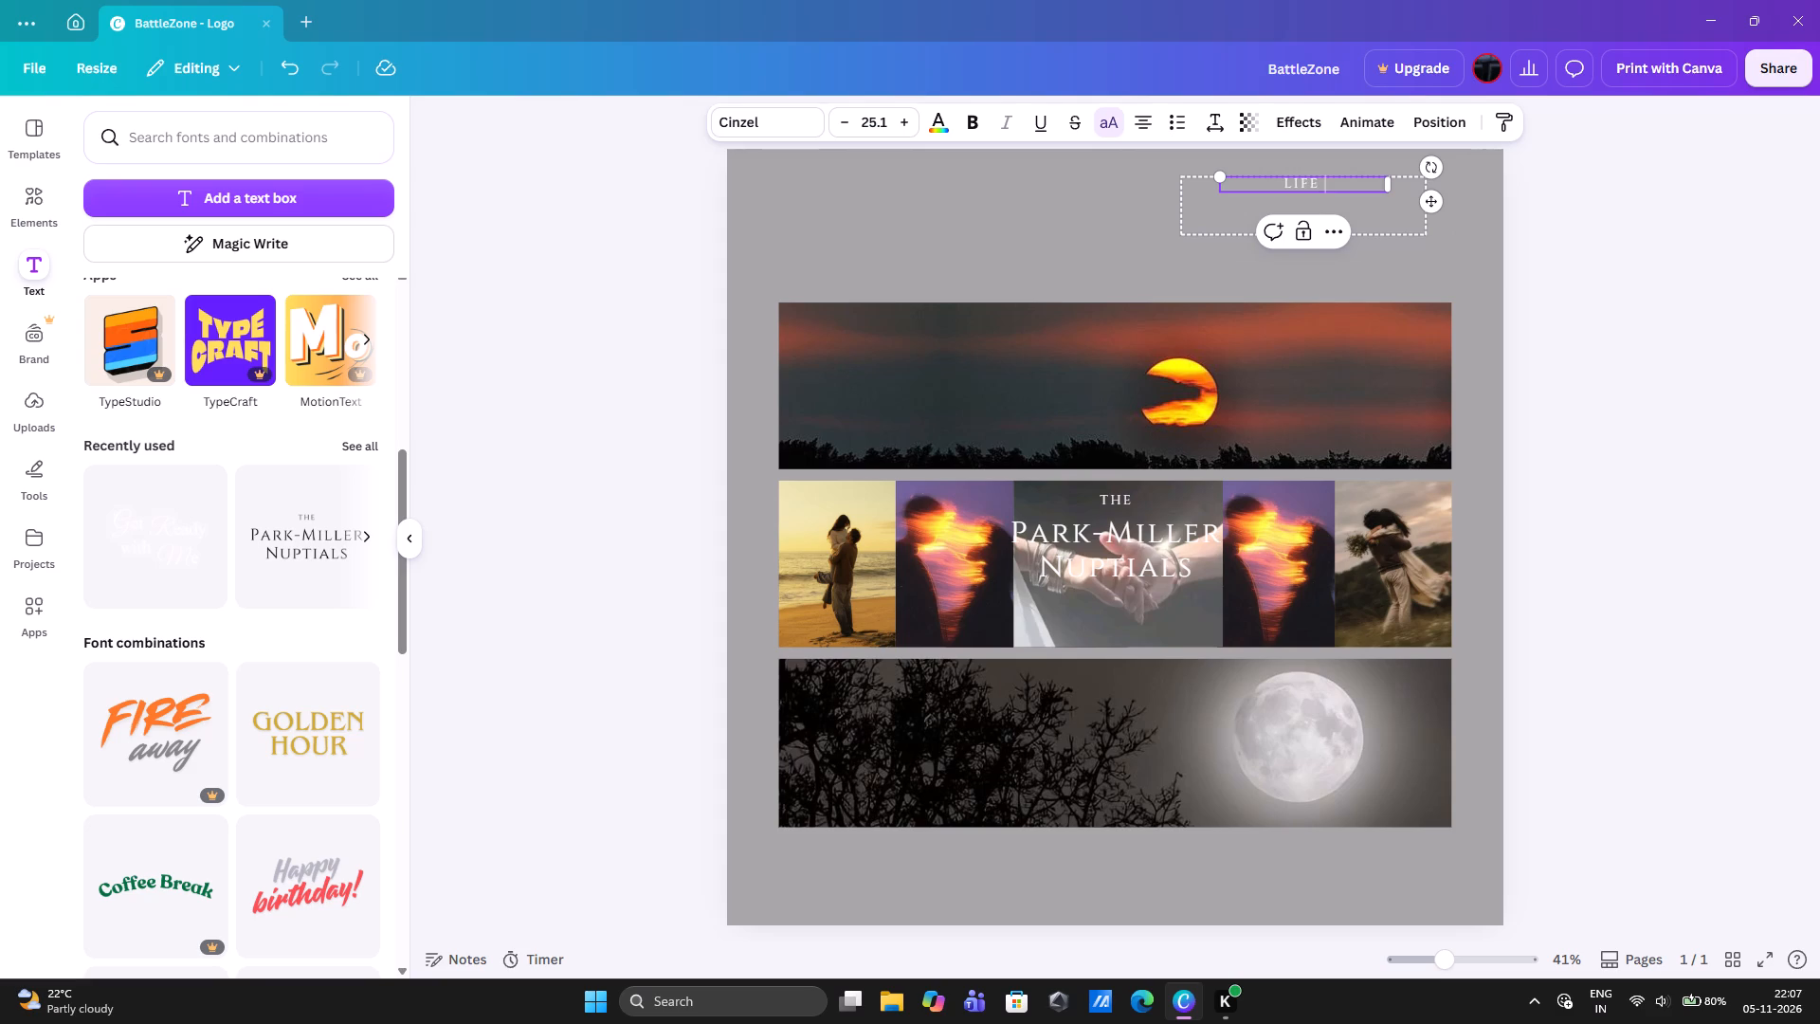
Delete the LIFE text group from above the sunset banner.
left_click(1279, 197)
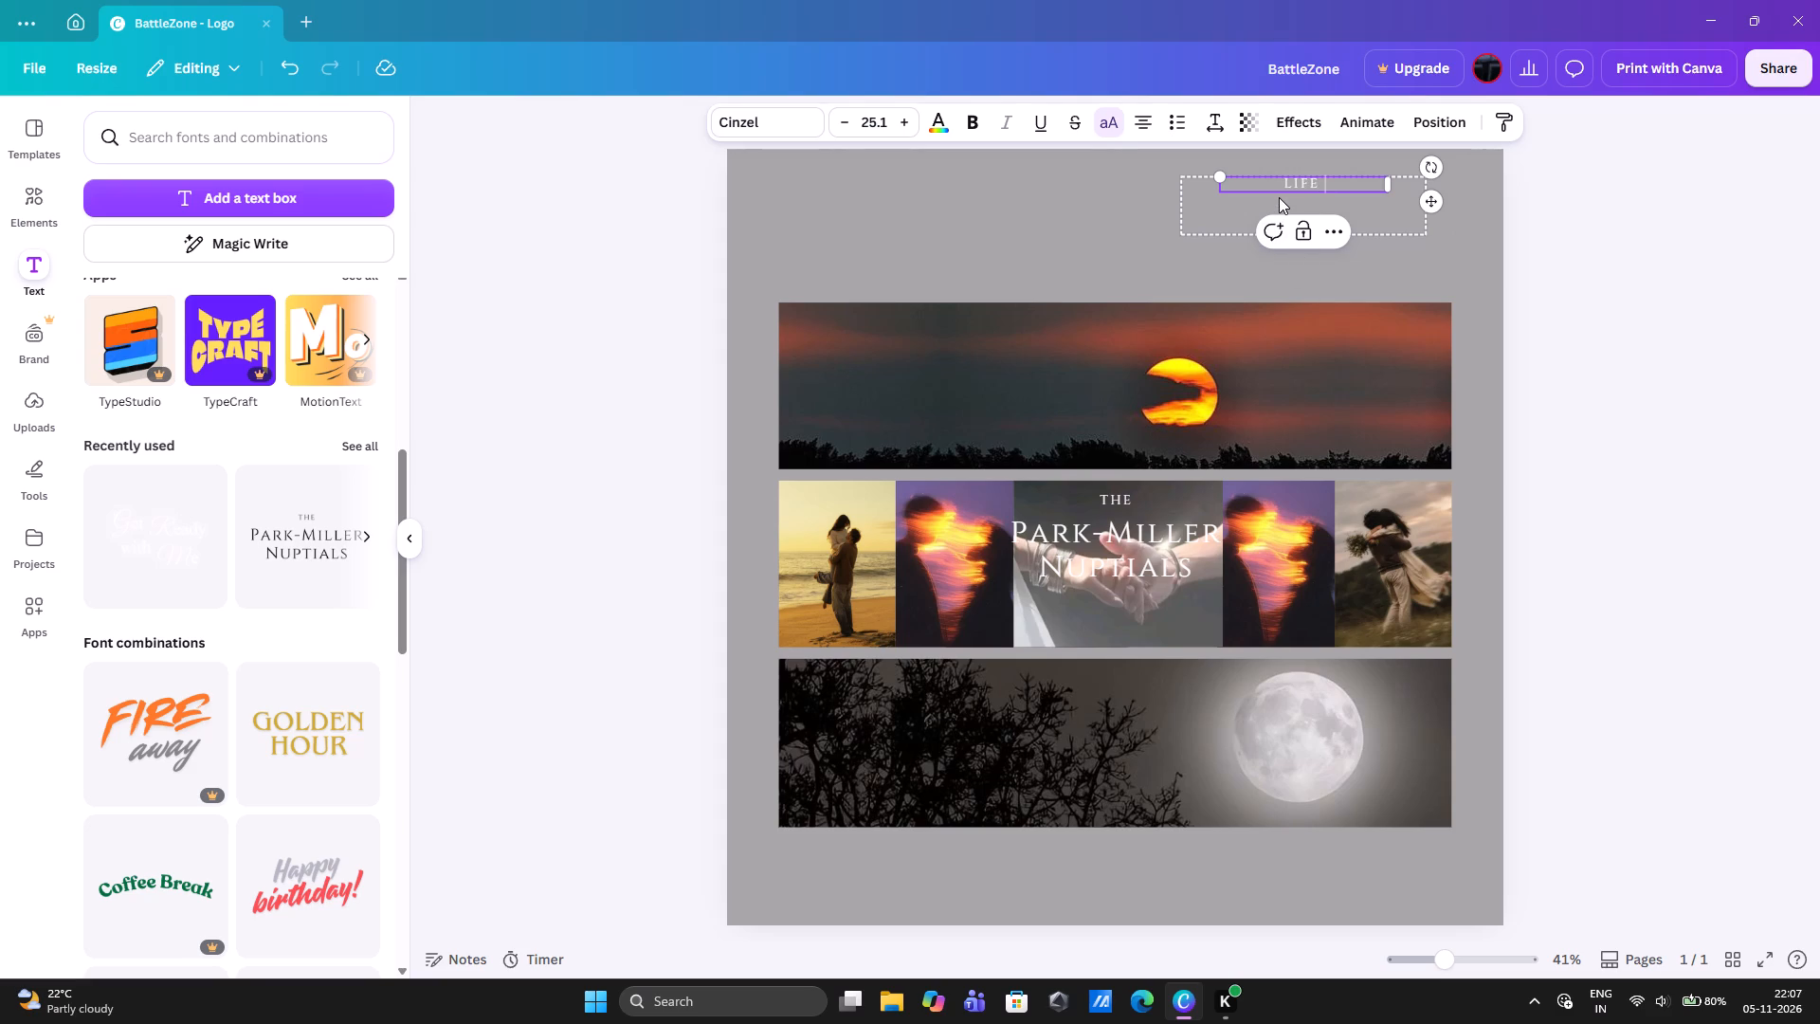
left_click(1279, 197)
left_click(1279, 197)
double_click(1279, 197)
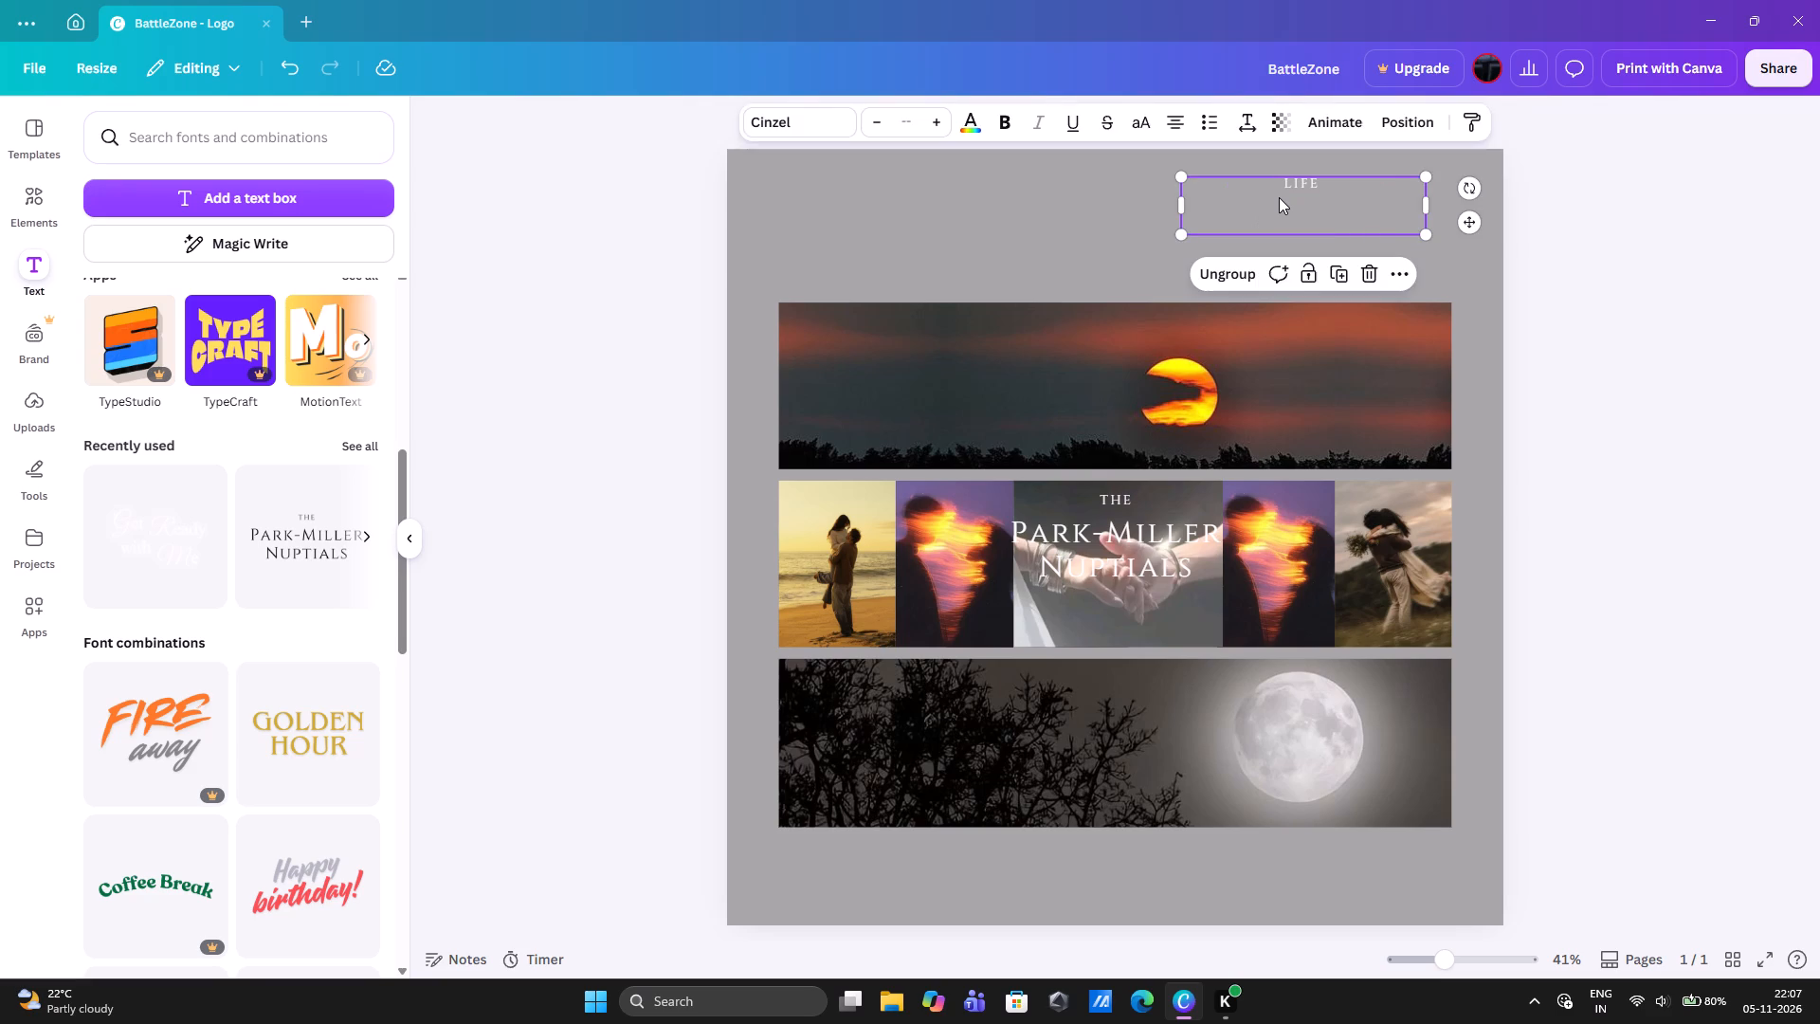
left_click(1330, 180)
left_click(1362, 265)
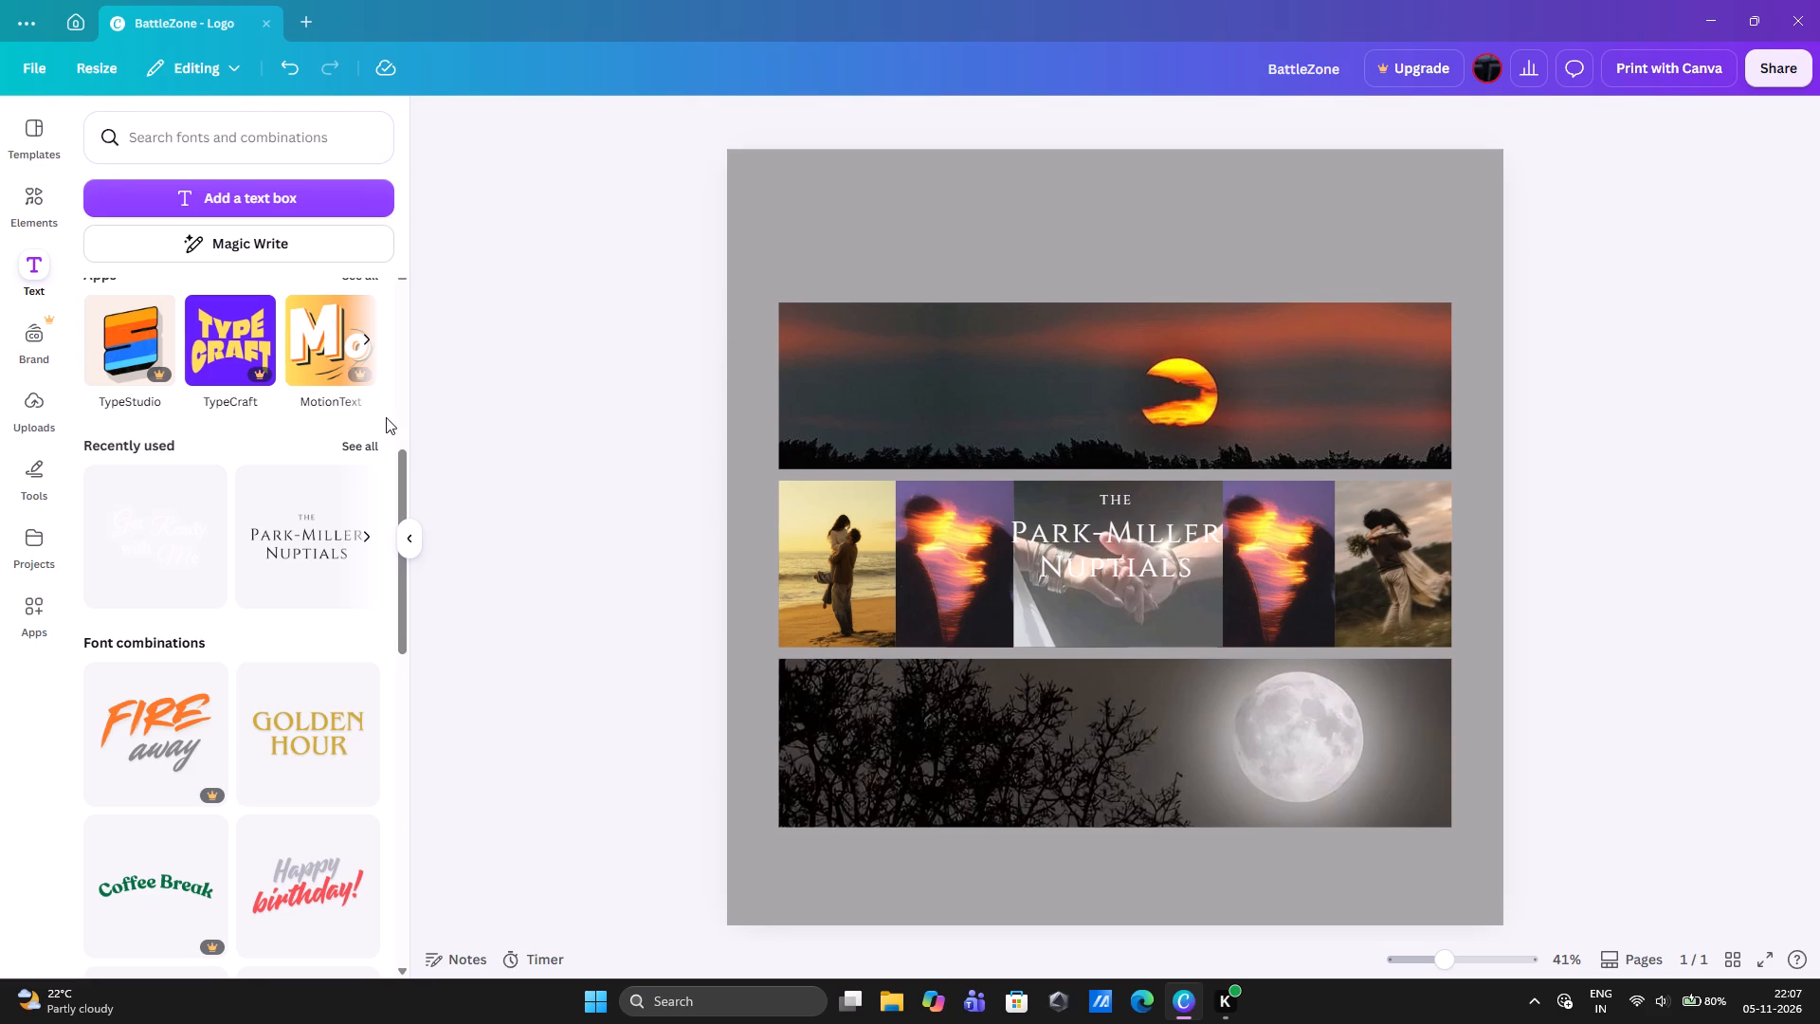
Browse the font combinations and recently used text styles for a suitable title style.
scroll(195, 534, "down", 3)
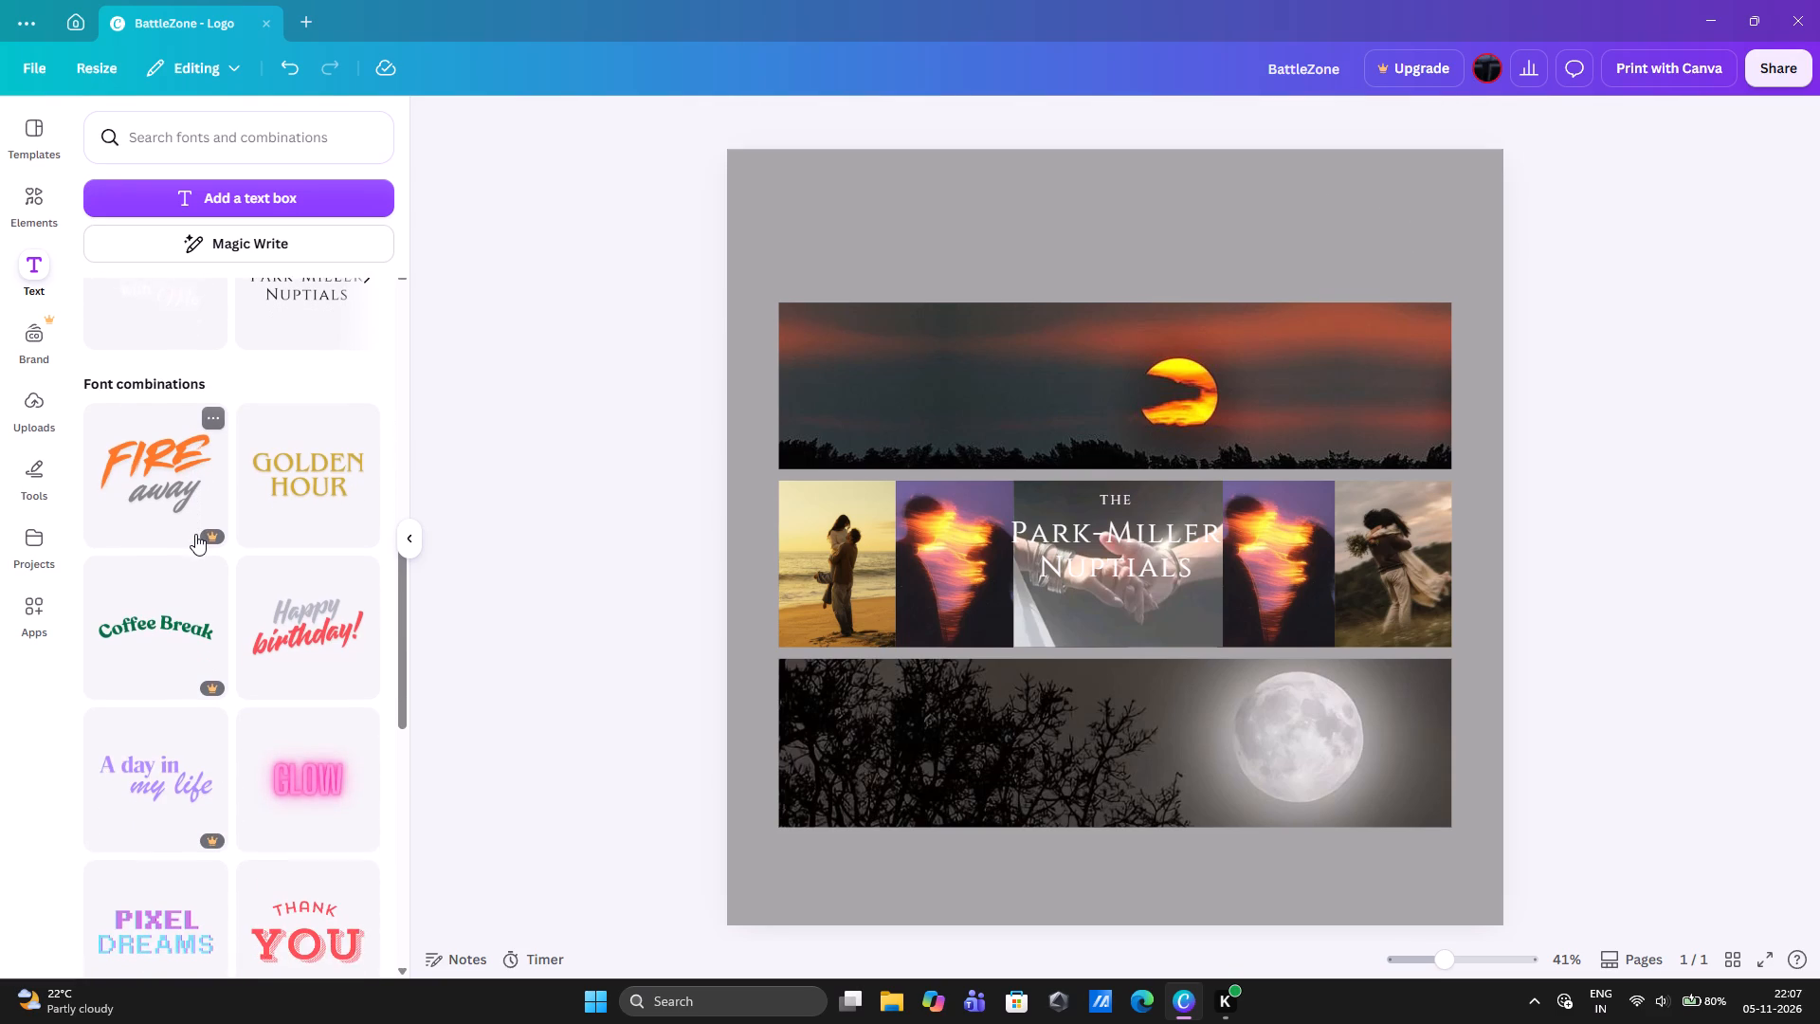
scroll(195, 534, "down", 3)
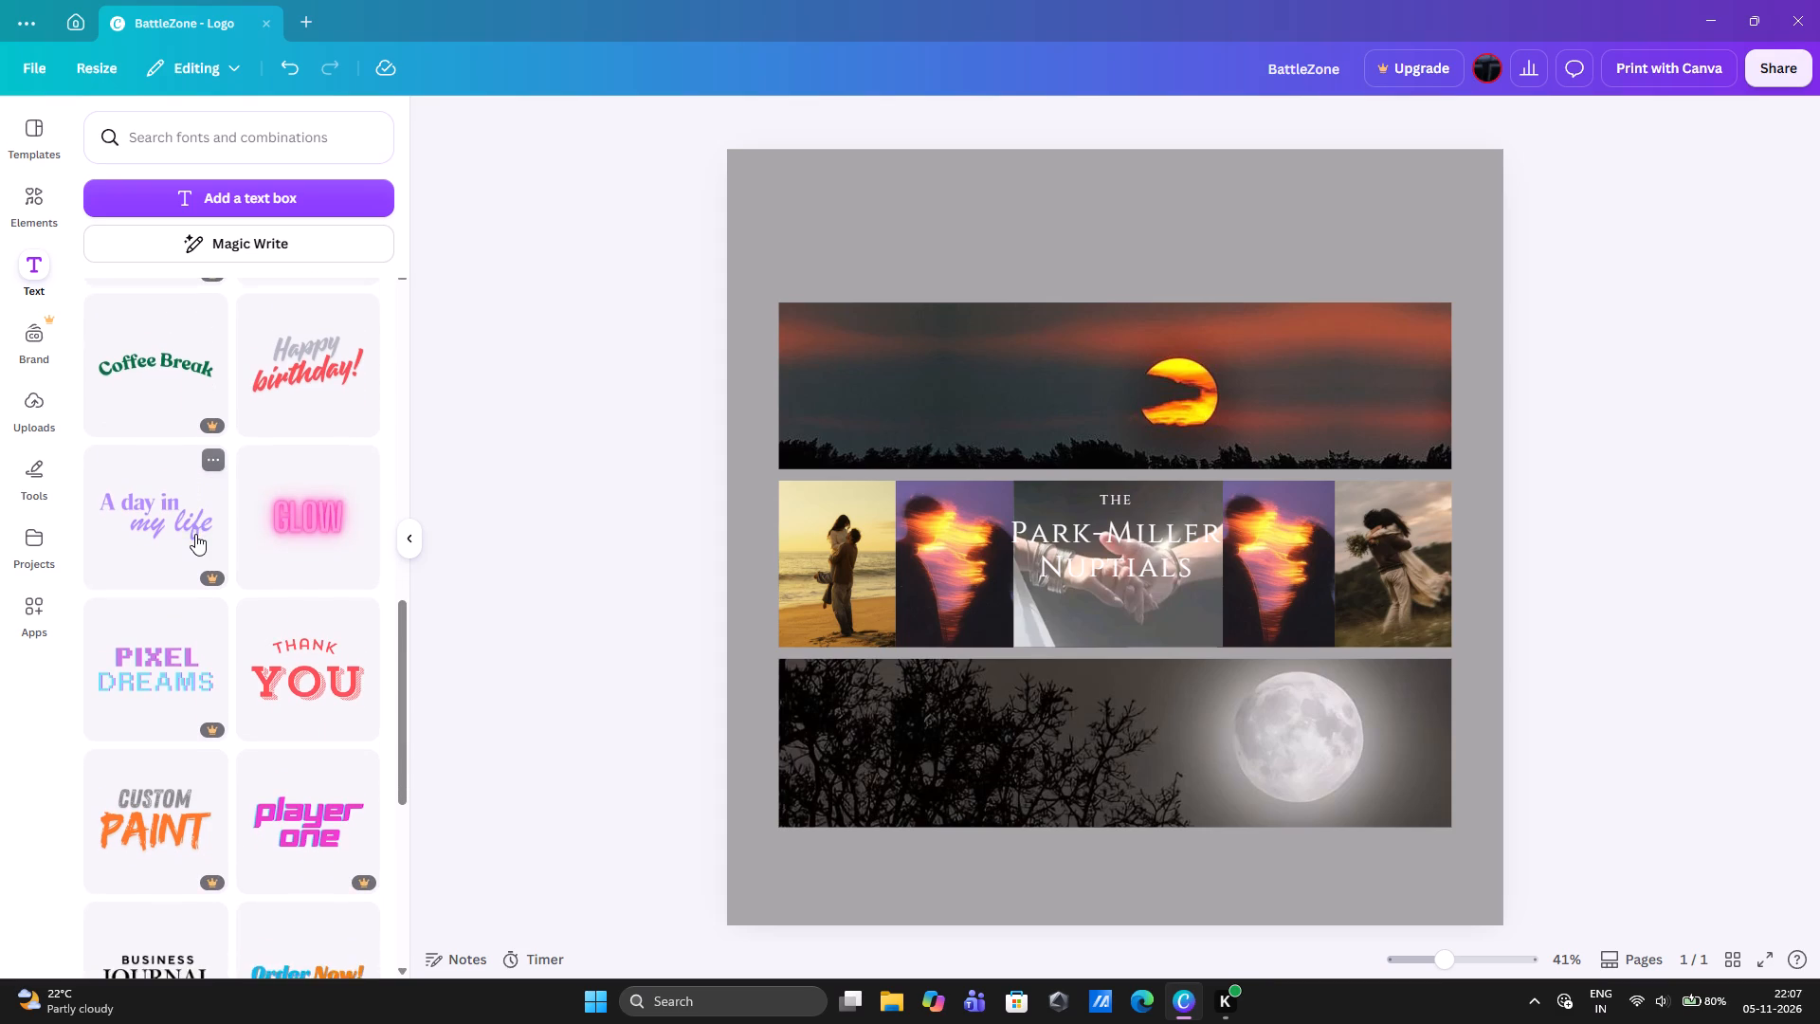
scroll(195, 534, "down", 4)
scroll(195, 534, "up", 1)
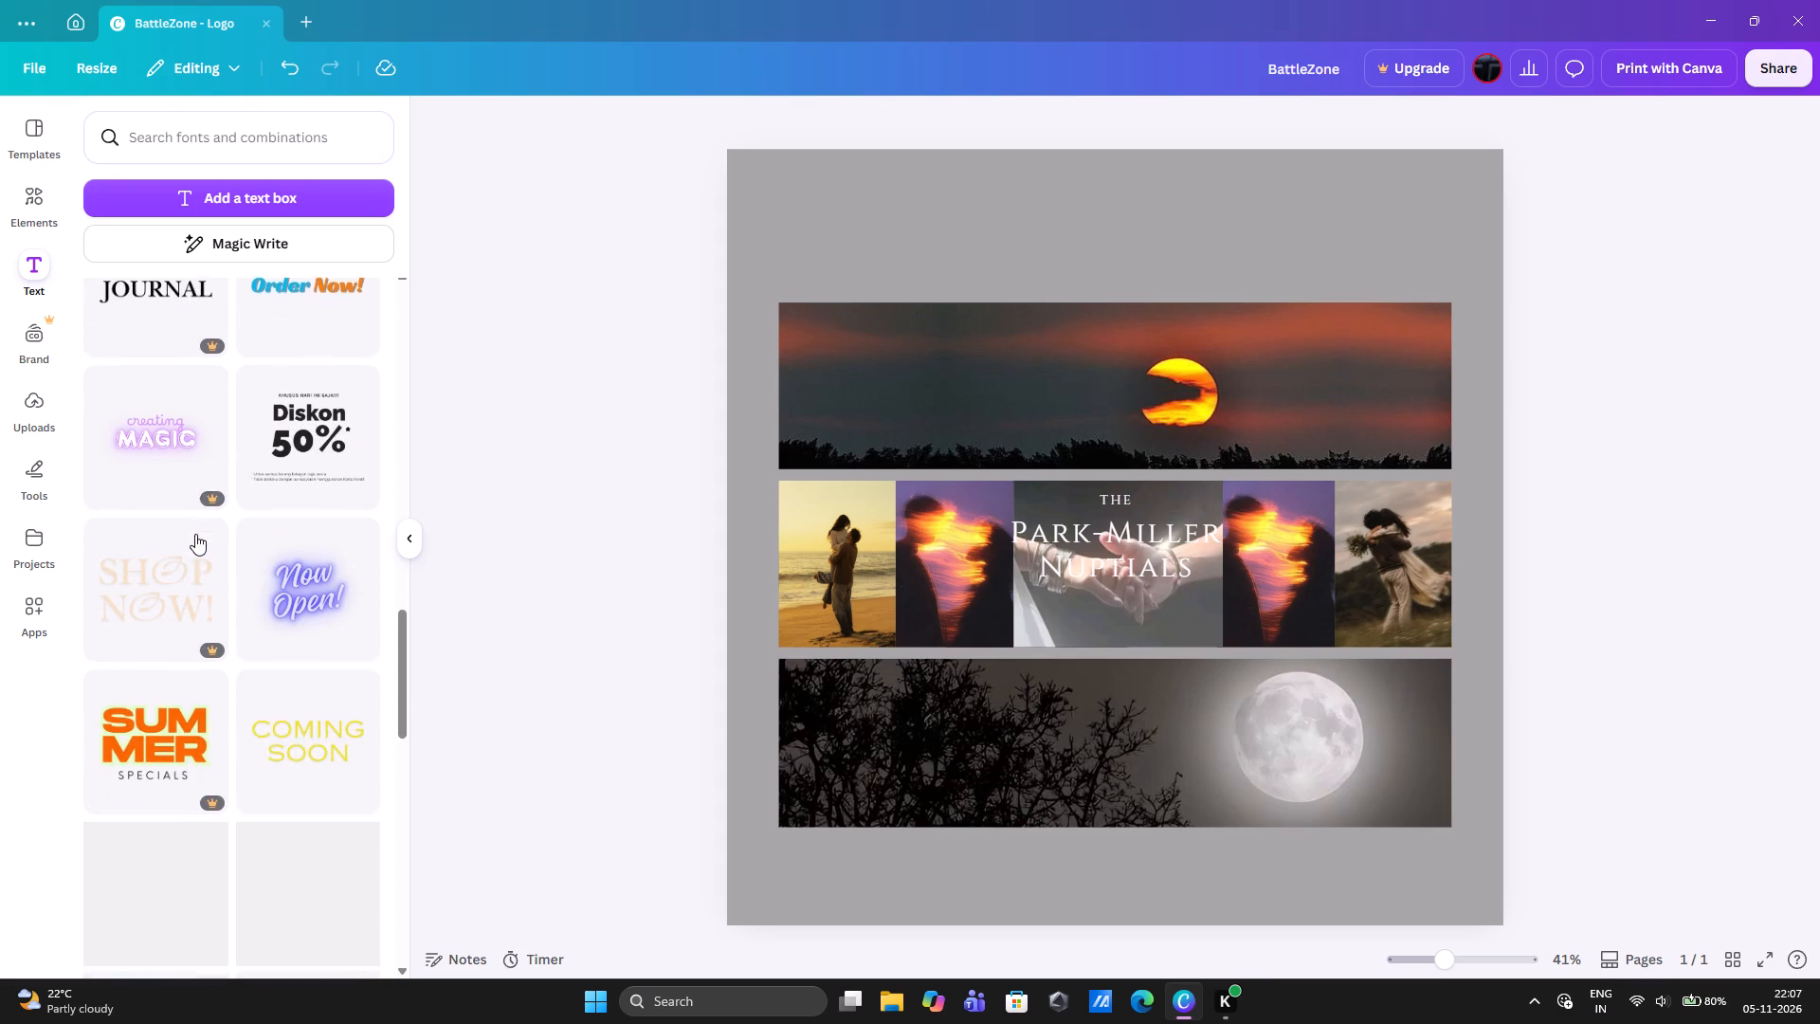
scroll(195, 534, "up", 6)
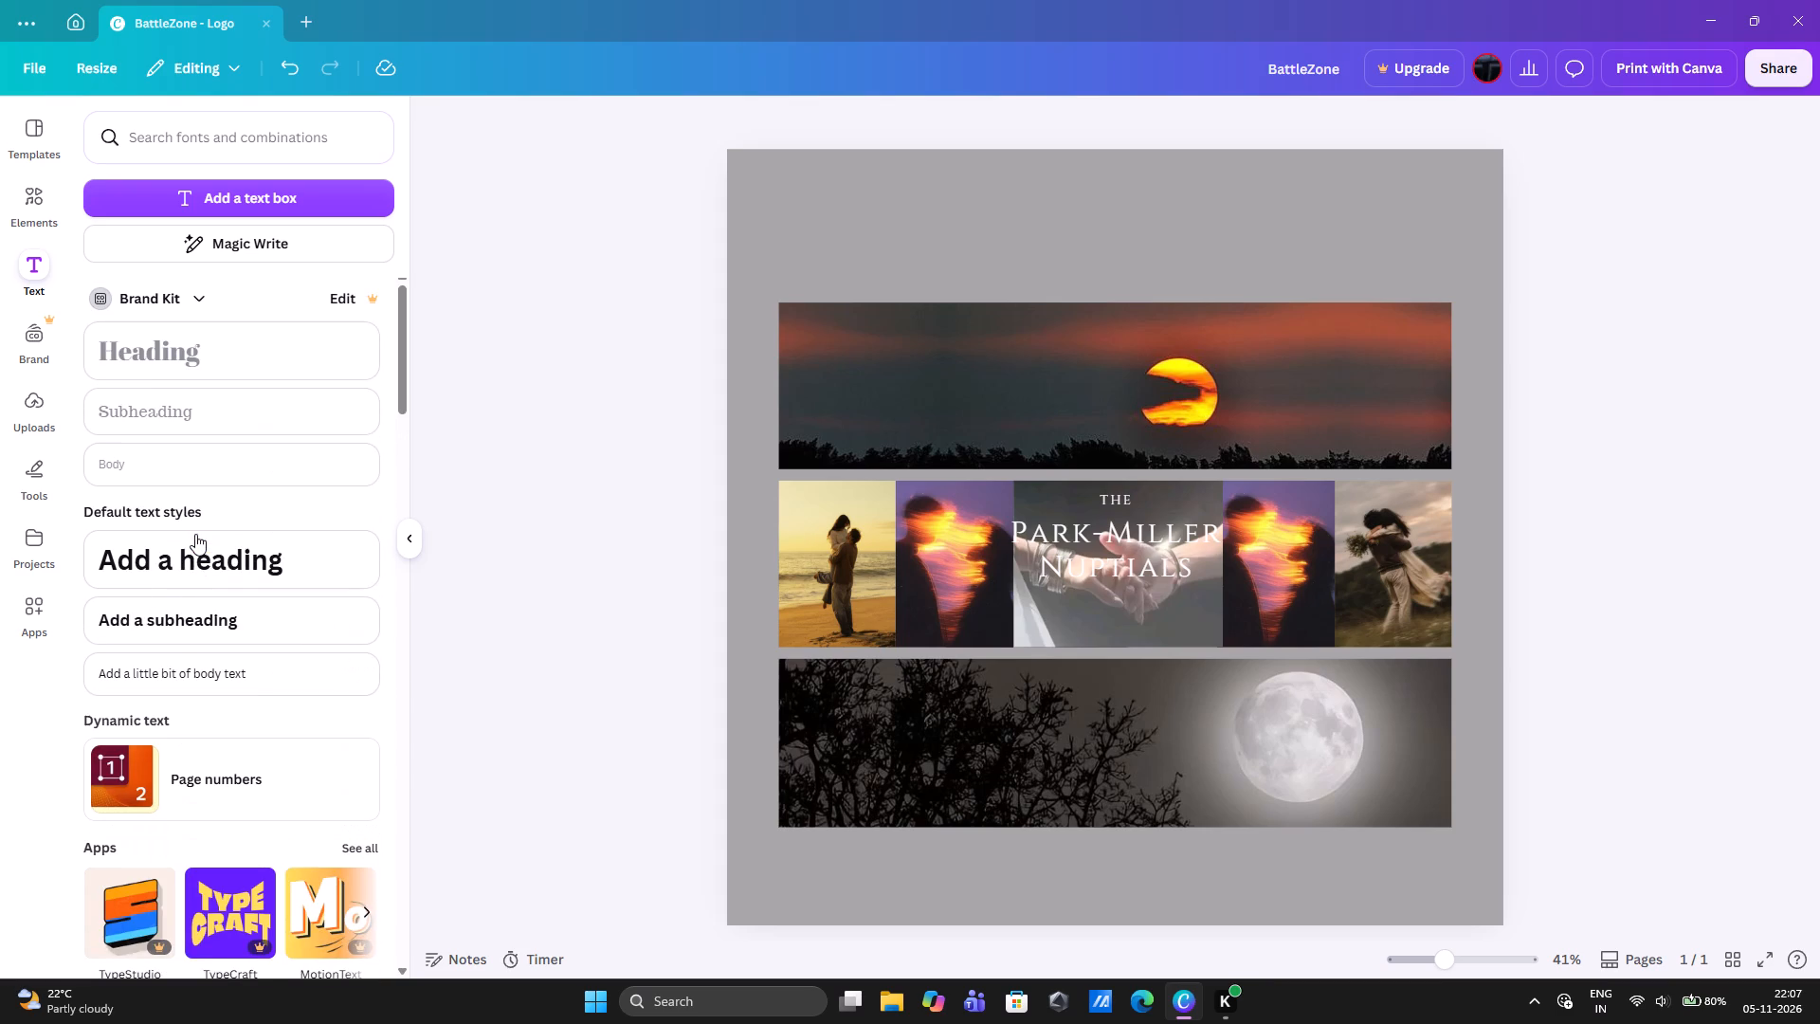
scroll(244, 703, "down", 5)
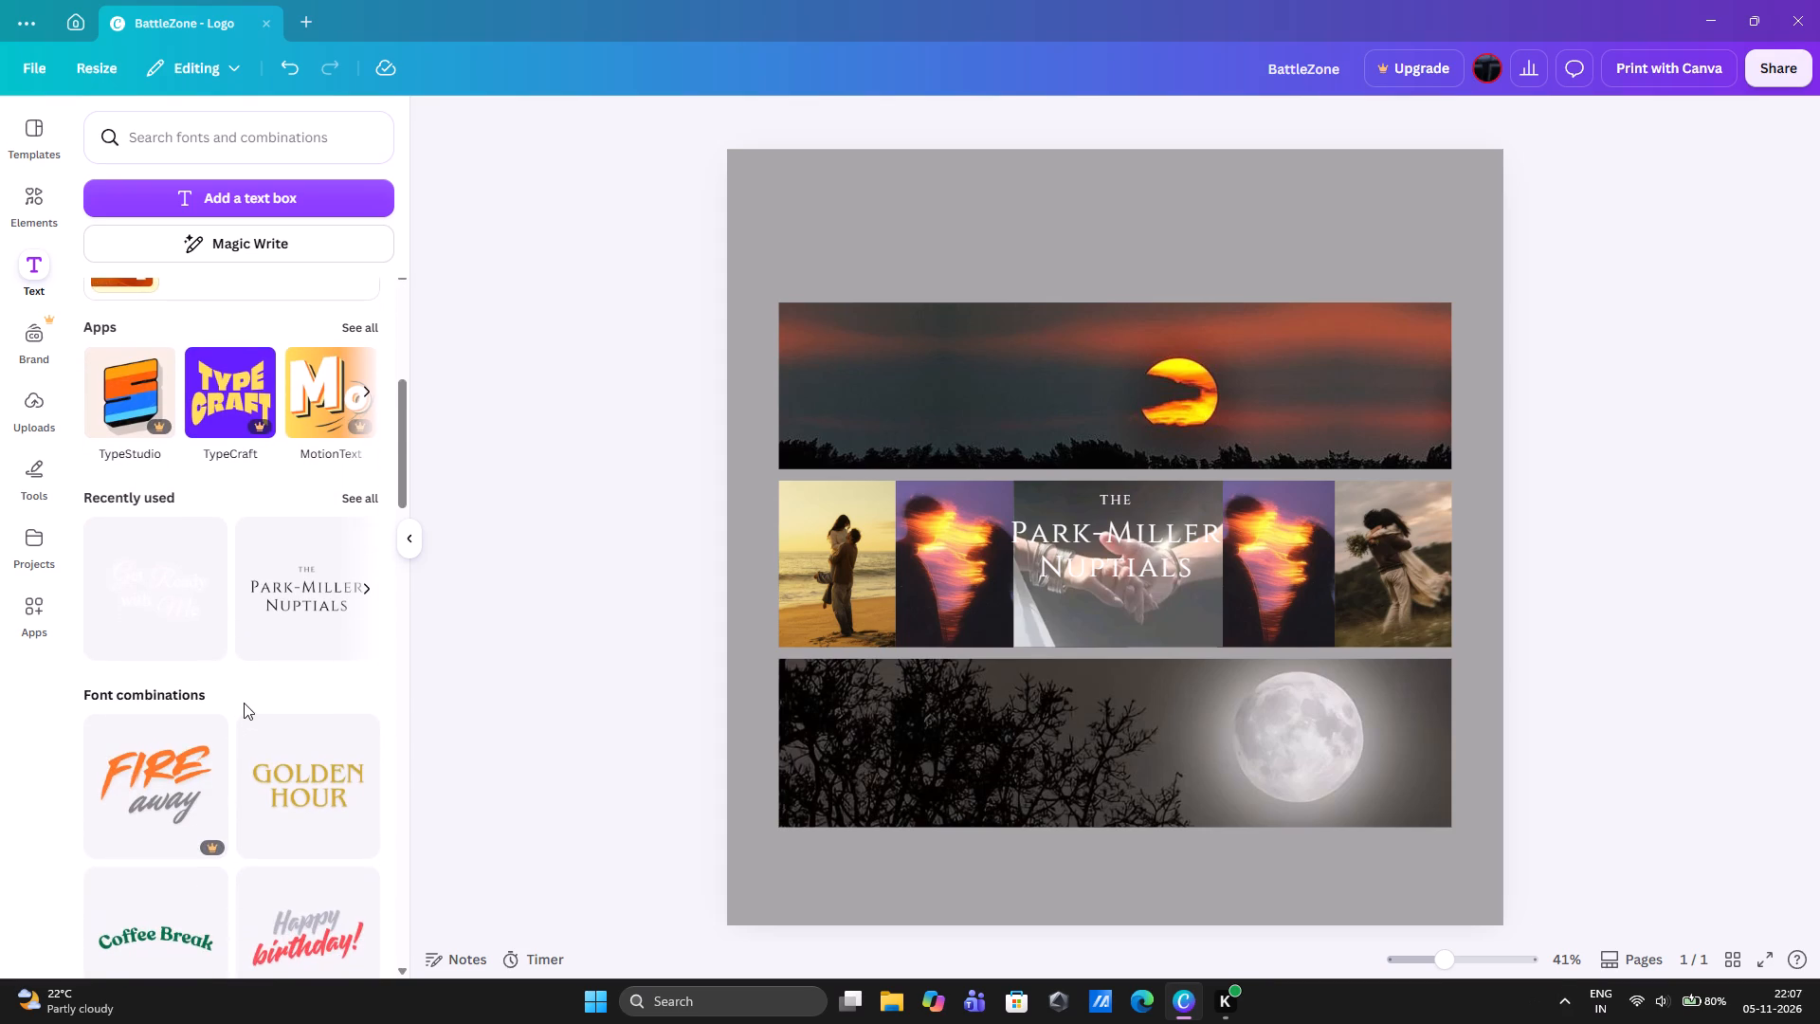
scroll(244, 703, "up", 1)
scroll(244, 703, "left", 4)
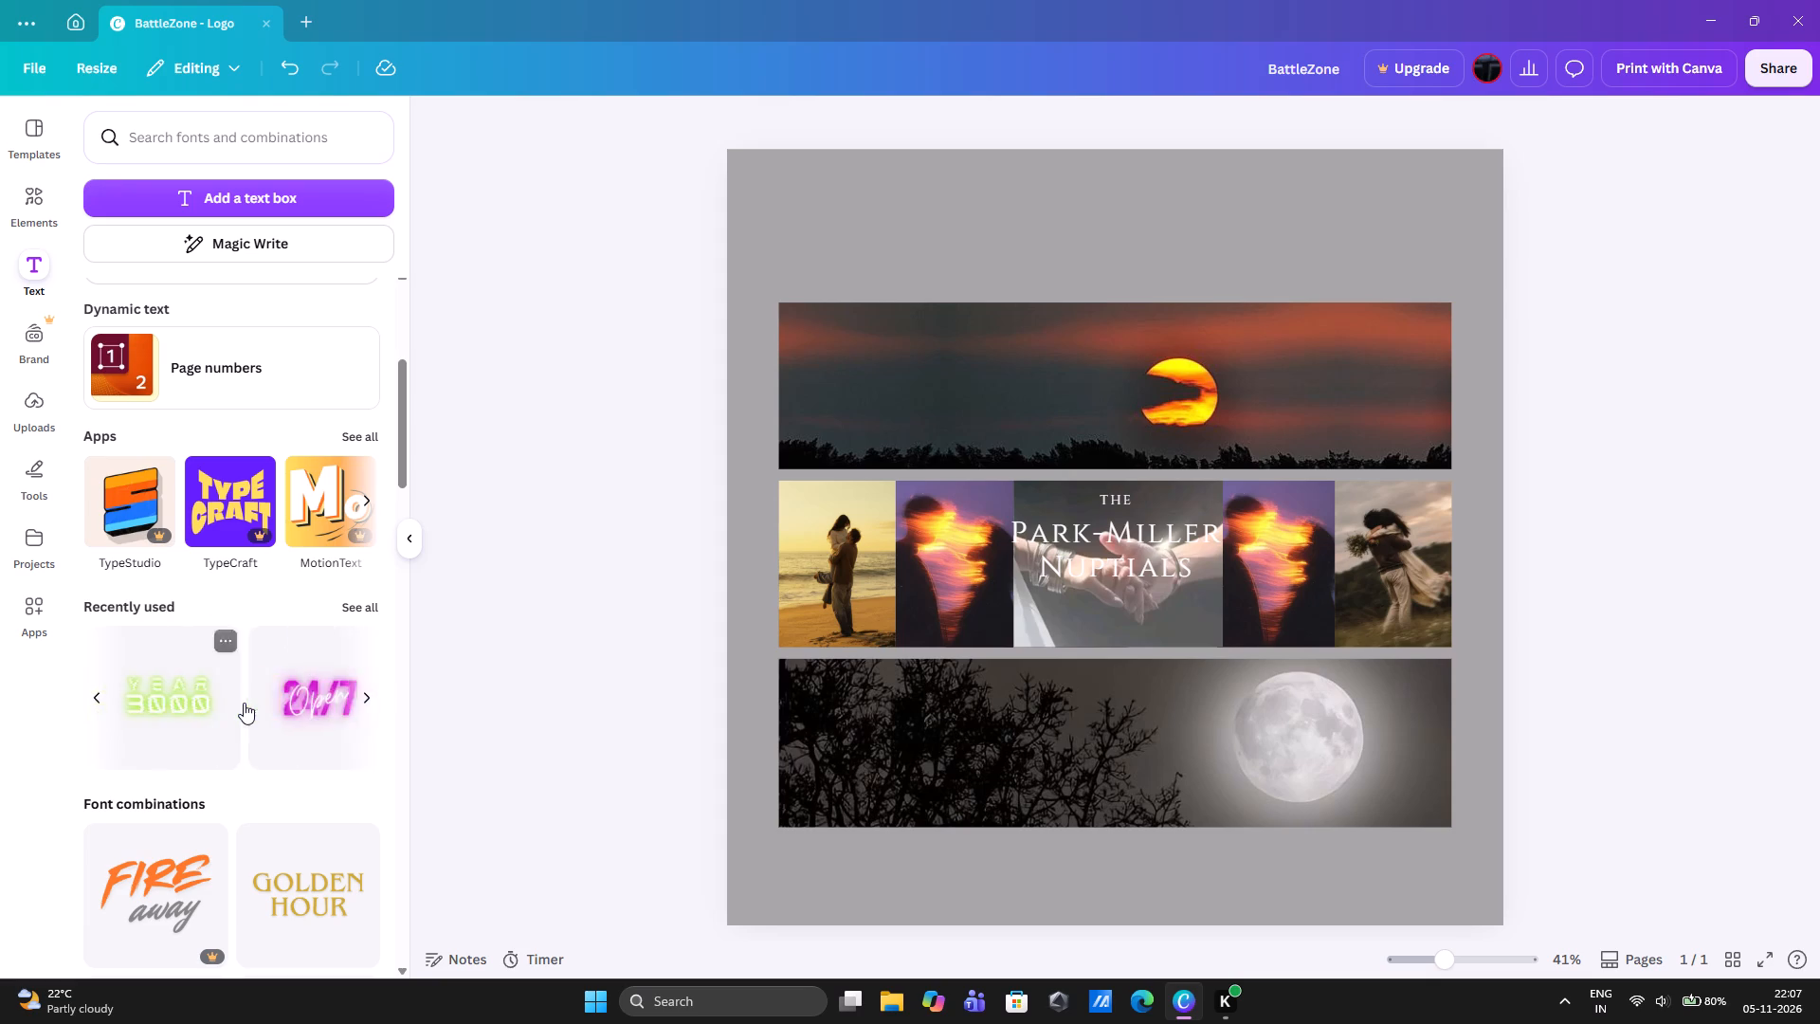
scroll(244, 703, "left", 3)
scroll(244, 703, "right", 4)
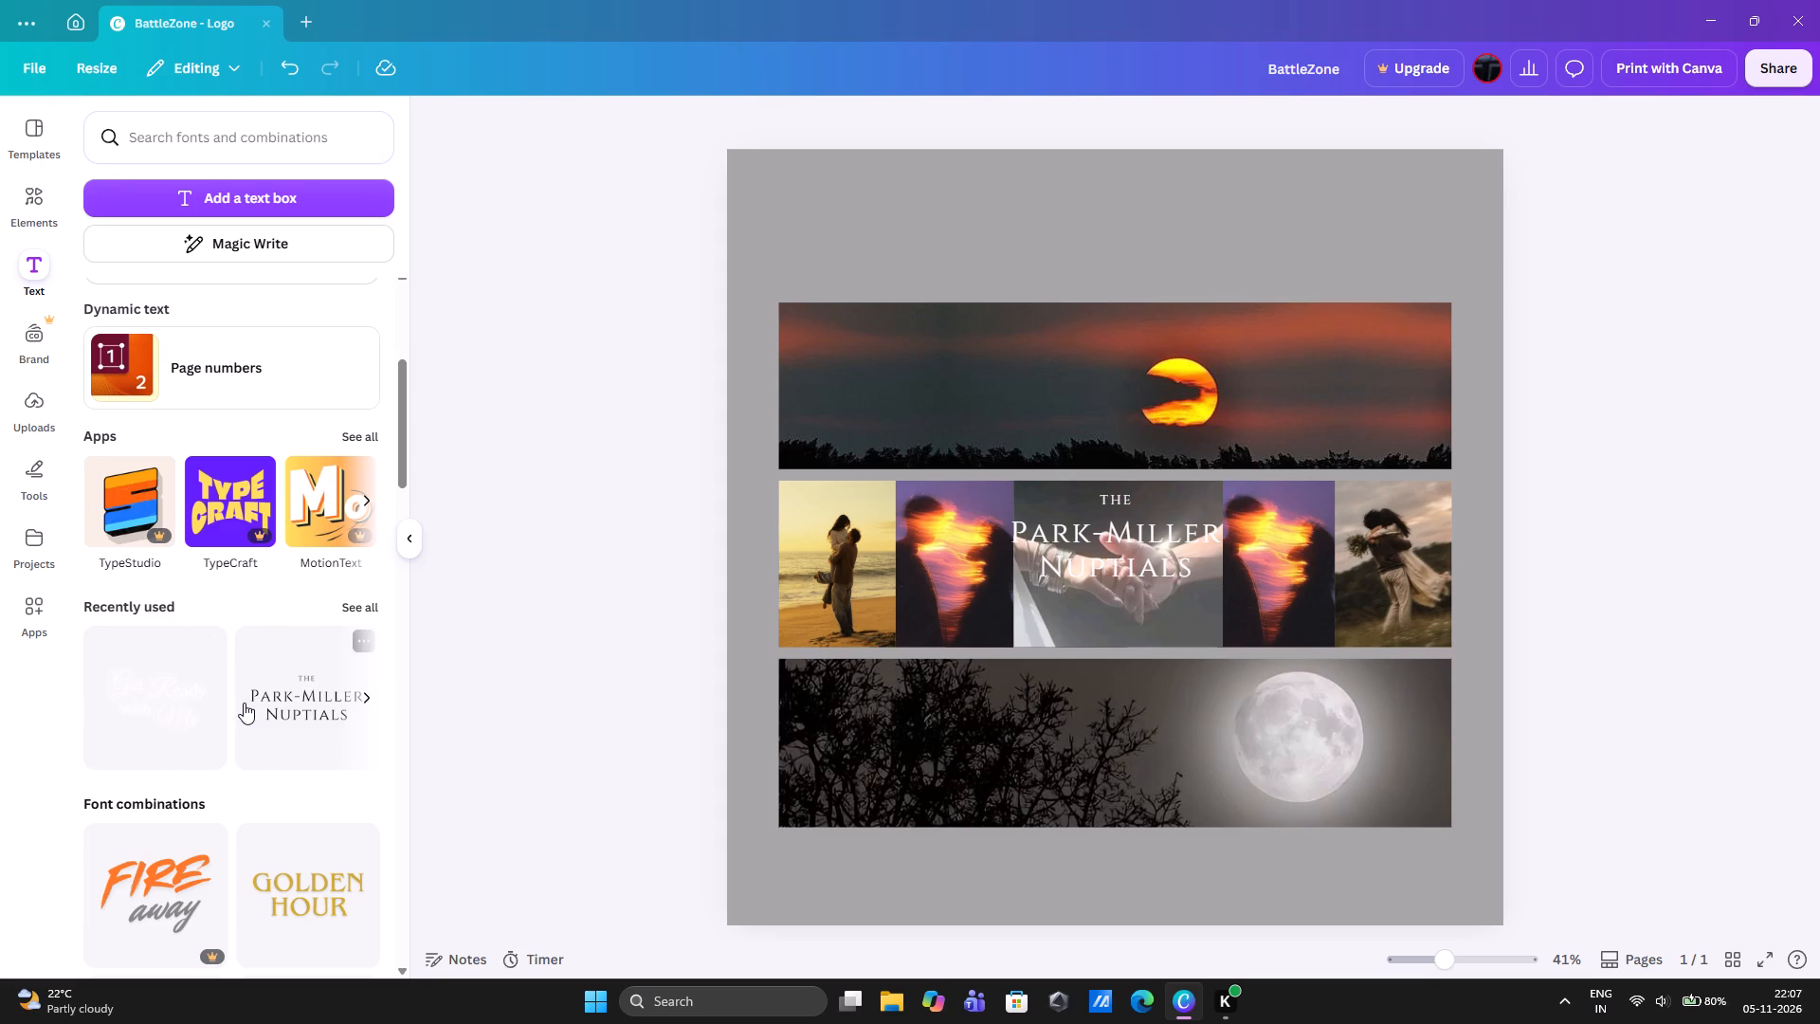
Add another Park-Miller Nuptials style text group and place it on the gray area above the sunset banner's right end.
left_click(306, 702)
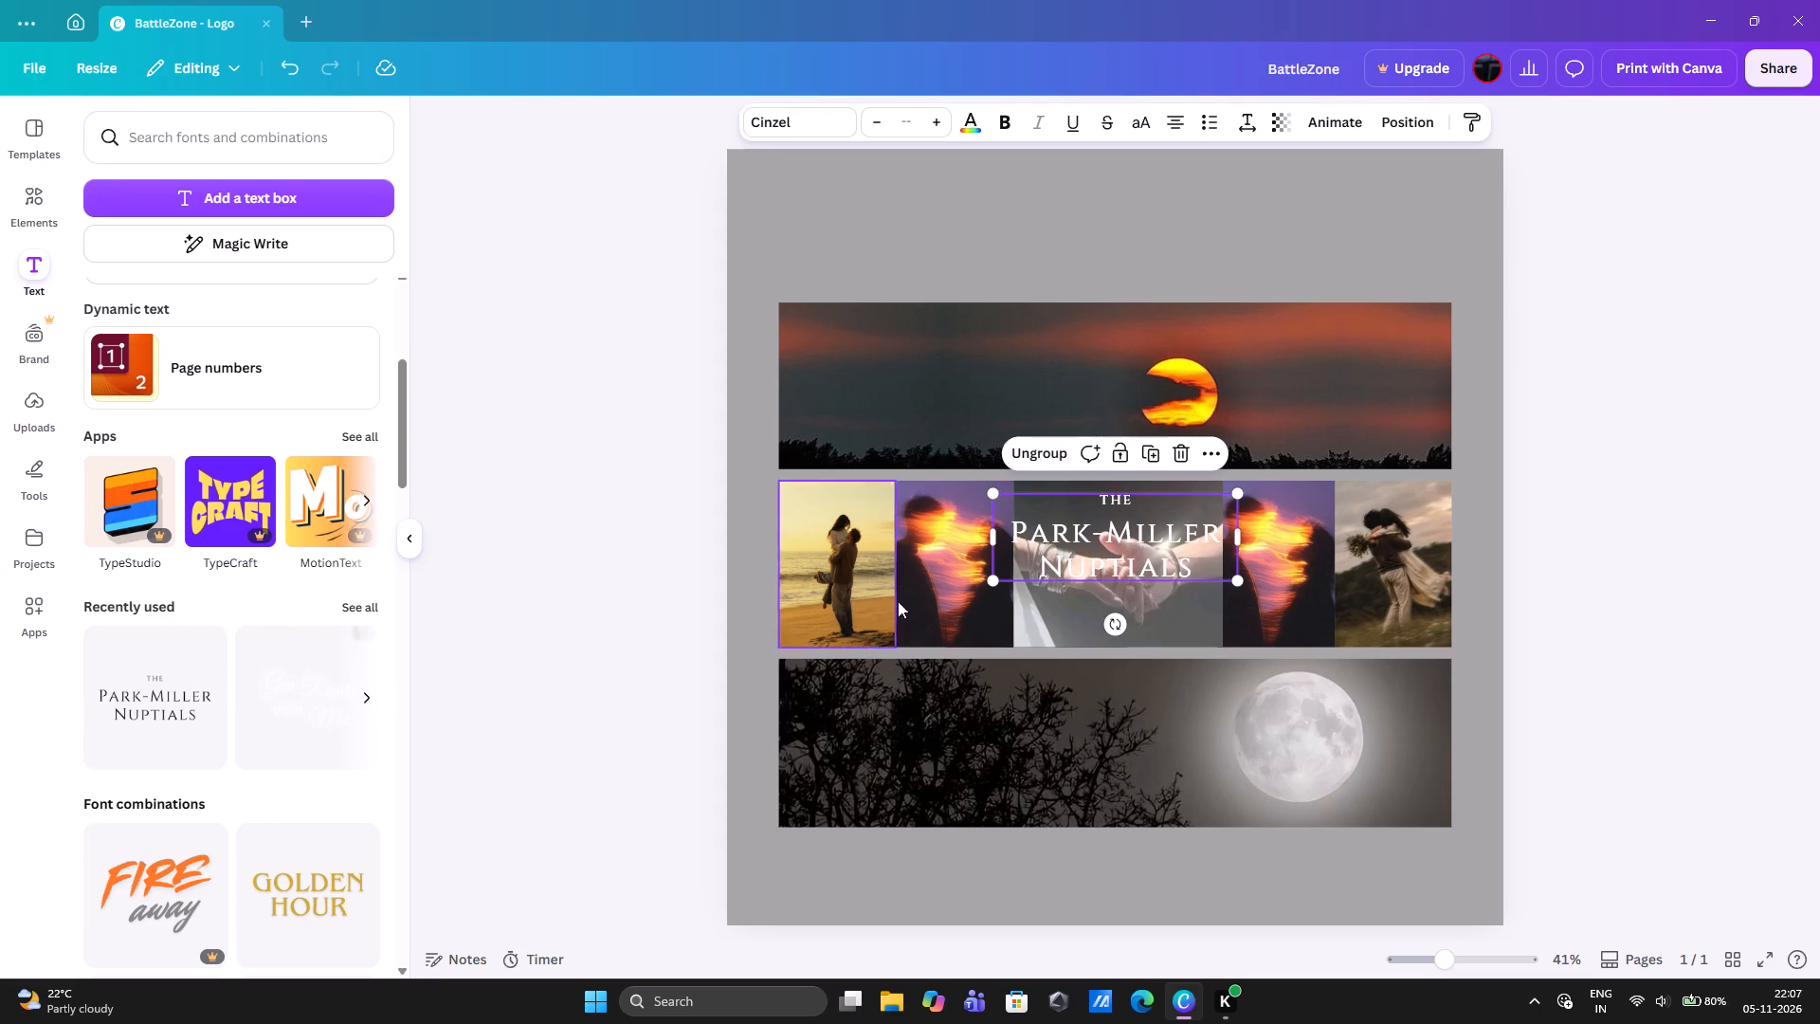
left_click_drag(1161, 546, 1291, 395)
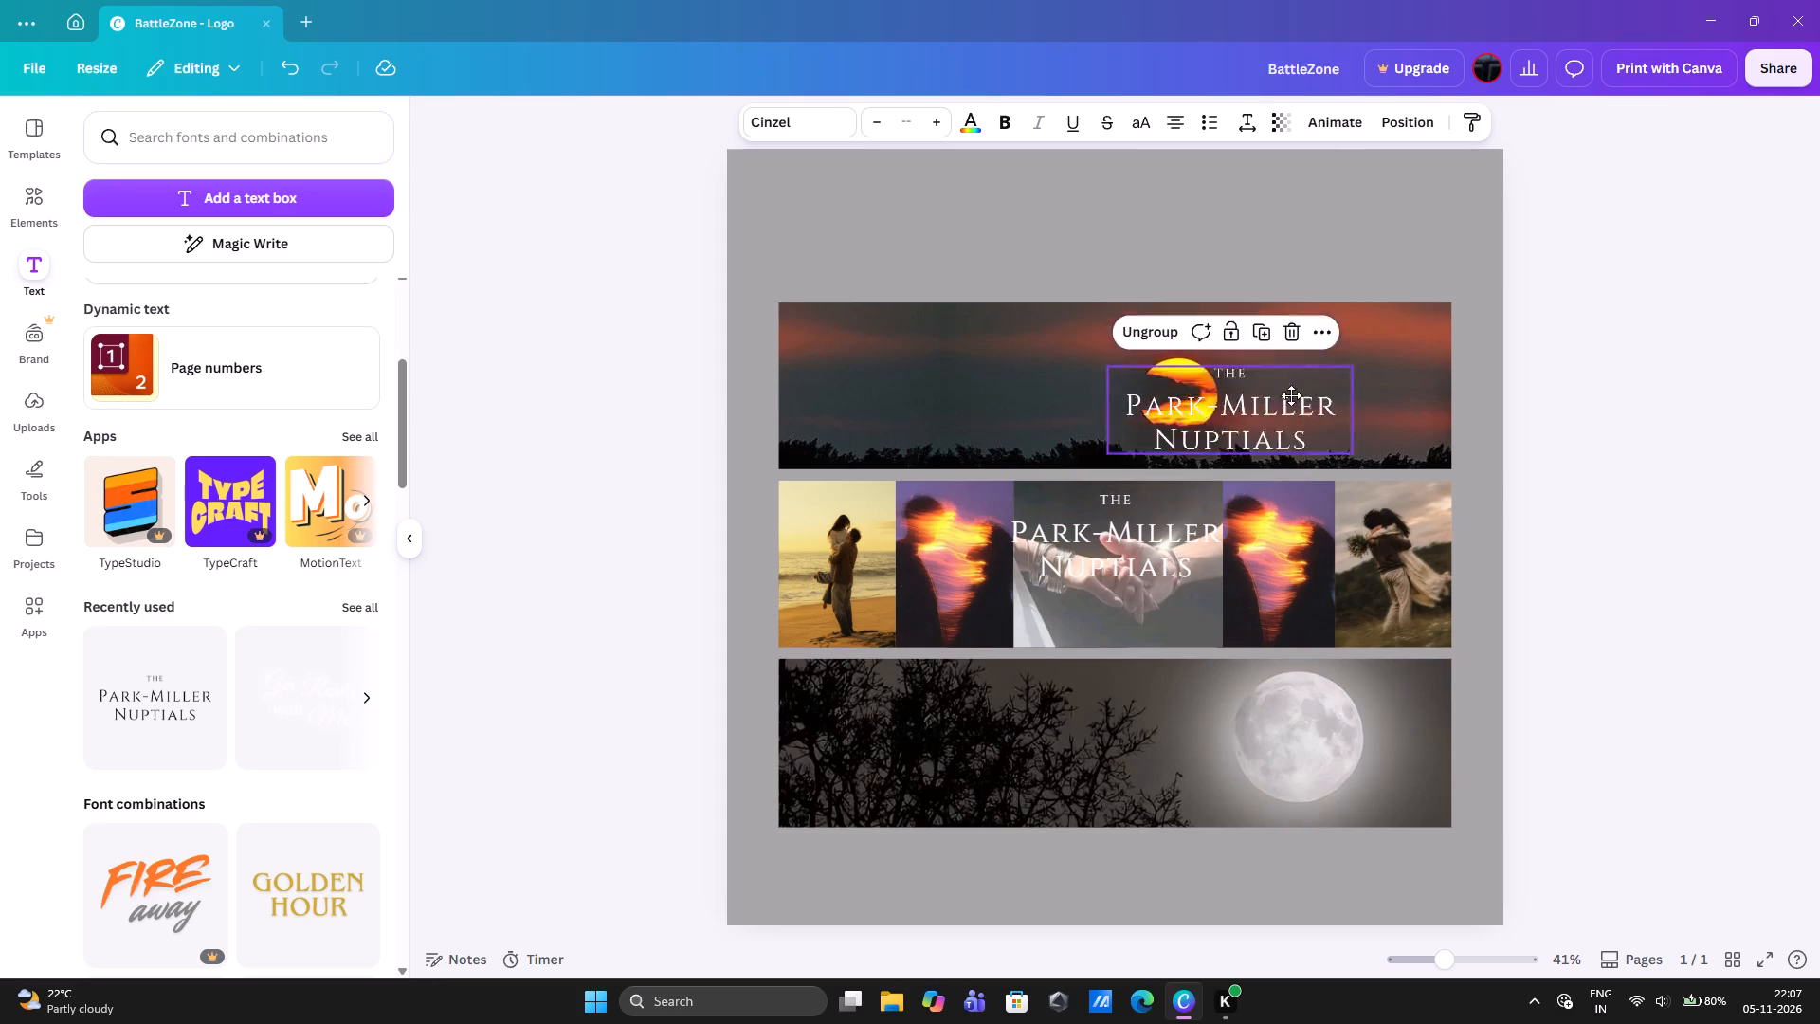
left_click_drag(1291, 395, 1363, 265)
left_click_drag(1363, 265, 1382, 242)
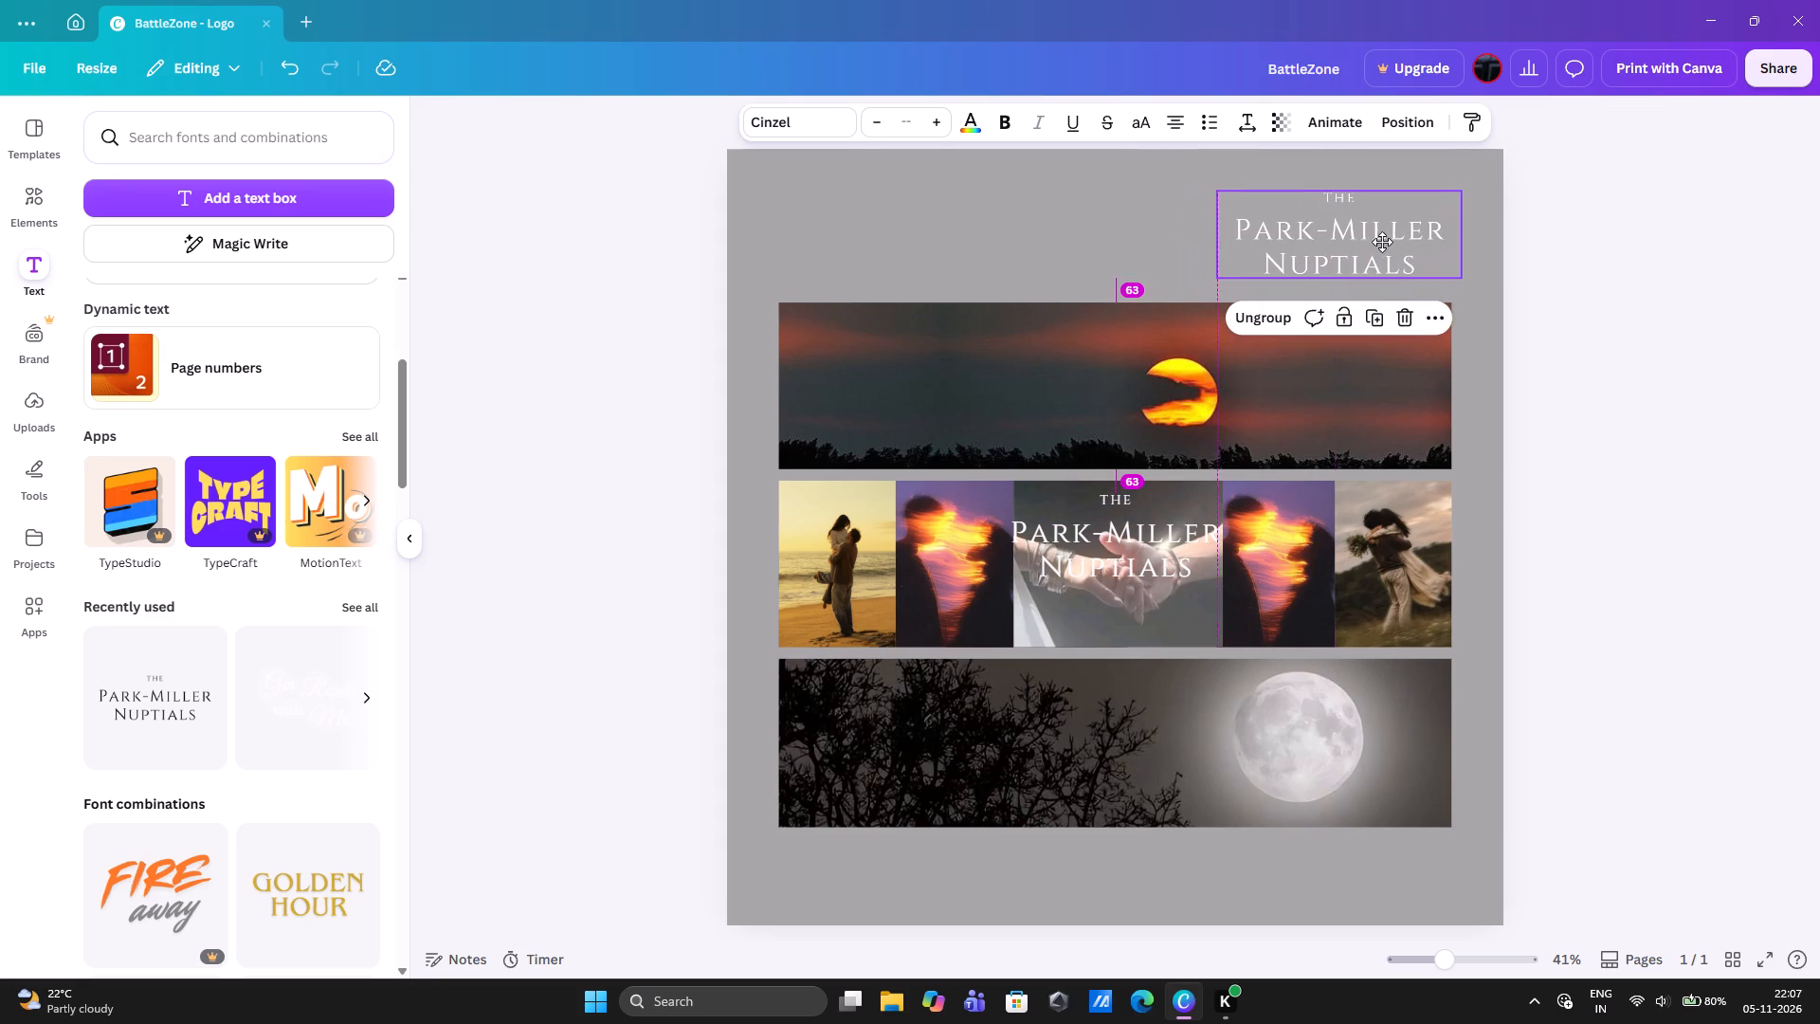
left_click_drag(1382, 242, 1381, 239)
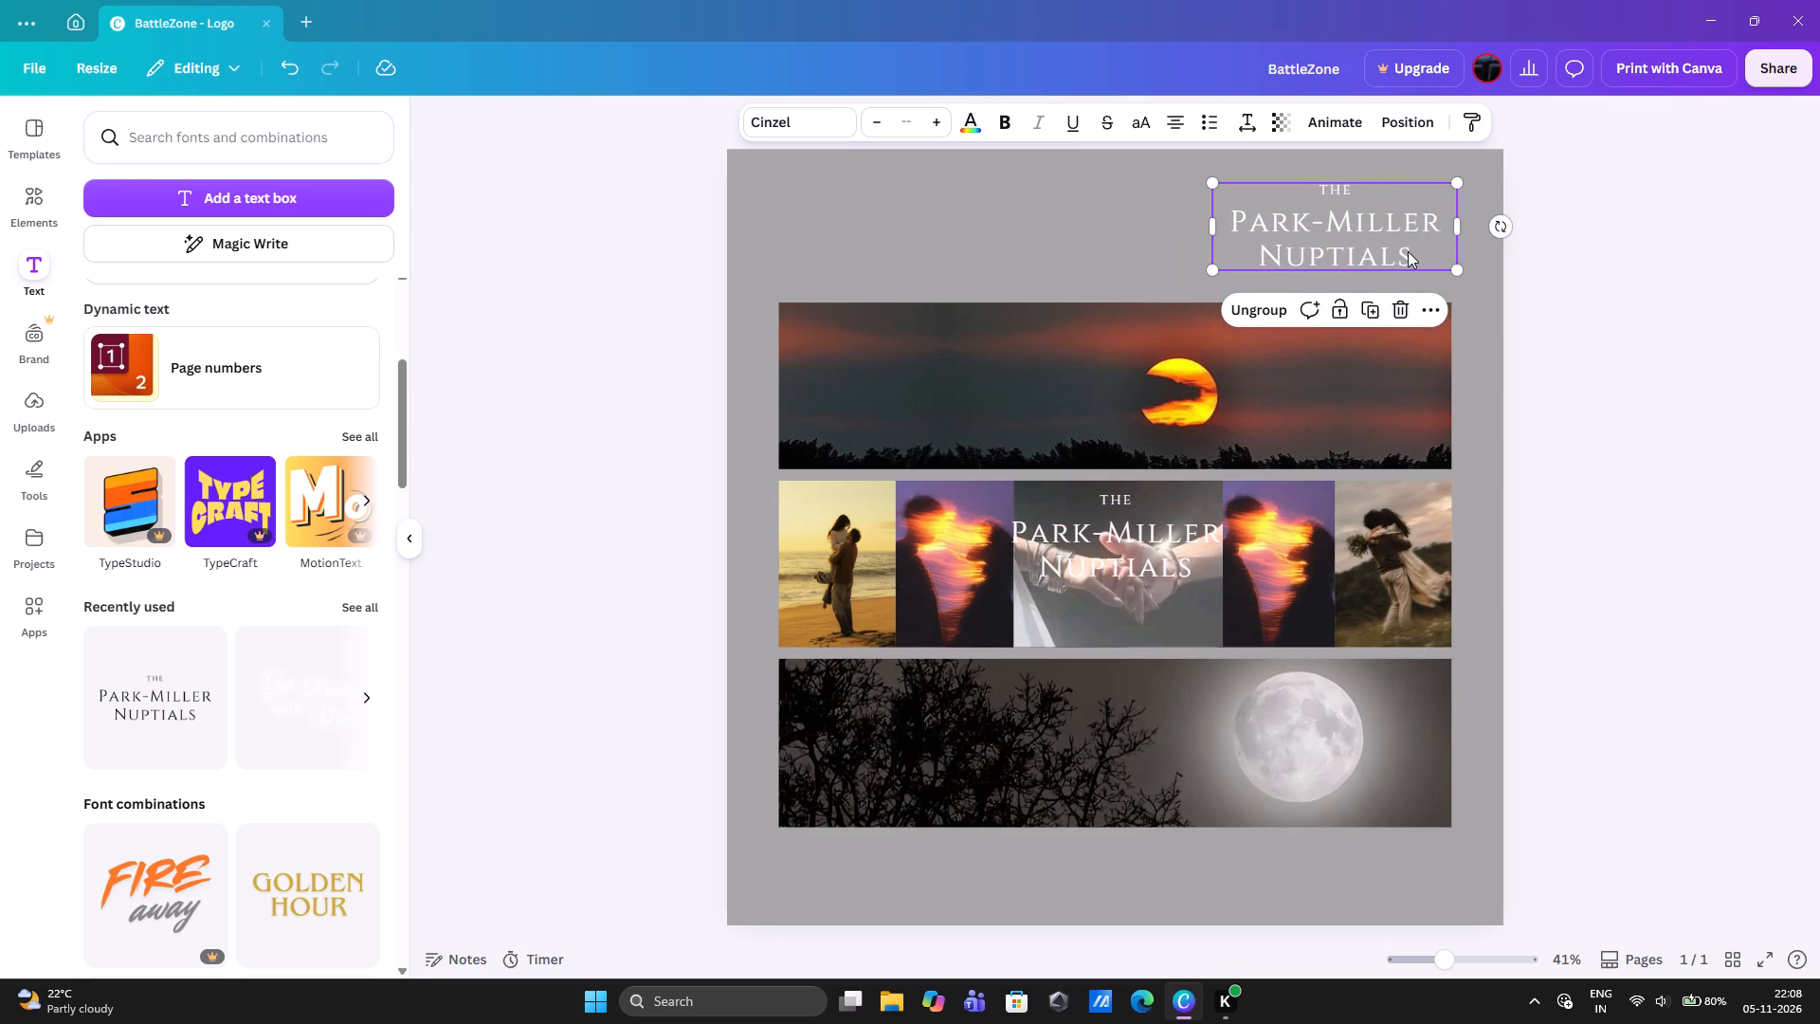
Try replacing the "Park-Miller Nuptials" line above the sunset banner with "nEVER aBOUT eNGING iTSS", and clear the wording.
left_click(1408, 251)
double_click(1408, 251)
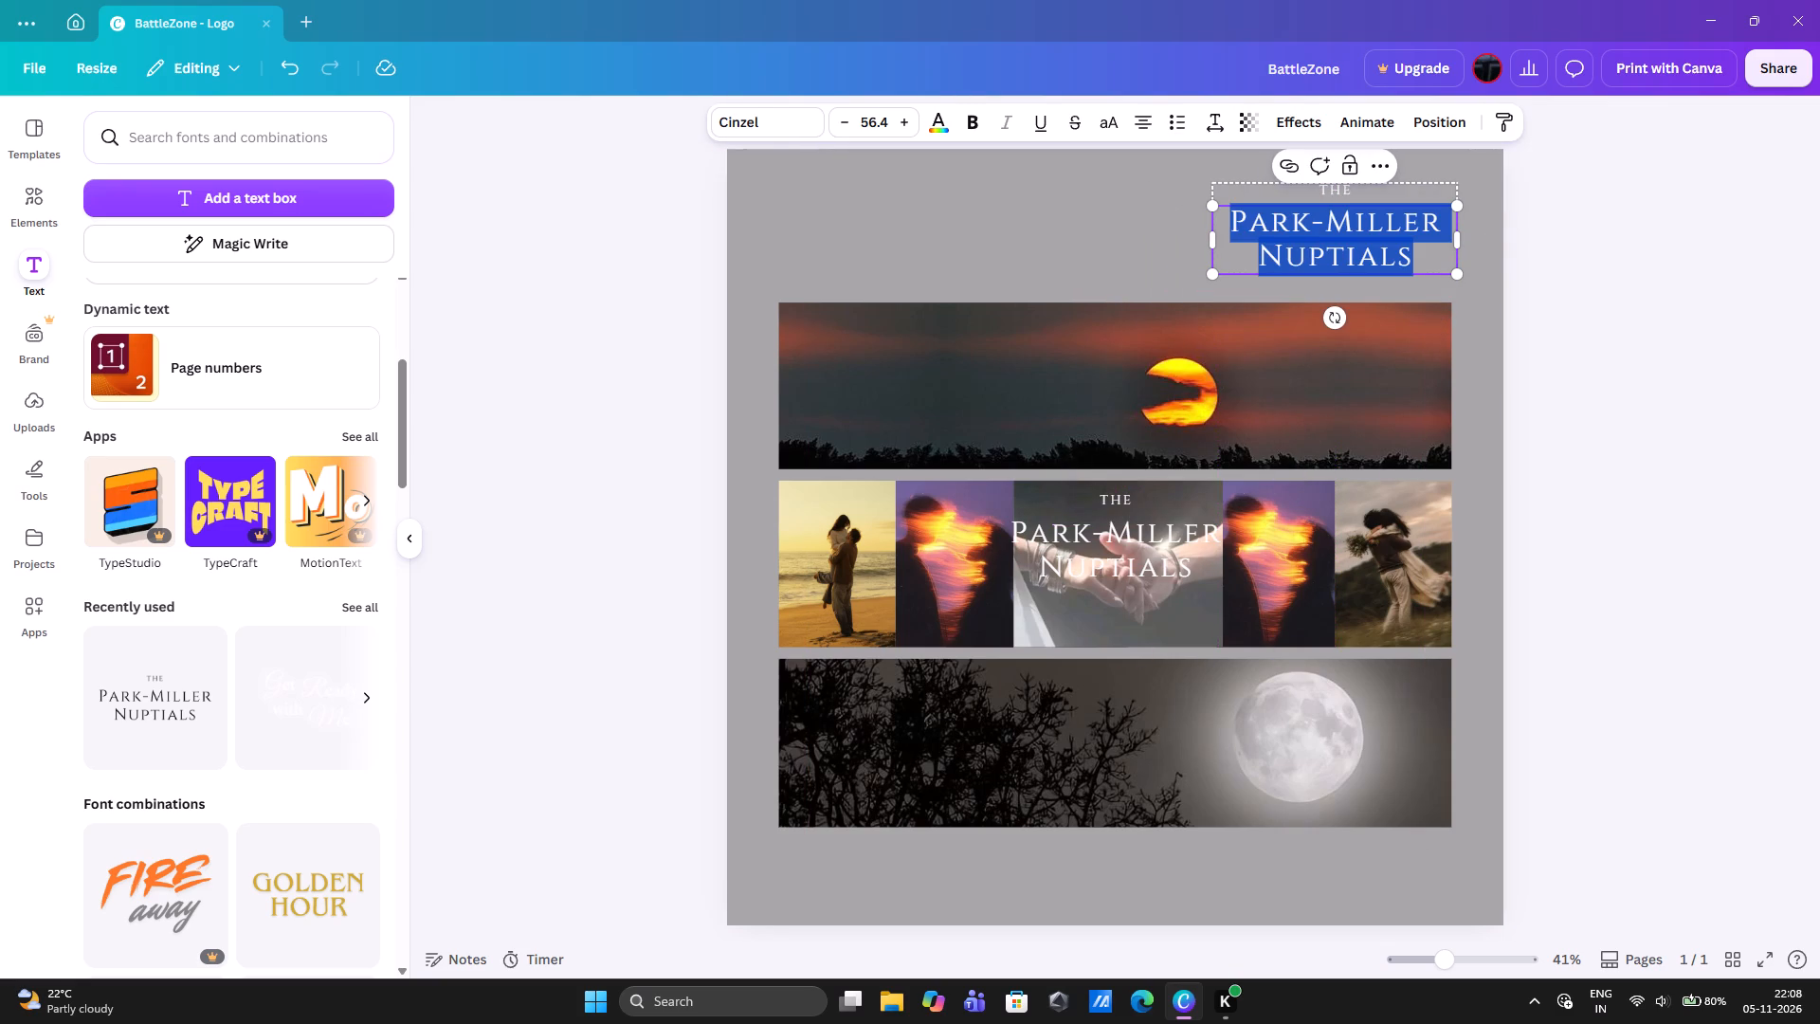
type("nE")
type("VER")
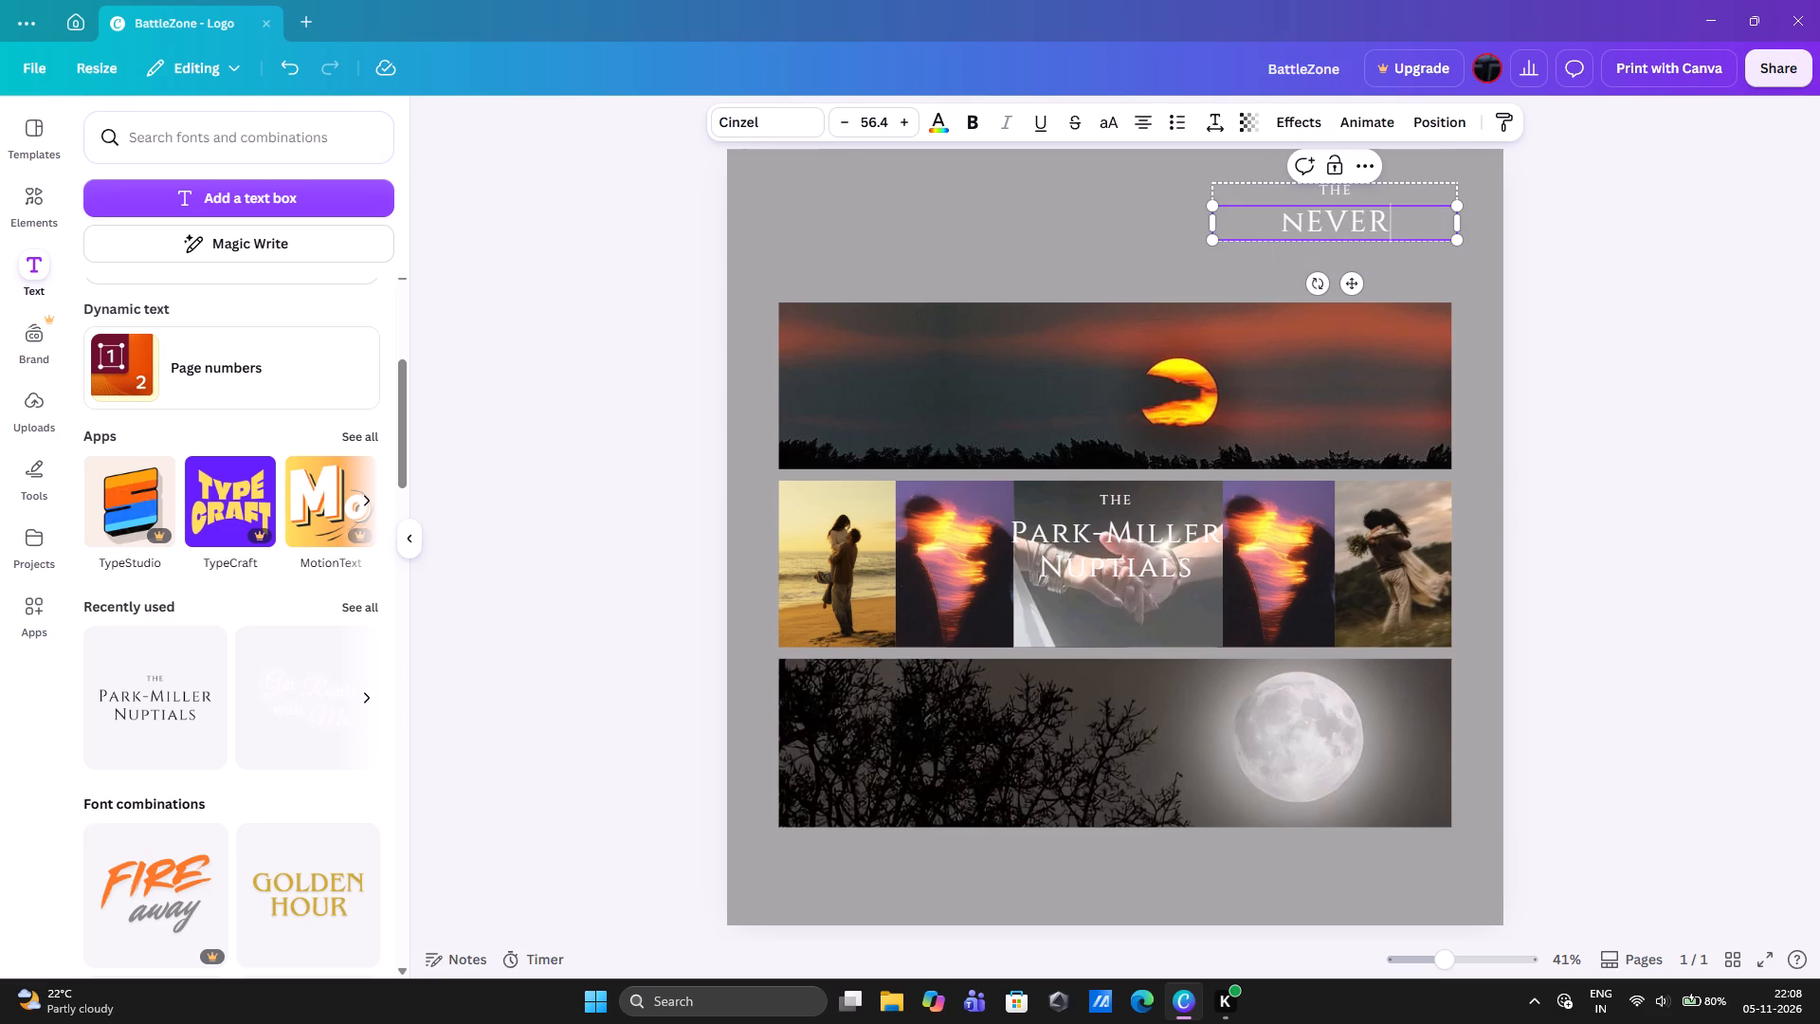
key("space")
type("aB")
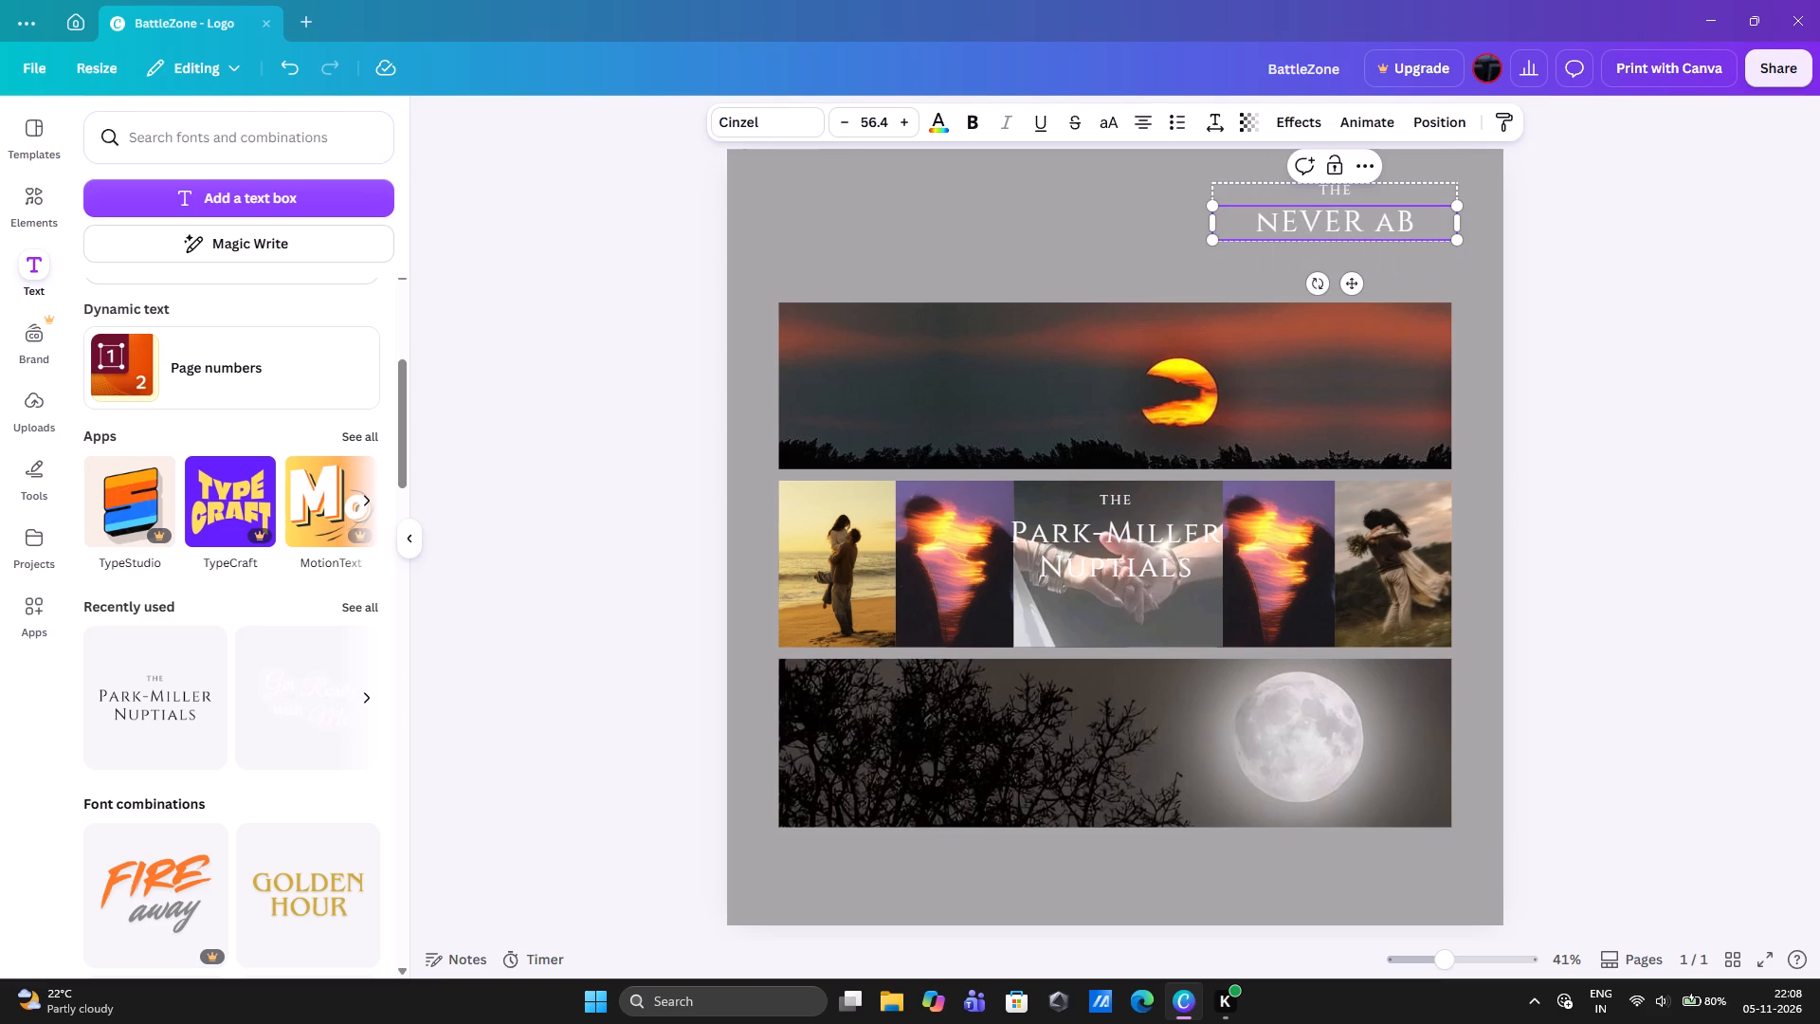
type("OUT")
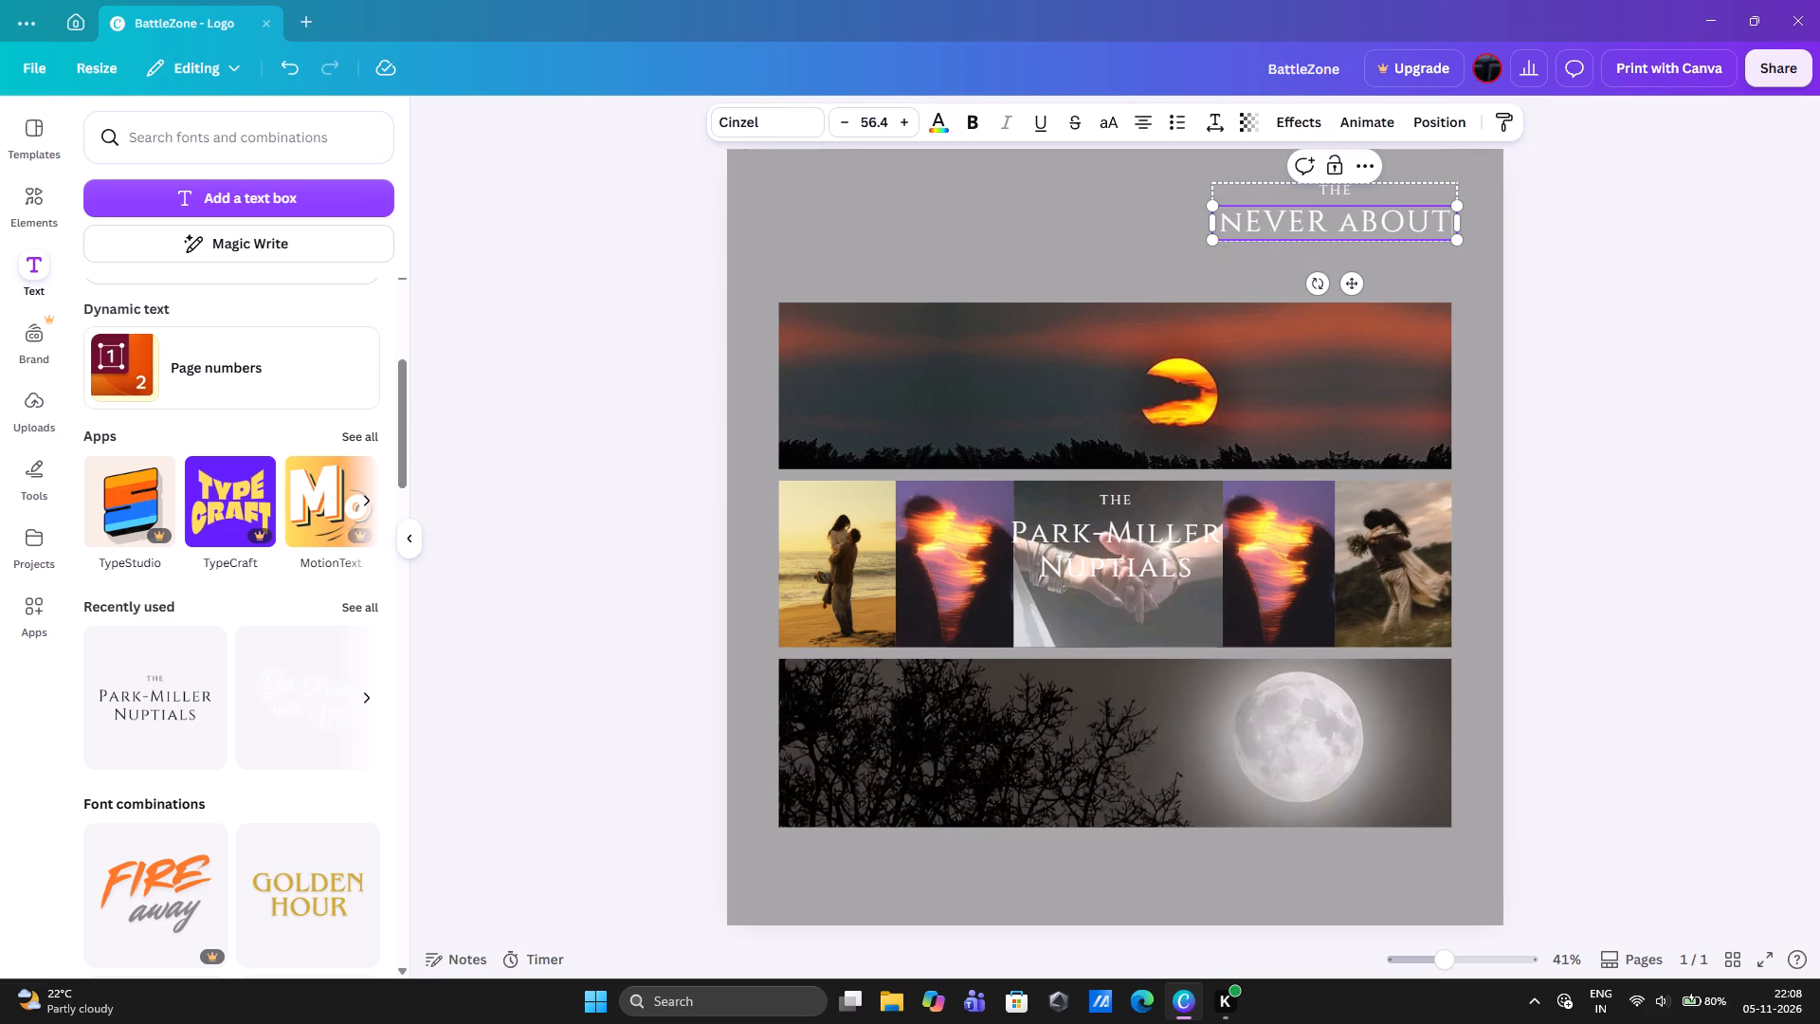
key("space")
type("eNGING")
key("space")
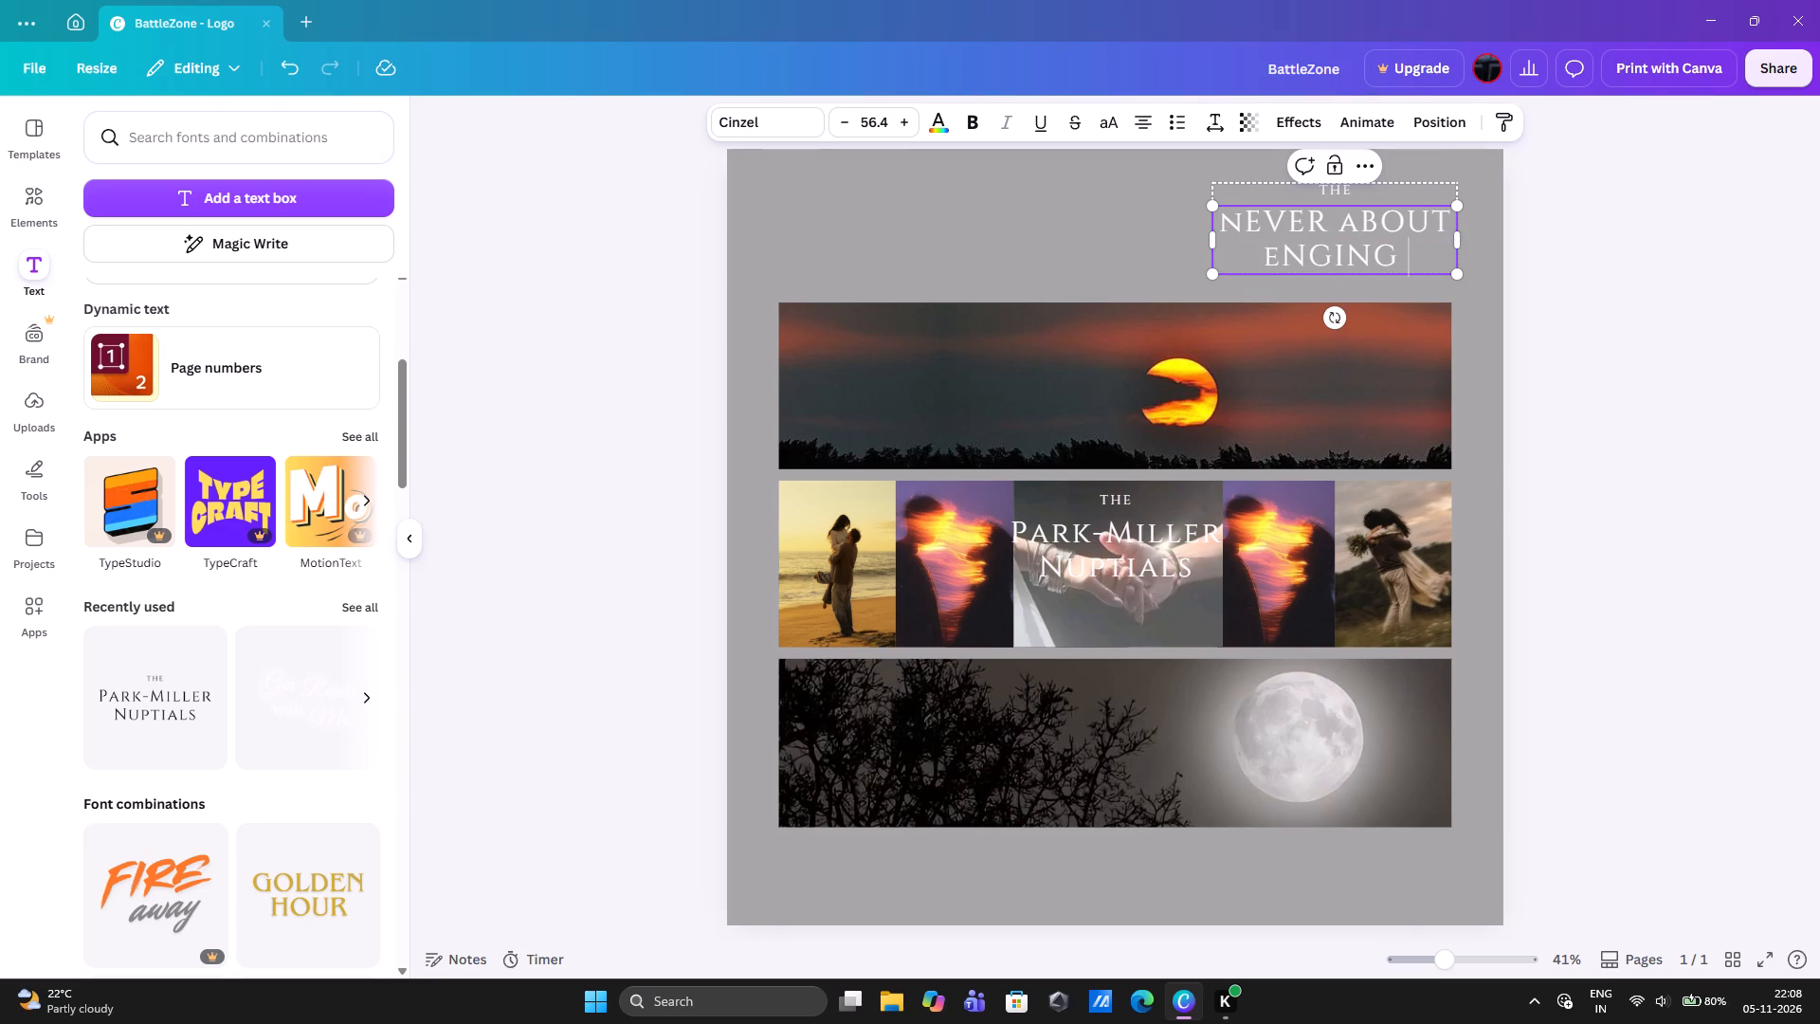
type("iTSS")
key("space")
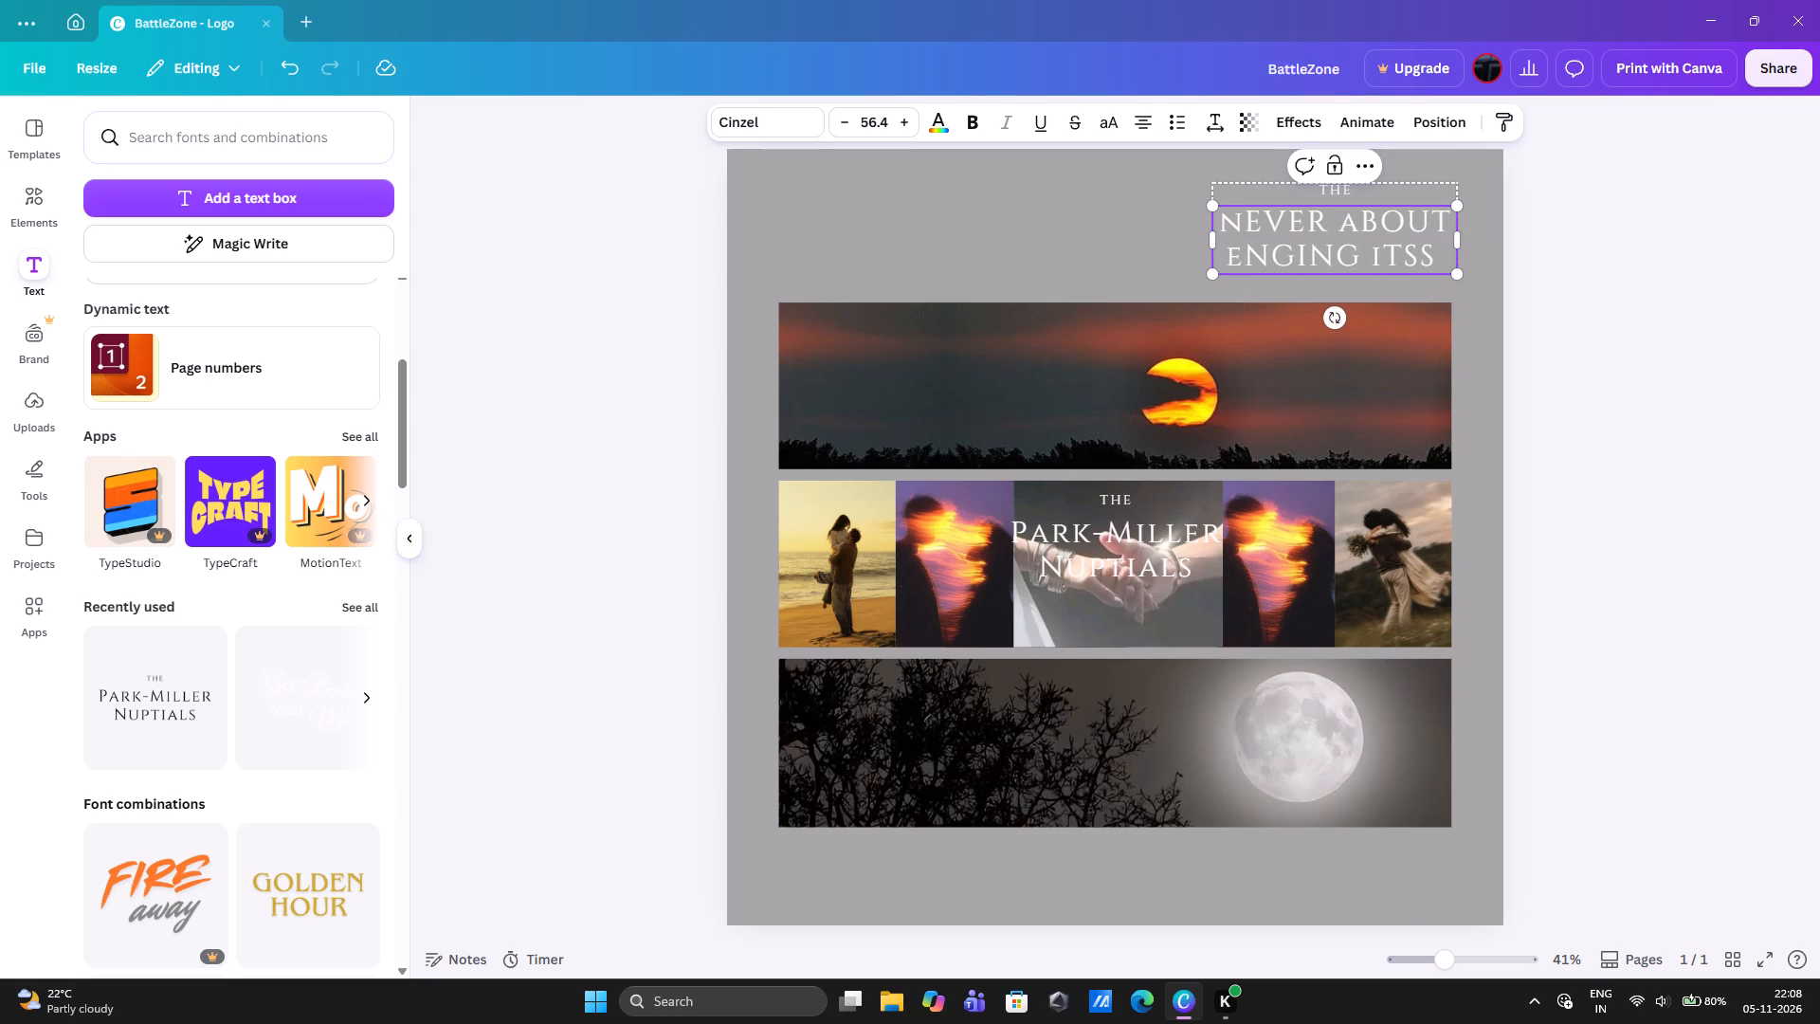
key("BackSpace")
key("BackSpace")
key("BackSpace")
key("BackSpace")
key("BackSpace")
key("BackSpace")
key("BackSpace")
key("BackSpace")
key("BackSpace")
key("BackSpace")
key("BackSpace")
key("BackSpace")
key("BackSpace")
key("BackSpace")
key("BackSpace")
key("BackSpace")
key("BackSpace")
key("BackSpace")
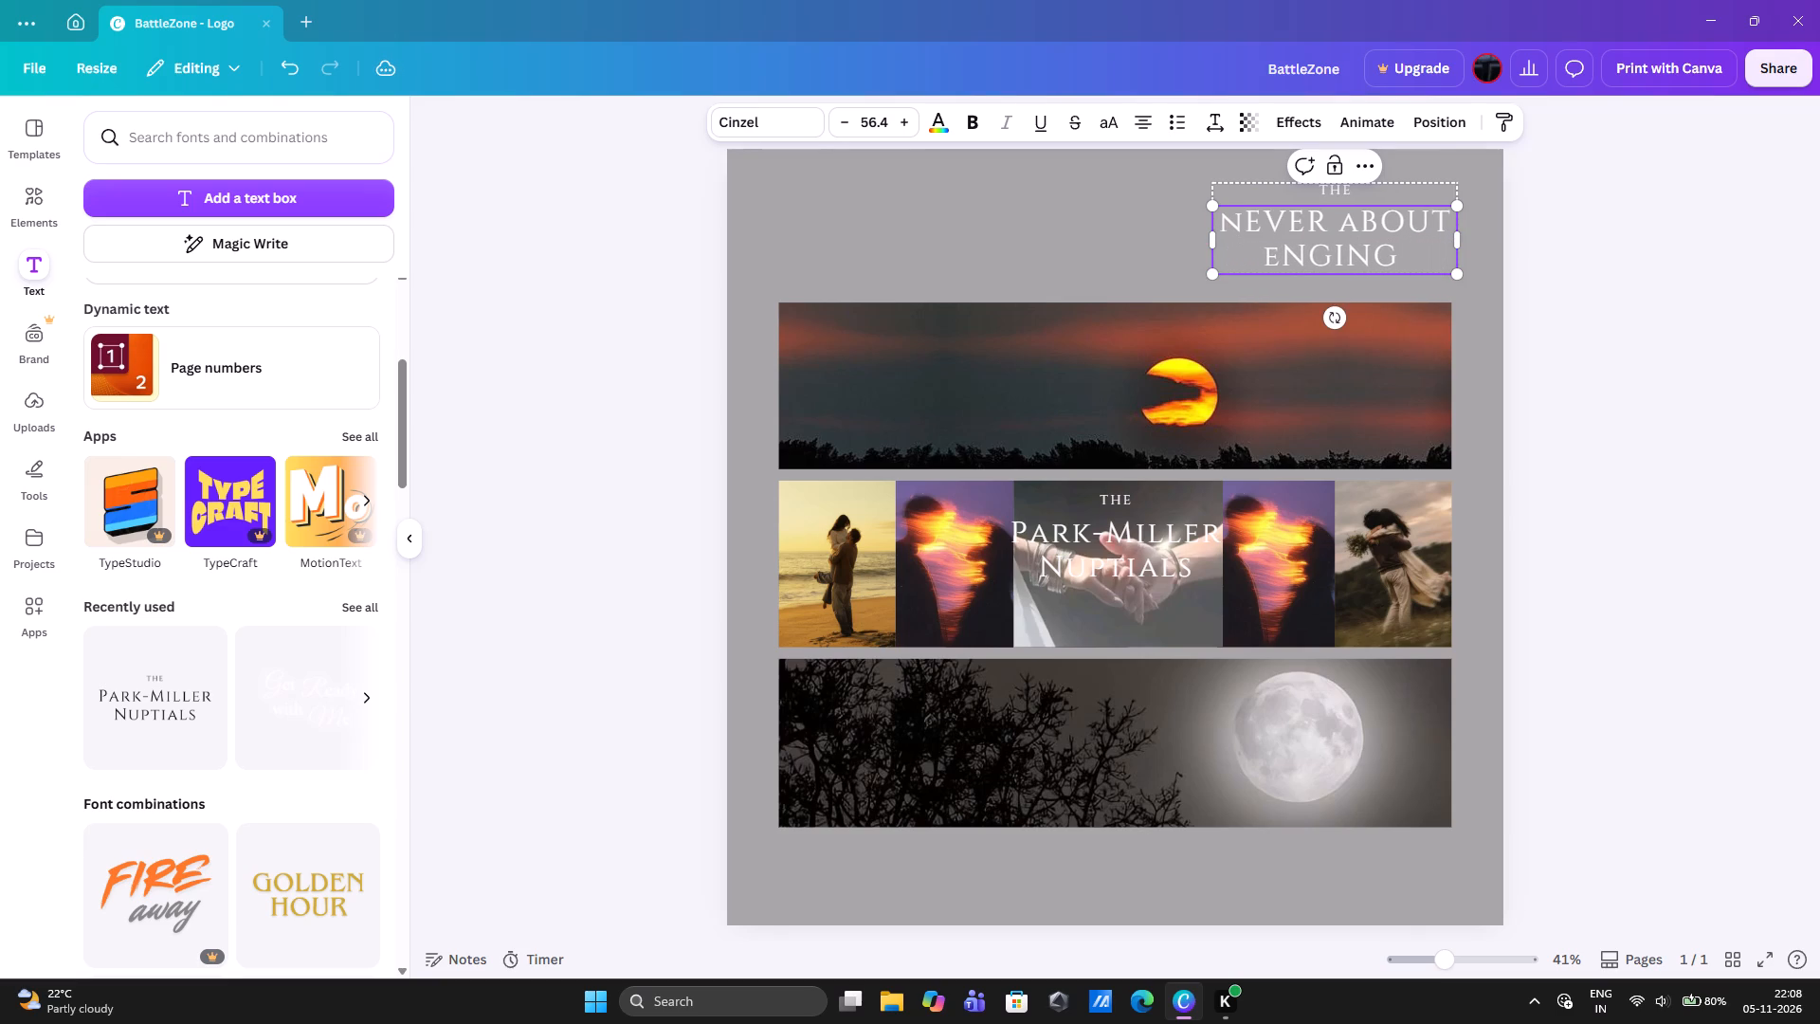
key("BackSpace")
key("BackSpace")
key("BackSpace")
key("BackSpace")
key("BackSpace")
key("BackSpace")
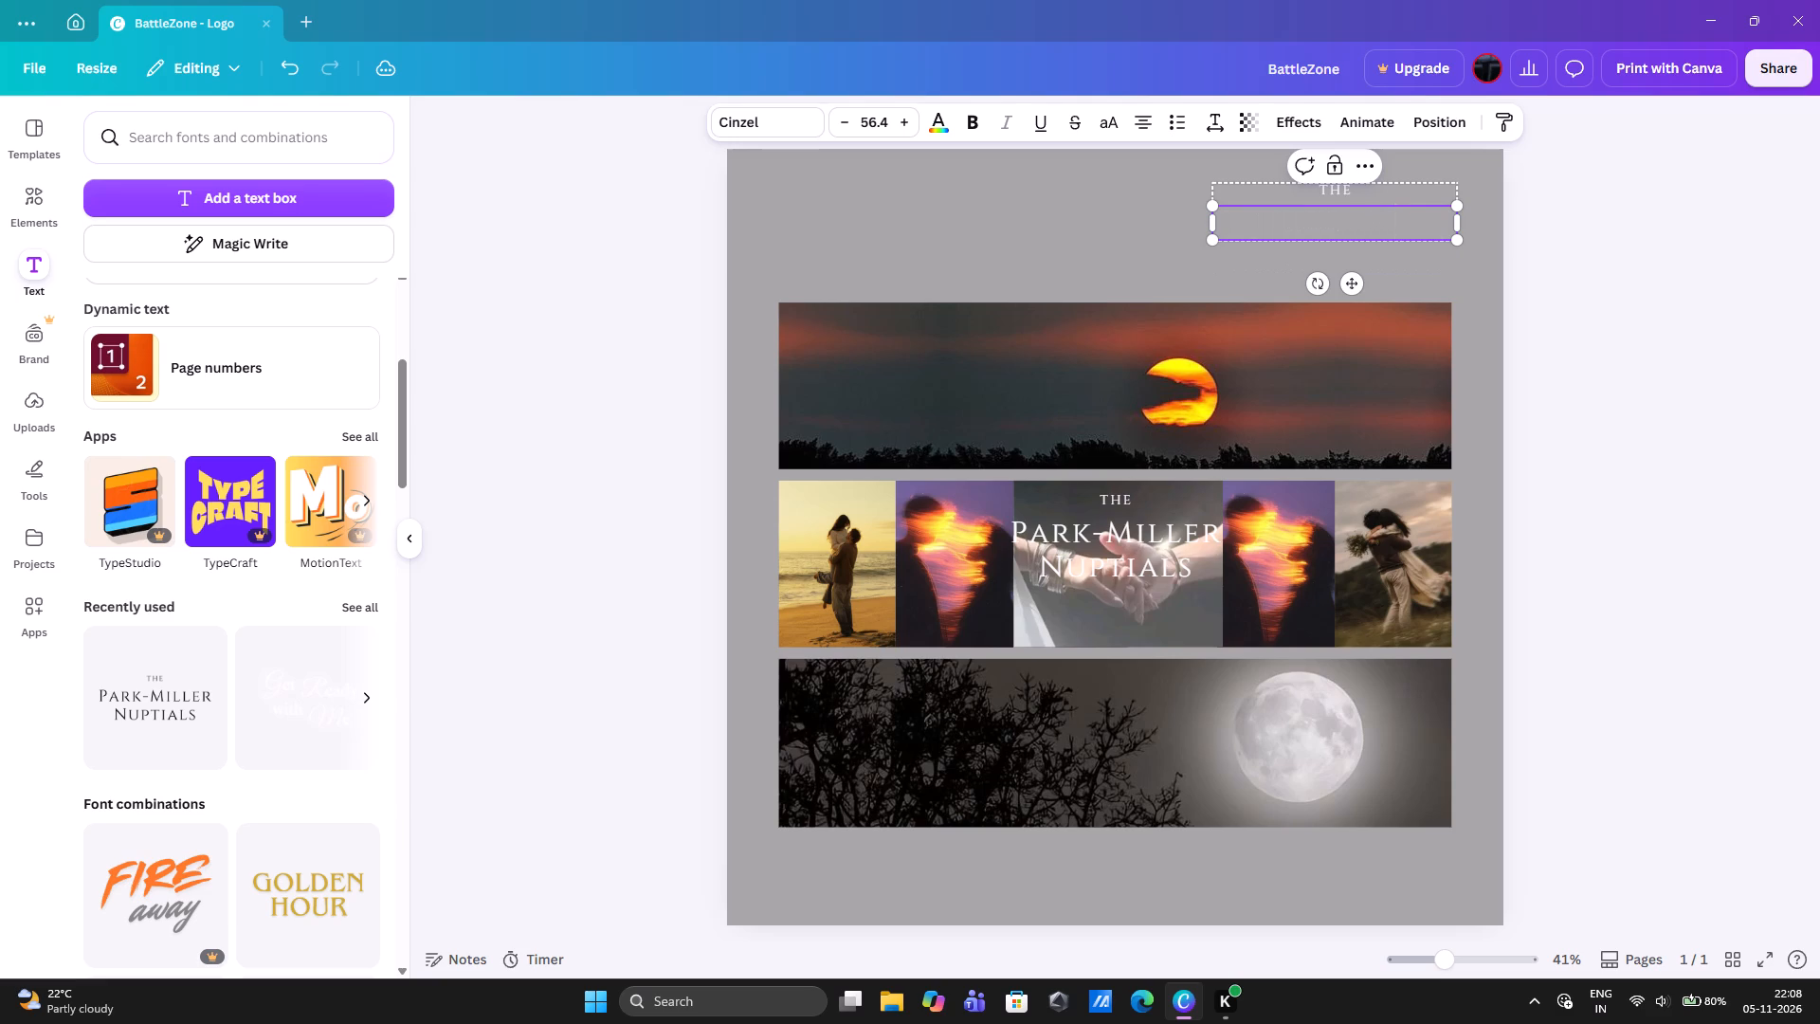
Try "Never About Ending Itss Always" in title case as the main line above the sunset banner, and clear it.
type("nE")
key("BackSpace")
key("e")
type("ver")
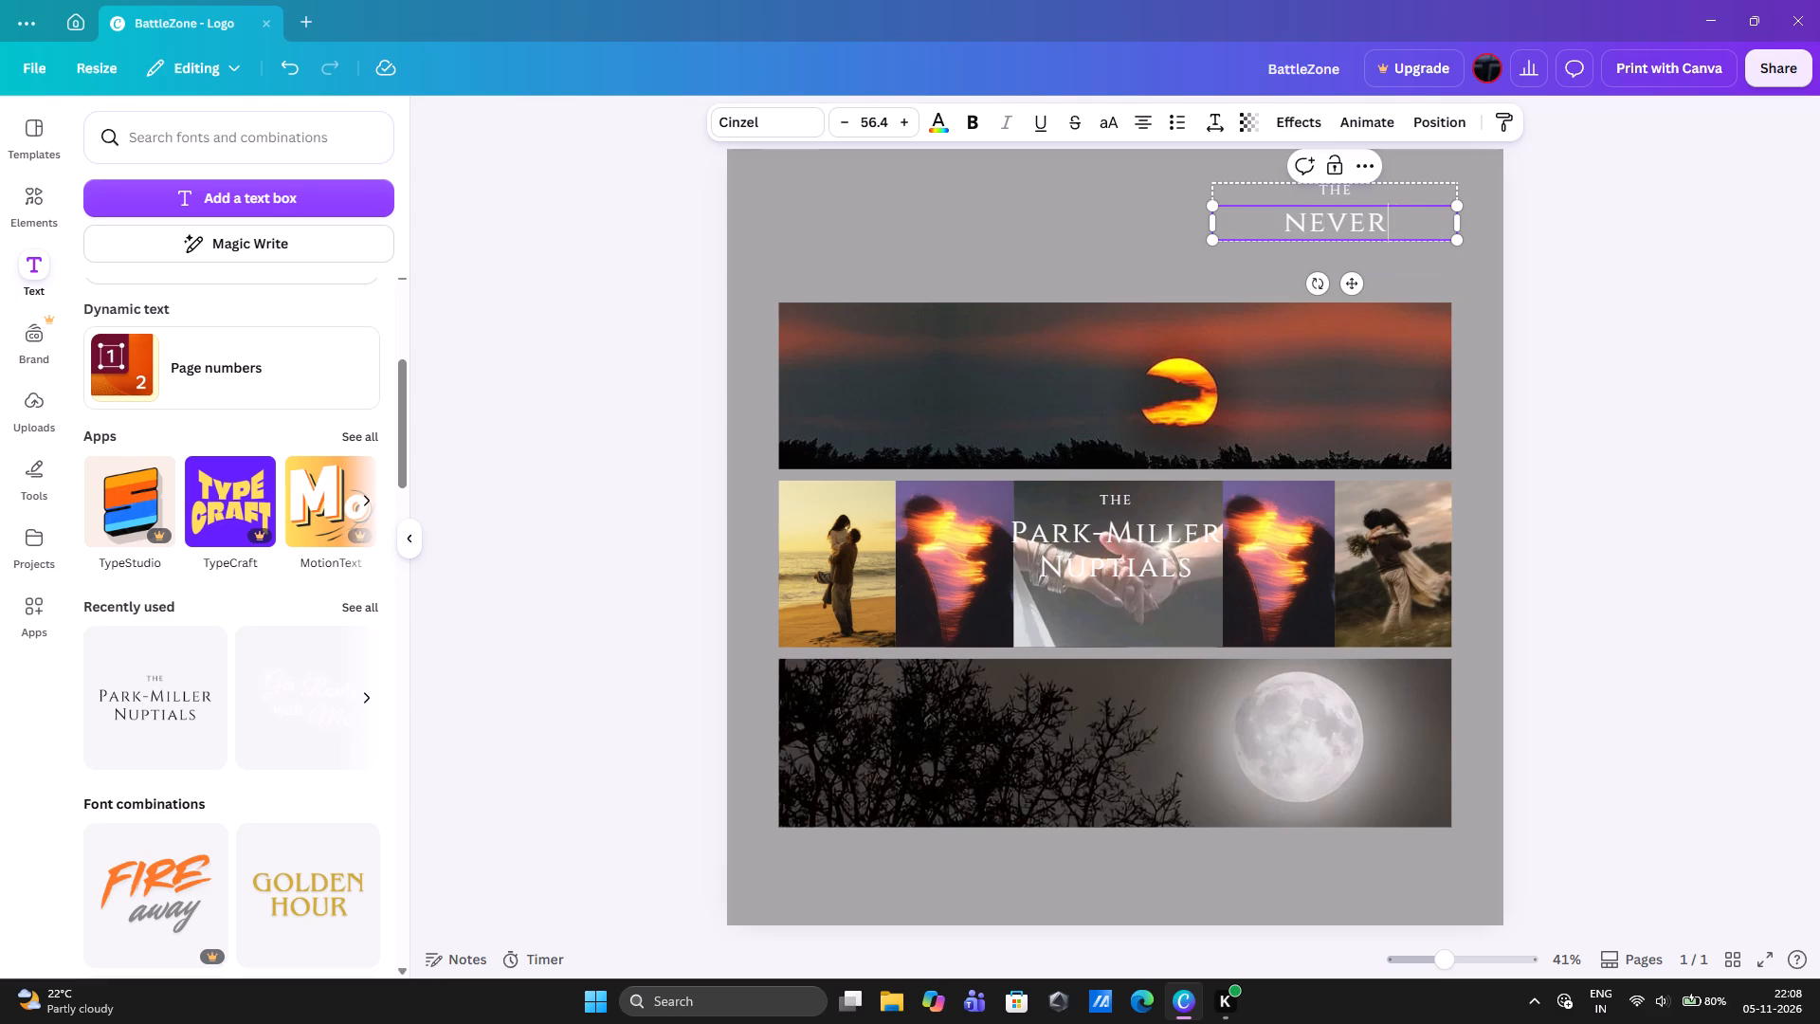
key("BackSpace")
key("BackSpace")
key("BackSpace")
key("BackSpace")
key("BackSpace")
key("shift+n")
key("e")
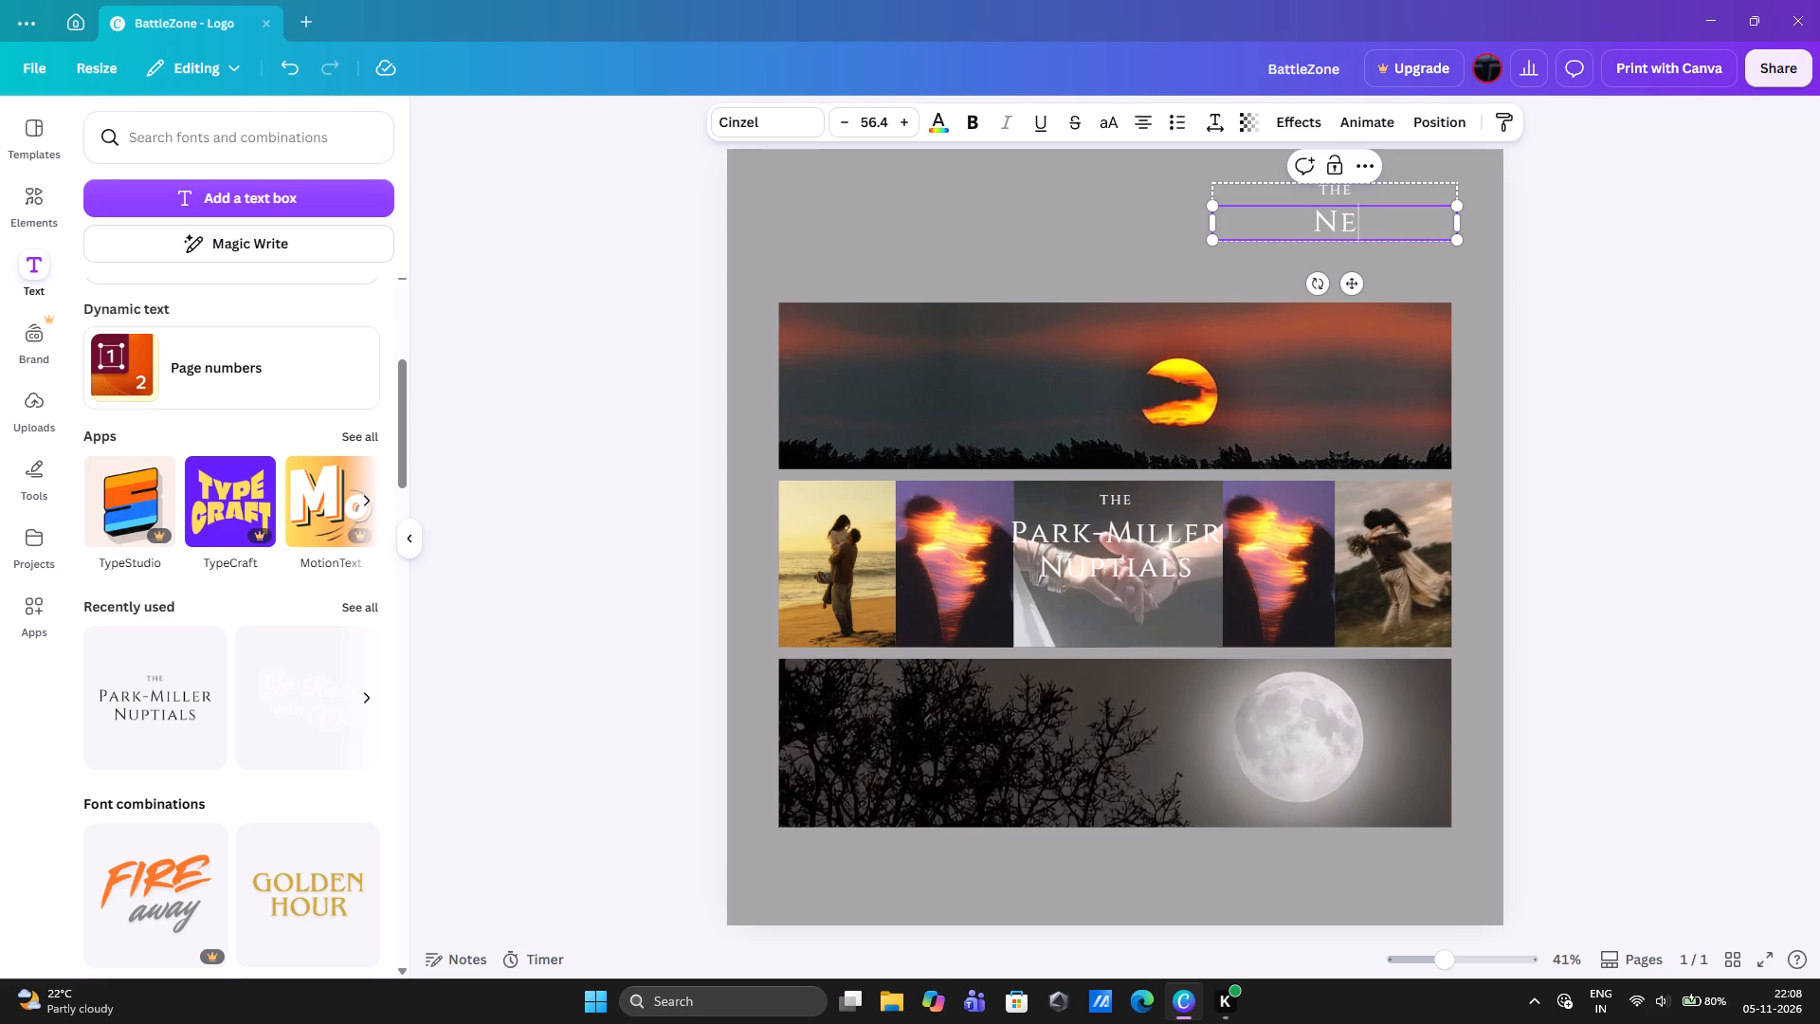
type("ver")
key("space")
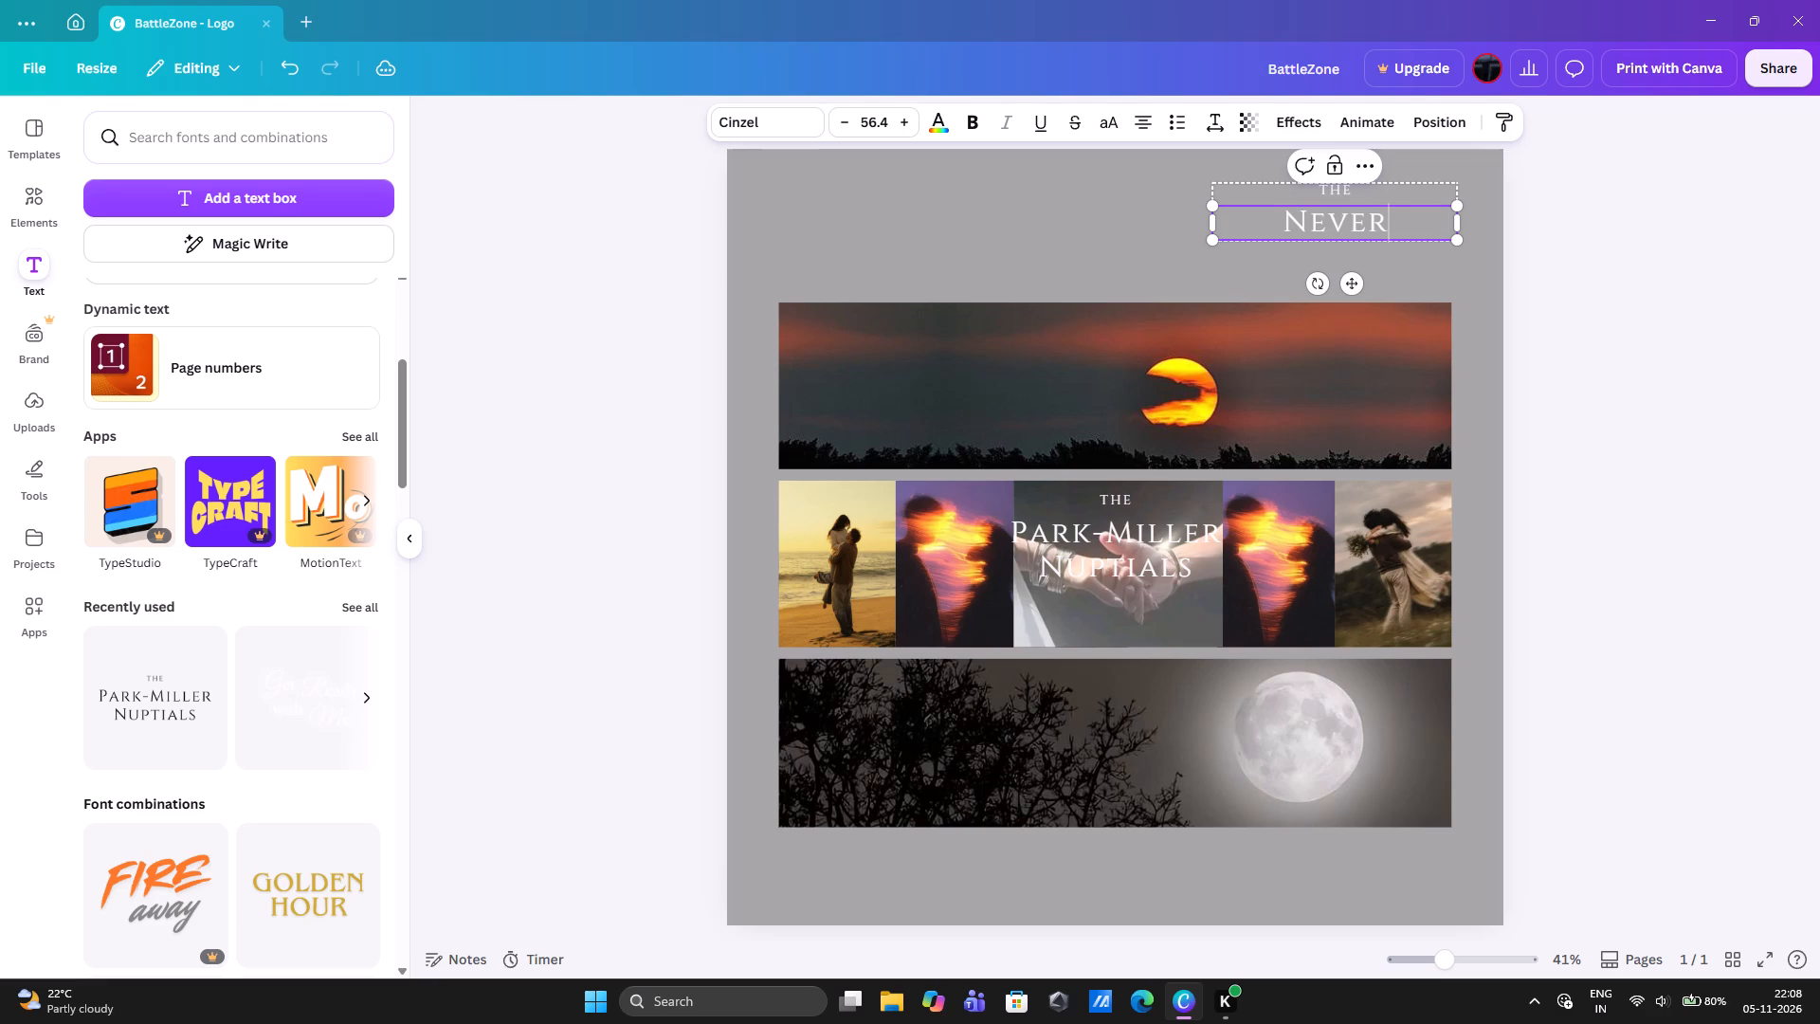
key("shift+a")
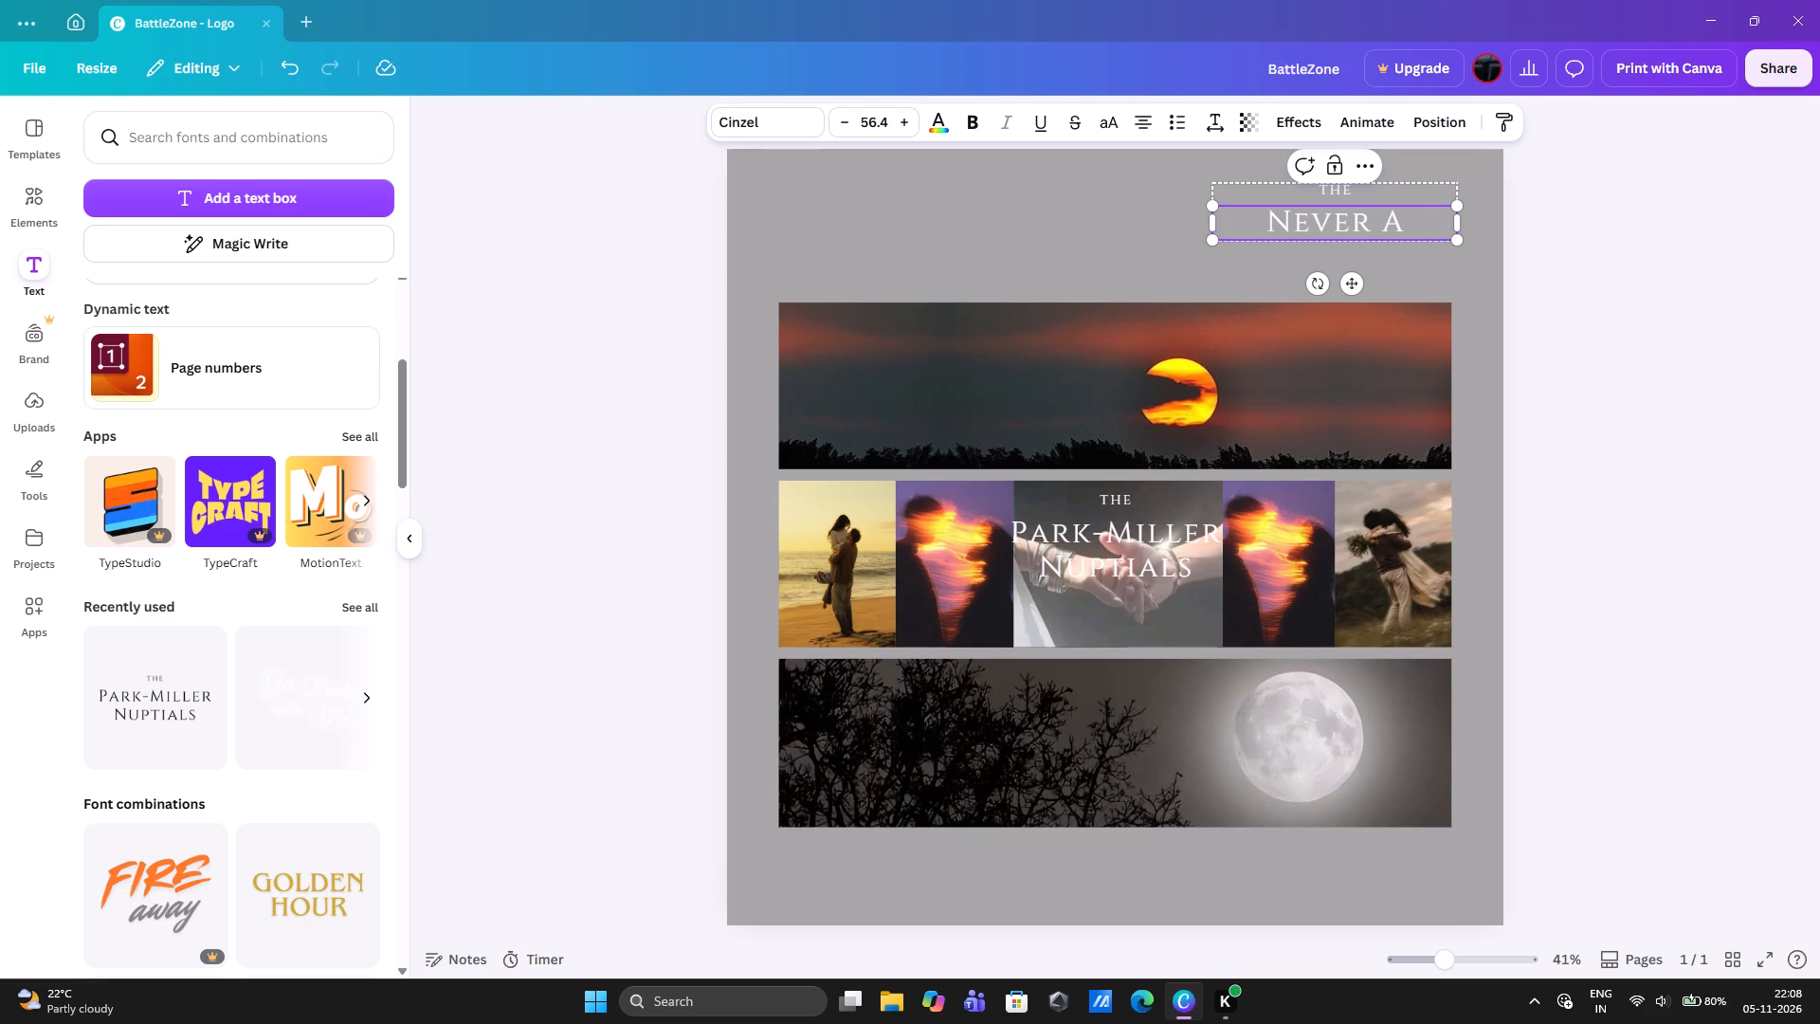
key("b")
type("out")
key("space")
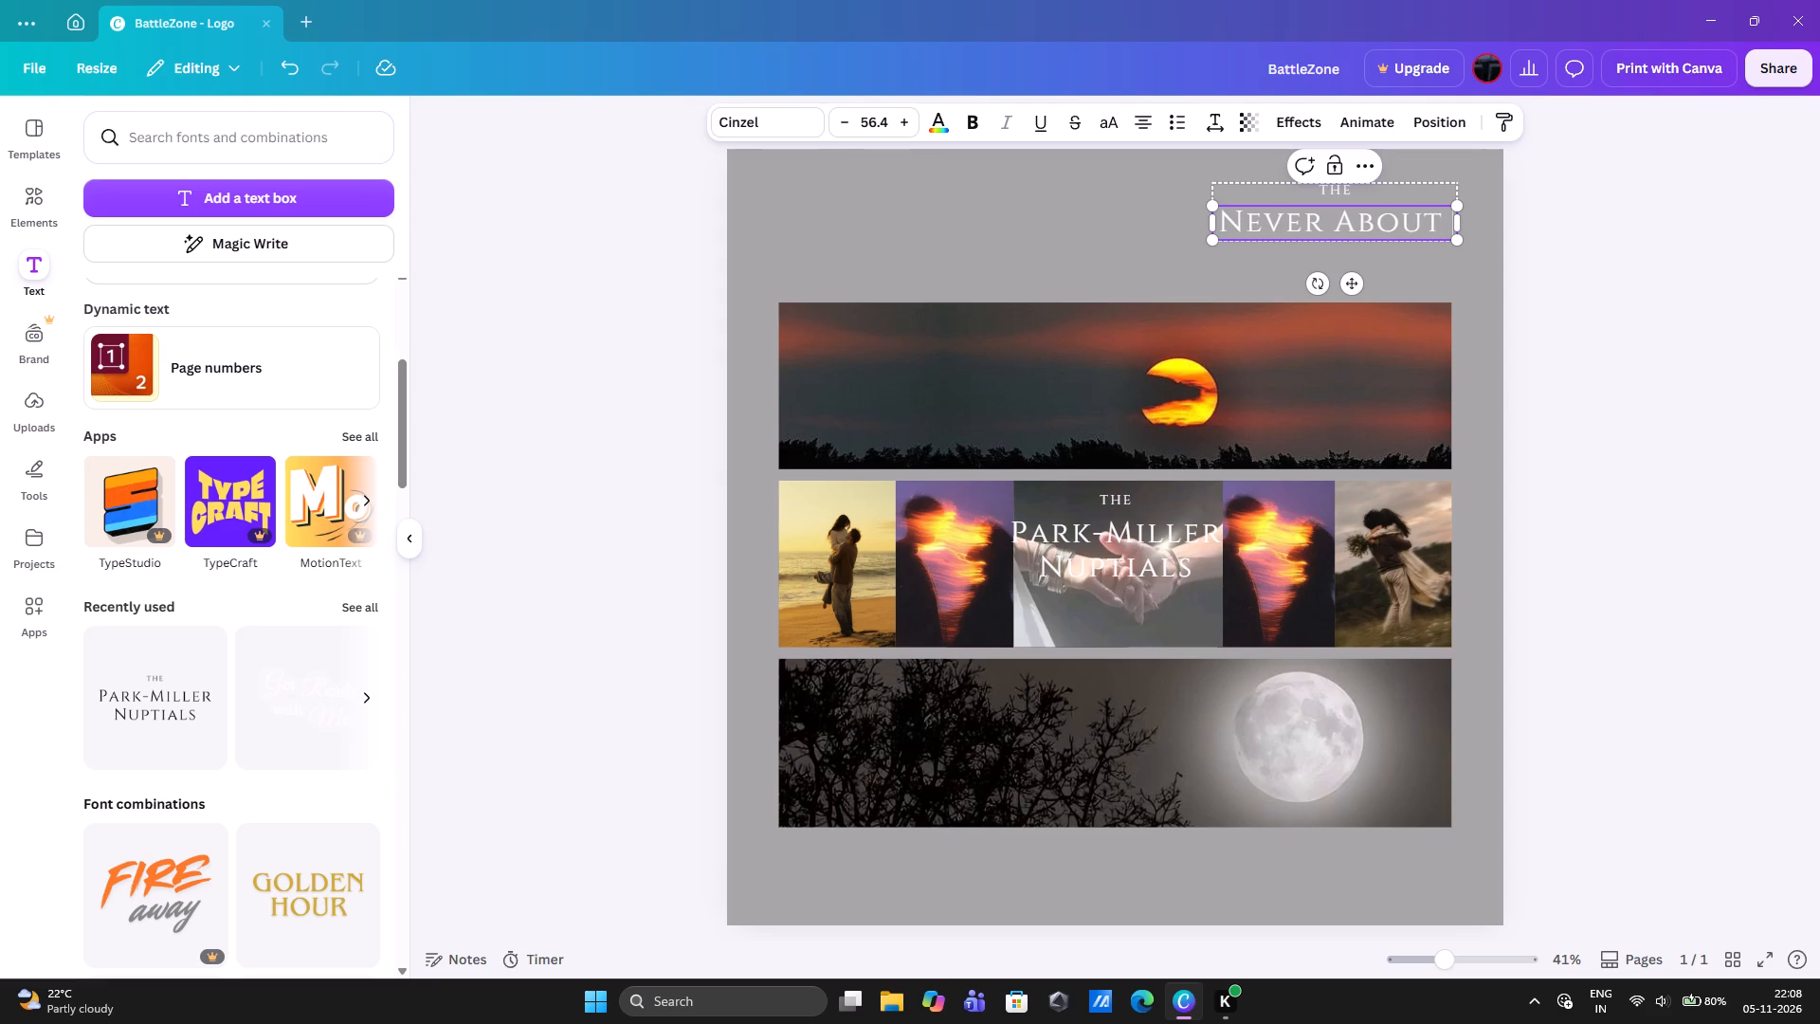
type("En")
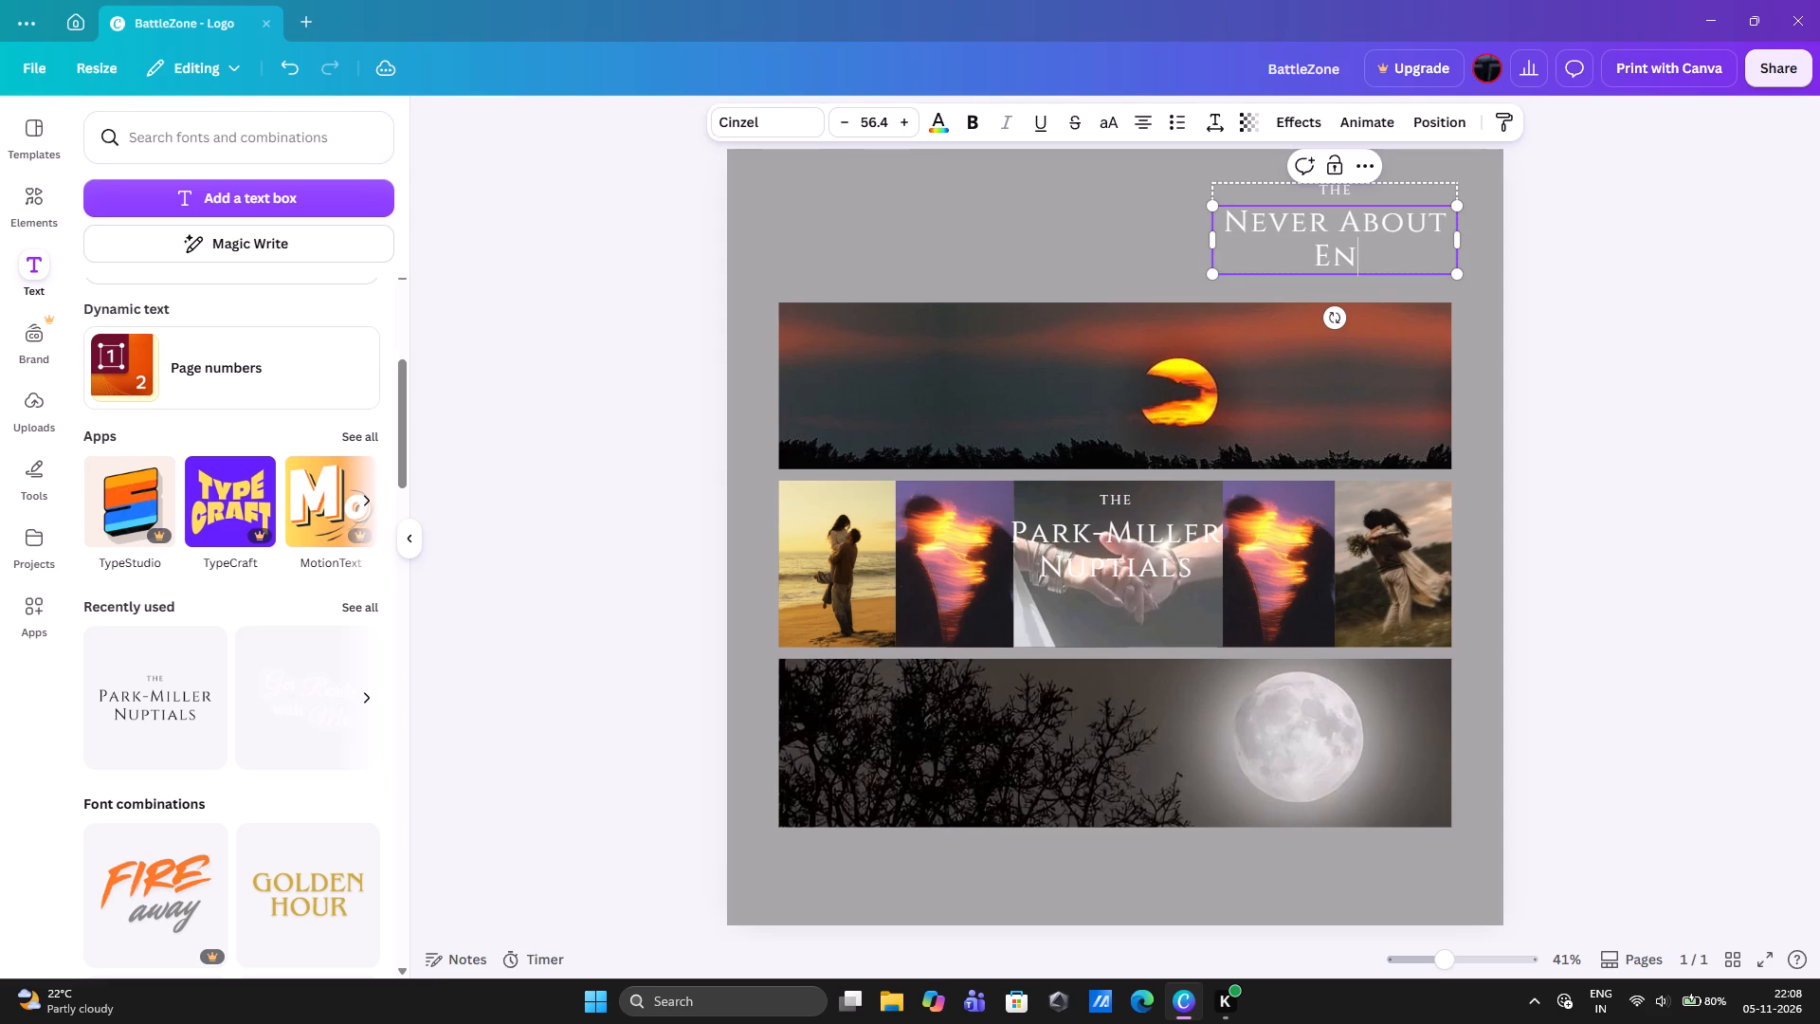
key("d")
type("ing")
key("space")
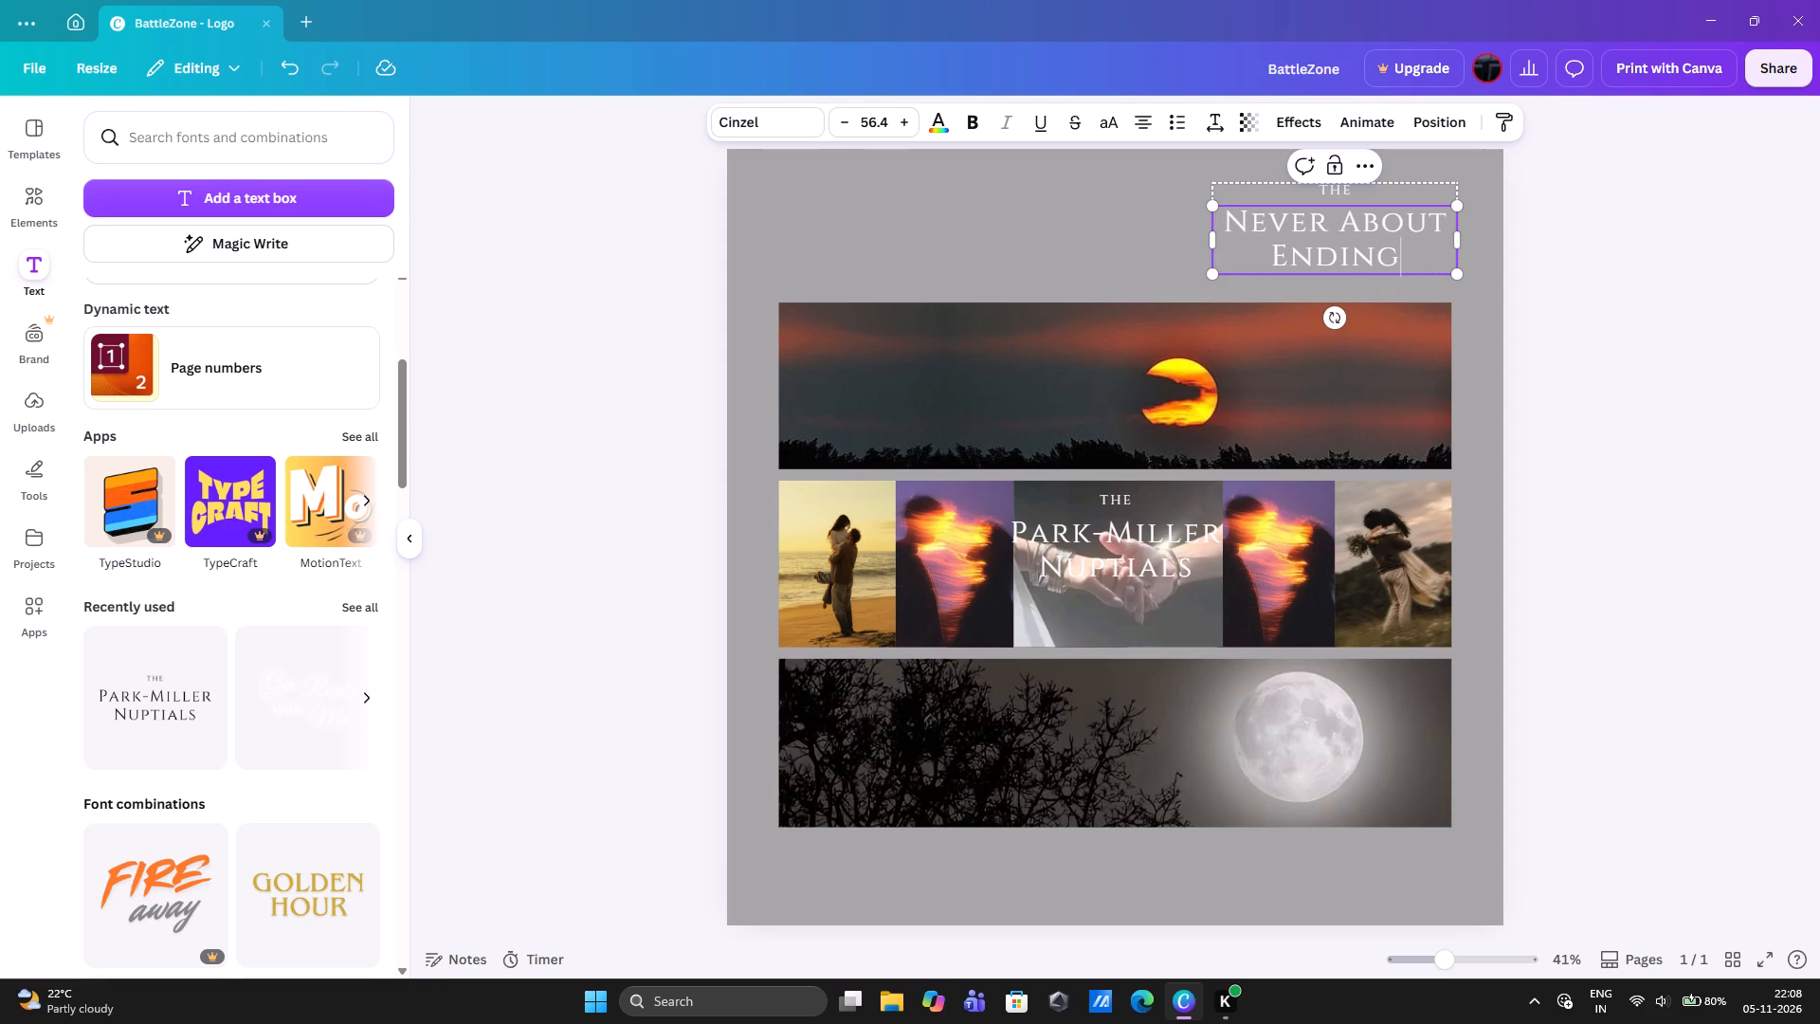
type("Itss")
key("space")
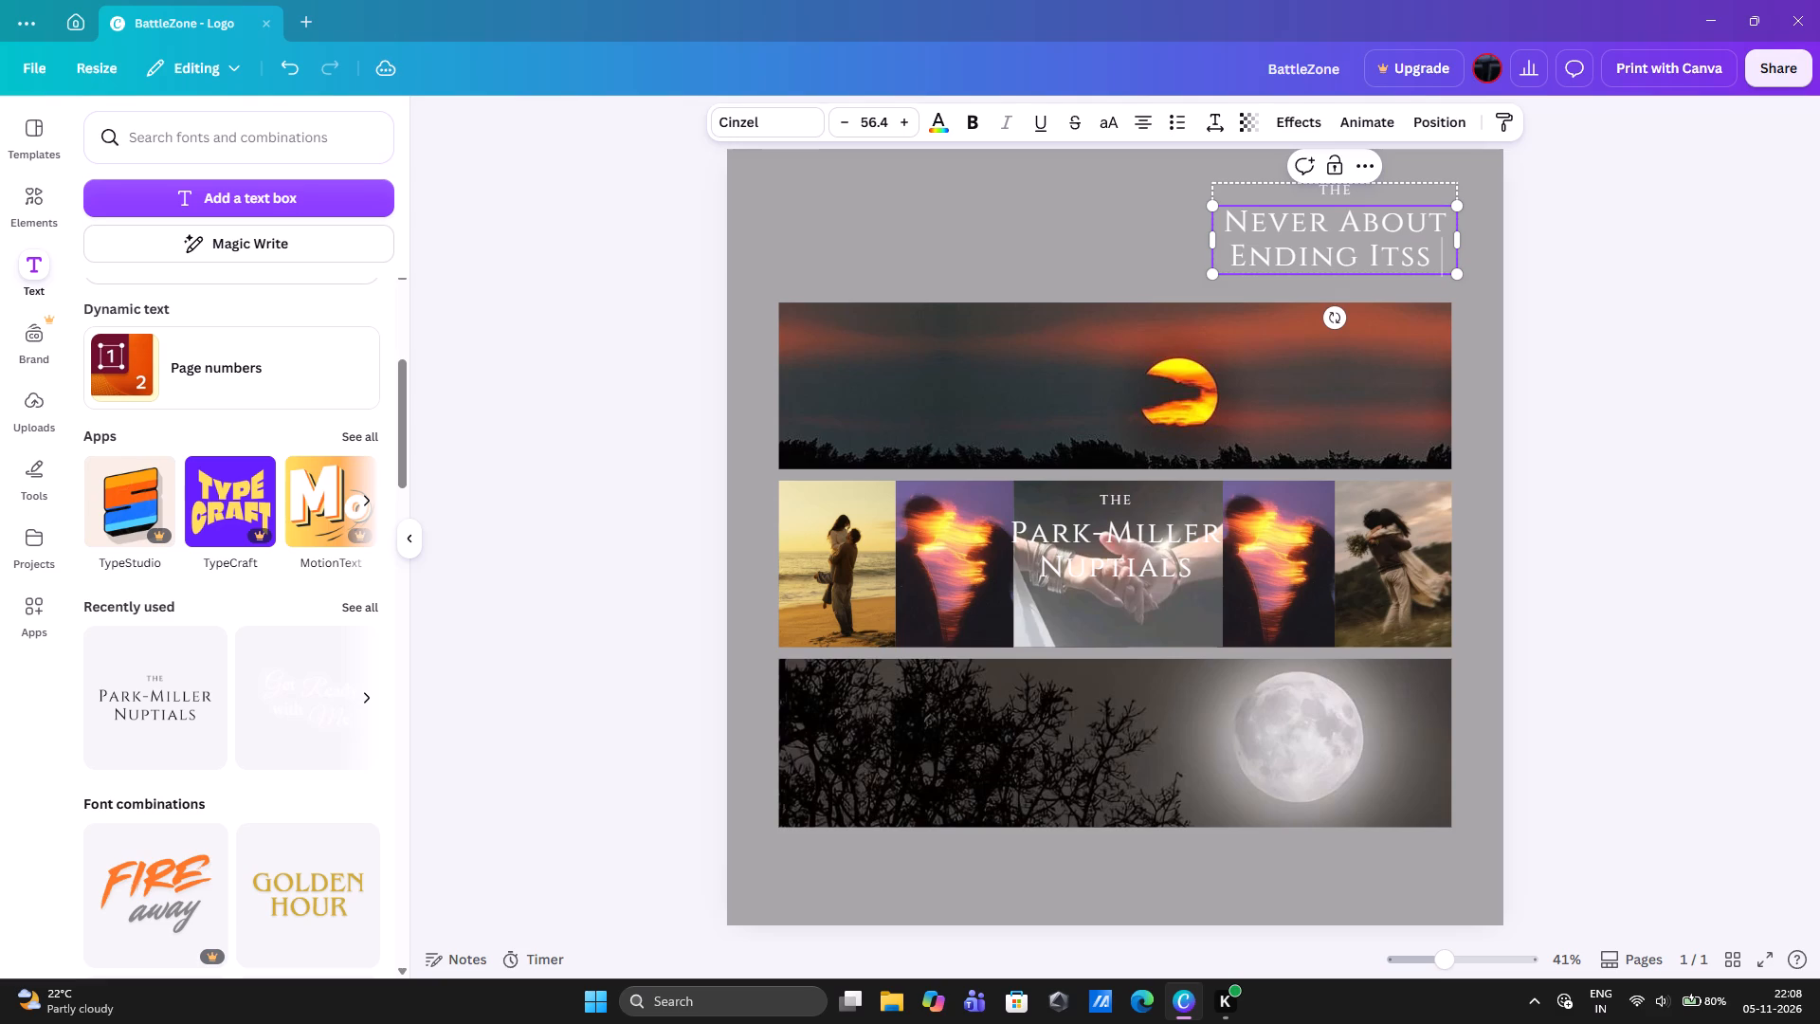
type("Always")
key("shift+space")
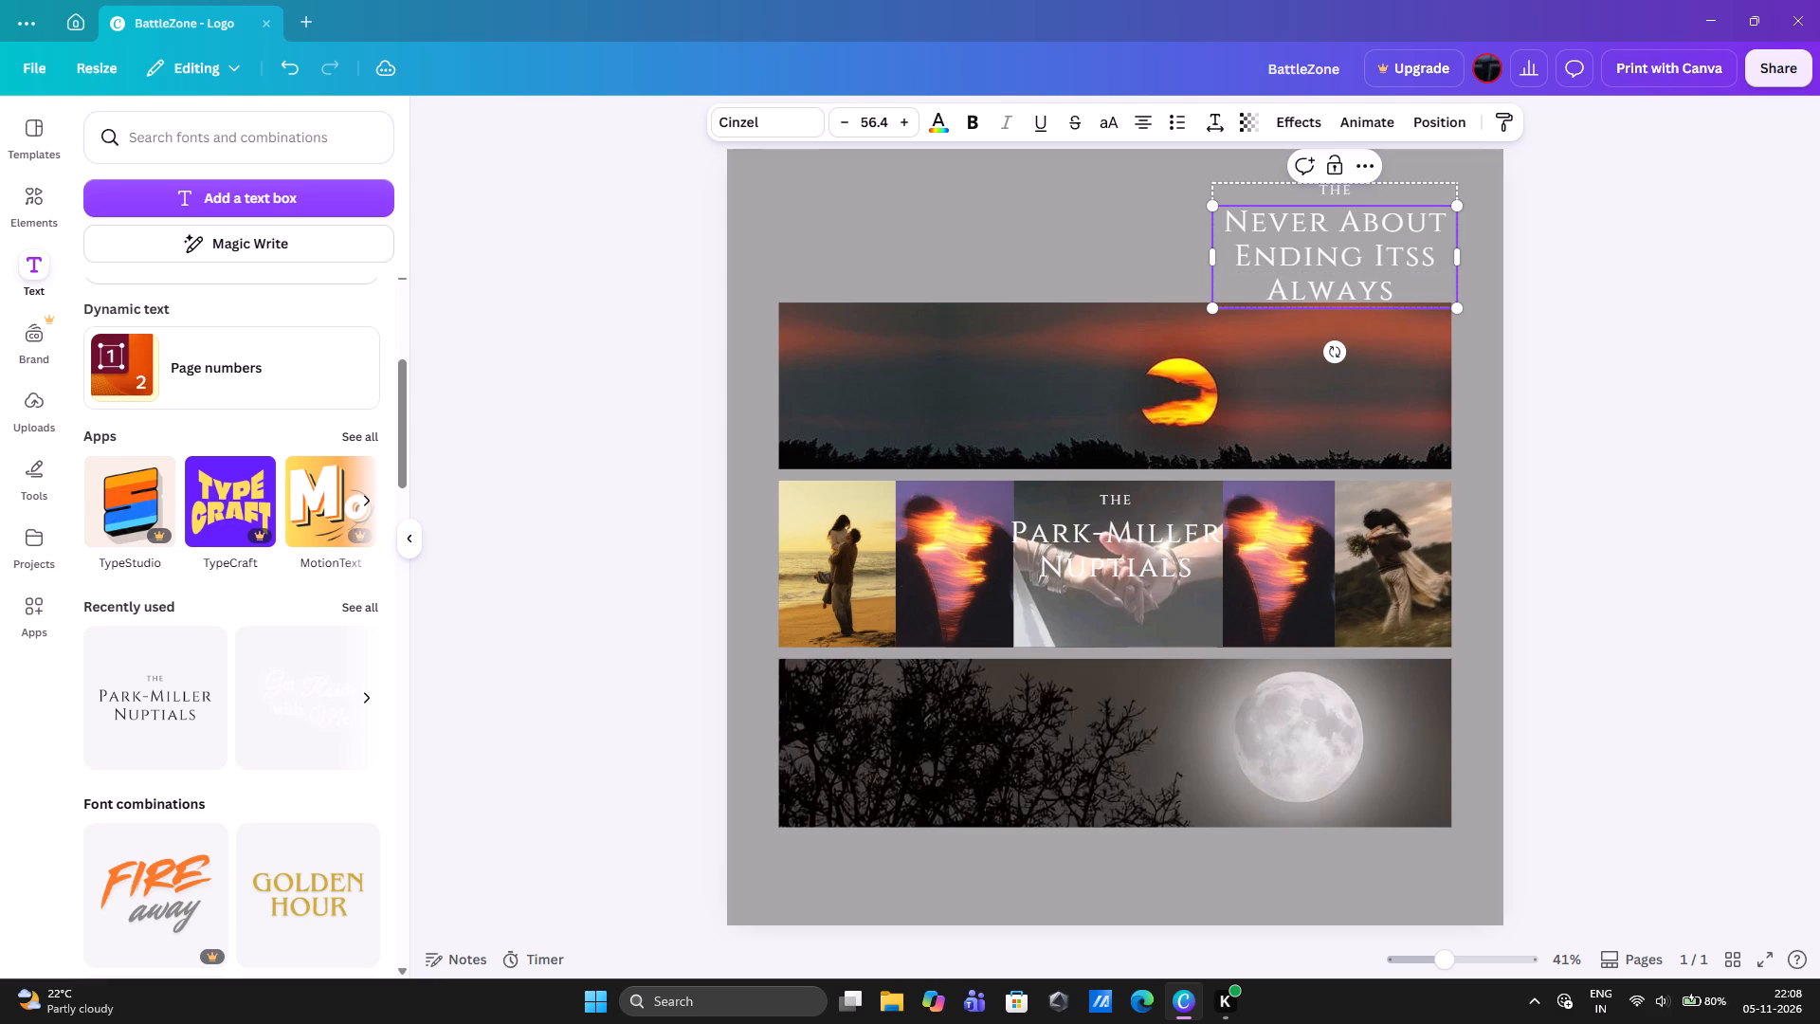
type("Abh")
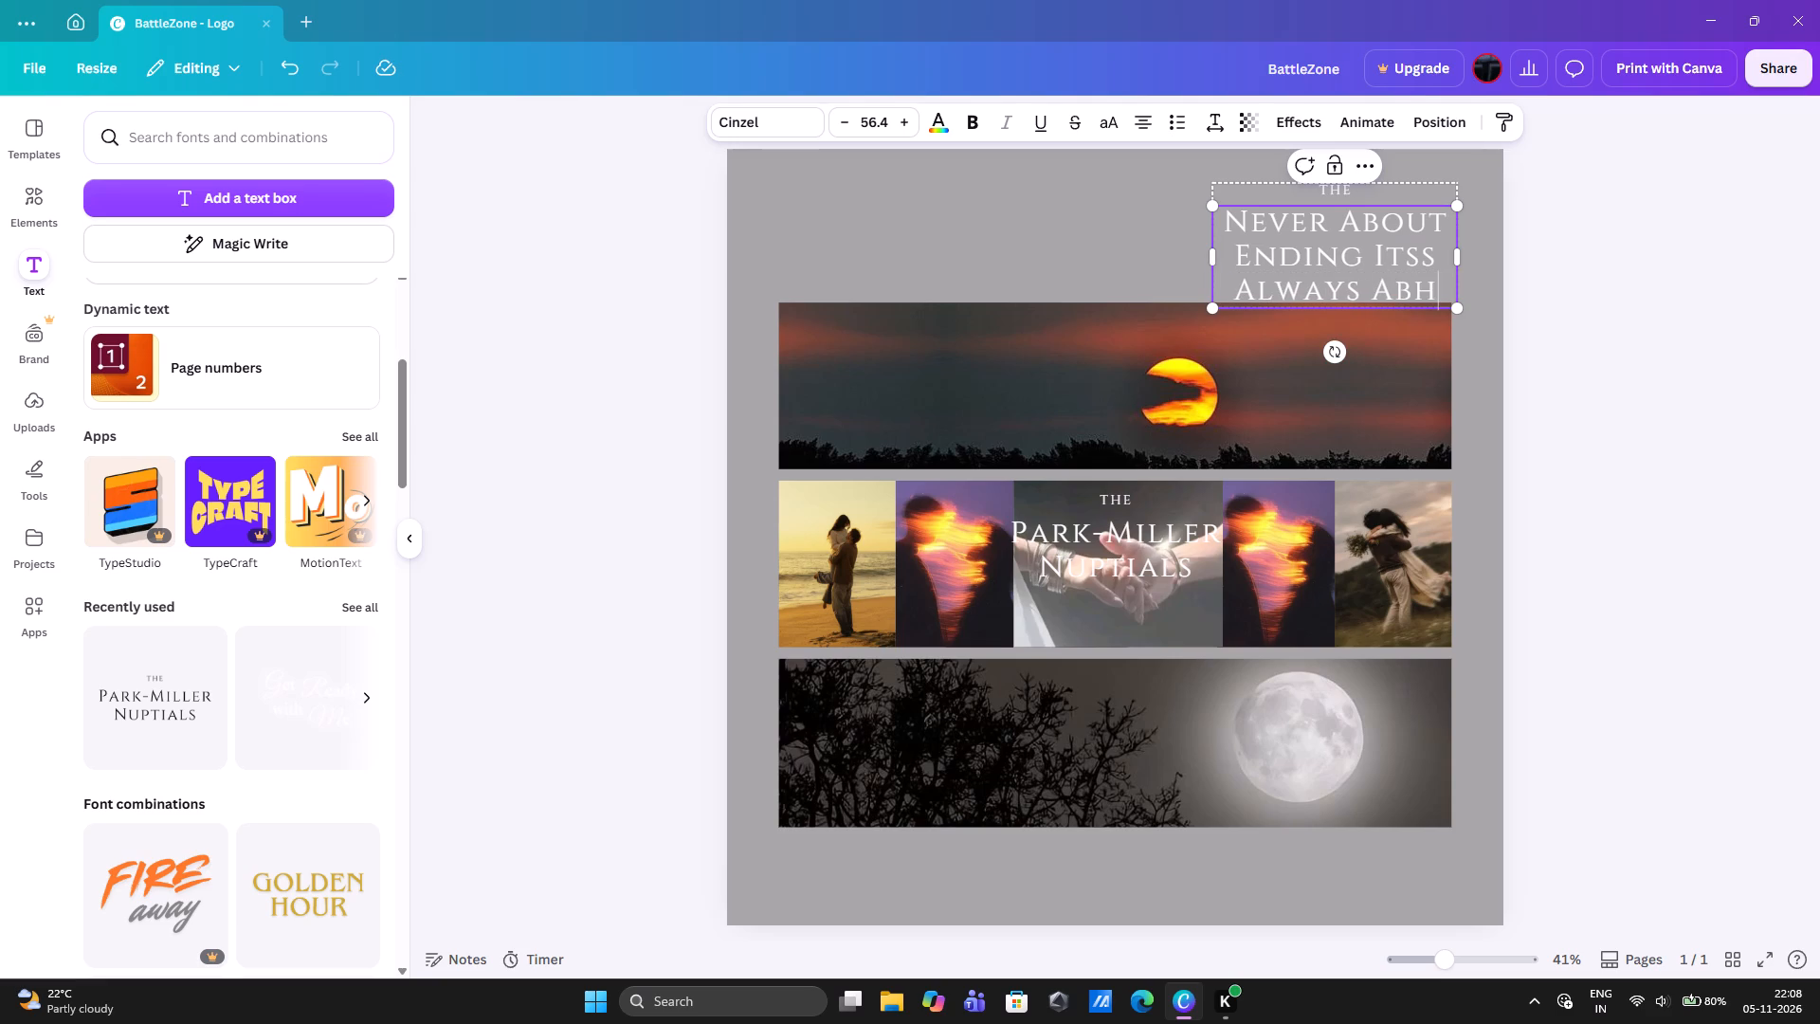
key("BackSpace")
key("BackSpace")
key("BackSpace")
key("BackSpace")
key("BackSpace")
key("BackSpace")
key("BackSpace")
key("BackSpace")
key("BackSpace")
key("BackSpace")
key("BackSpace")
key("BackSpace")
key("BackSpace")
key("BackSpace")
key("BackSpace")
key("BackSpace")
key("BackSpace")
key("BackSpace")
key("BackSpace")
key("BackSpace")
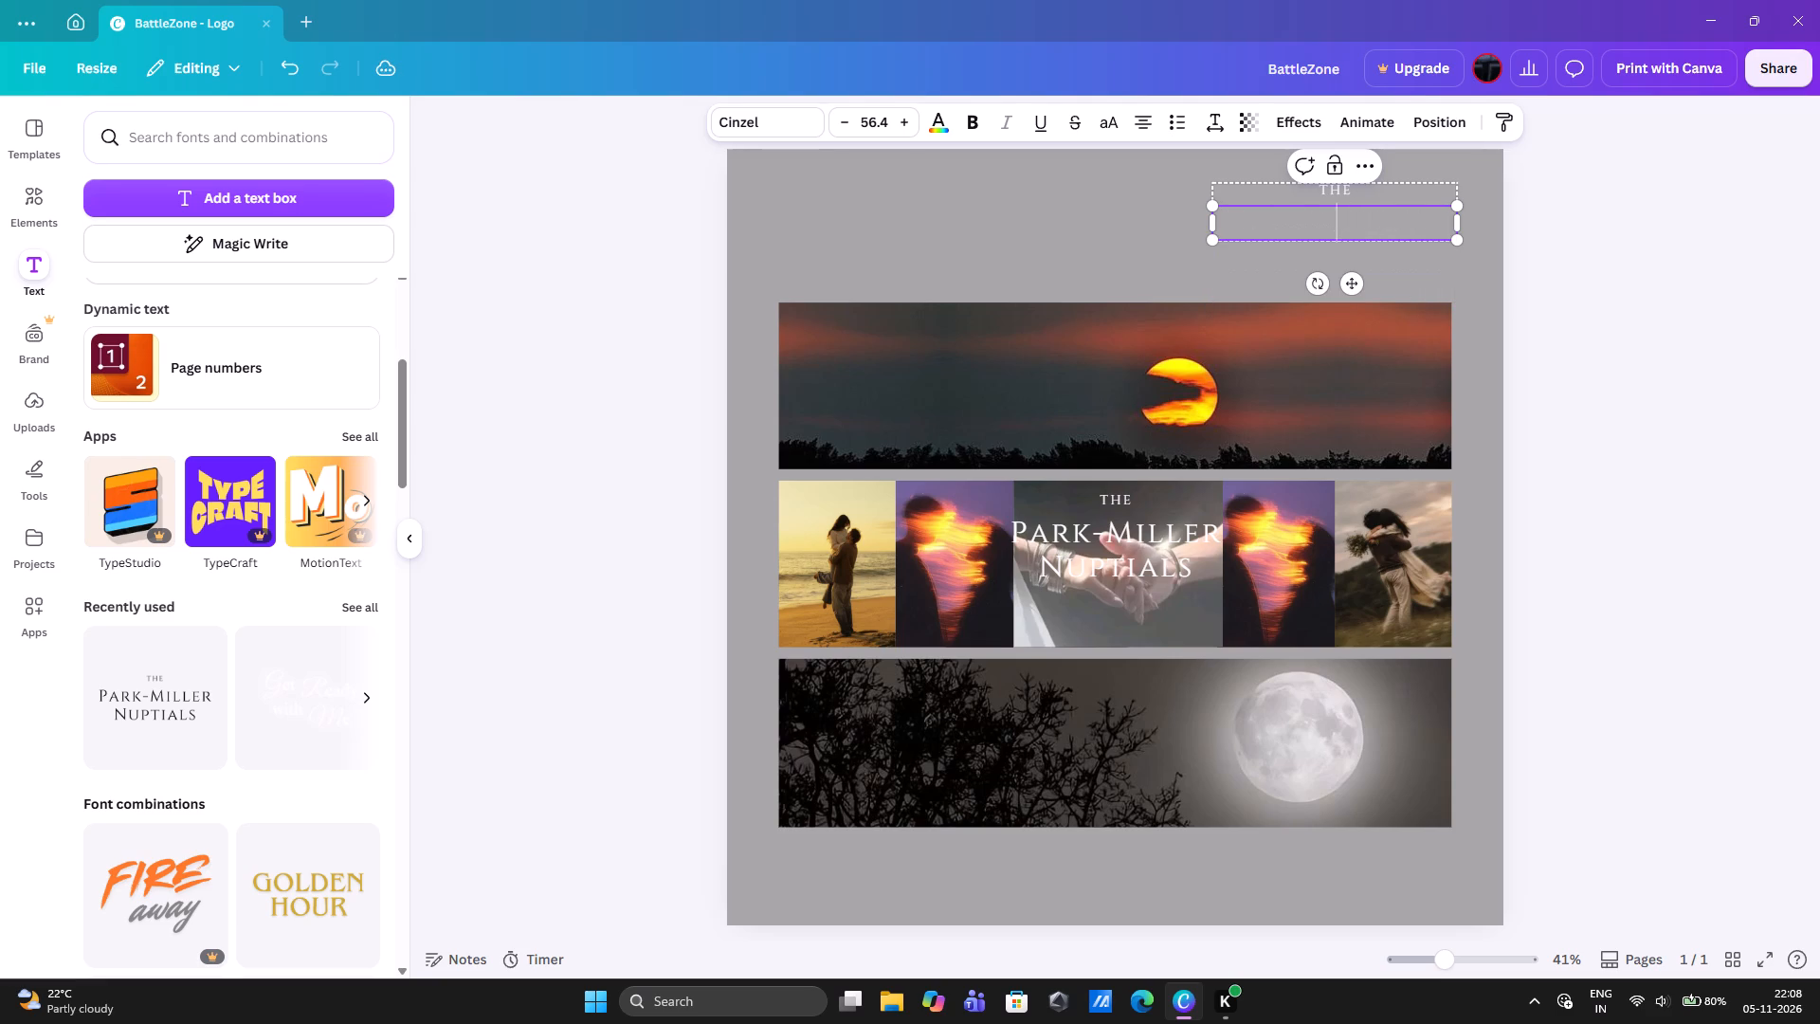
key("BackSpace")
Enter "Life Perspective" as the main line of the text group above the sunset banner.
type("Life")
key("space")
type("Perspective")
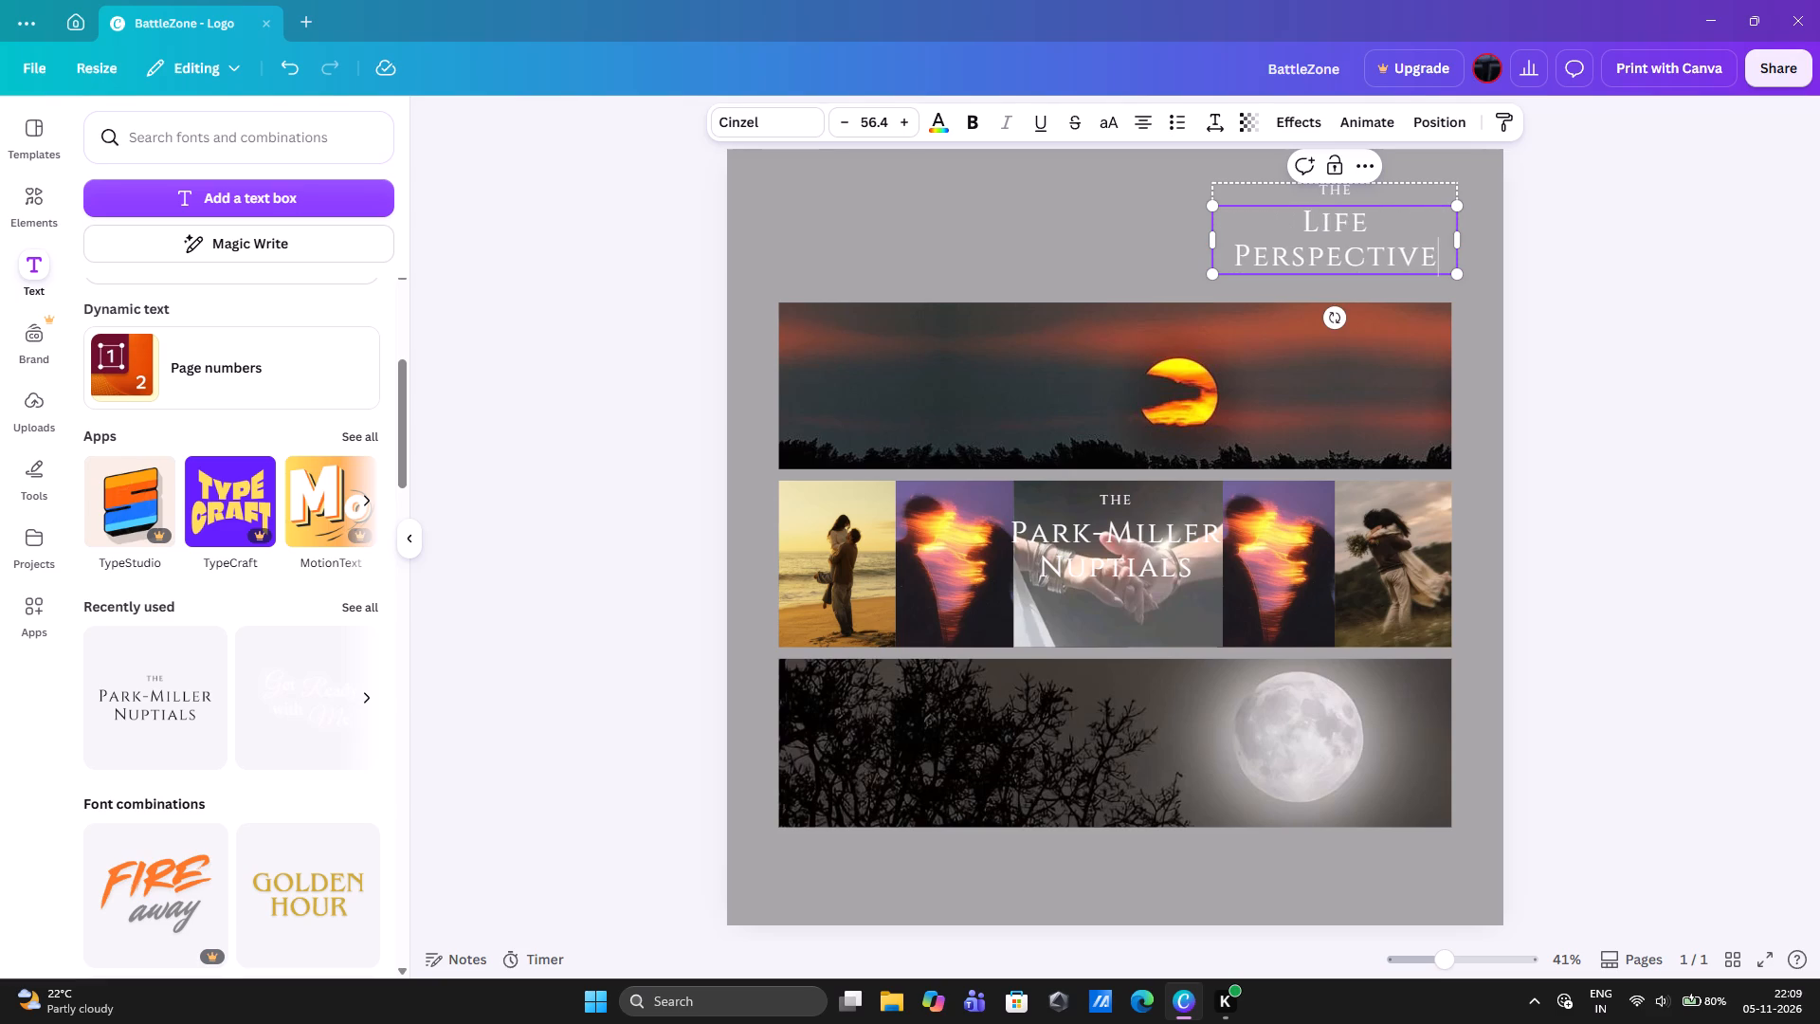
Clear the small "THE" line above the Life Perspective title.
left_click(1365, 189)
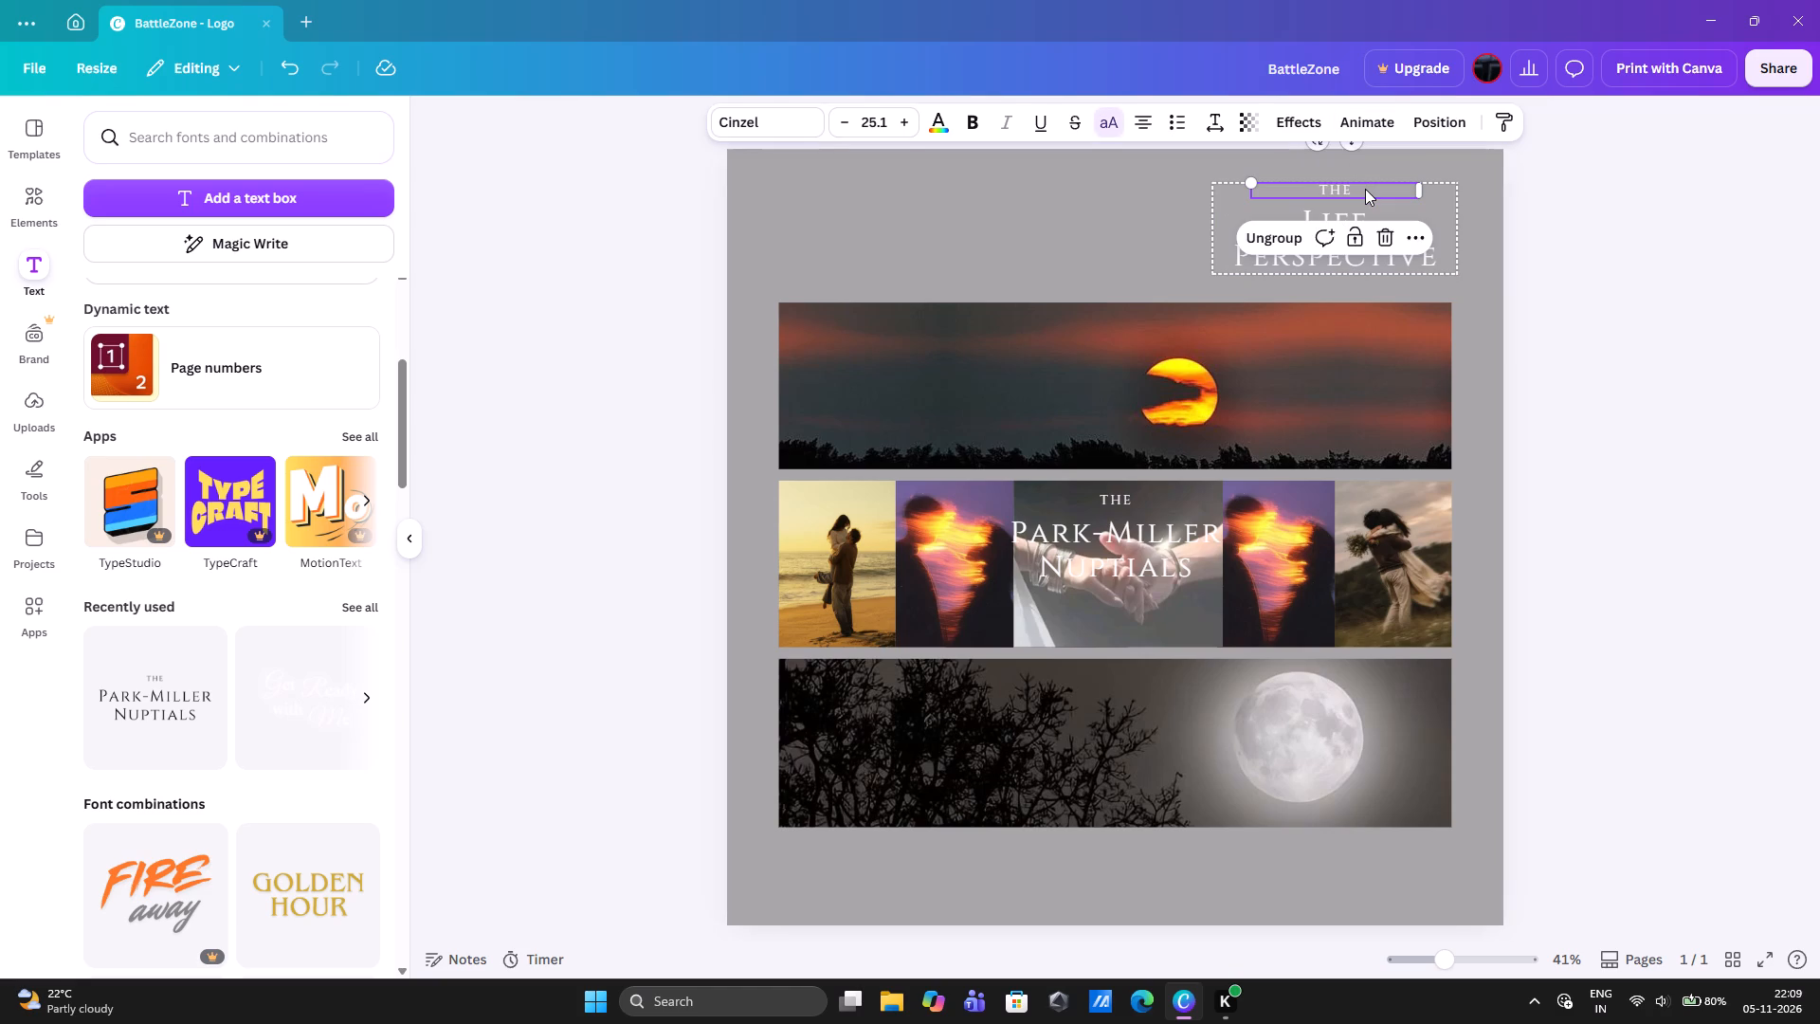
double_click(1365, 189)
key("shift+t")
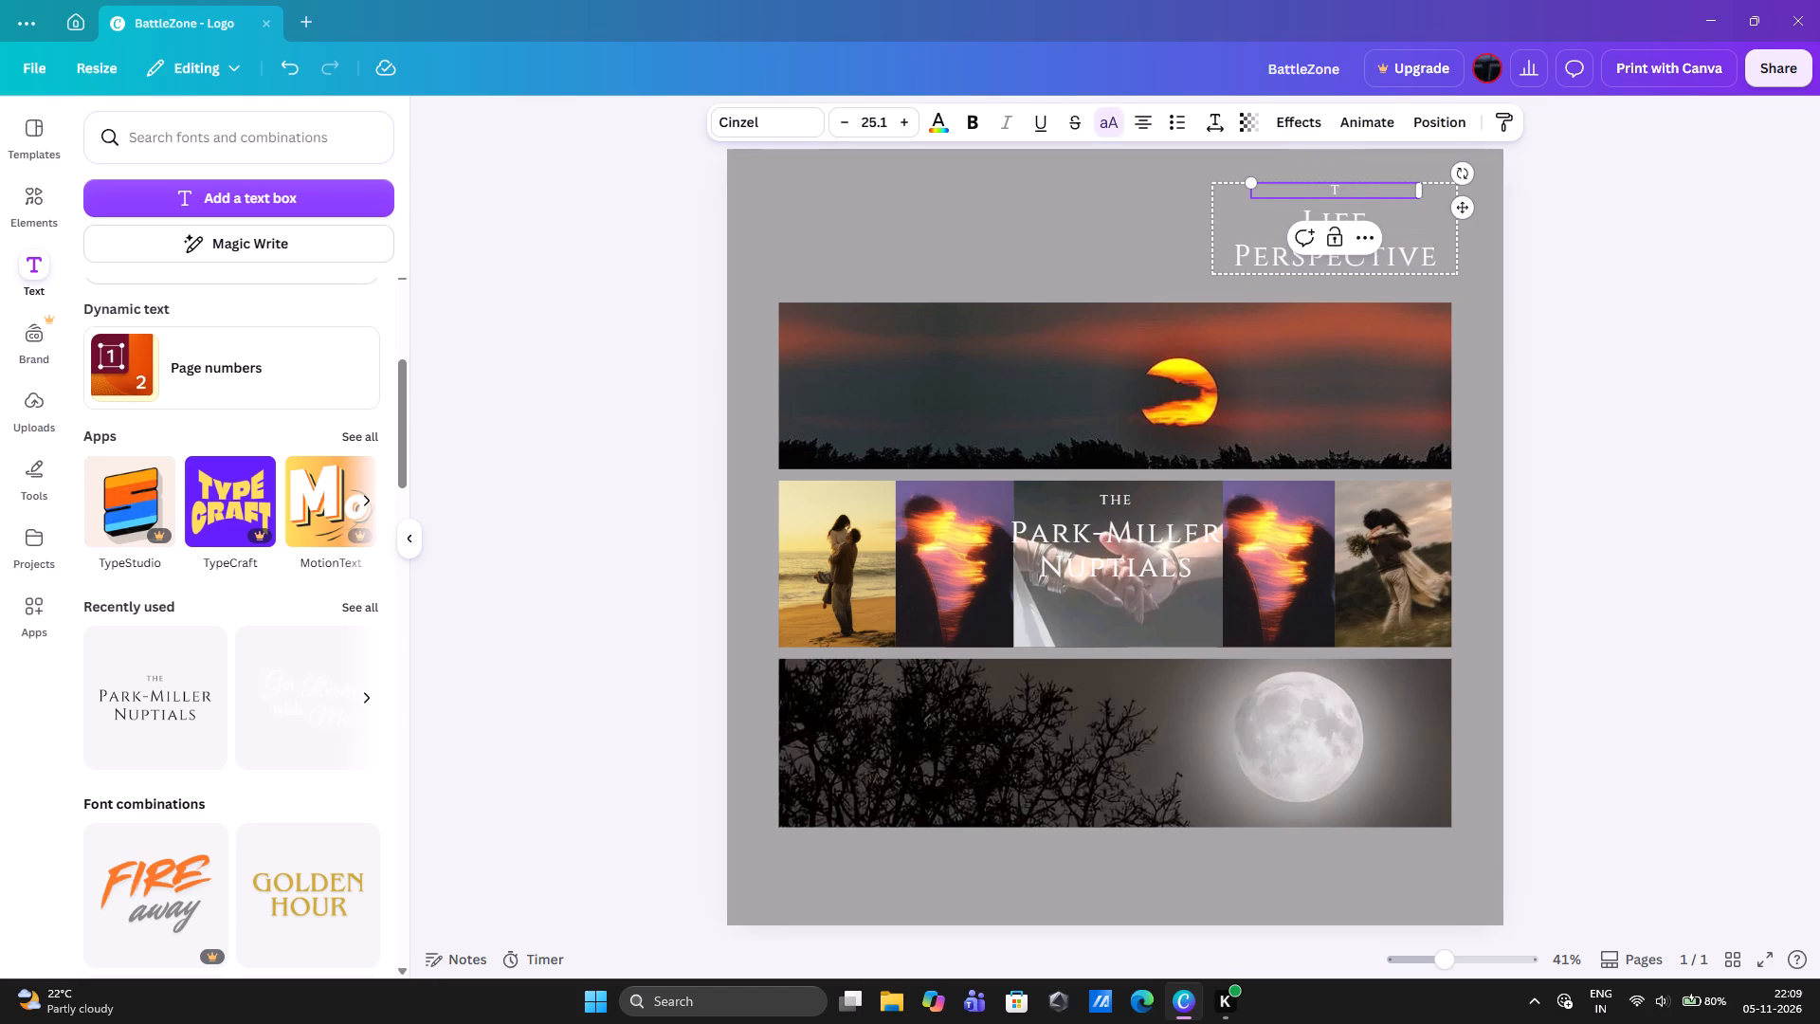
type("he")
key("BackSpace")
key("BackSpace")
key("BackSpace")
Insert "The" before "Life" so the title above the sunset banner reads "The Life Perspective".
left_click(1281, 215)
double_click(1281, 215)
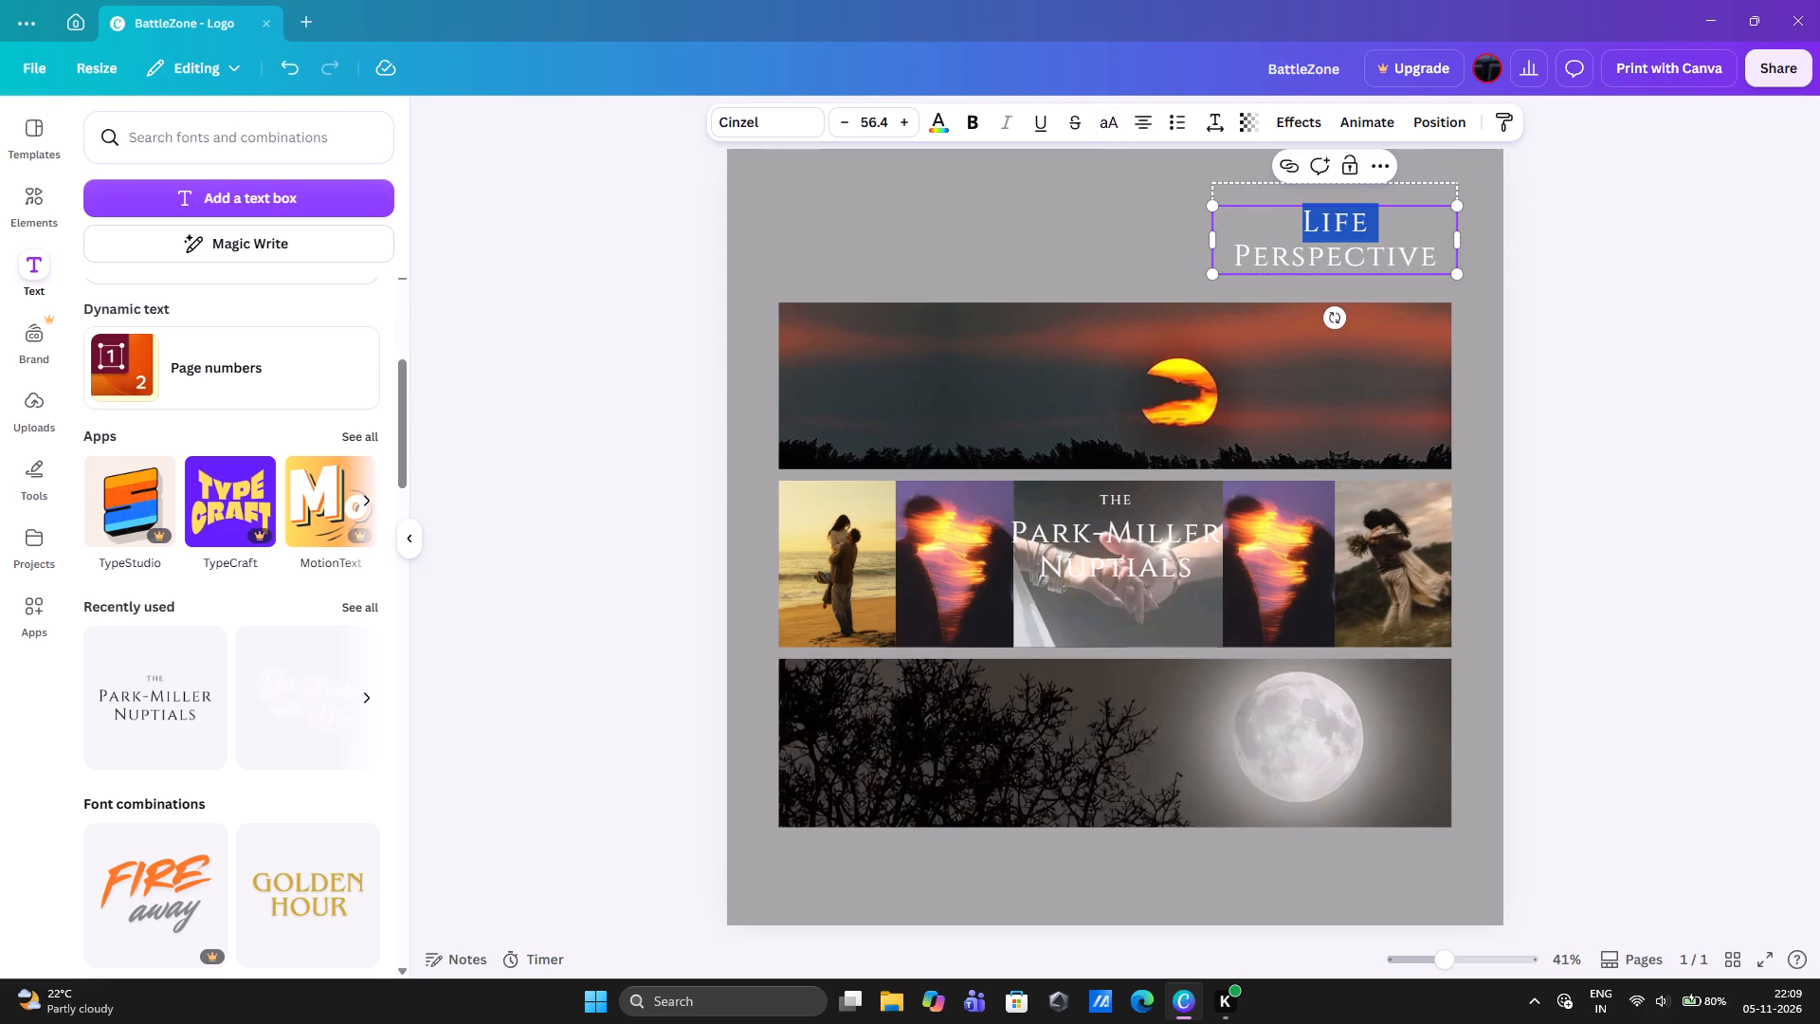
left_click(1288, 219)
type("The")
key("space")
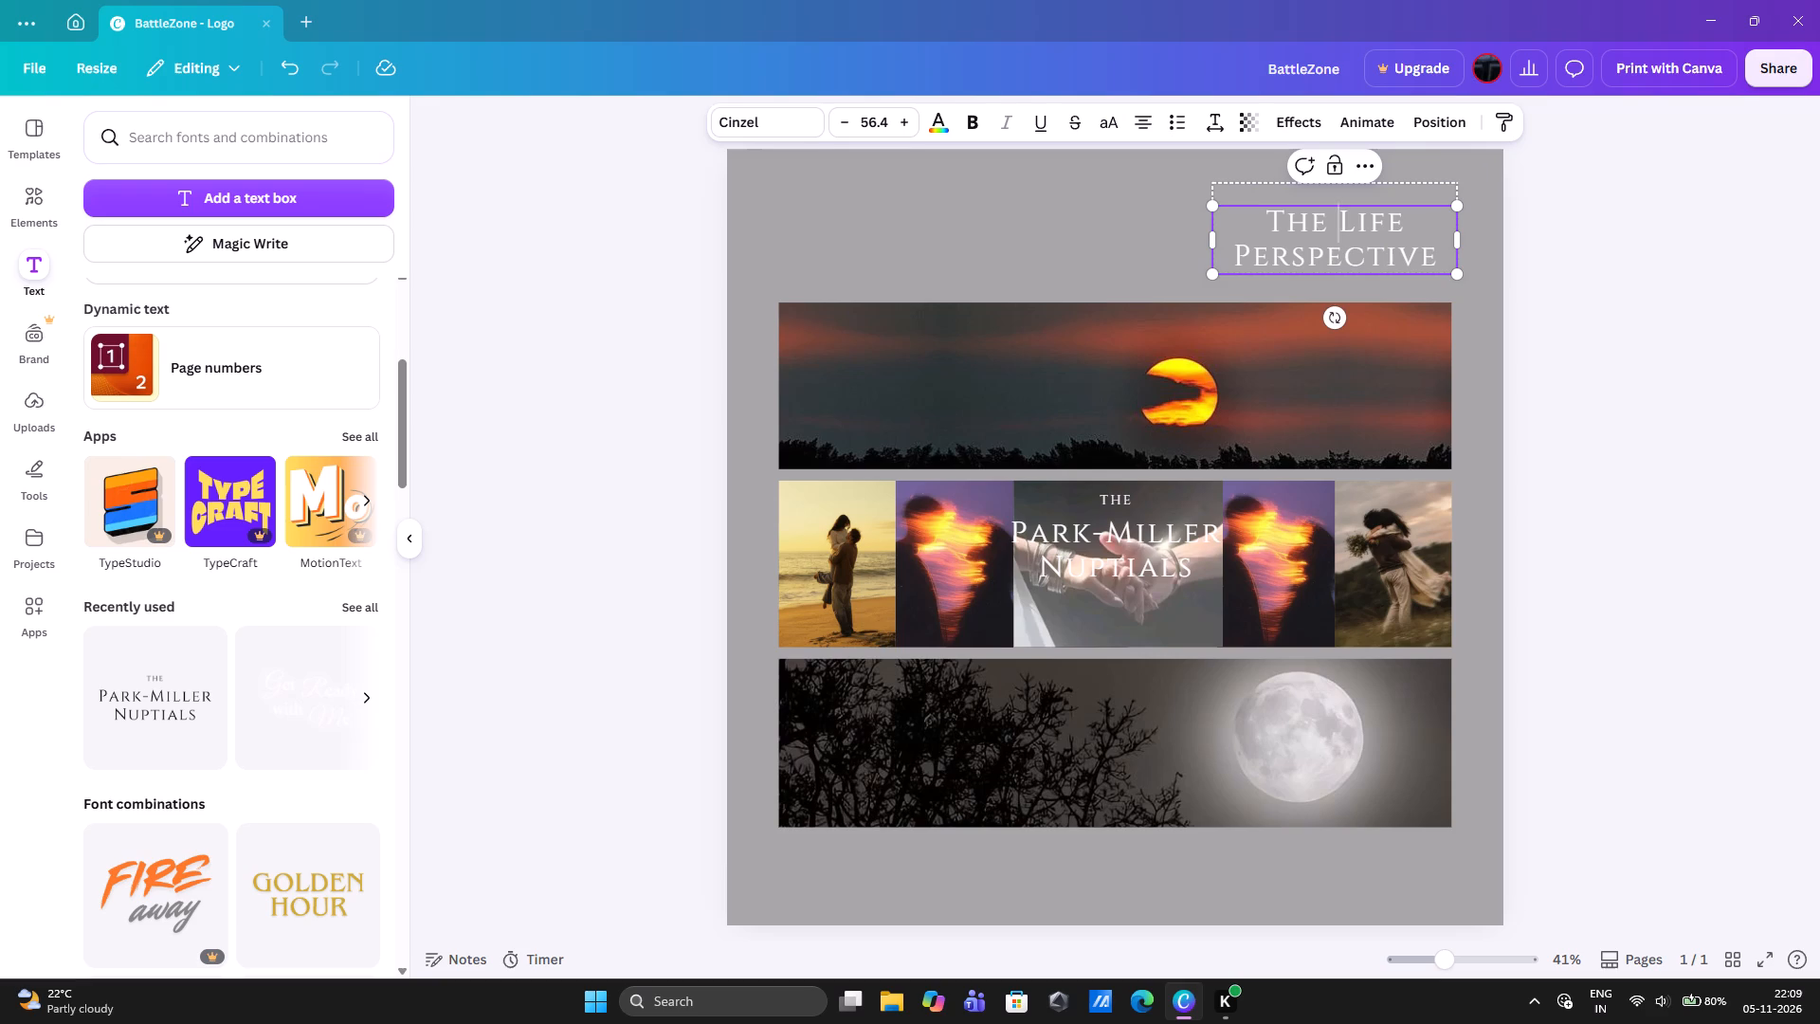
left_click(1129, 204)
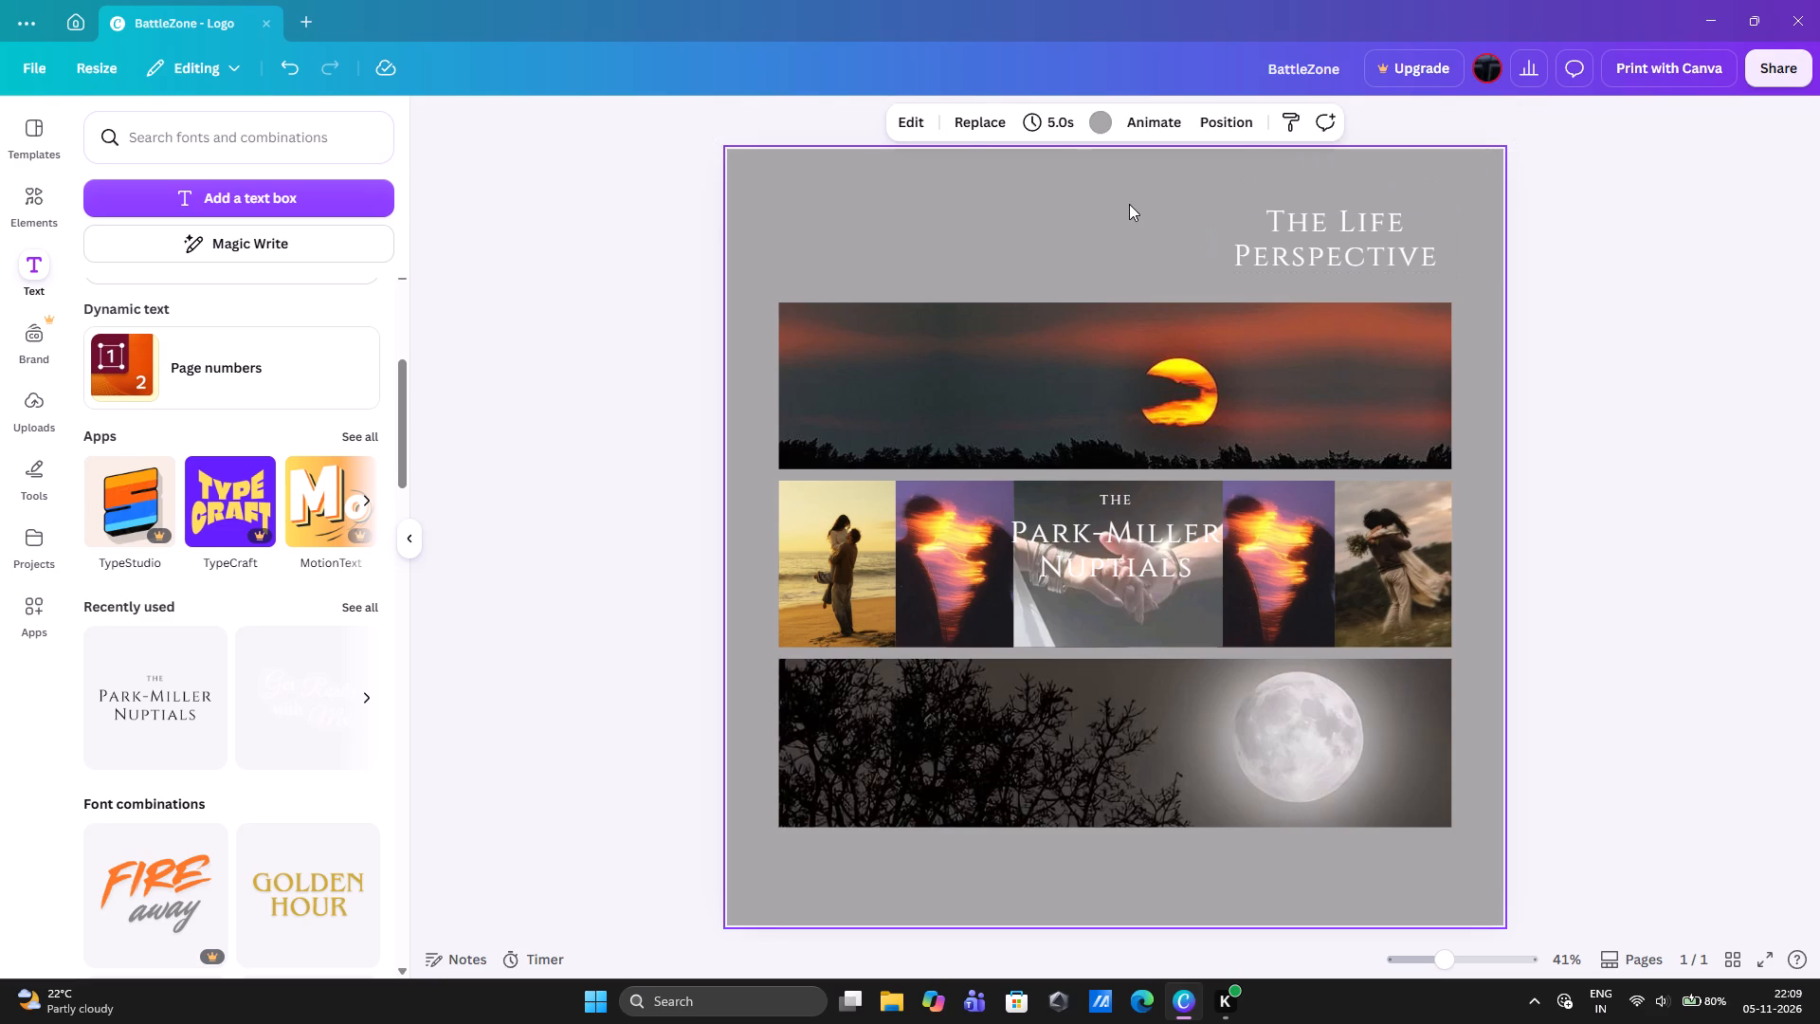
Enlarge the "The Life Perspective" title slightly and reposition it above the sunset banner, near its right end.
left_click_drag(1316, 238, 1295, 222)
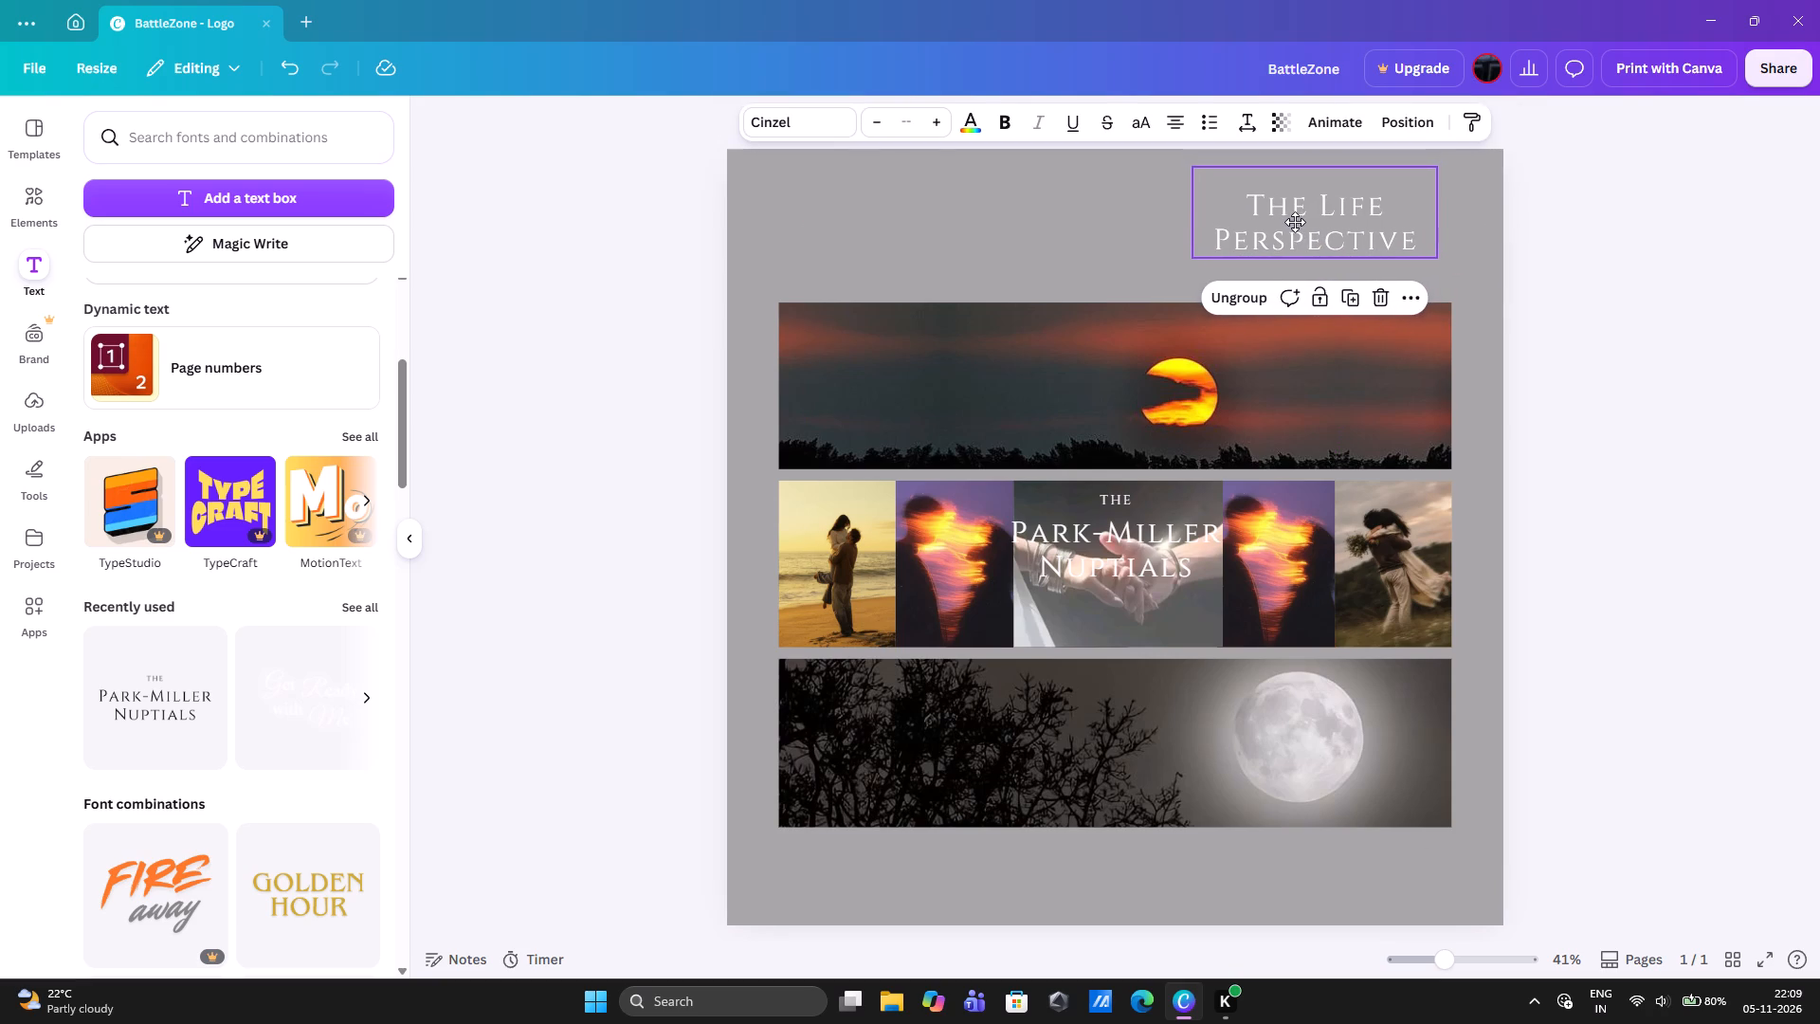
left_click_drag(1295, 222, 1289, 221)
left_click_drag(1424, 257, 1459, 286)
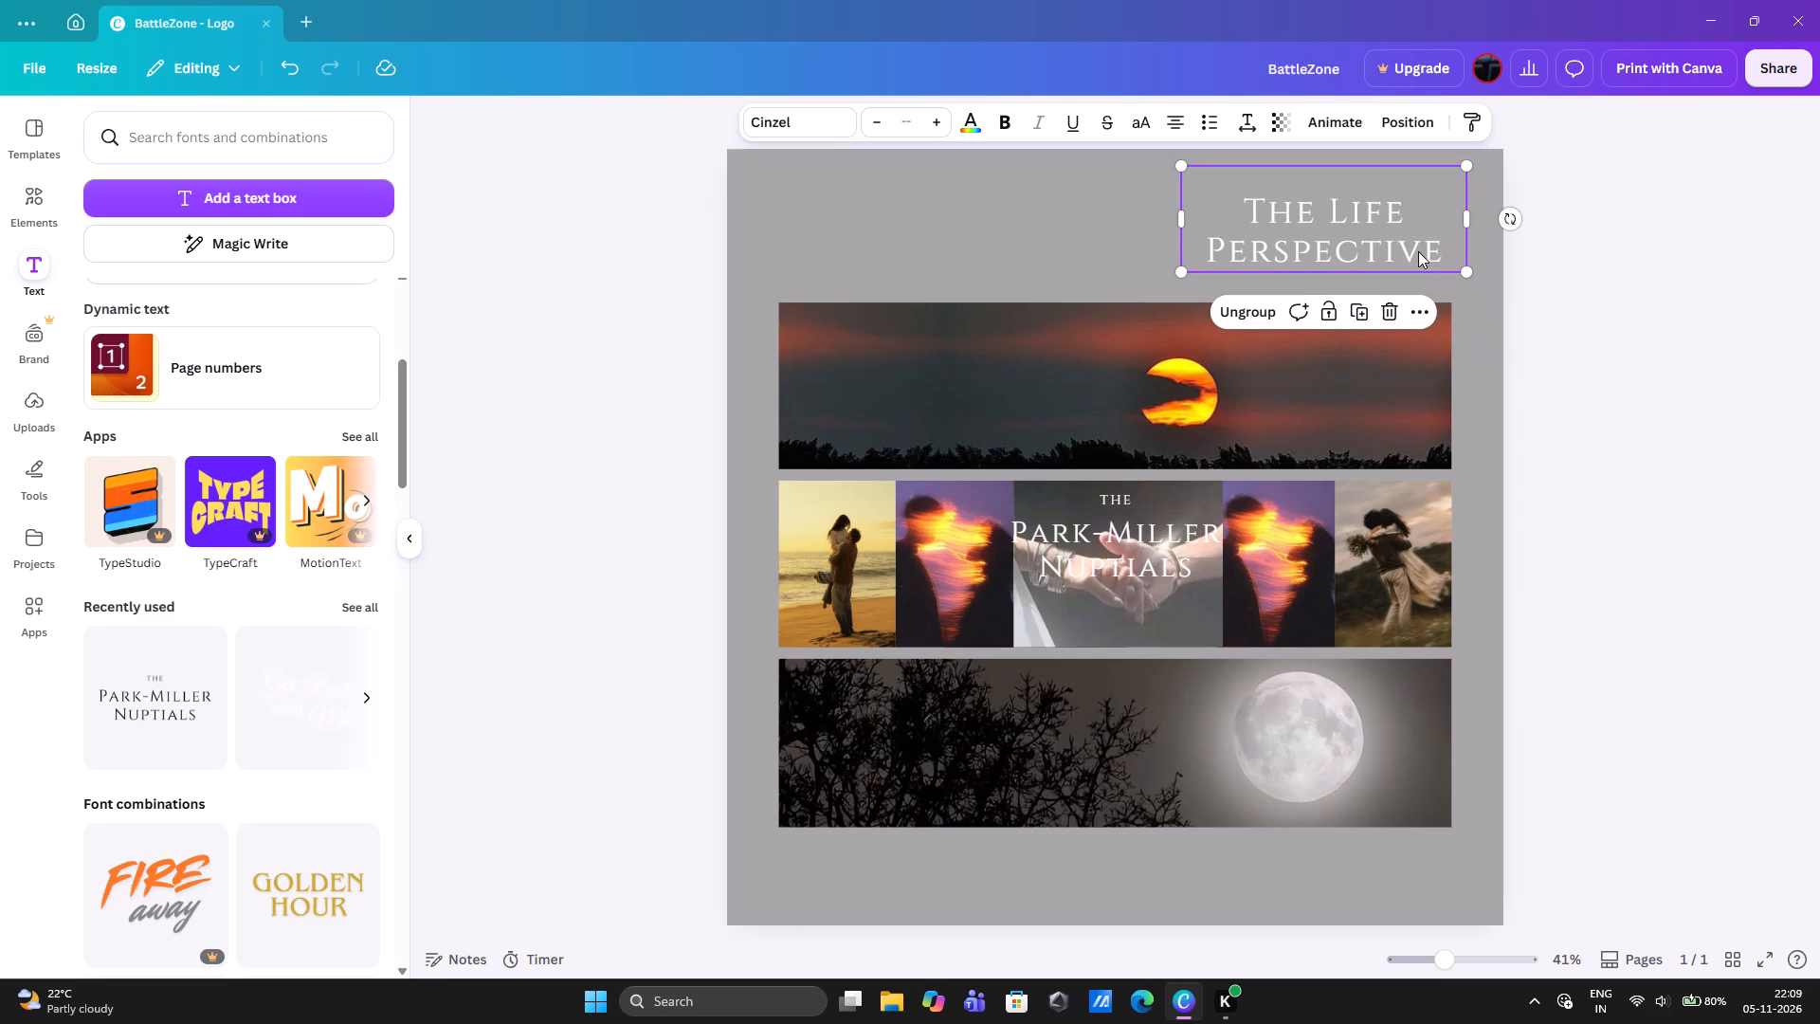
left_click_drag(1387, 244, 1397, 250)
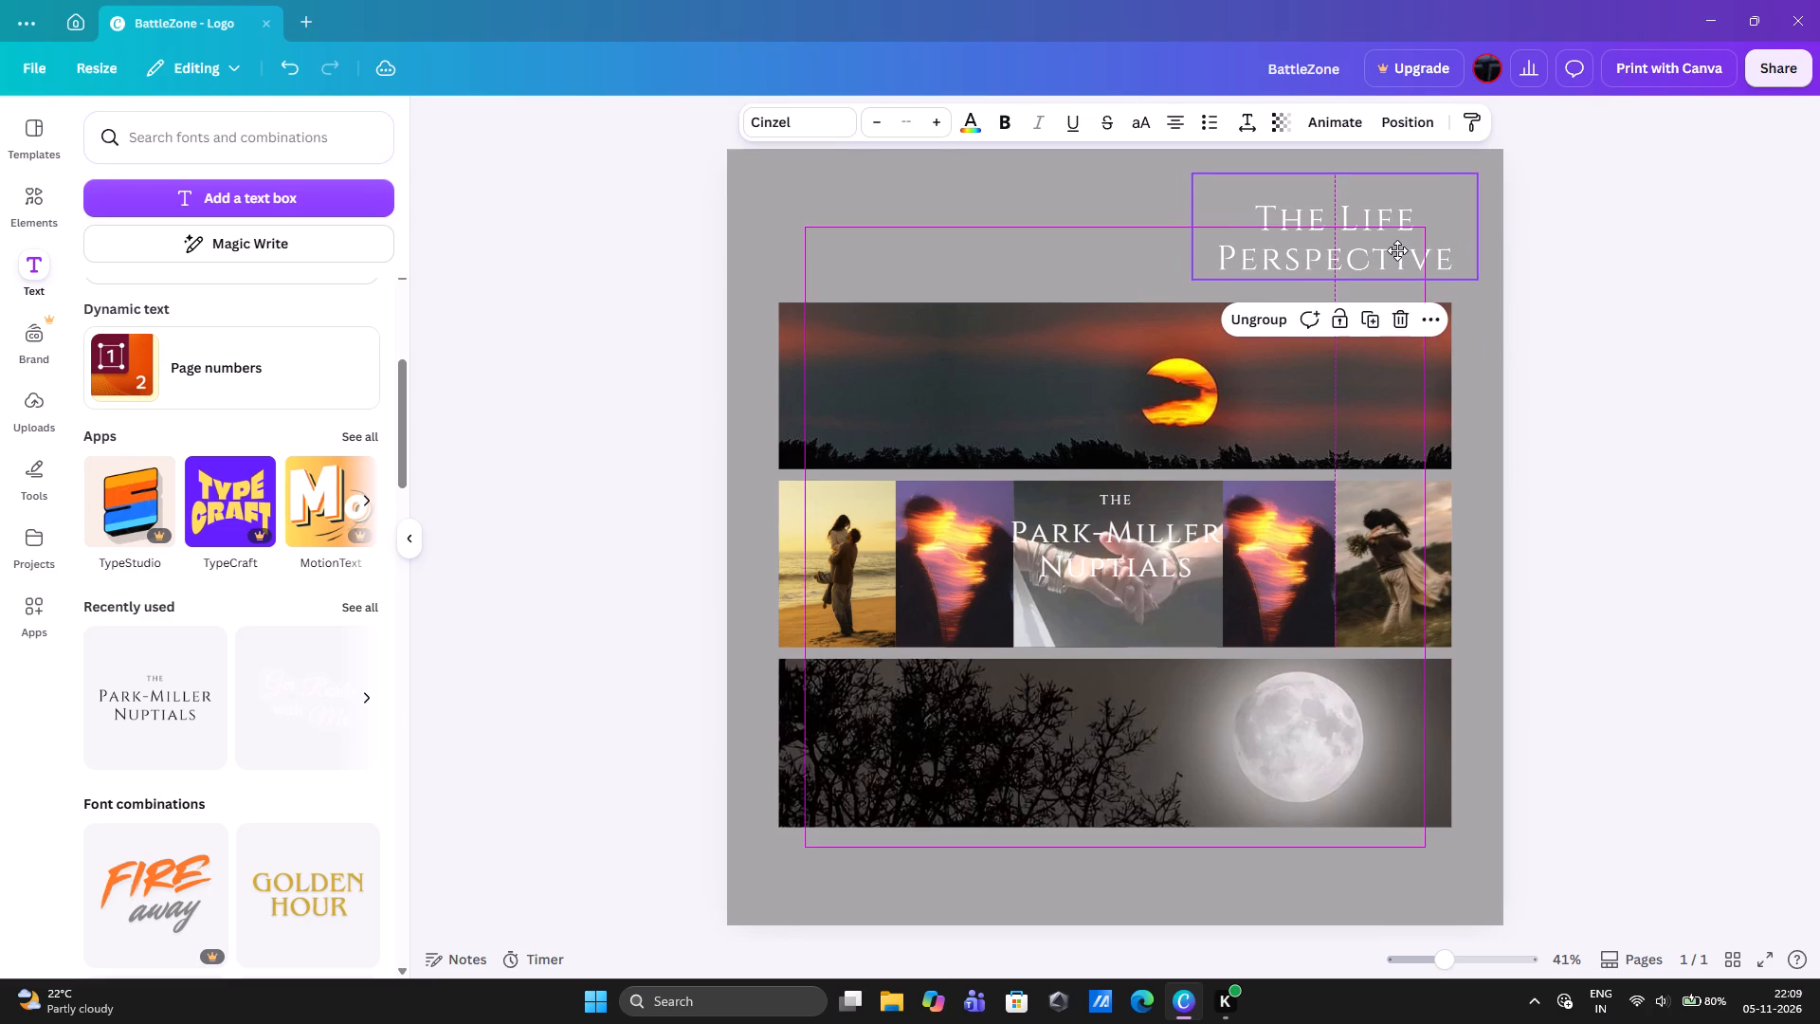
left_click_drag(1397, 250, 1395, 248)
left_click(1126, 243)
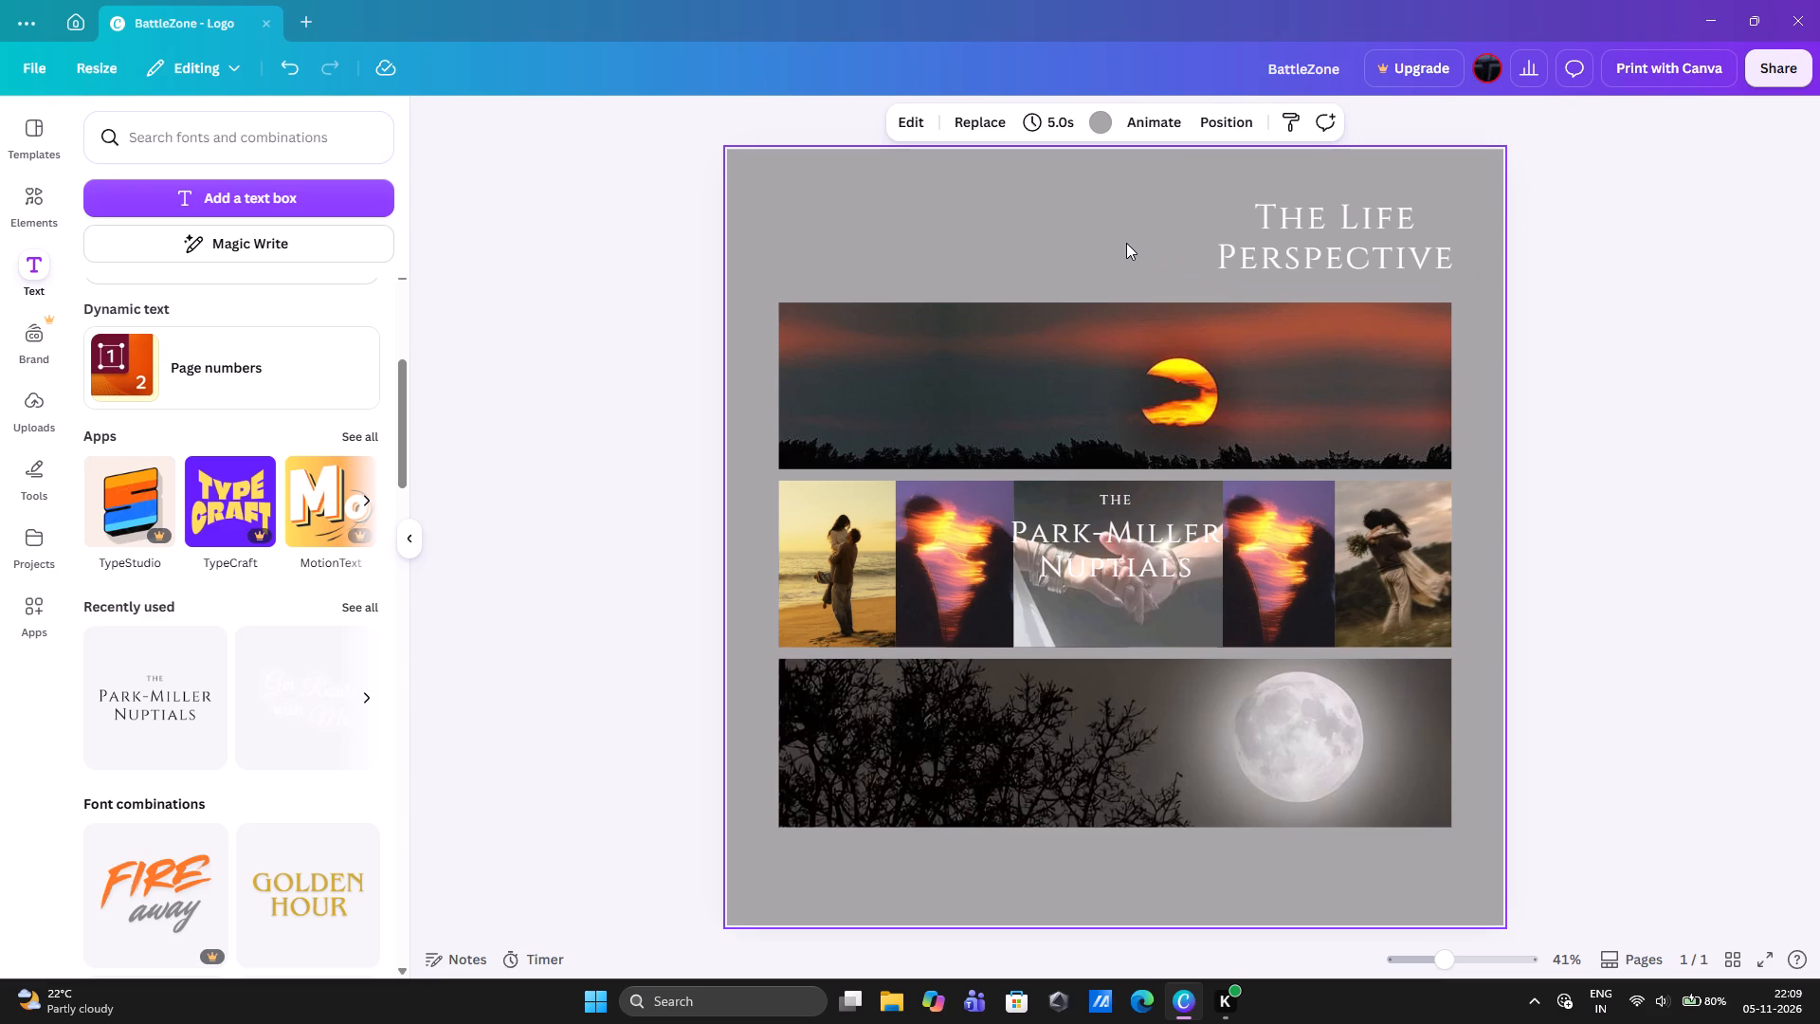
Delete the "The Park-Miller Nuptials" text group covering the middle row of couple photos.
scroll(1109, 346, "down", 1)
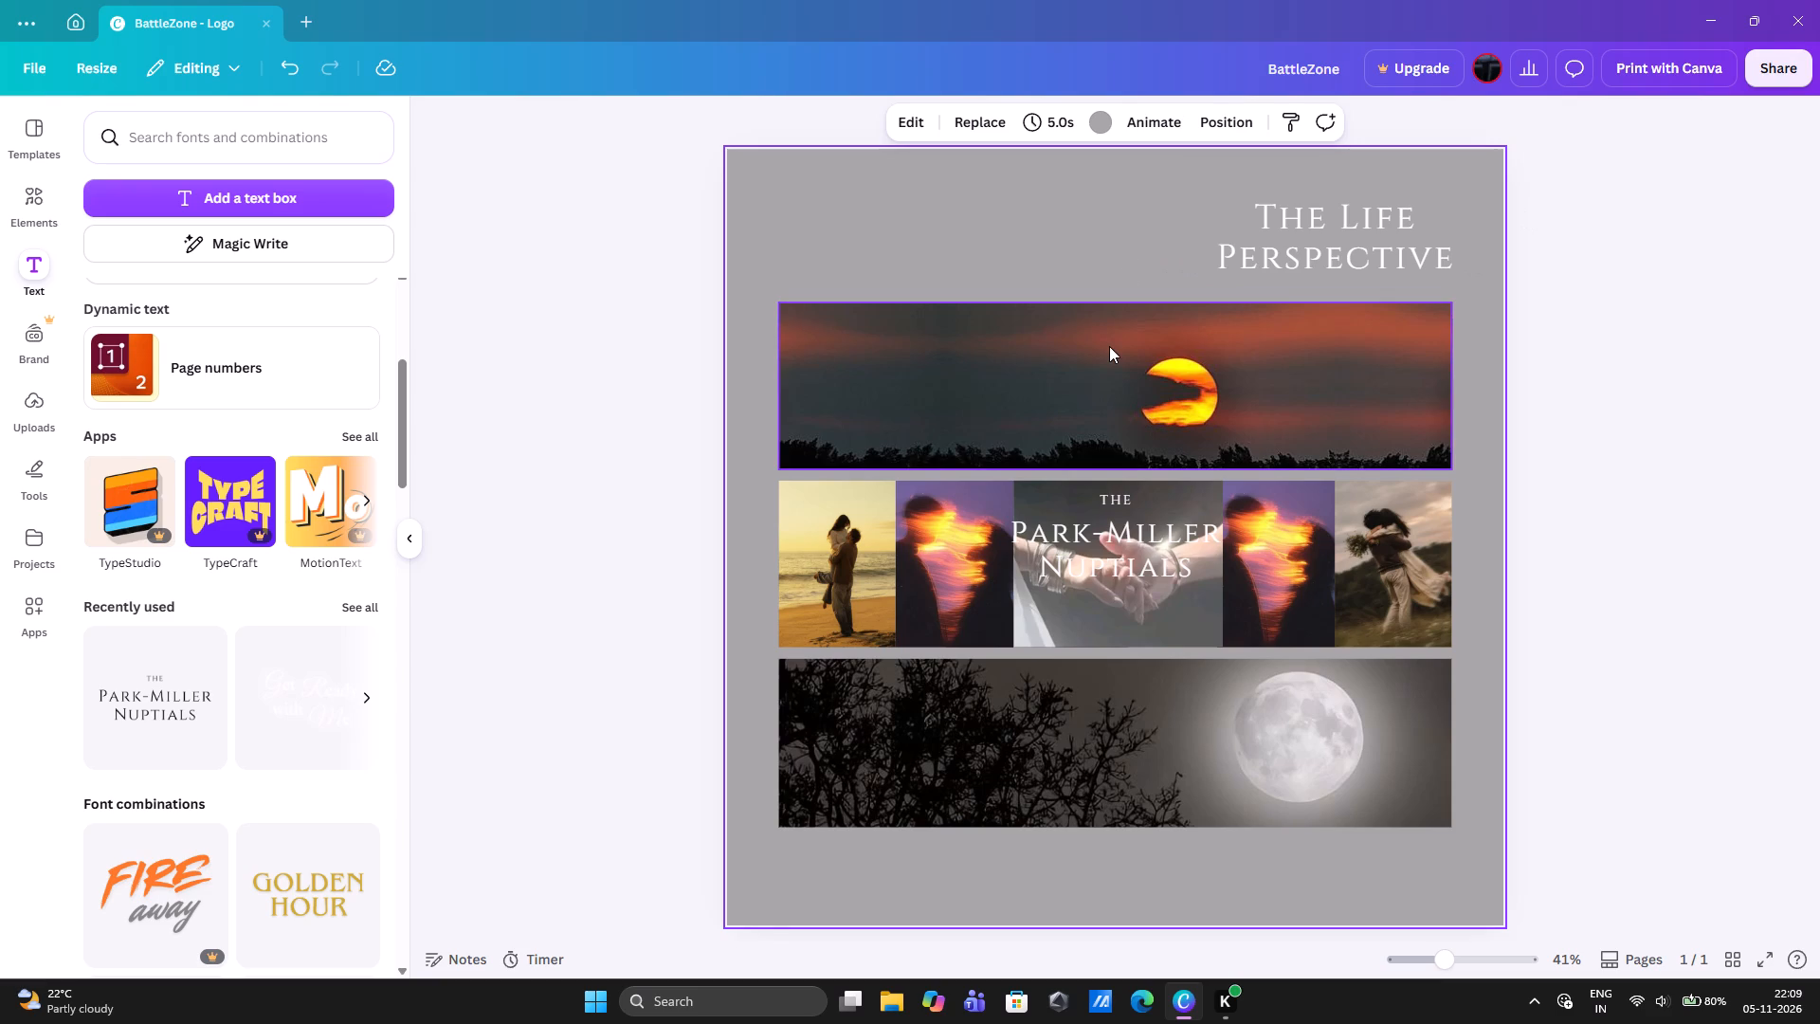
left_click(1114, 537)
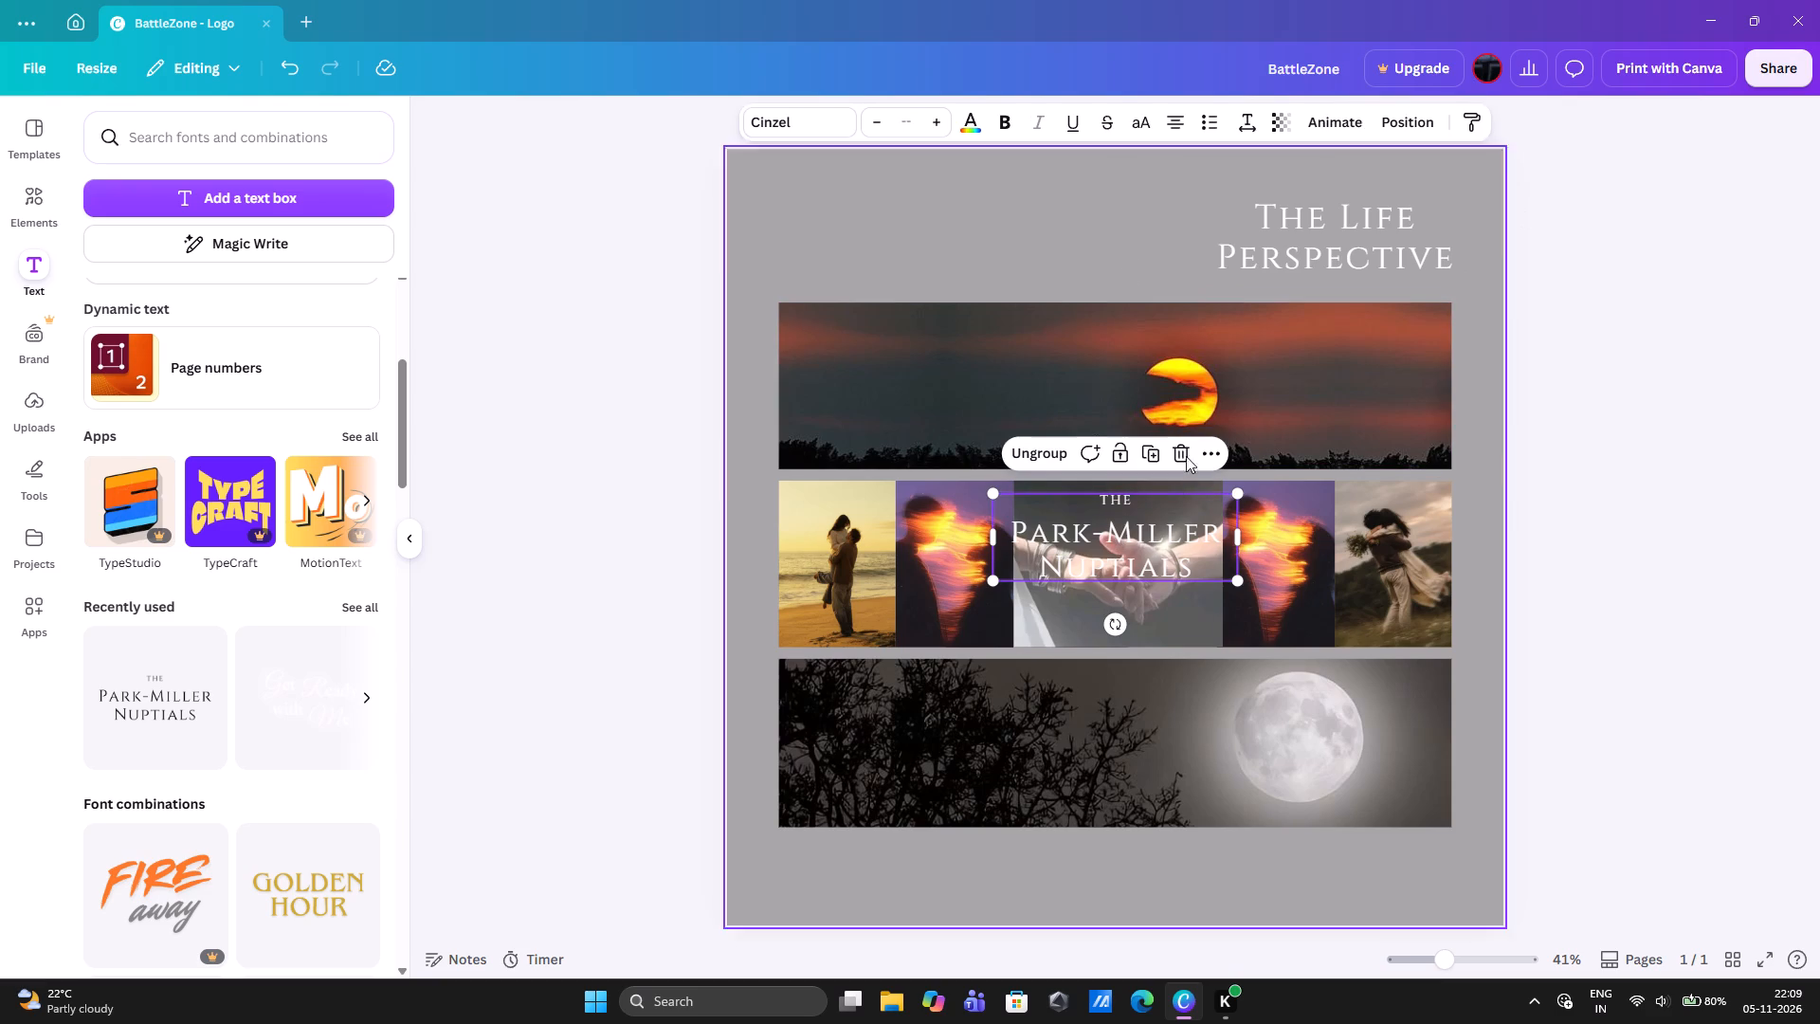
left_click(1184, 448)
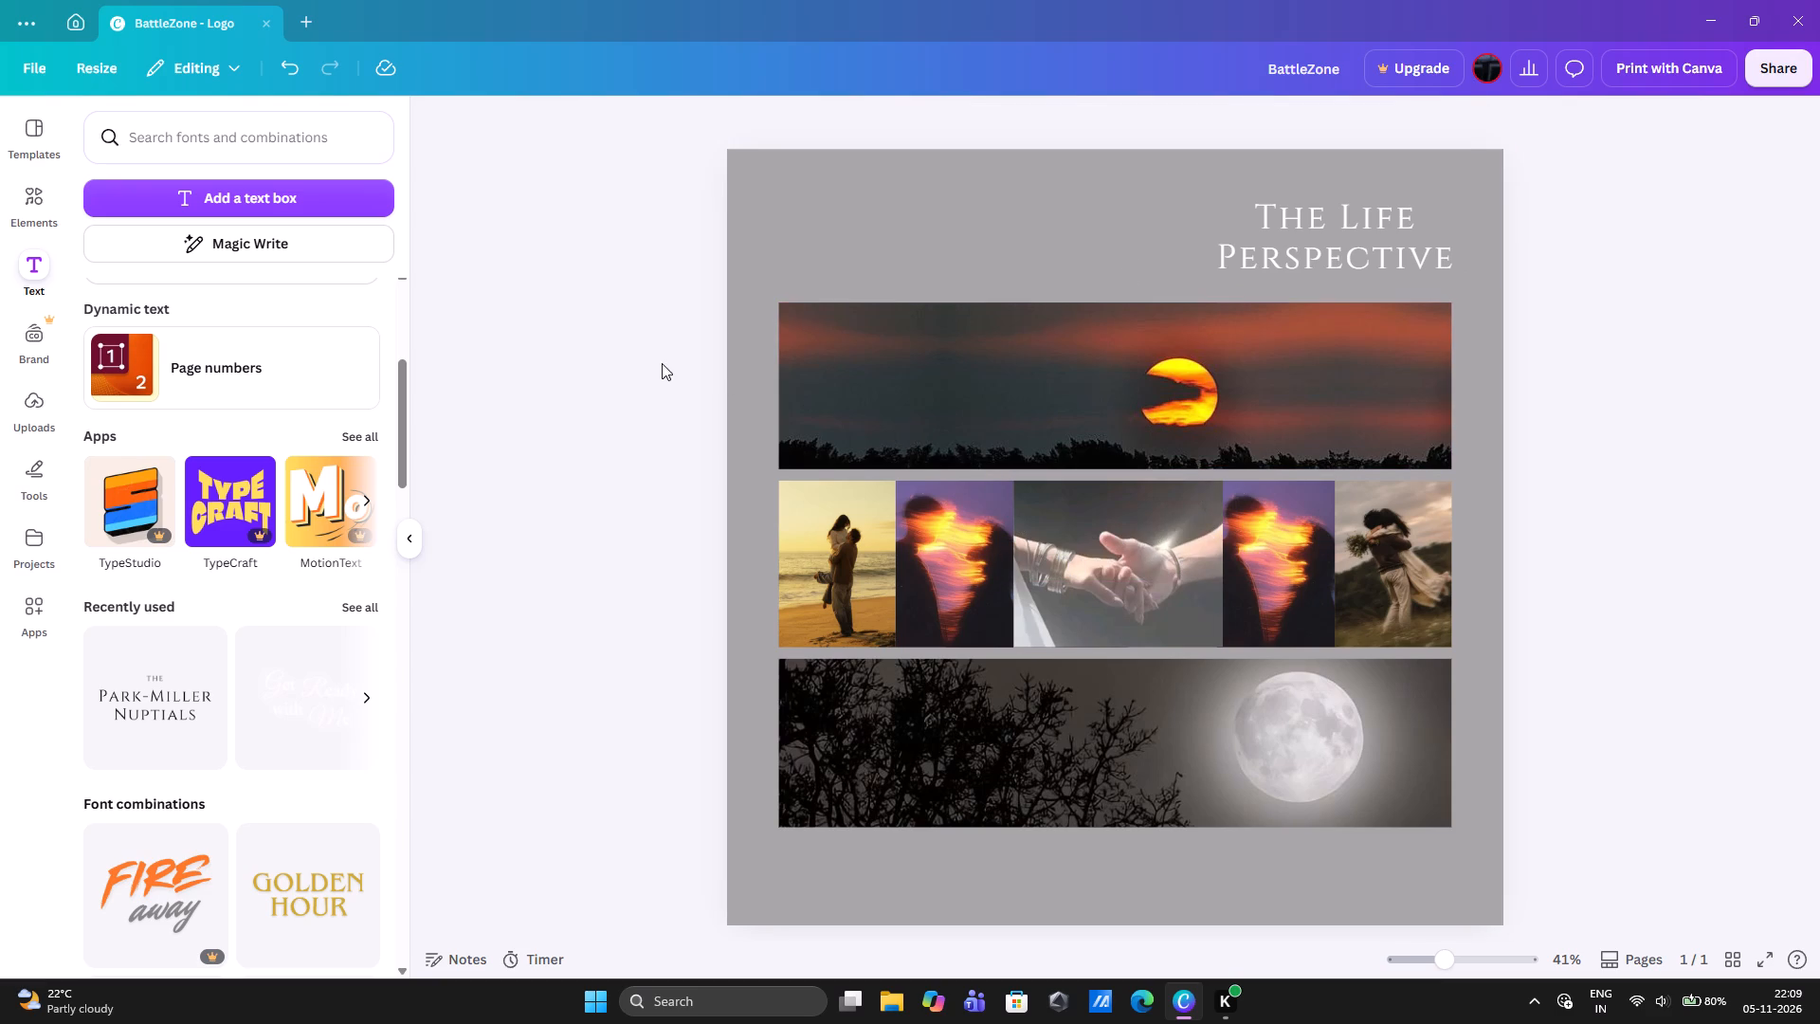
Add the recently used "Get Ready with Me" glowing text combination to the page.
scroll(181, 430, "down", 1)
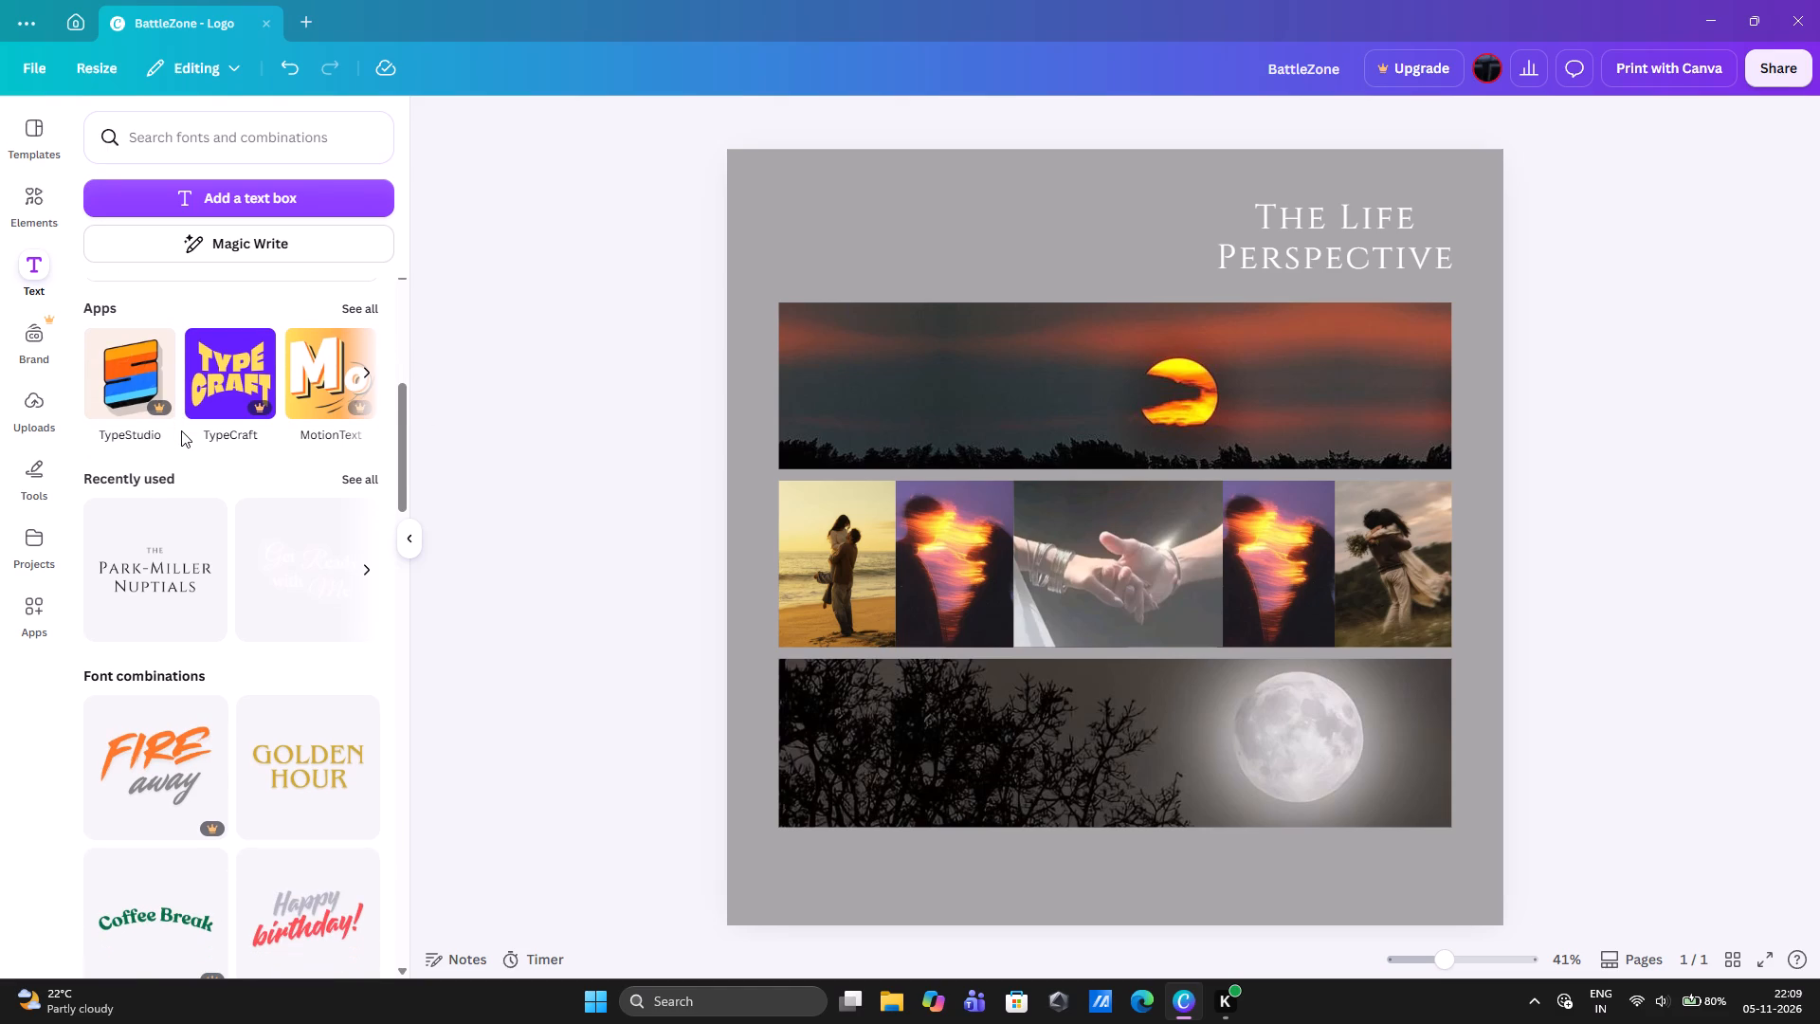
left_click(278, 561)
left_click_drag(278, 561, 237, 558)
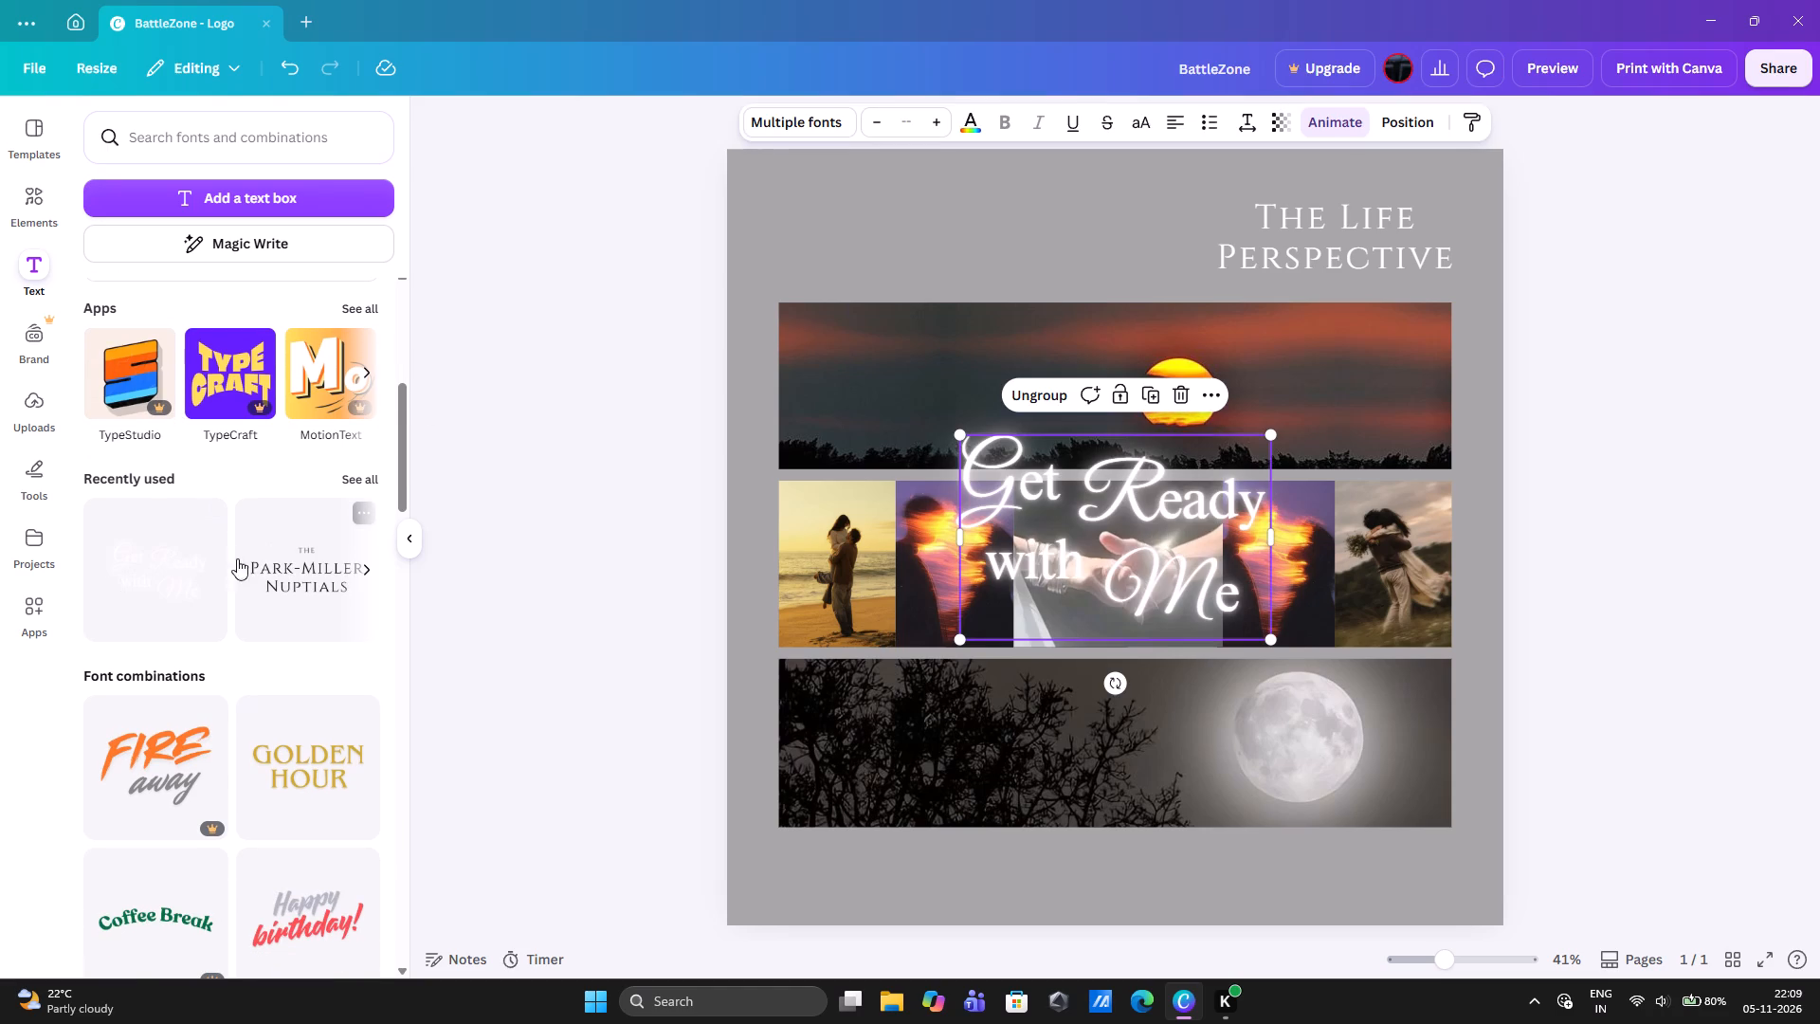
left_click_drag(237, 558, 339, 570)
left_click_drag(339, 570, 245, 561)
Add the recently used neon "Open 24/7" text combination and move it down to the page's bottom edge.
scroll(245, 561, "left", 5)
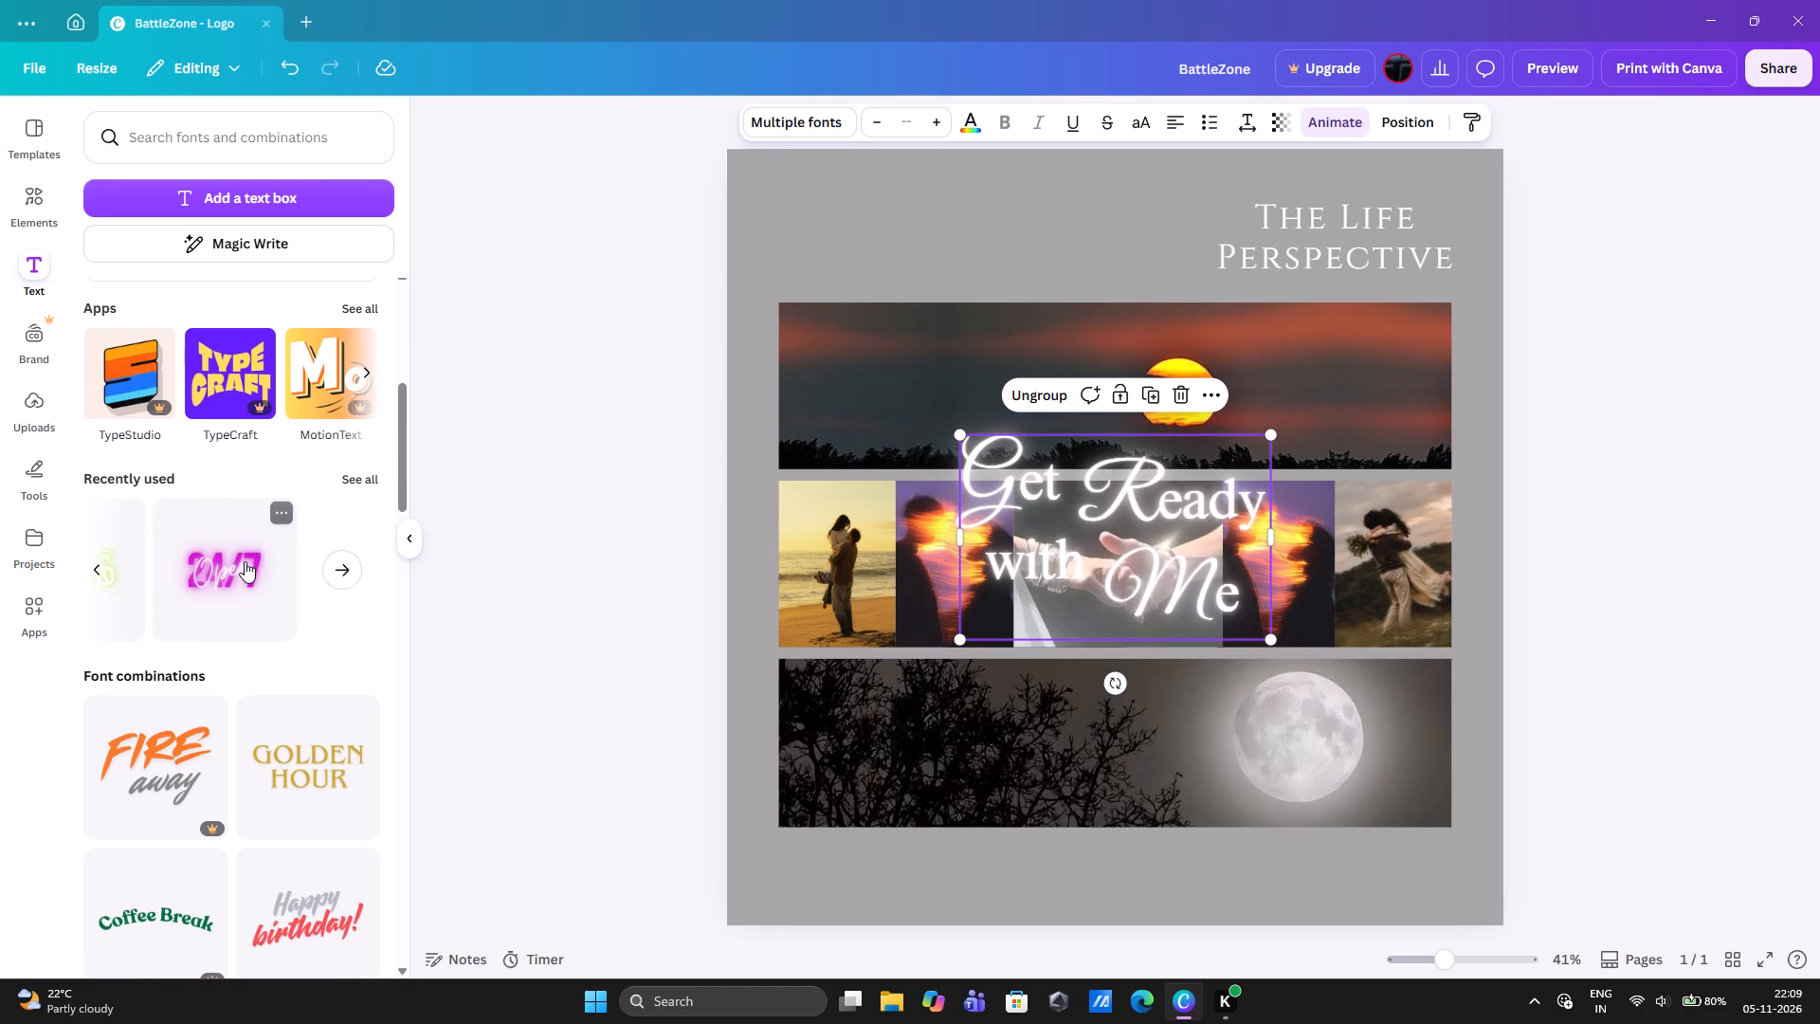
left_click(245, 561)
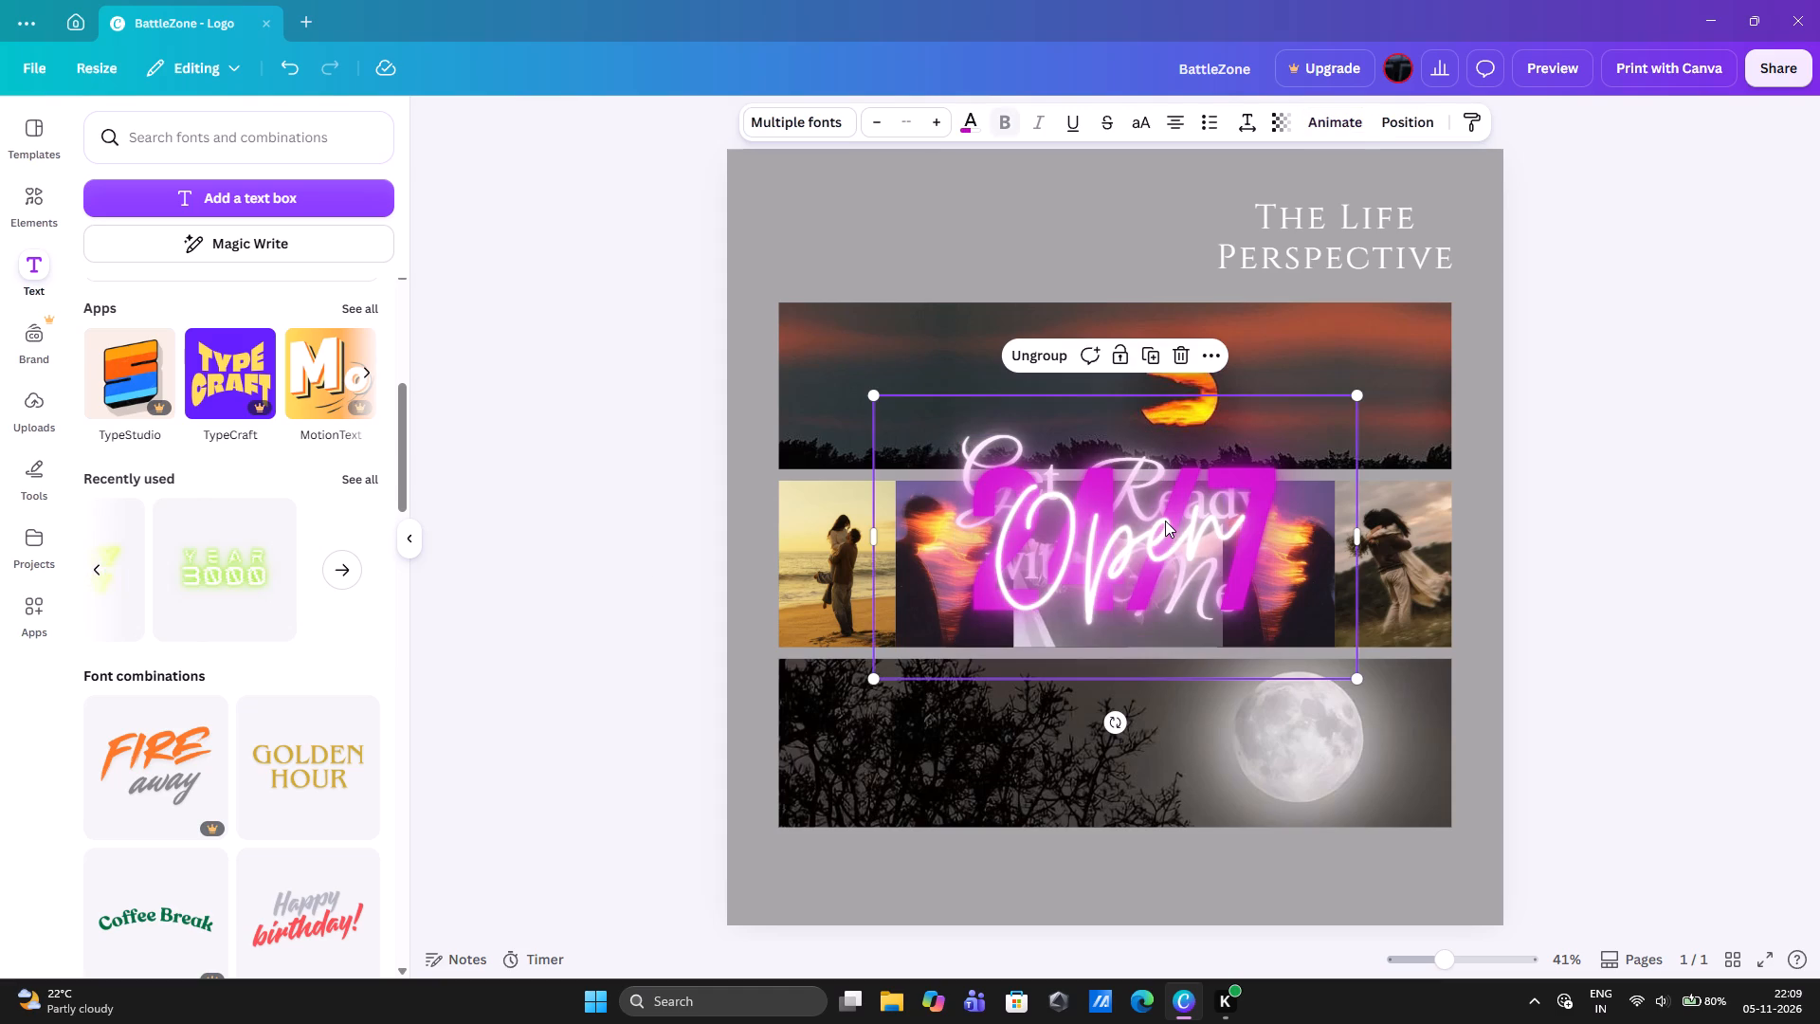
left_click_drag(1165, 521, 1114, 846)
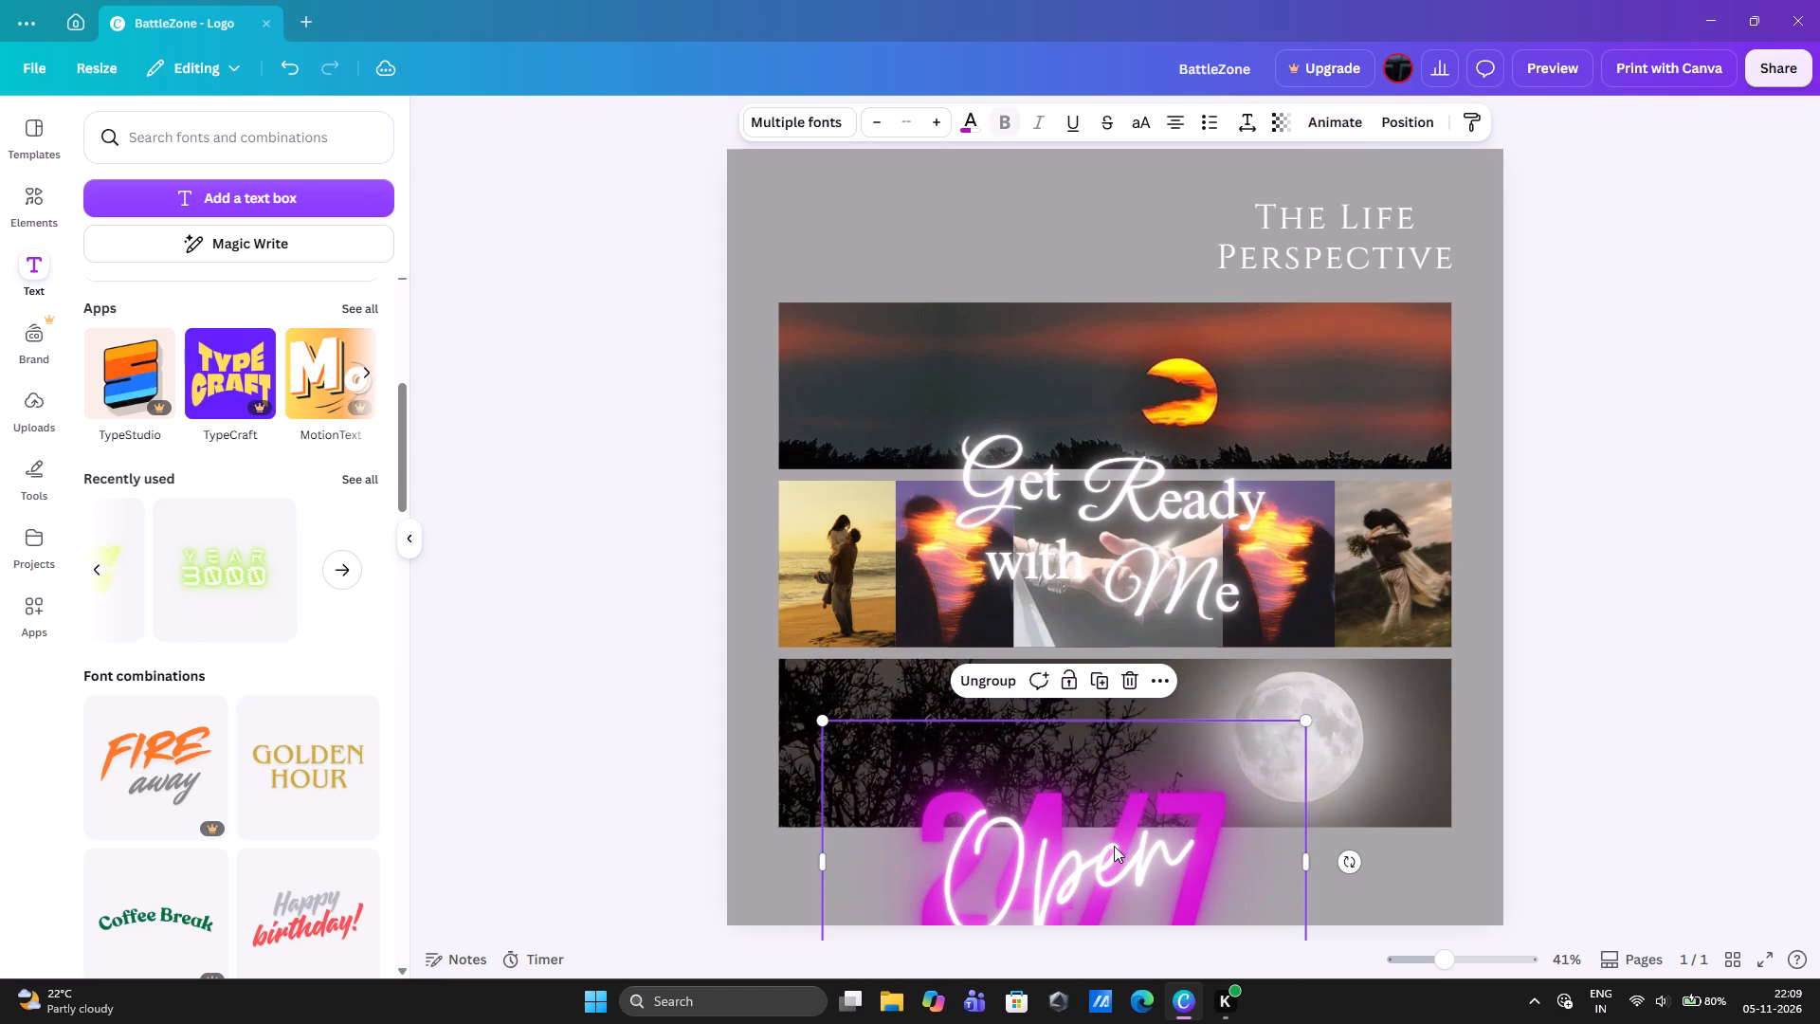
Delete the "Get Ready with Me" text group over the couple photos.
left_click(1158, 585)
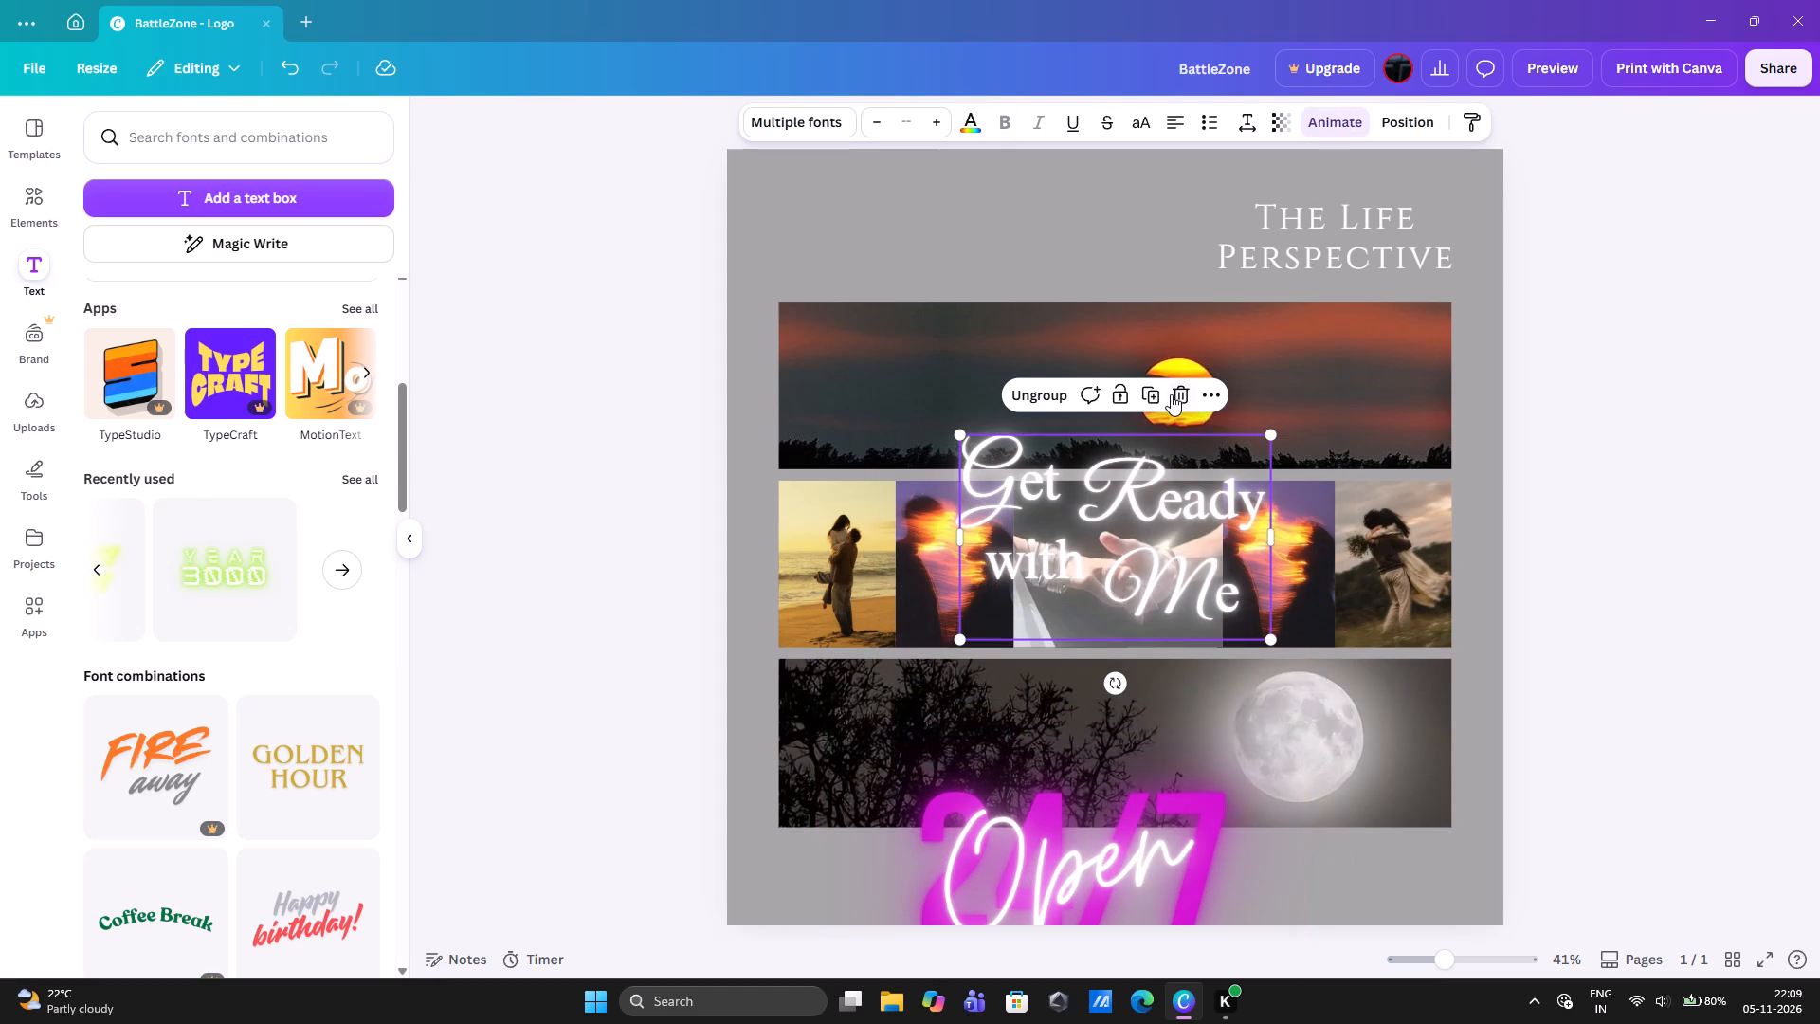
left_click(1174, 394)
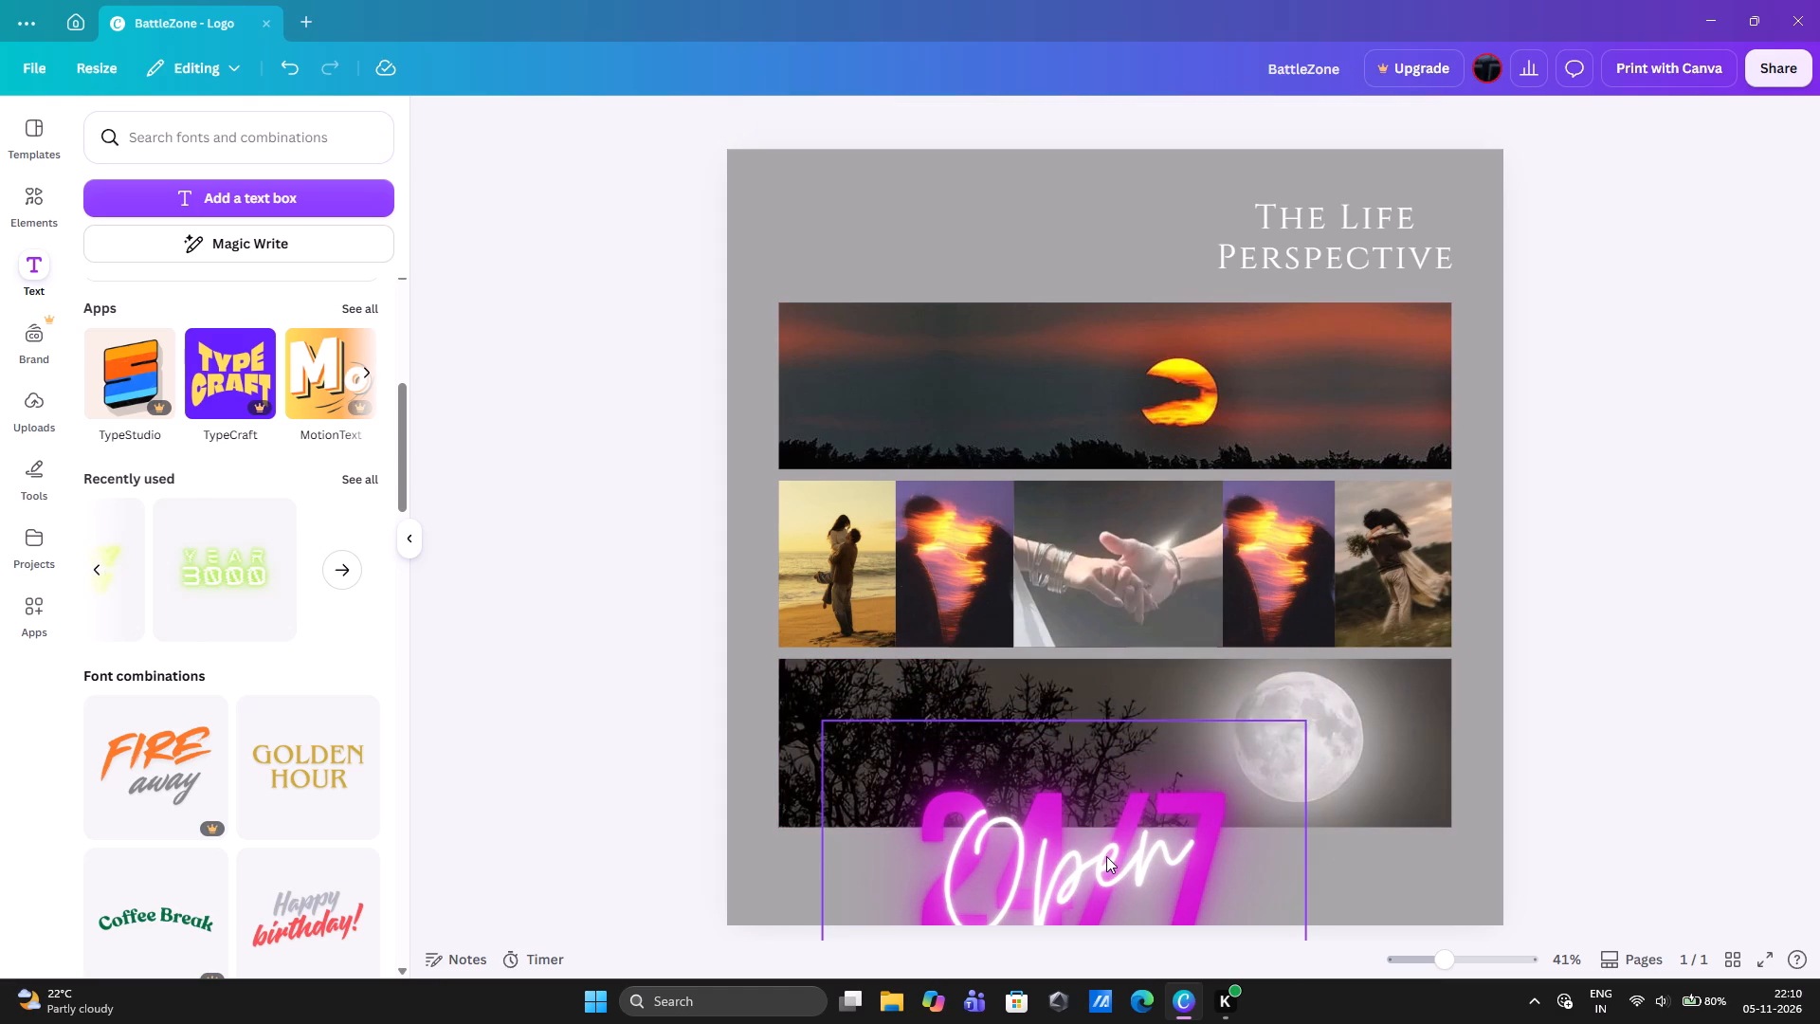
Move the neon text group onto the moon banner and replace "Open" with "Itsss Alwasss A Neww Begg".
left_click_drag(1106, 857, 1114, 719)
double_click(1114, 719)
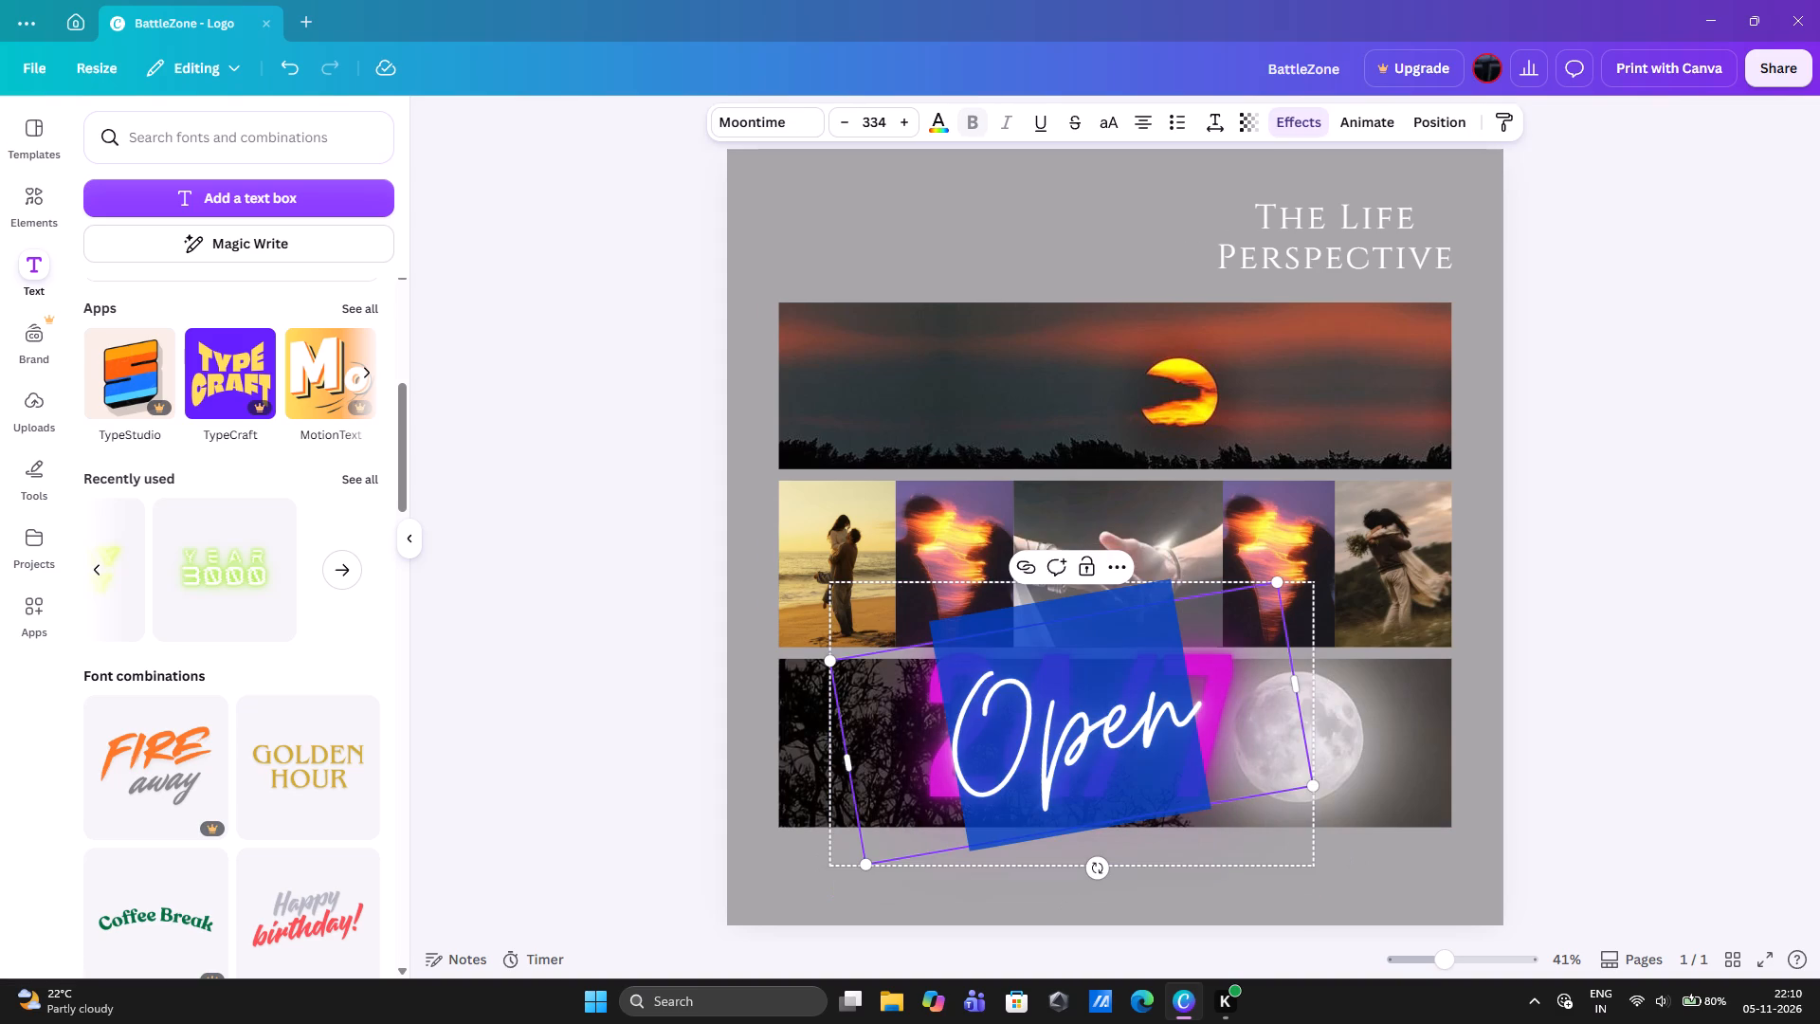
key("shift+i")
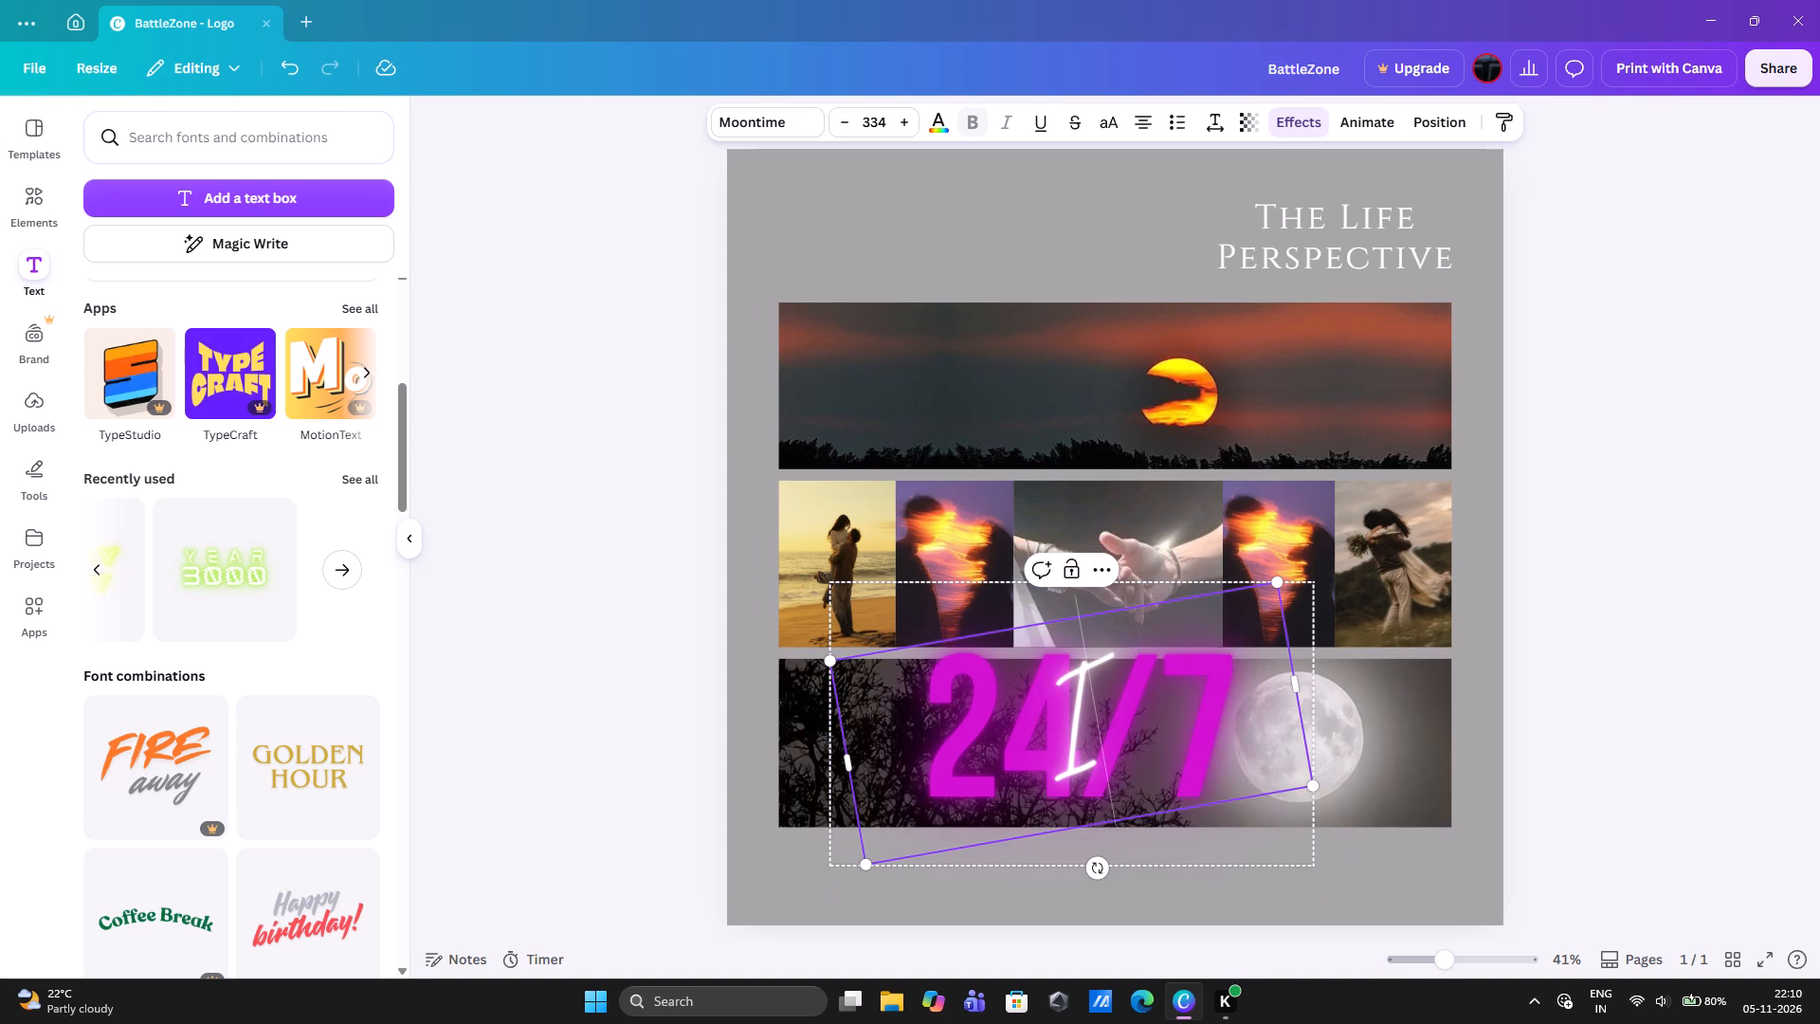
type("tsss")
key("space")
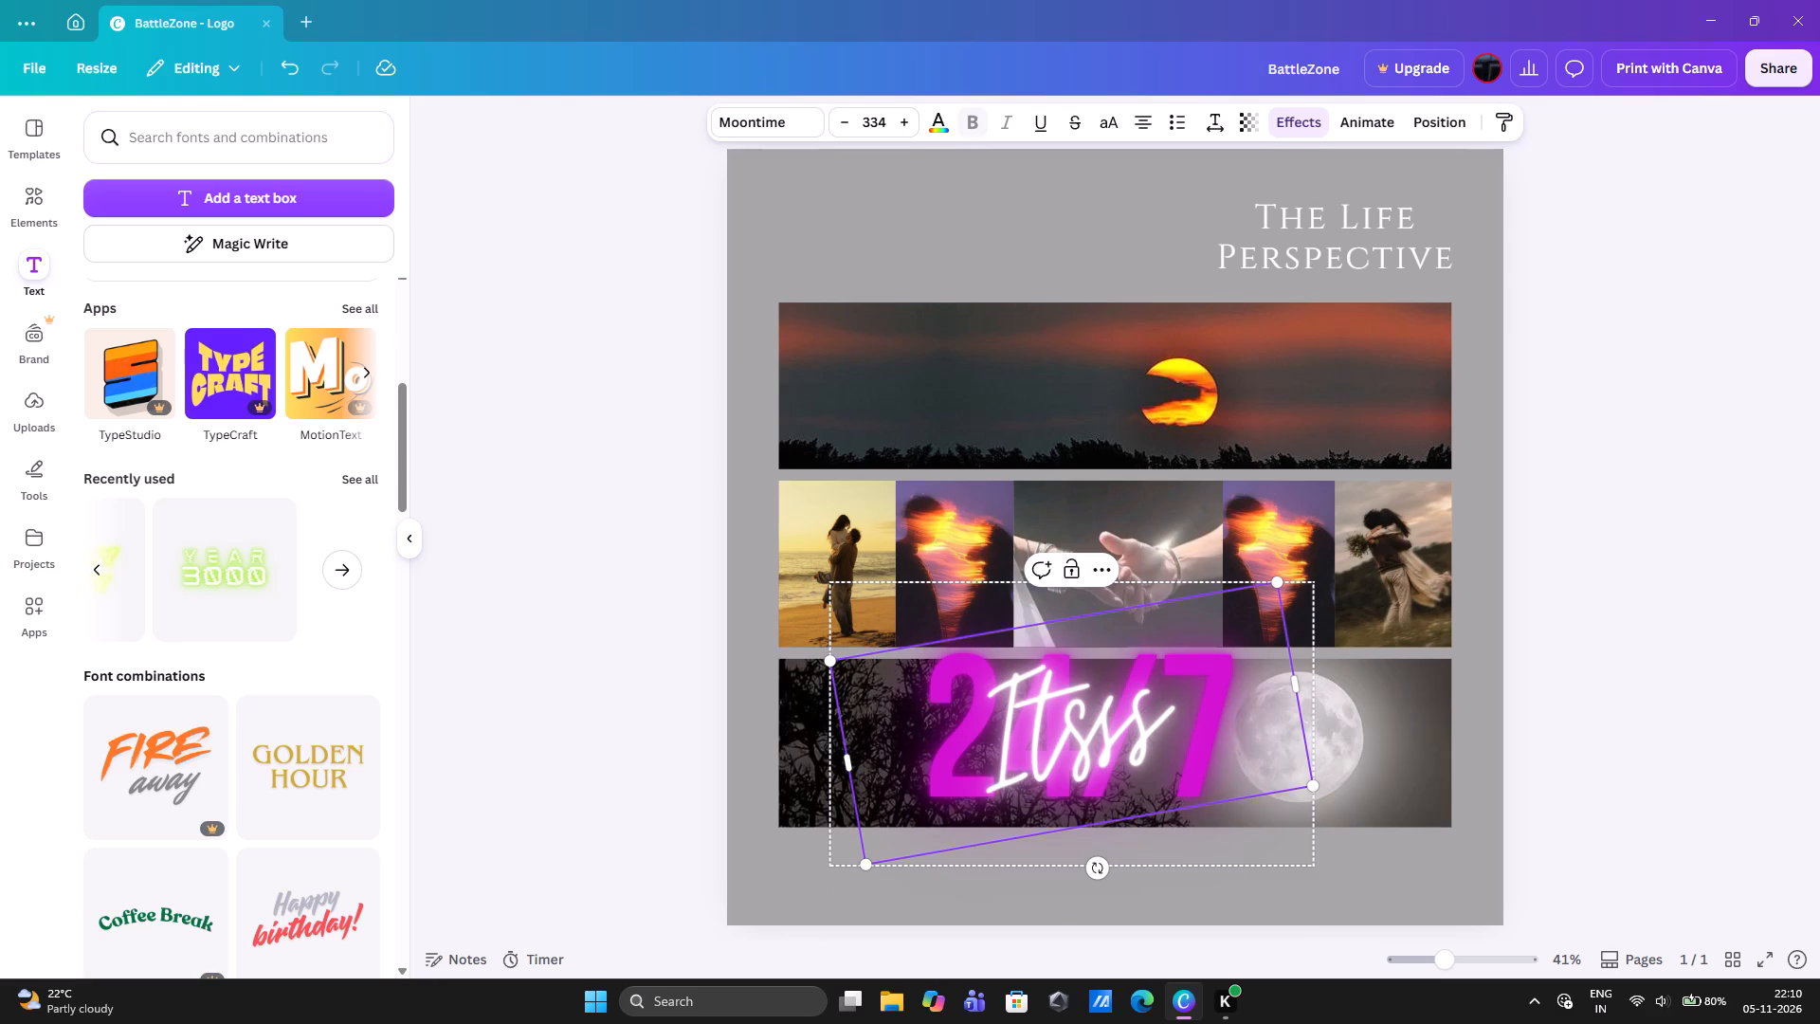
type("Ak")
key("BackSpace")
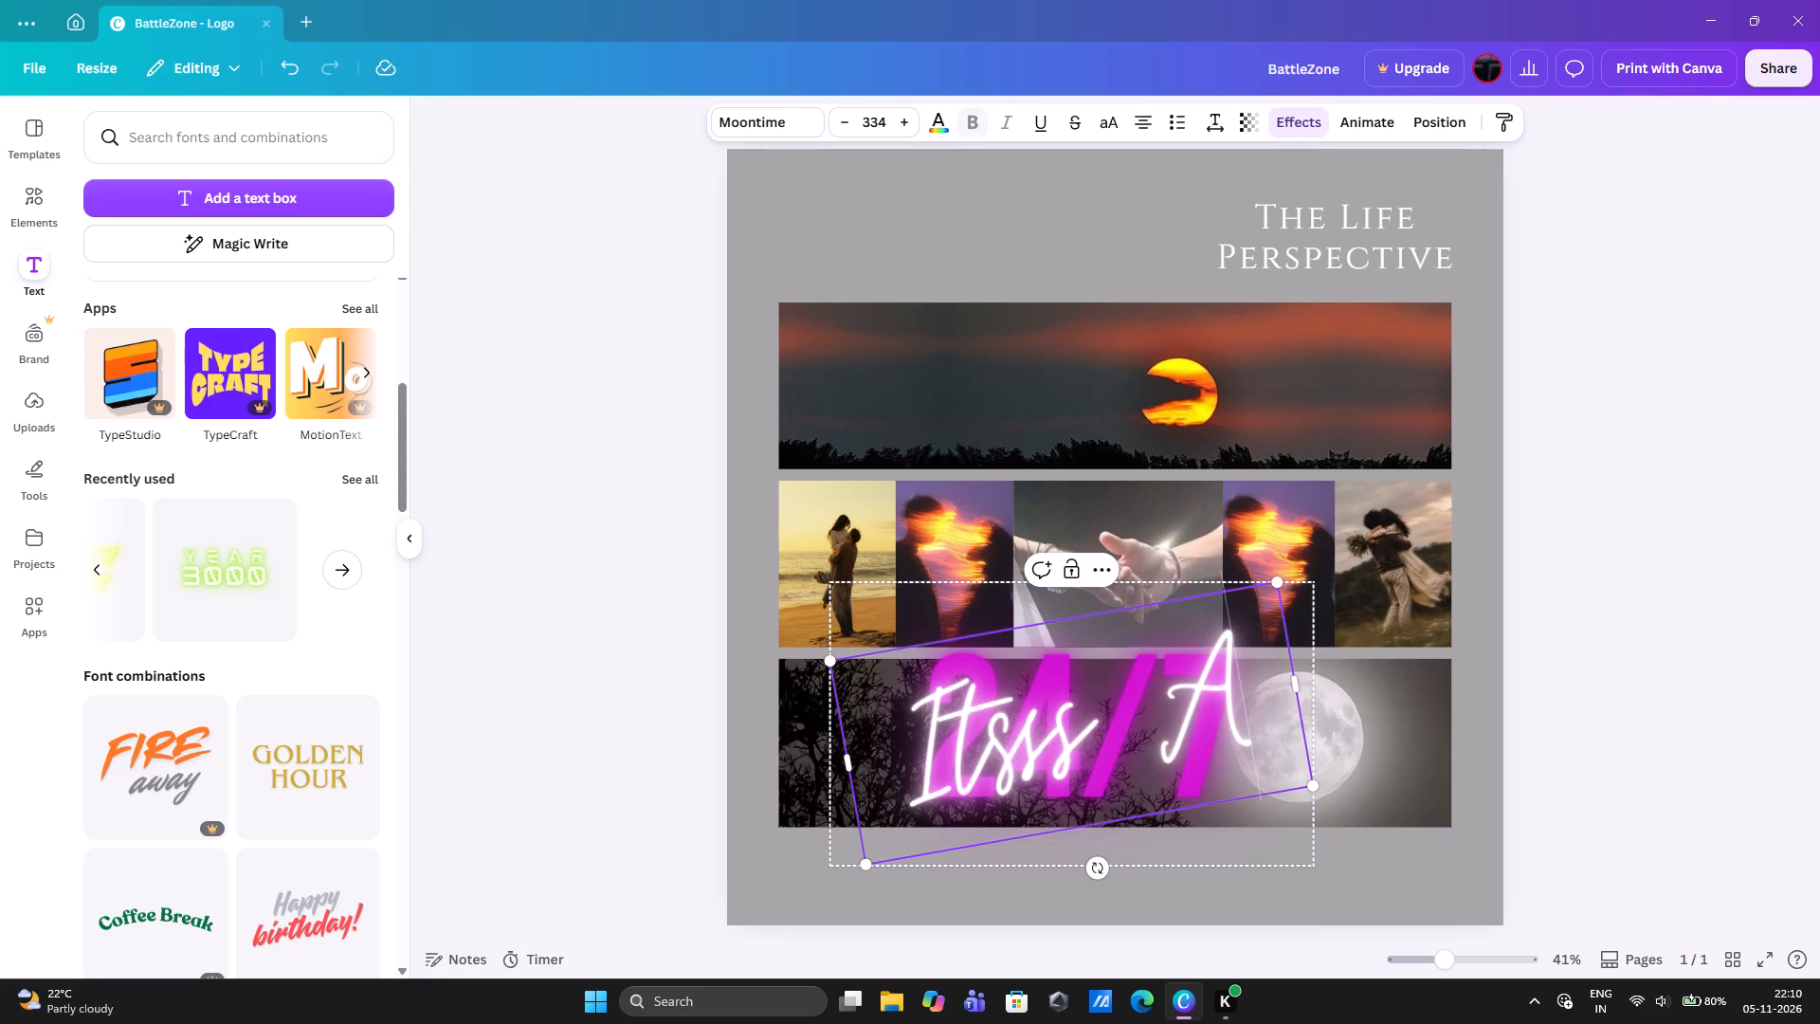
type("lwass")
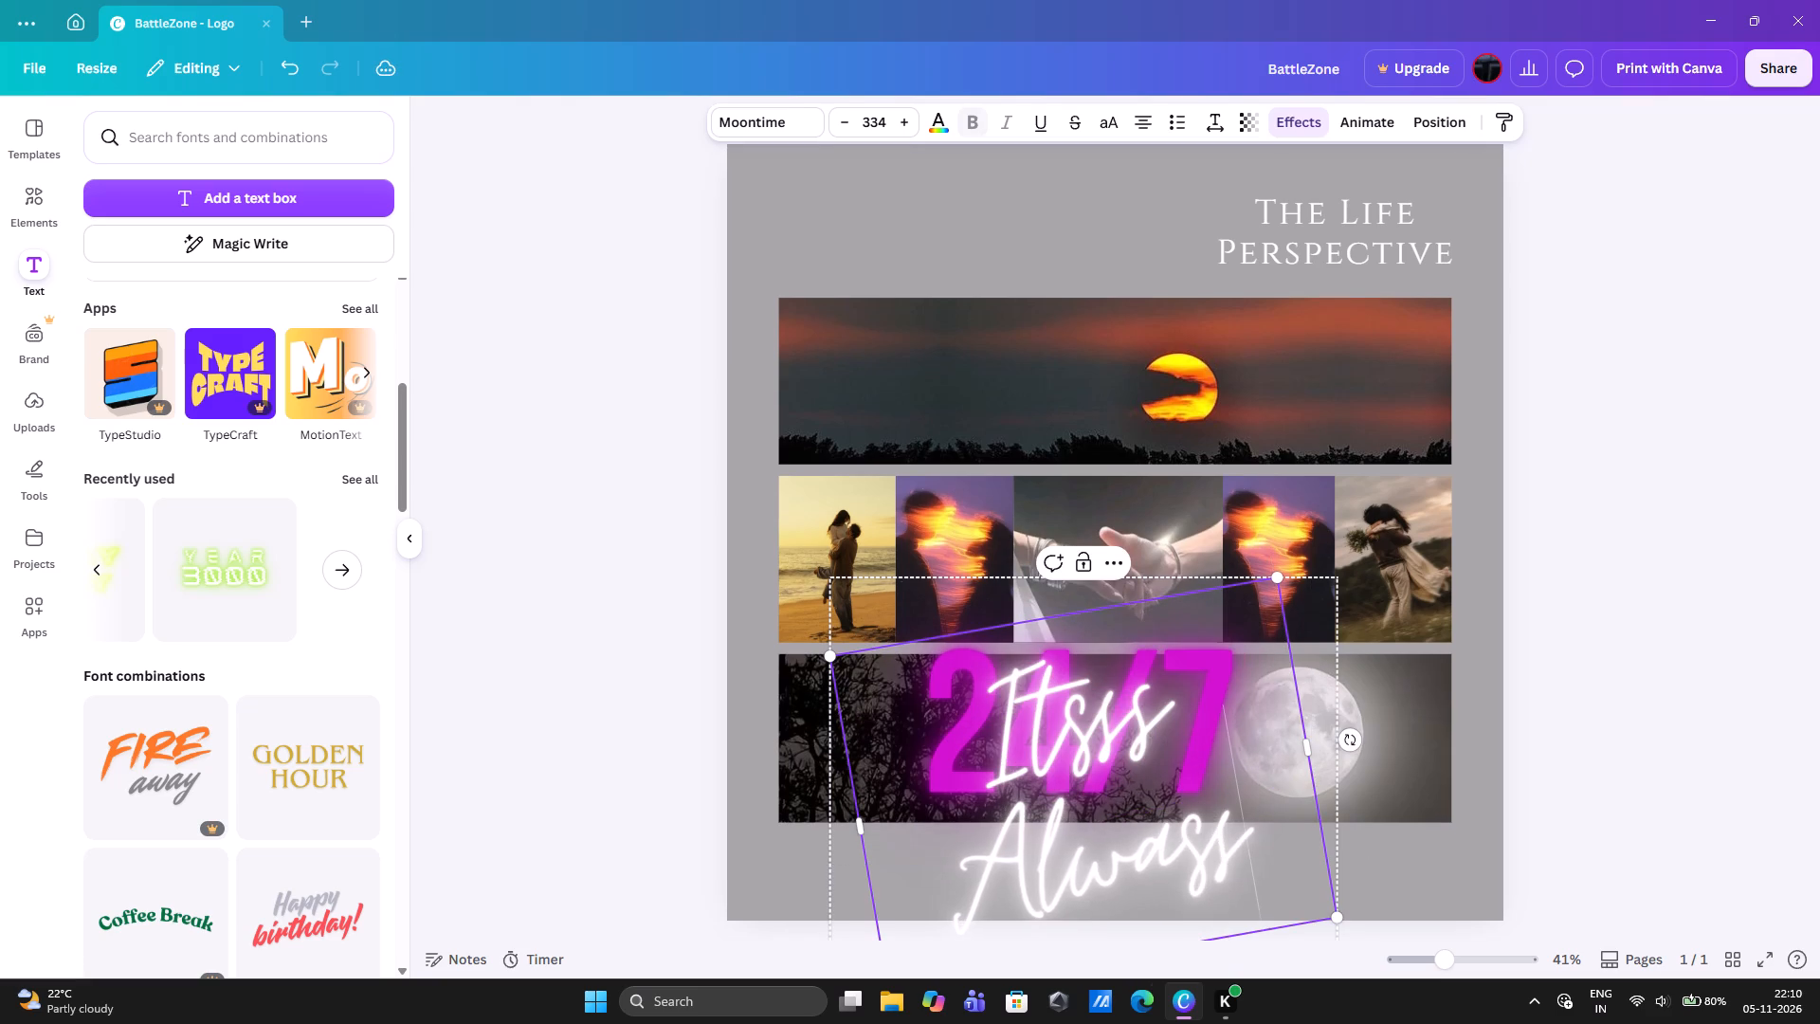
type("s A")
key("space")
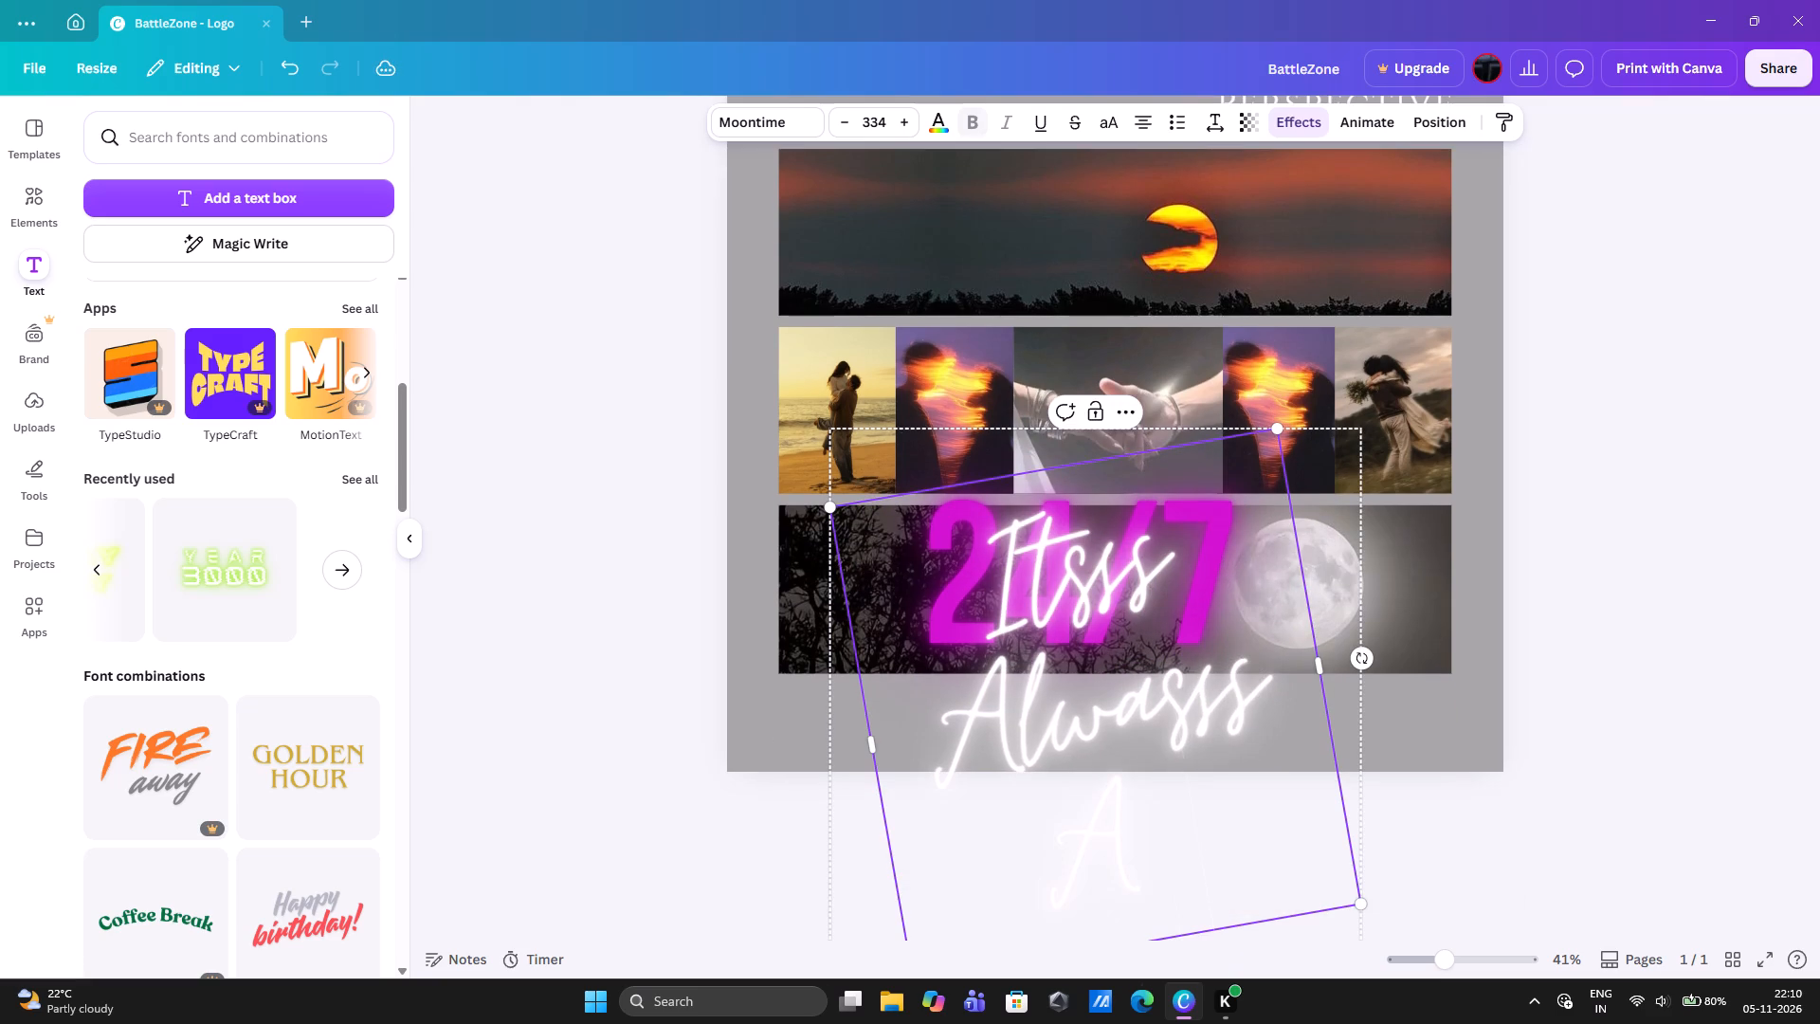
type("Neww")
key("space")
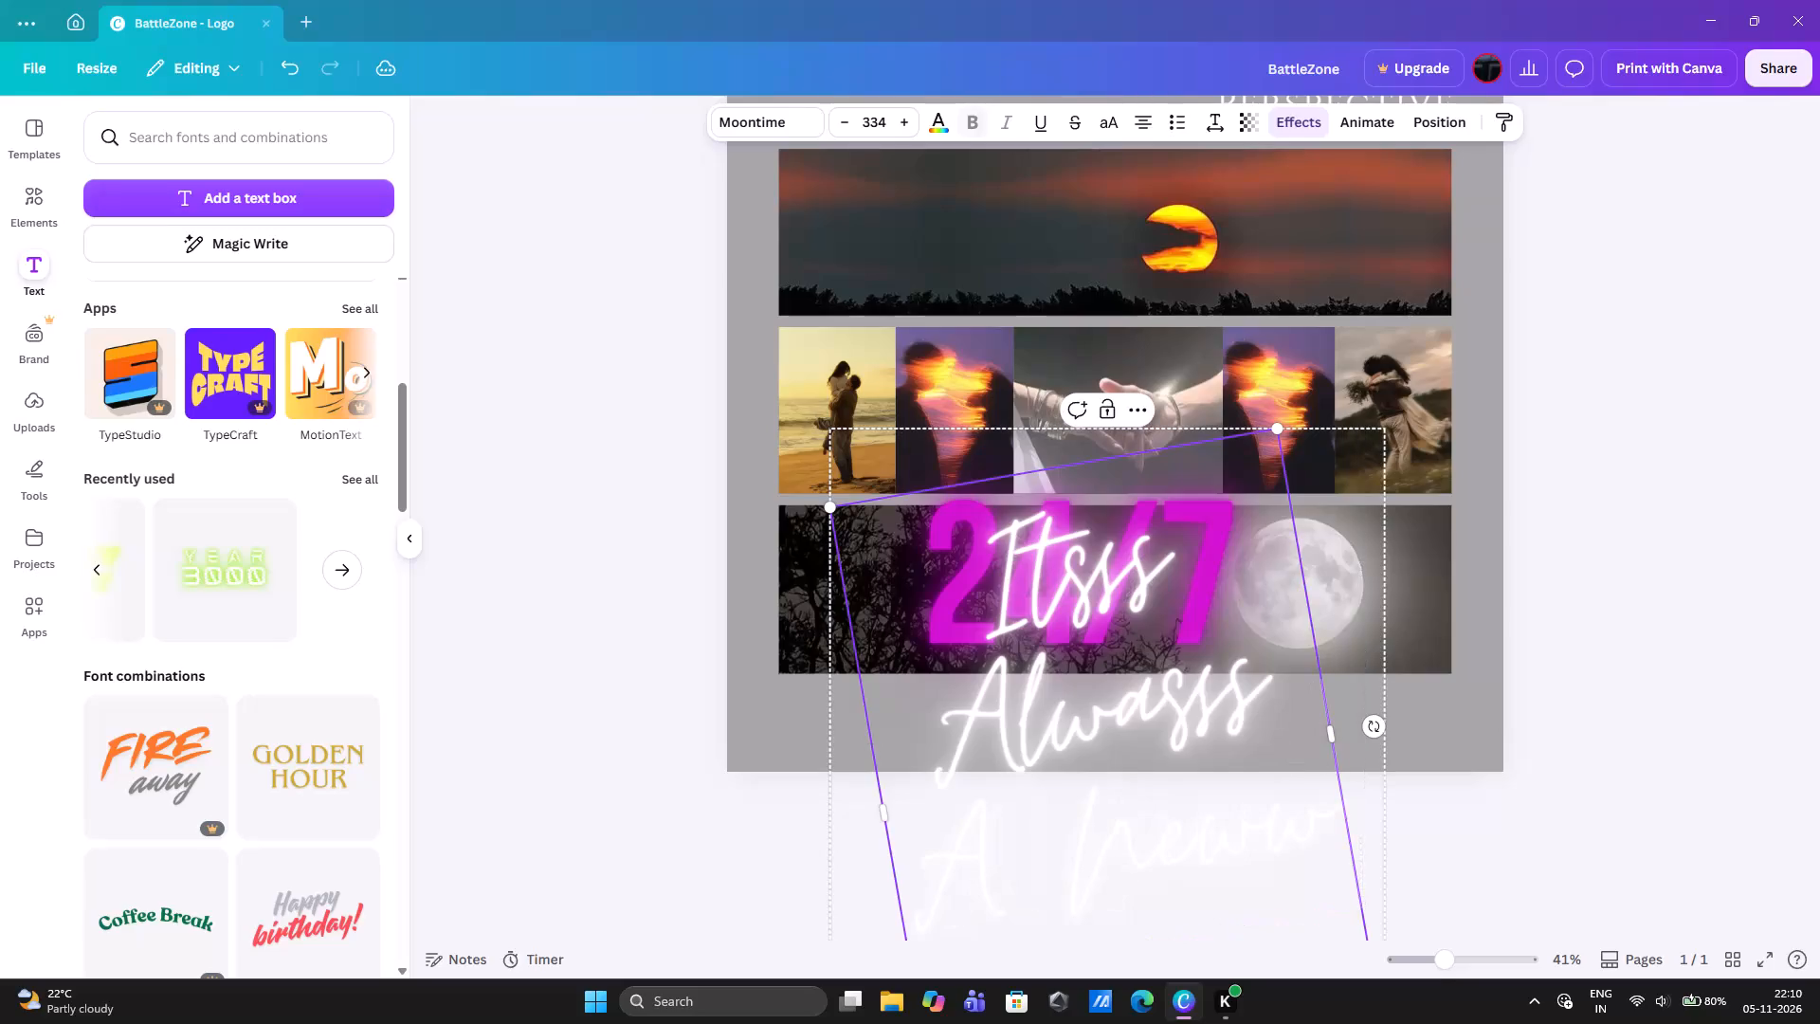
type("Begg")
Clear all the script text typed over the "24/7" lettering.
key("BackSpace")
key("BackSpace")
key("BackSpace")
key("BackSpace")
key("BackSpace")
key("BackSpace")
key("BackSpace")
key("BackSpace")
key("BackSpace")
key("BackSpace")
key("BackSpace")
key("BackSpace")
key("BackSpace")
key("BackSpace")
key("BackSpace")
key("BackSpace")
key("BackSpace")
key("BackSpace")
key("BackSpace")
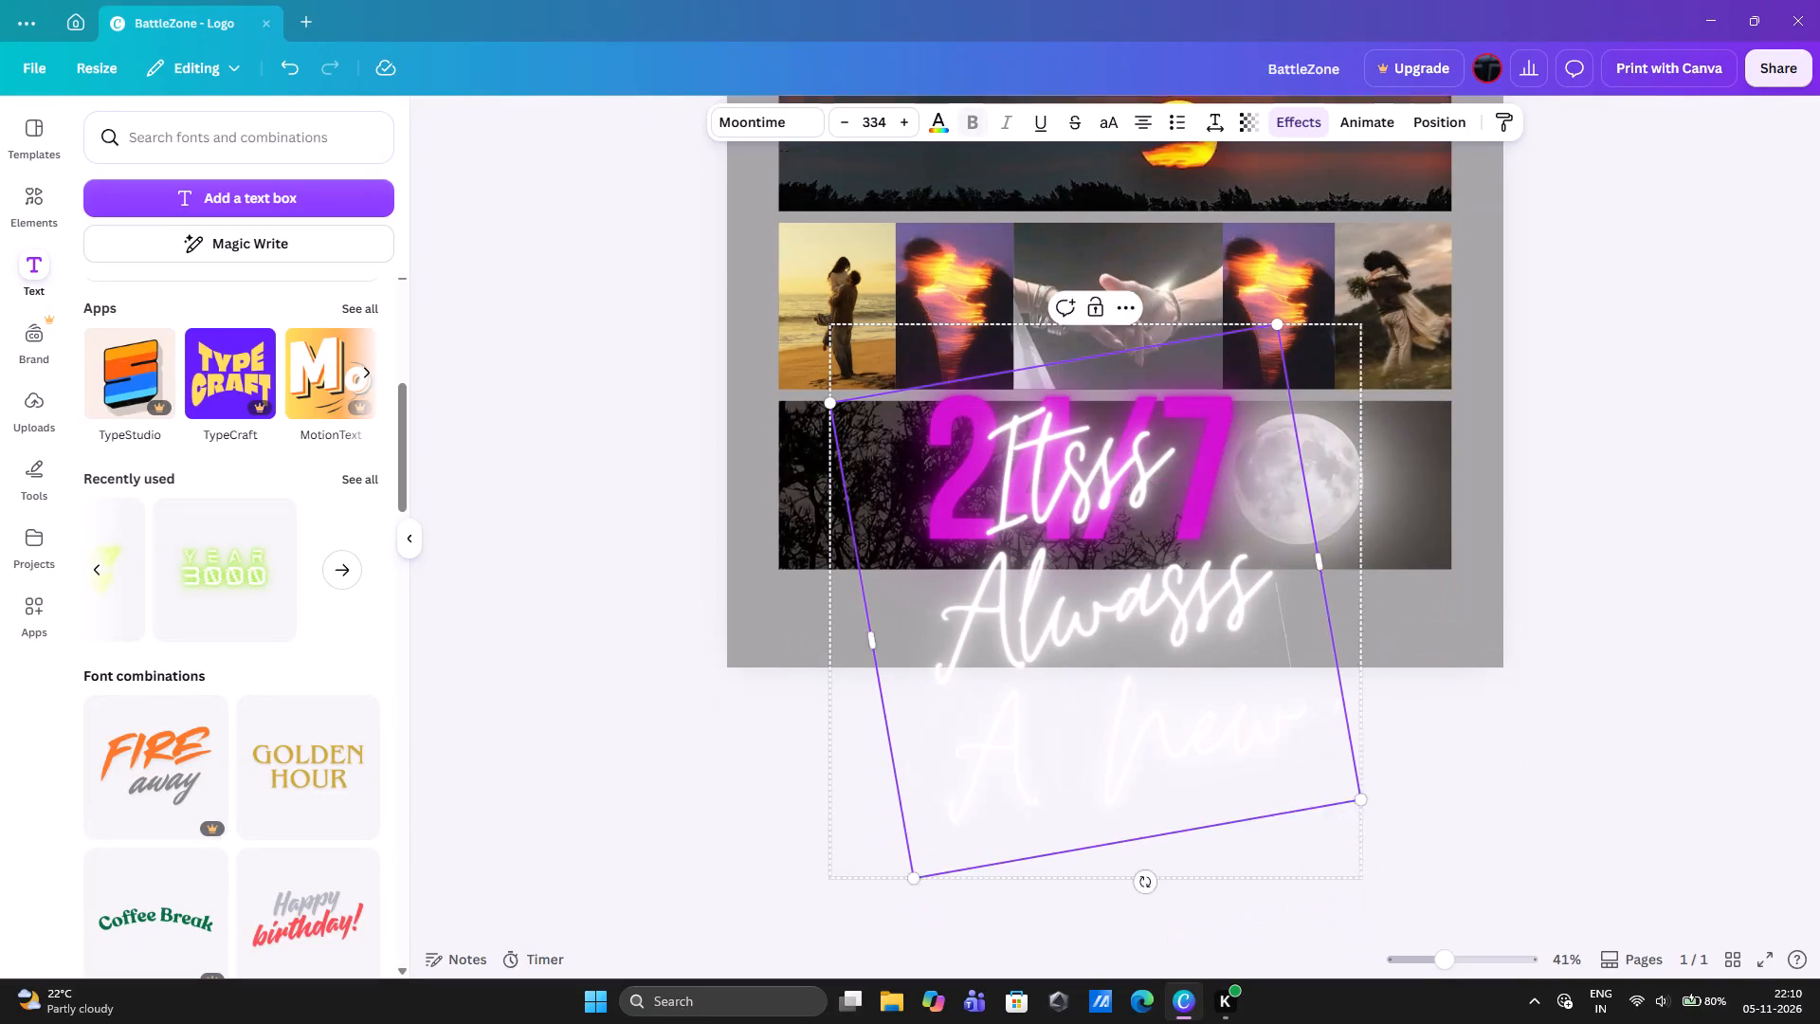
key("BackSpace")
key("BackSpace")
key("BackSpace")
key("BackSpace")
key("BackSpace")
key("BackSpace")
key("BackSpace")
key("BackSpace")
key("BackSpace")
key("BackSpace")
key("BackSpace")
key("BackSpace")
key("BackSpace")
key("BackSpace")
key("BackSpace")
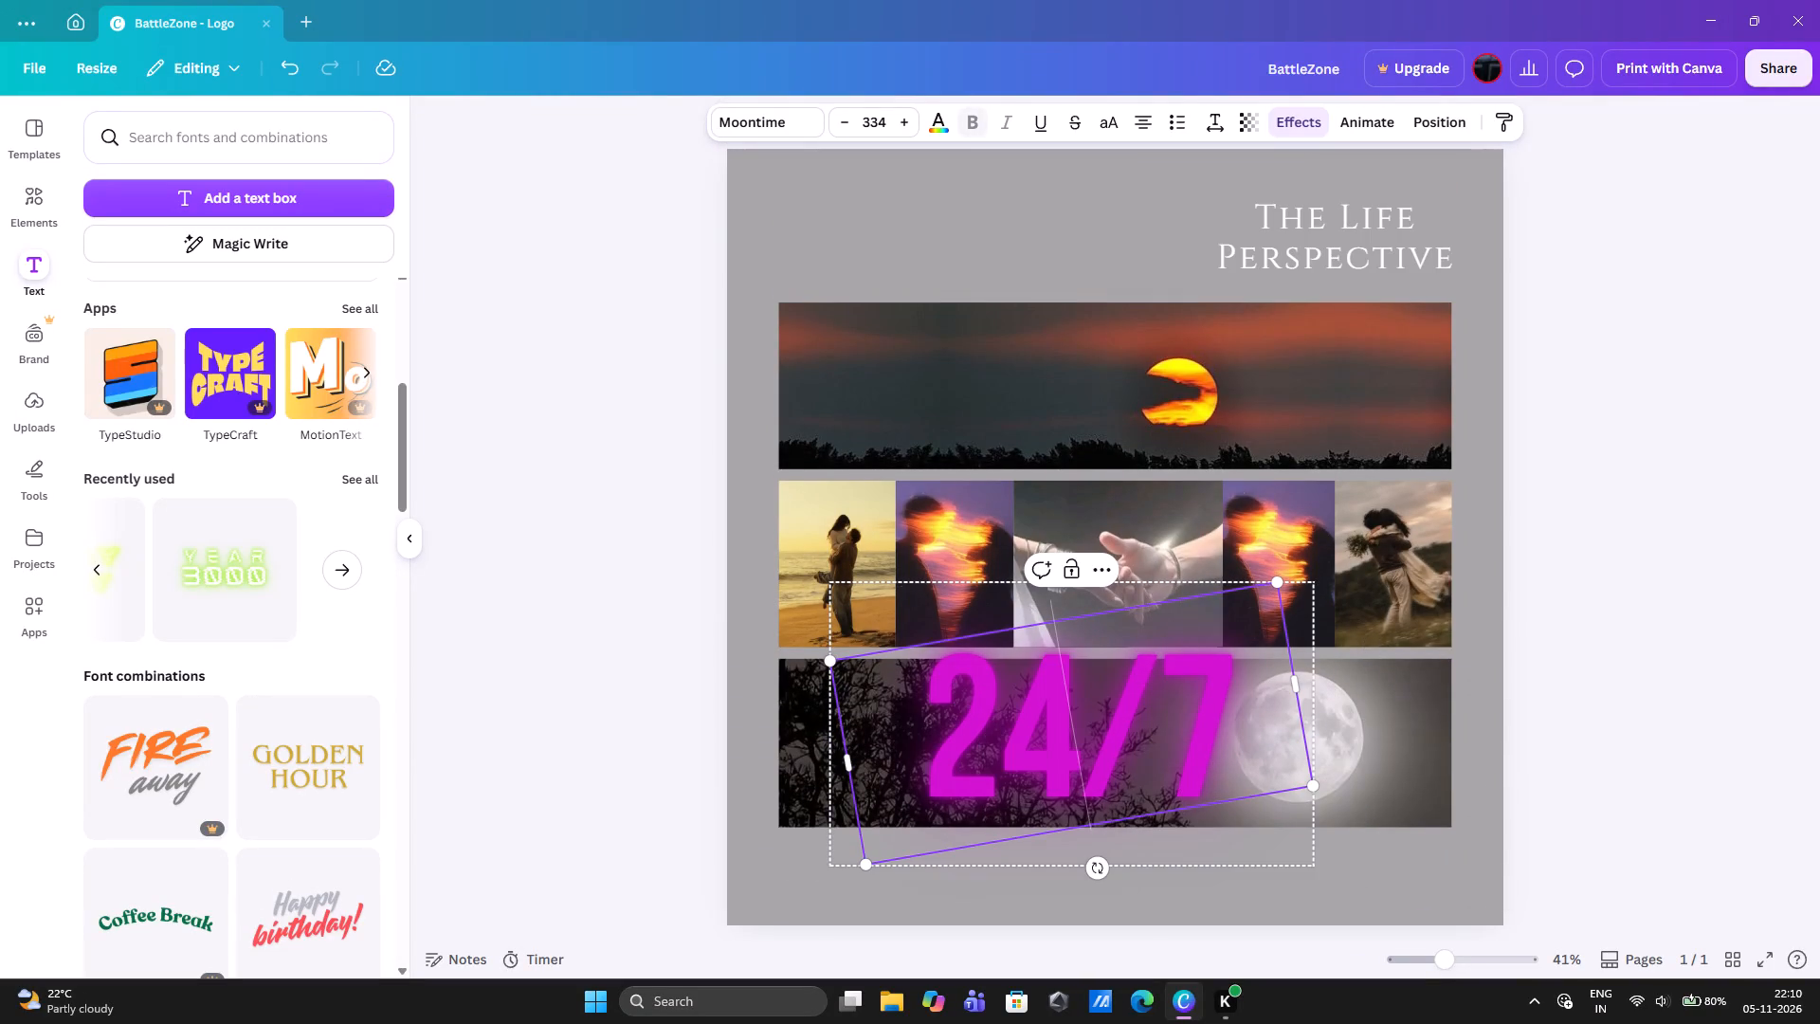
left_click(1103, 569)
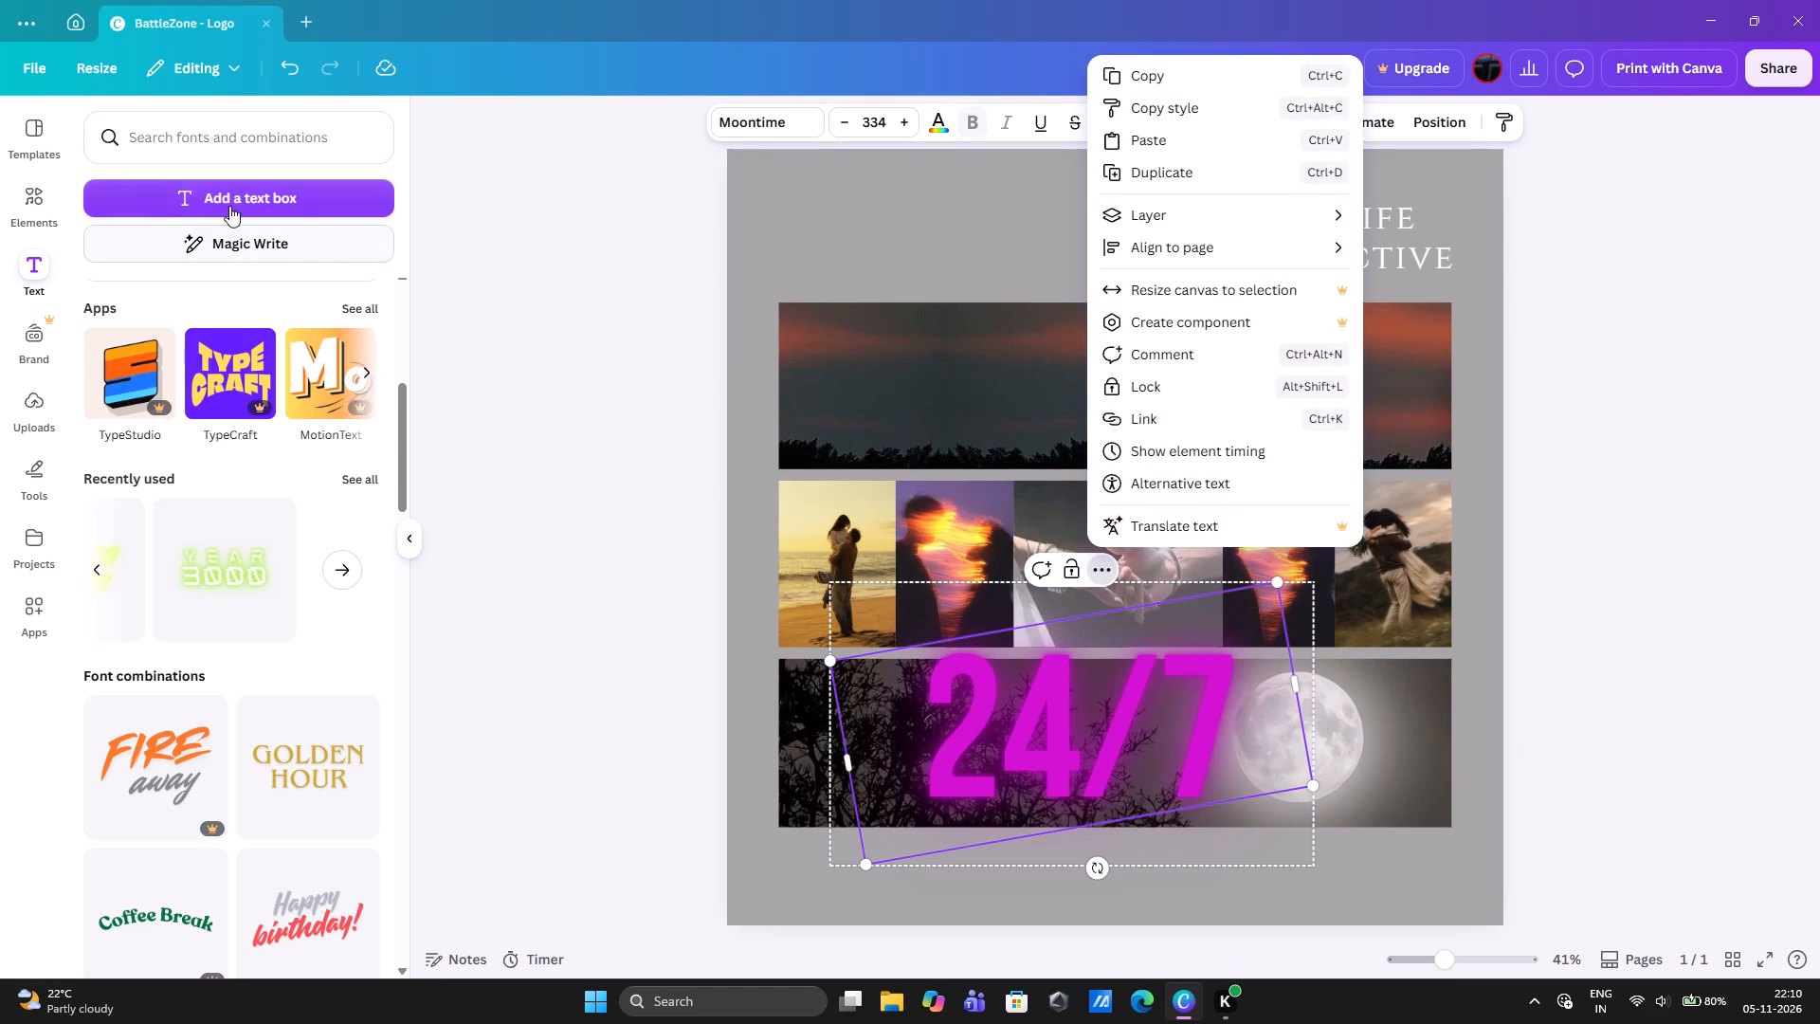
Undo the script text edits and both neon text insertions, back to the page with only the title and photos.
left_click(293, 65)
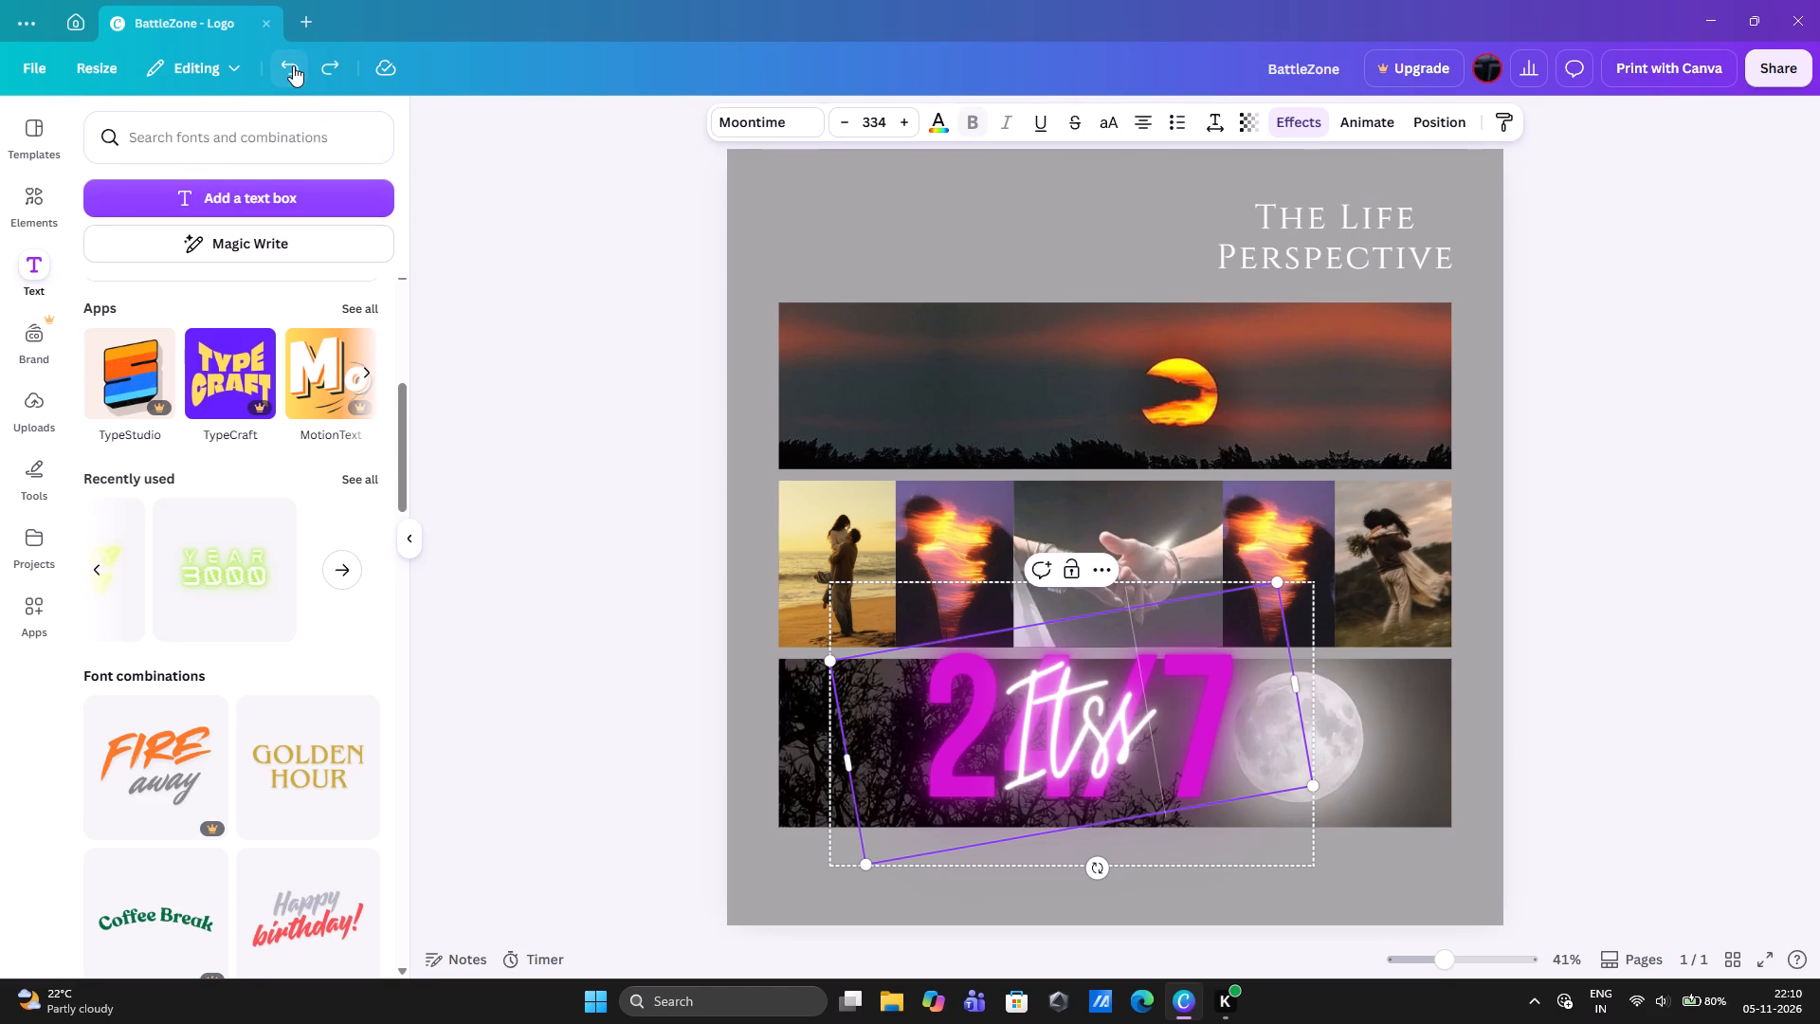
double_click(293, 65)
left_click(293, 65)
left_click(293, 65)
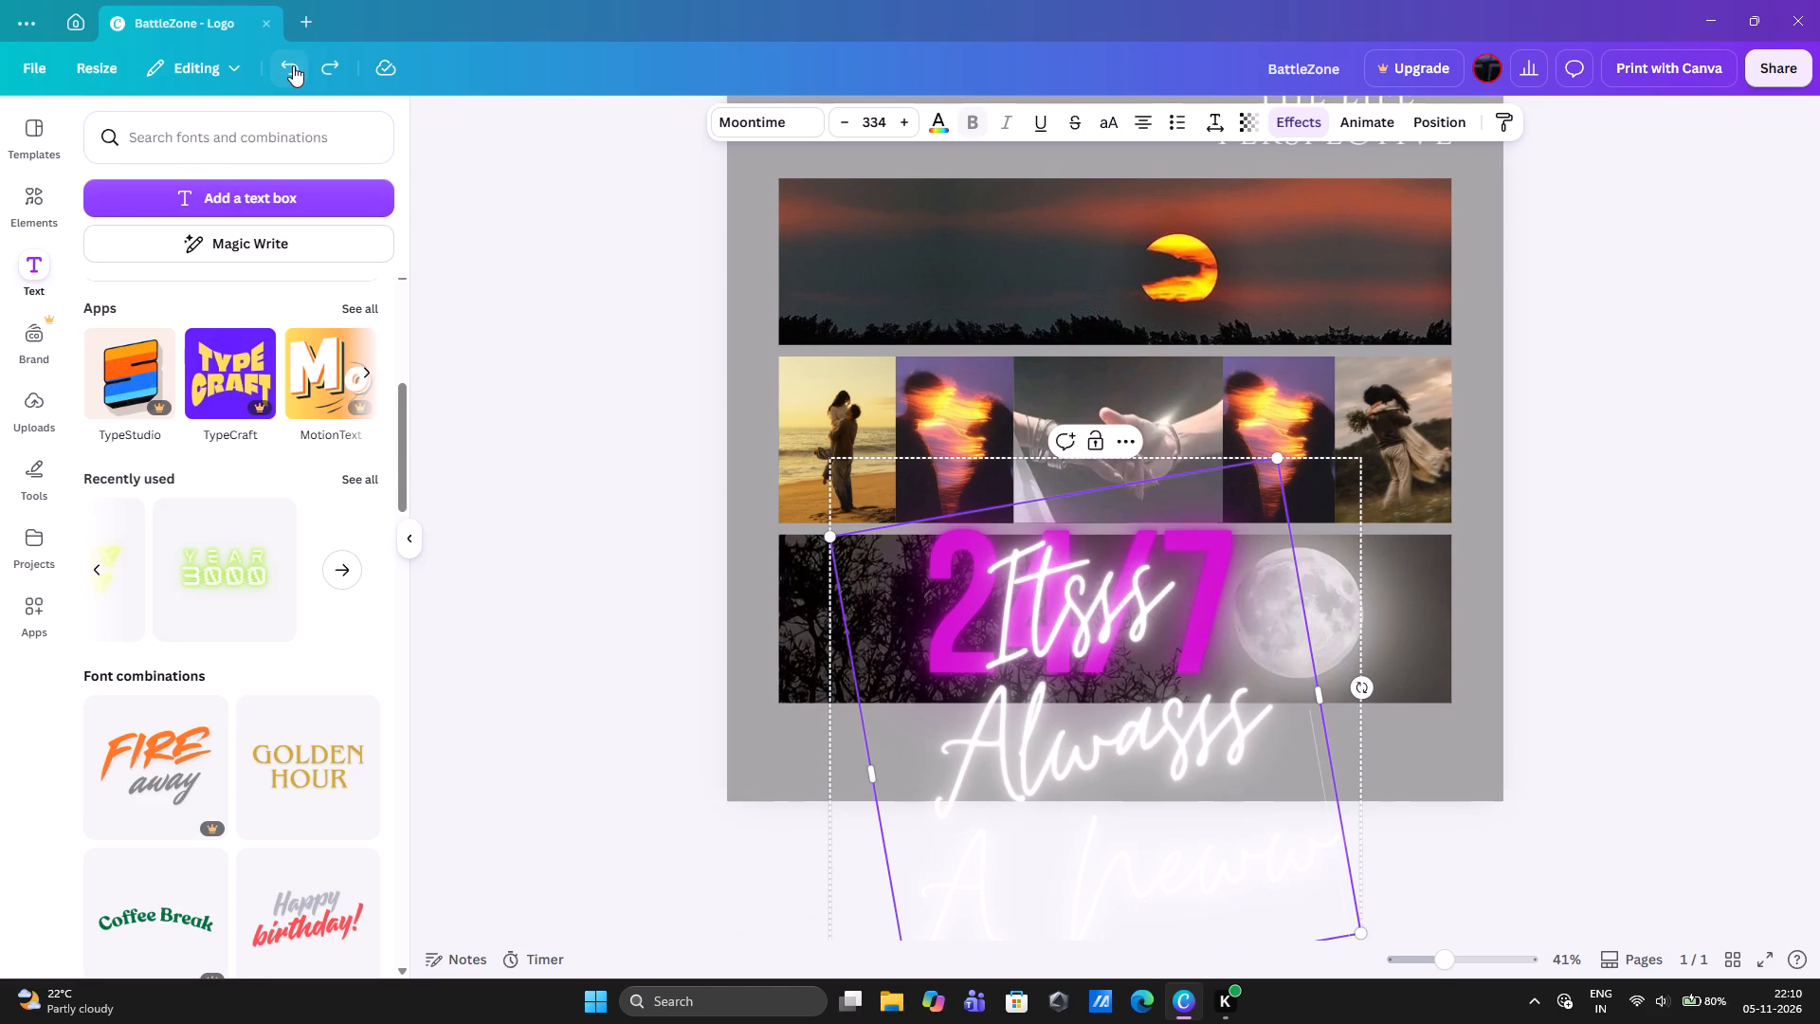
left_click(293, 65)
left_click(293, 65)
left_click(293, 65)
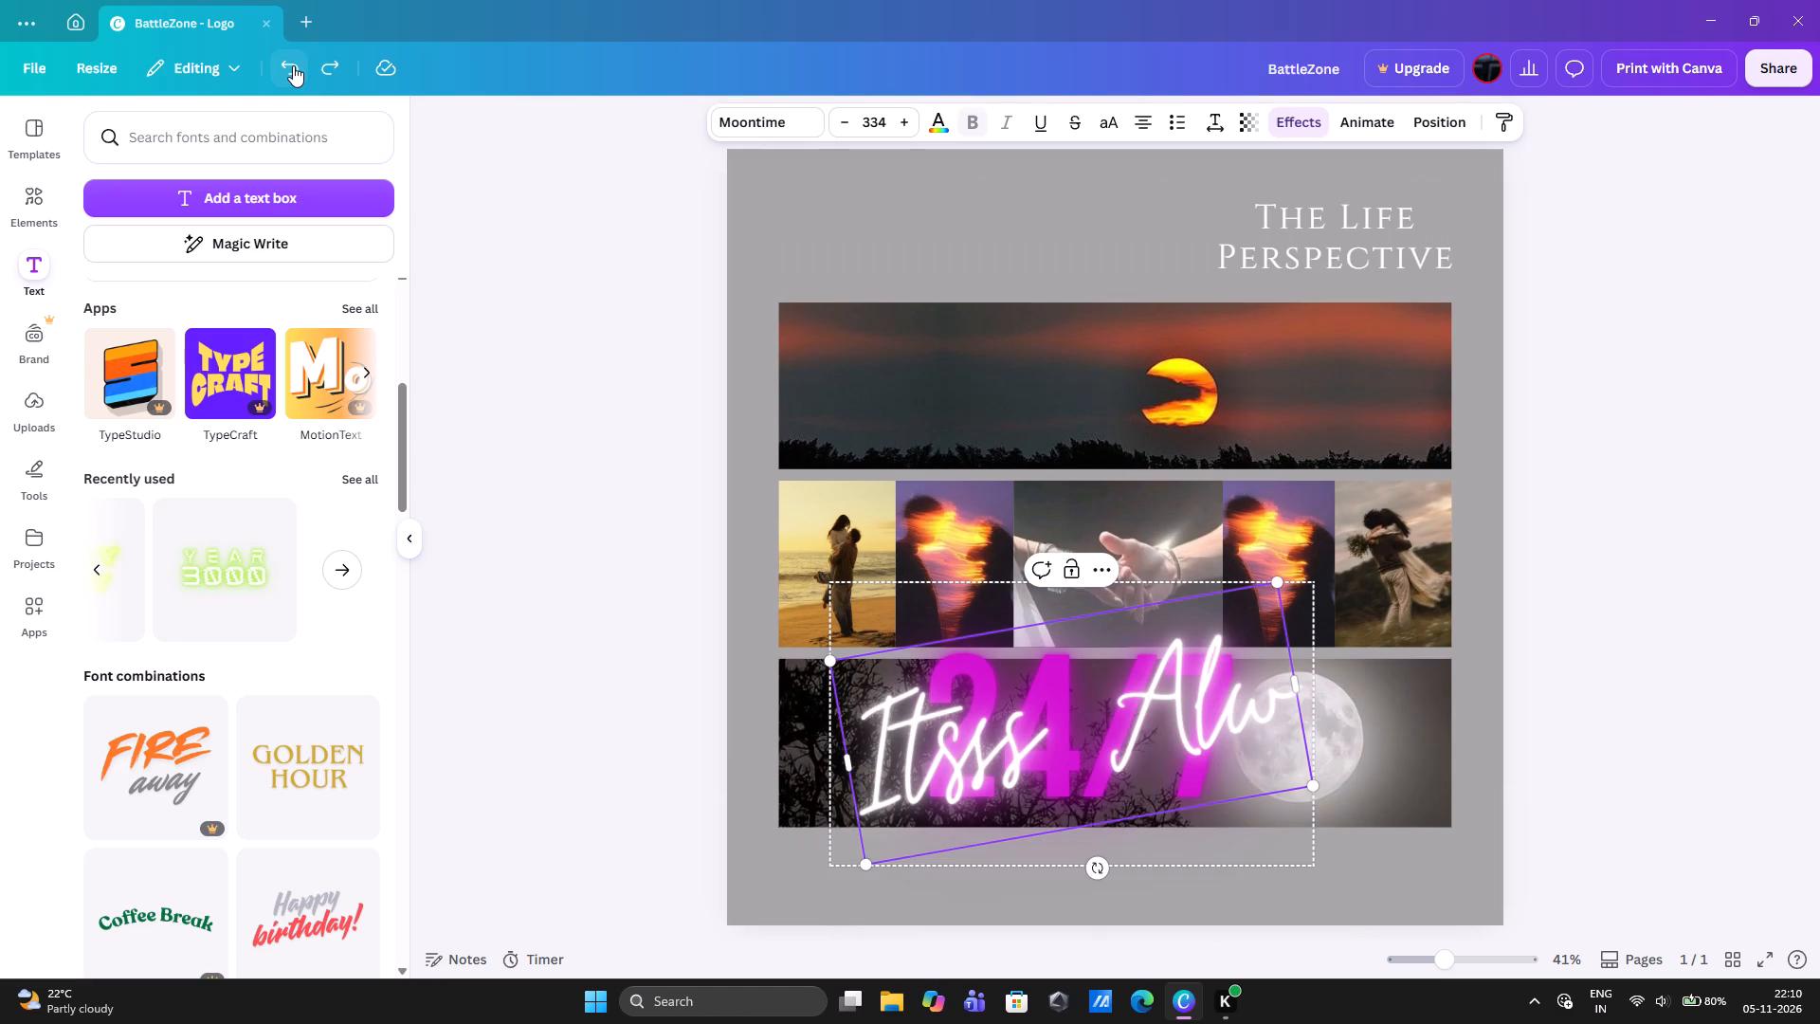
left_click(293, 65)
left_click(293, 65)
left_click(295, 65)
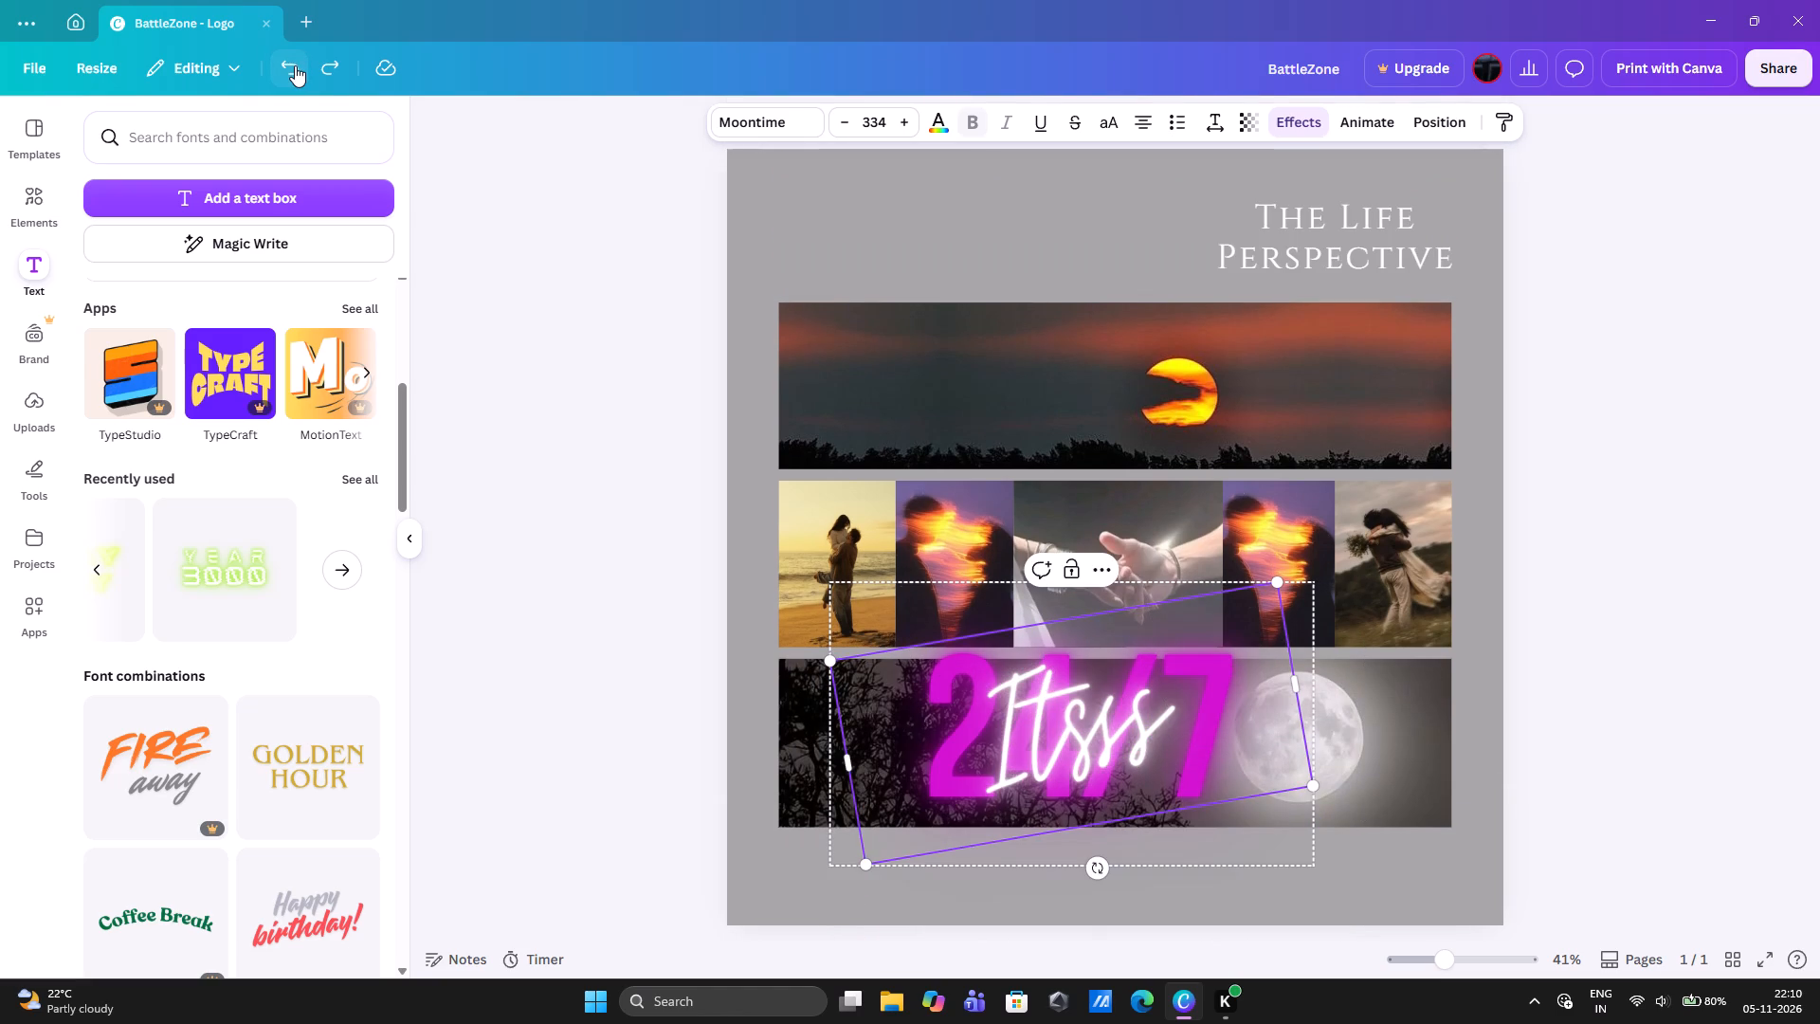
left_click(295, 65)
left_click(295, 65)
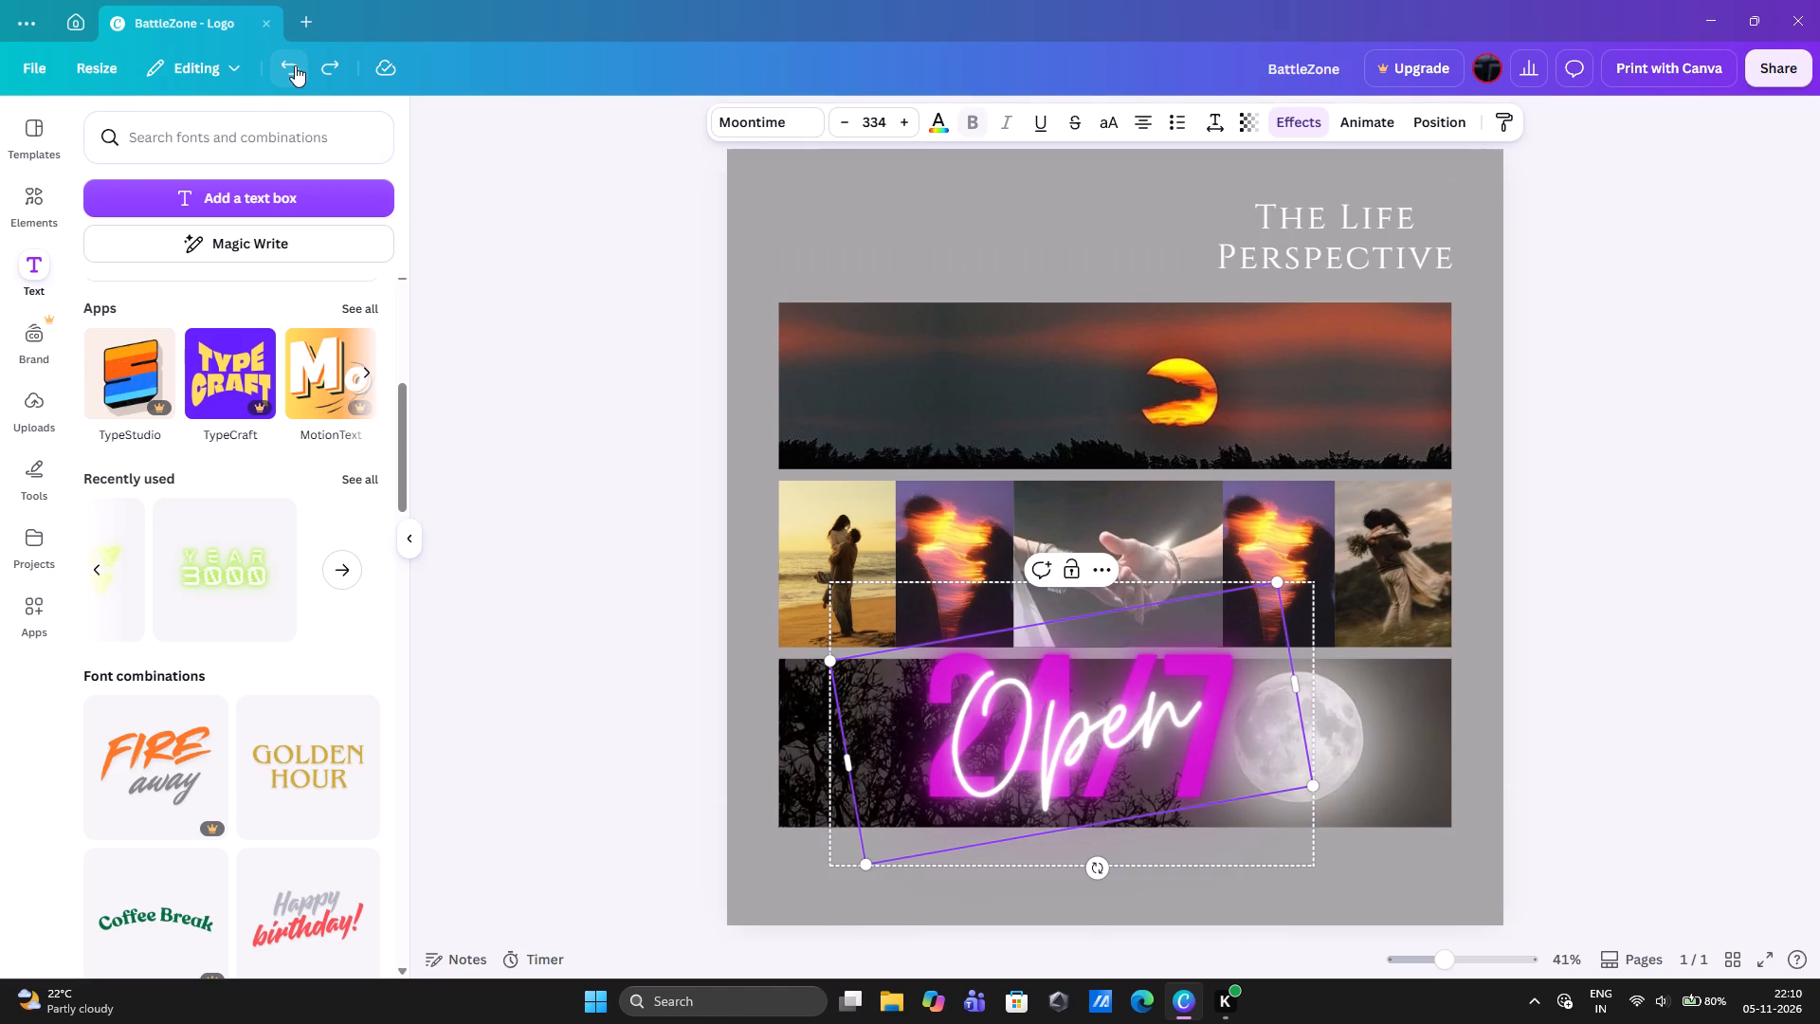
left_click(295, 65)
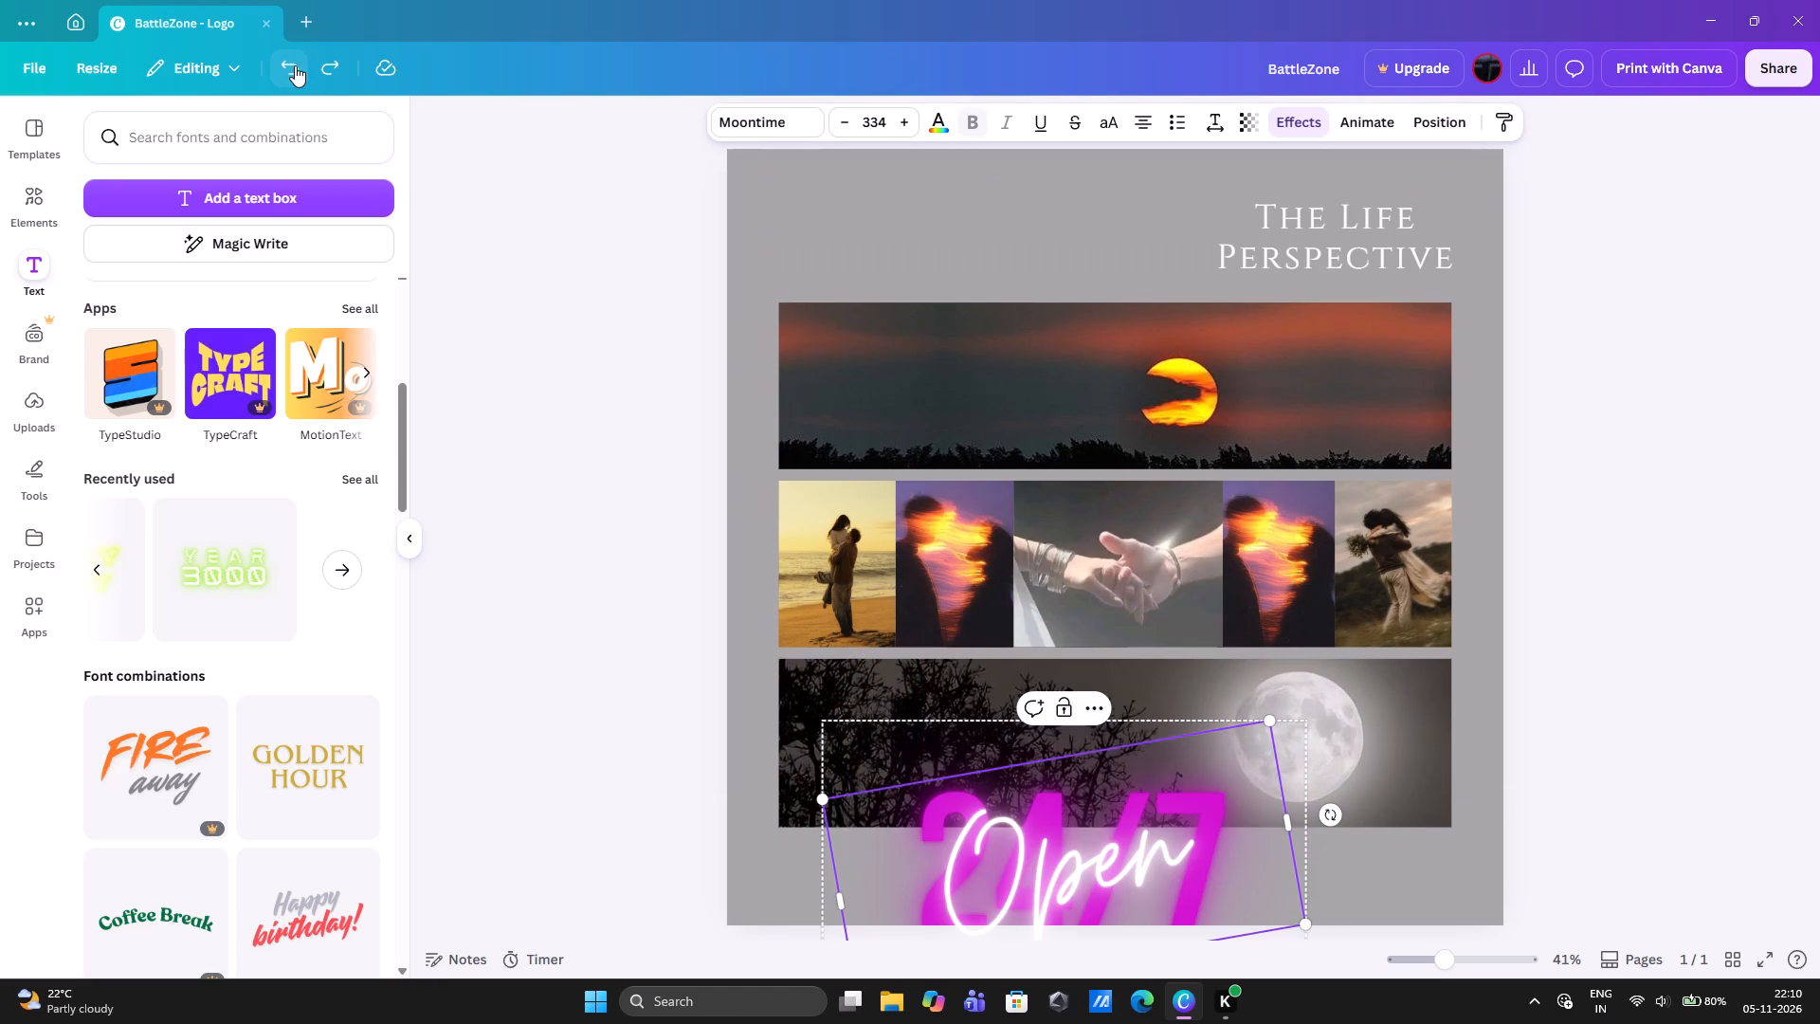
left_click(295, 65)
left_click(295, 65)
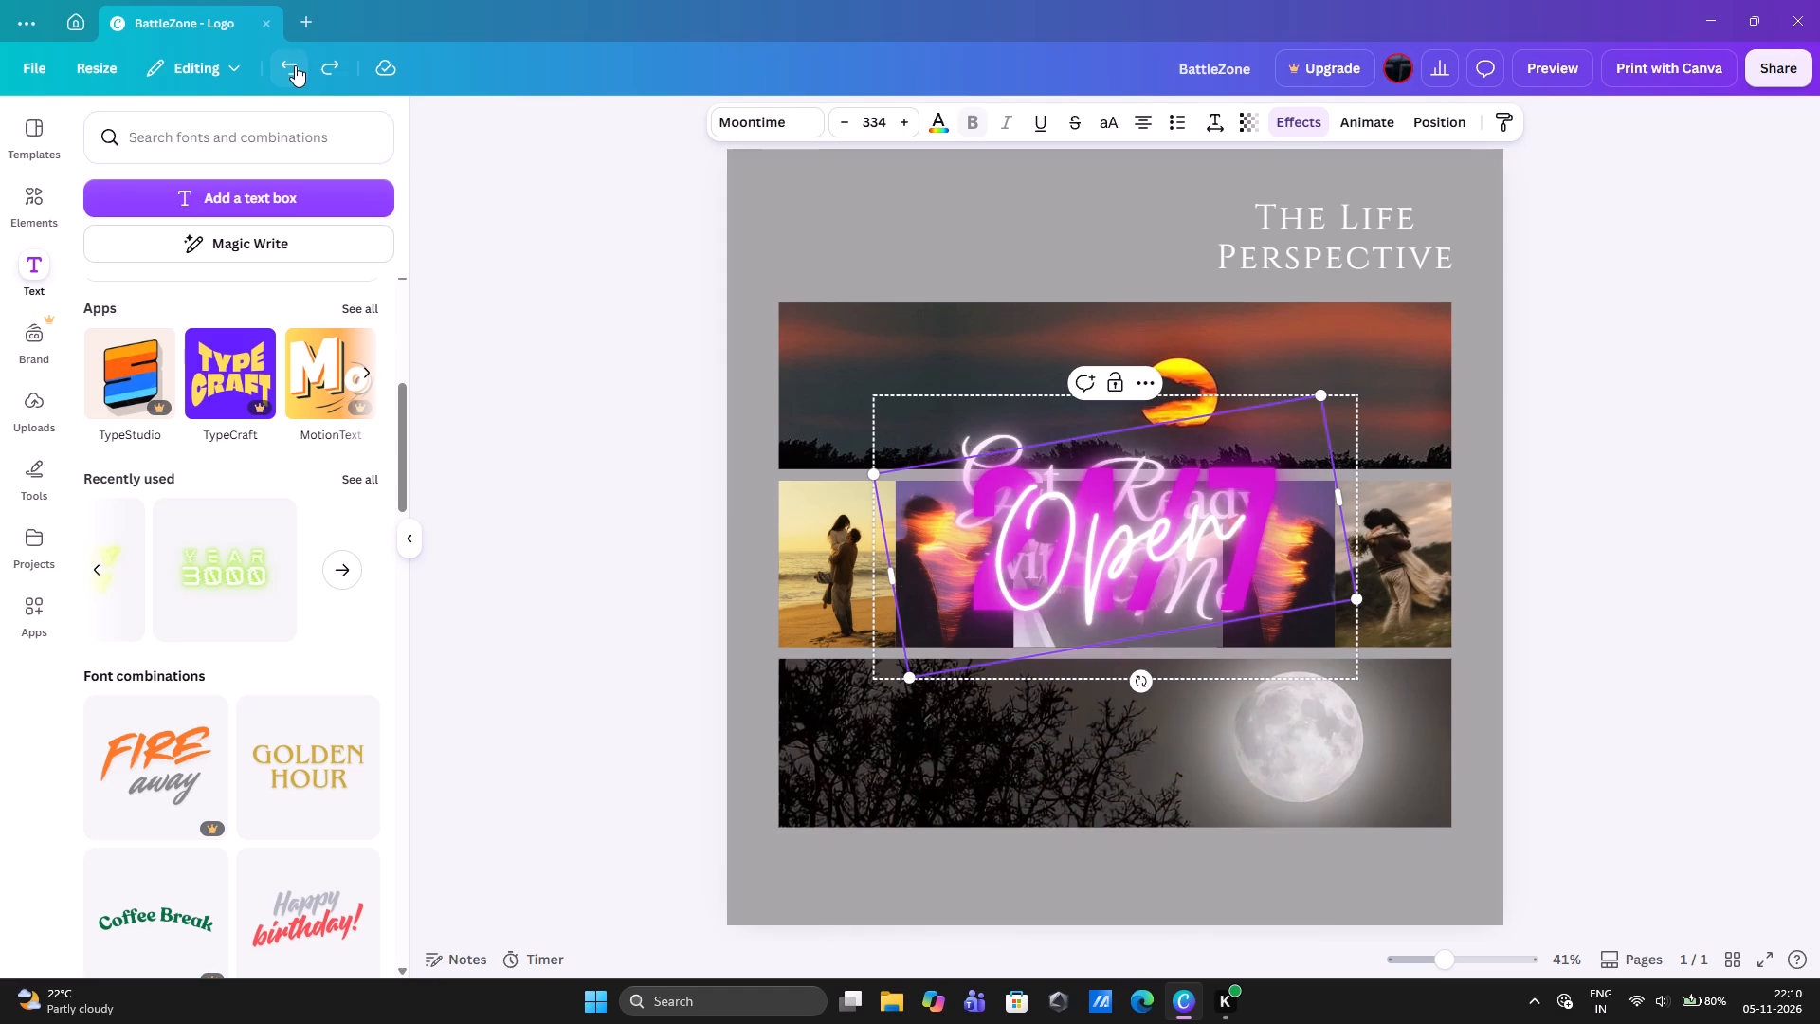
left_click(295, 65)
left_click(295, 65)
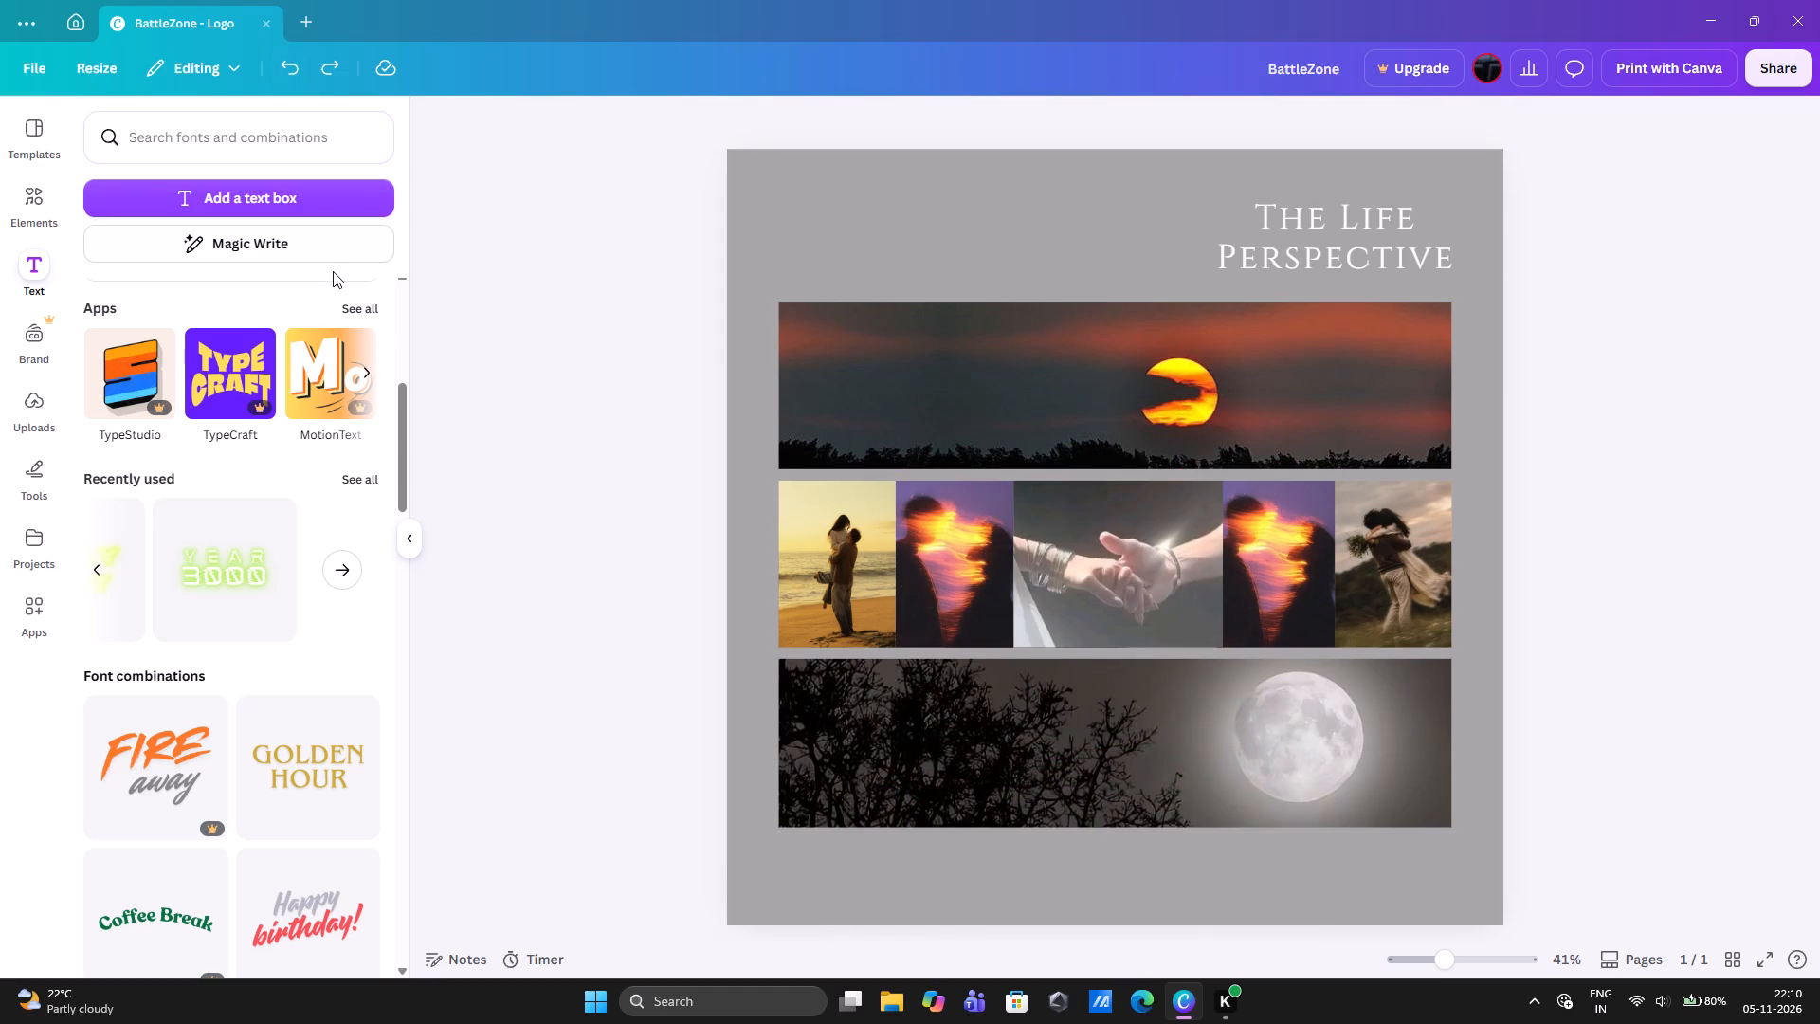
Browse the recently used text styles for one that suits the caption line.
left_click(358, 479)
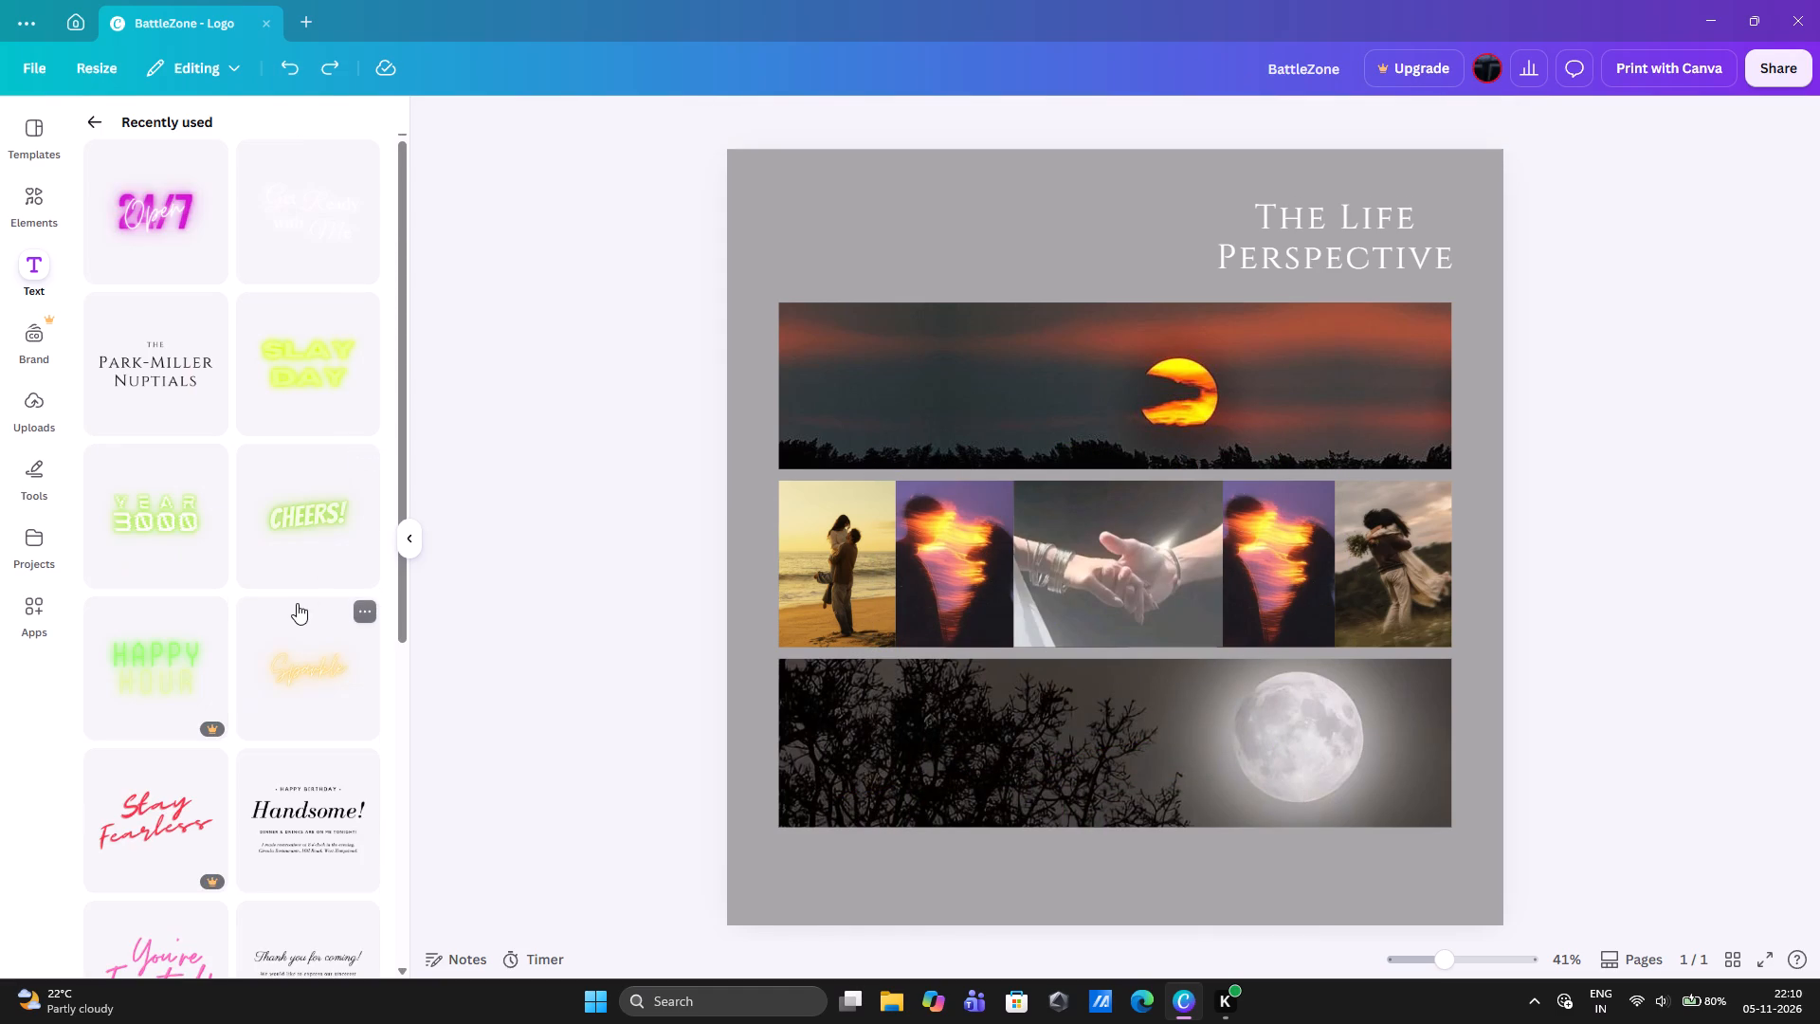
scroll(297, 603, "down", 6)
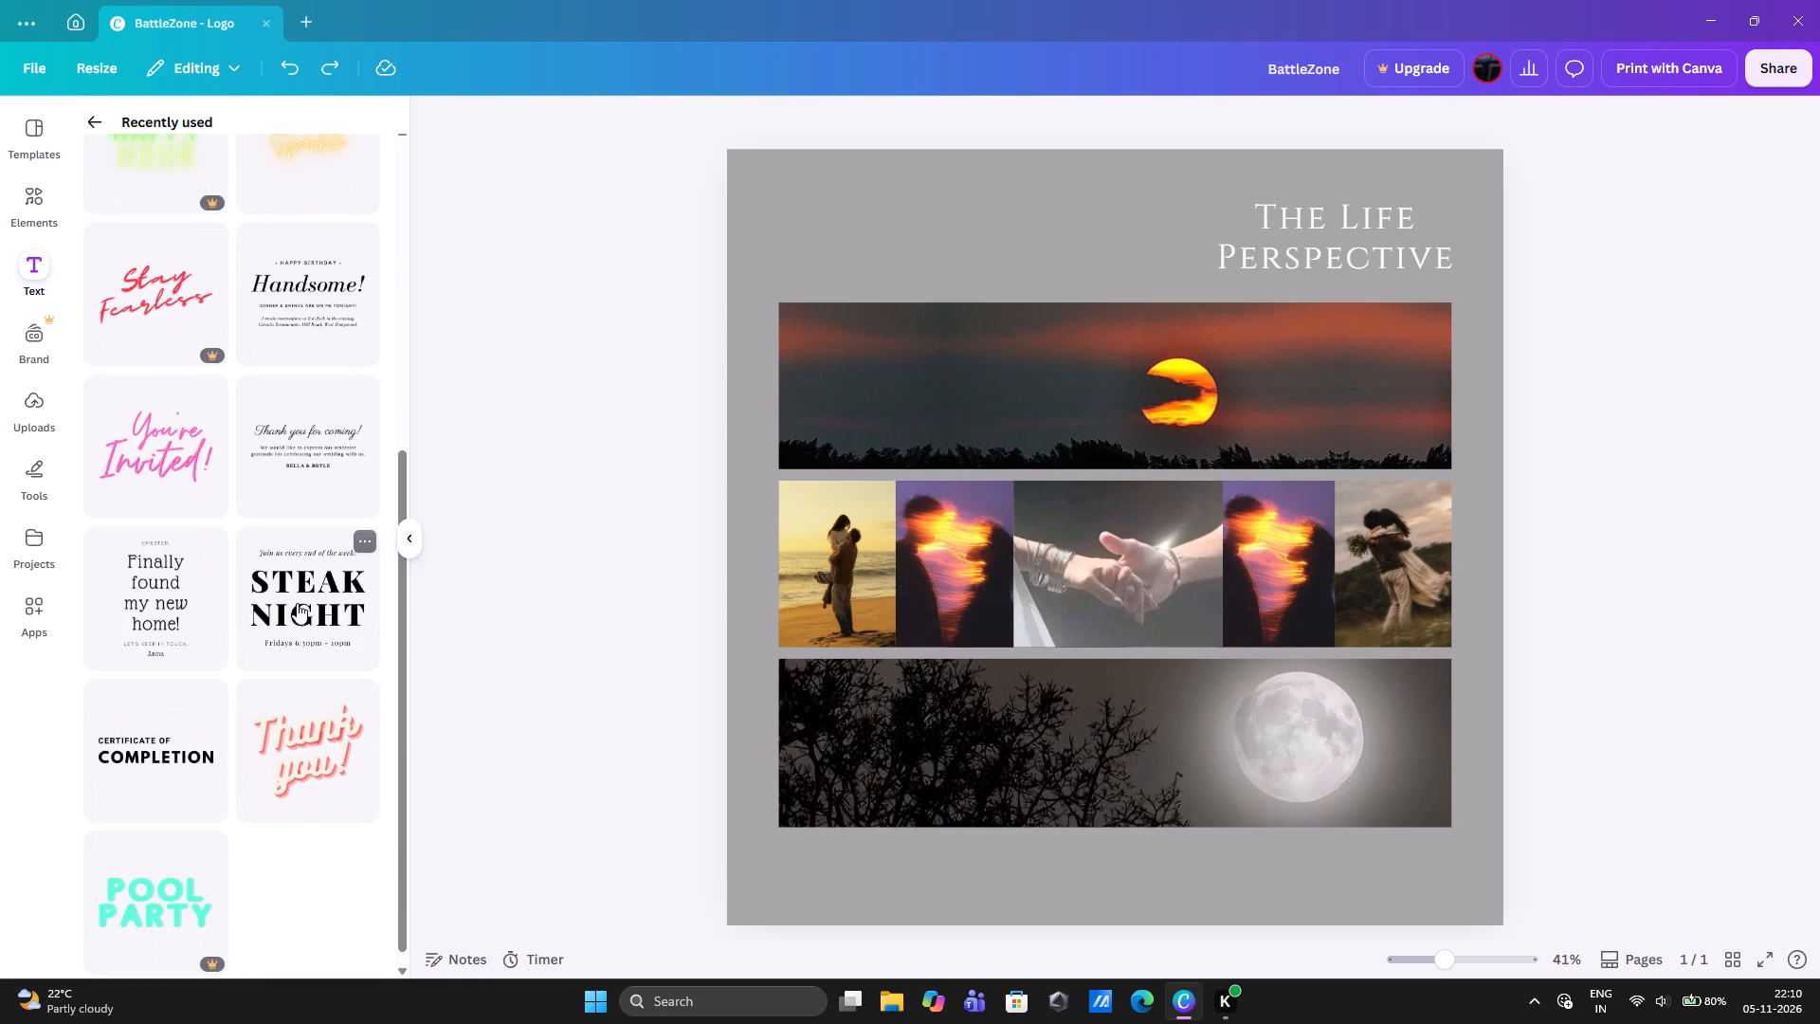
scroll(297, 603, "down", 3)
scroll(297, 603, "up", 5)
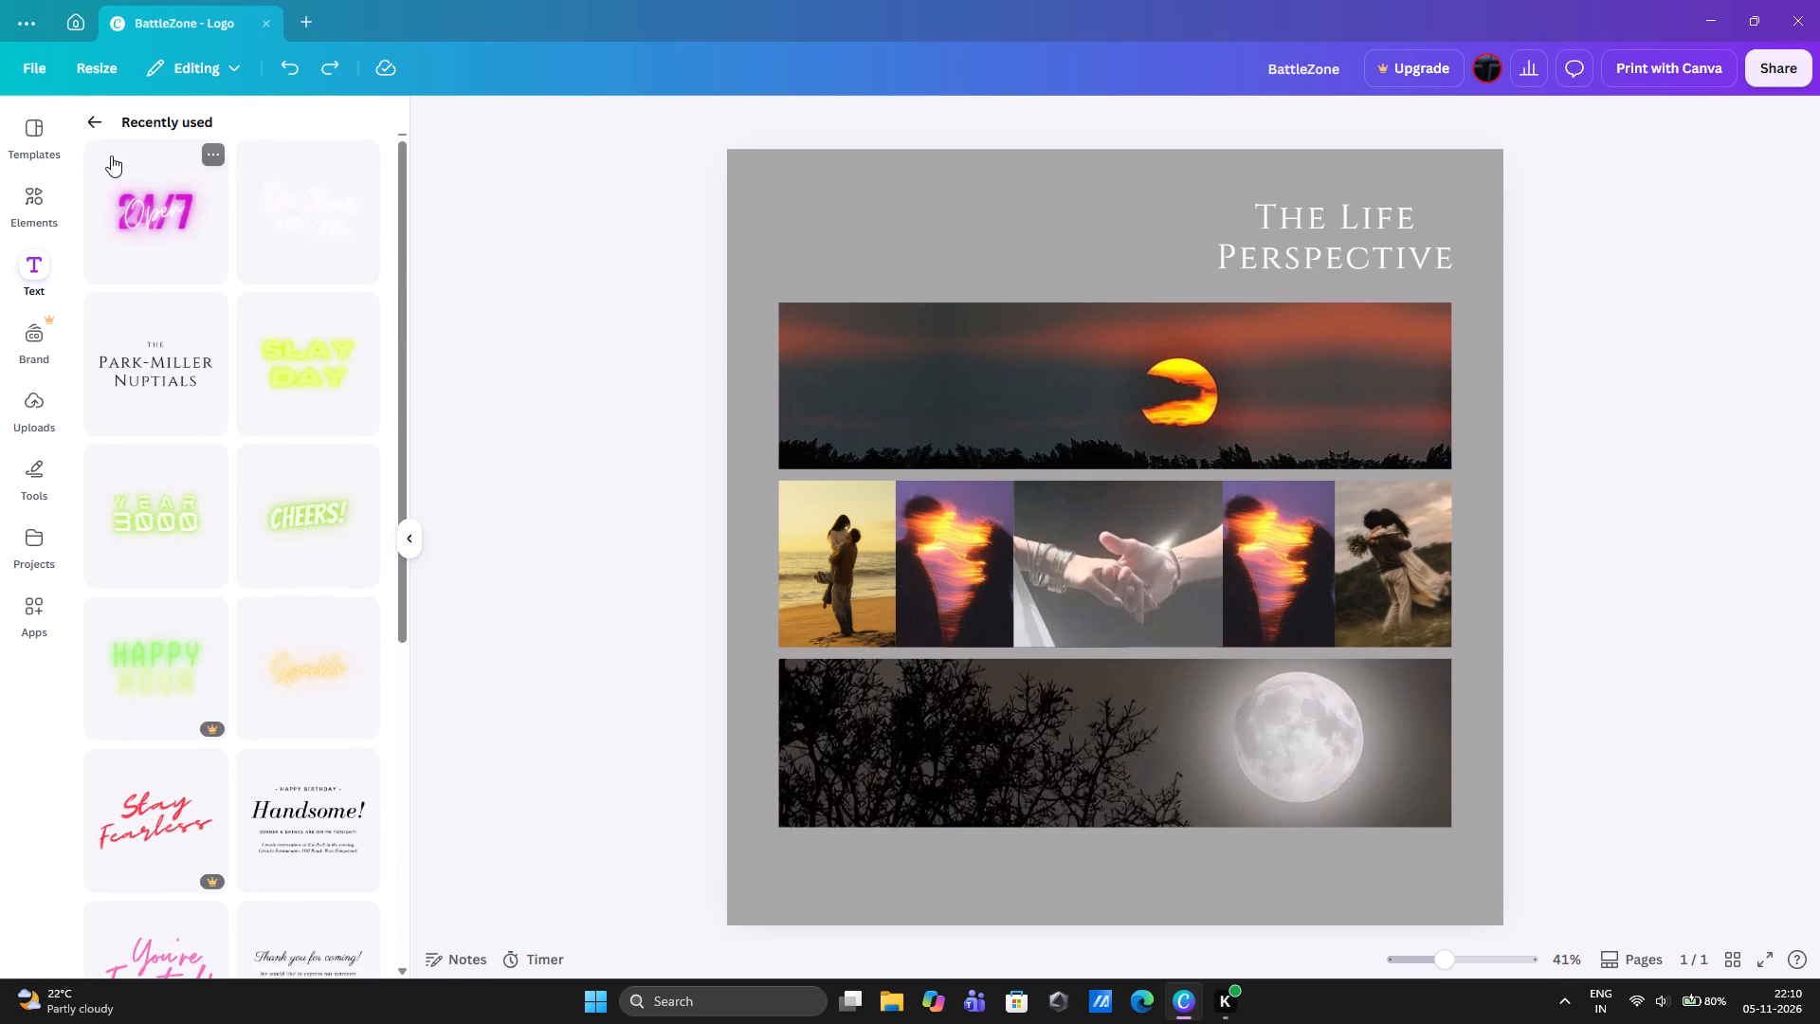
left_click(102, 120)
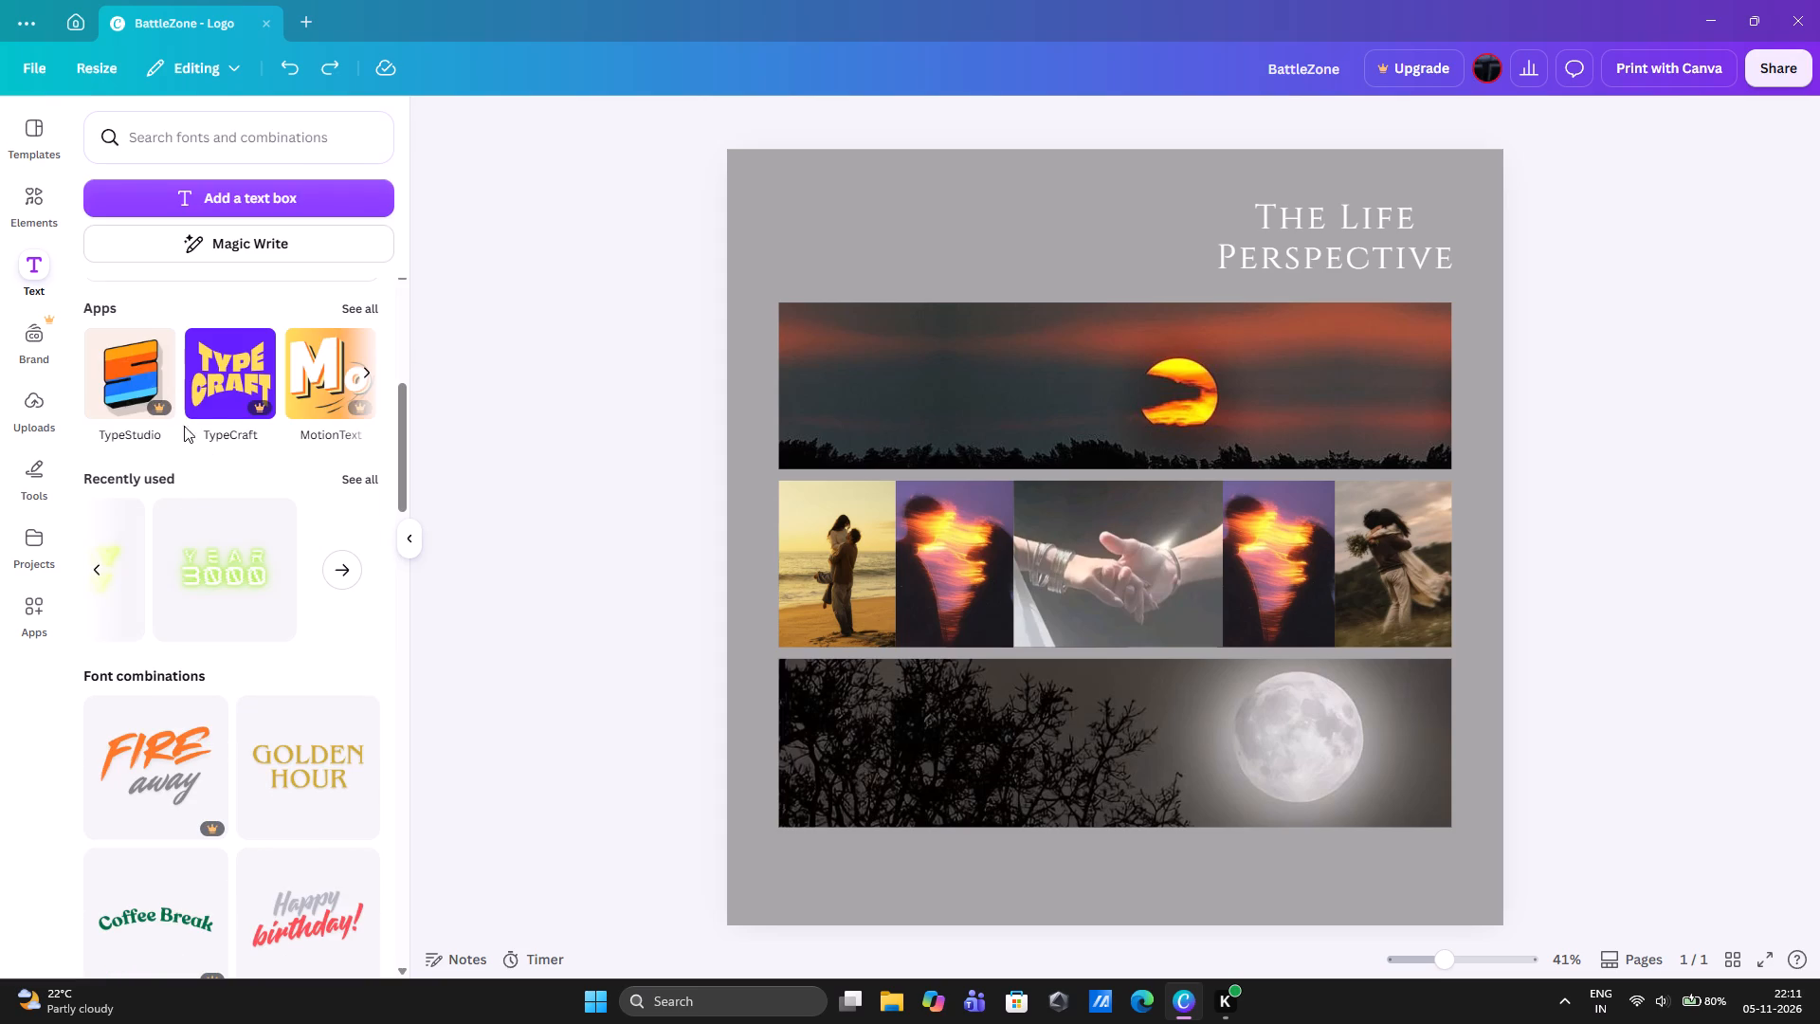
Insert the pink neon "GLOW" font combination onto the page.
scroll(186, 459, "down", 4)
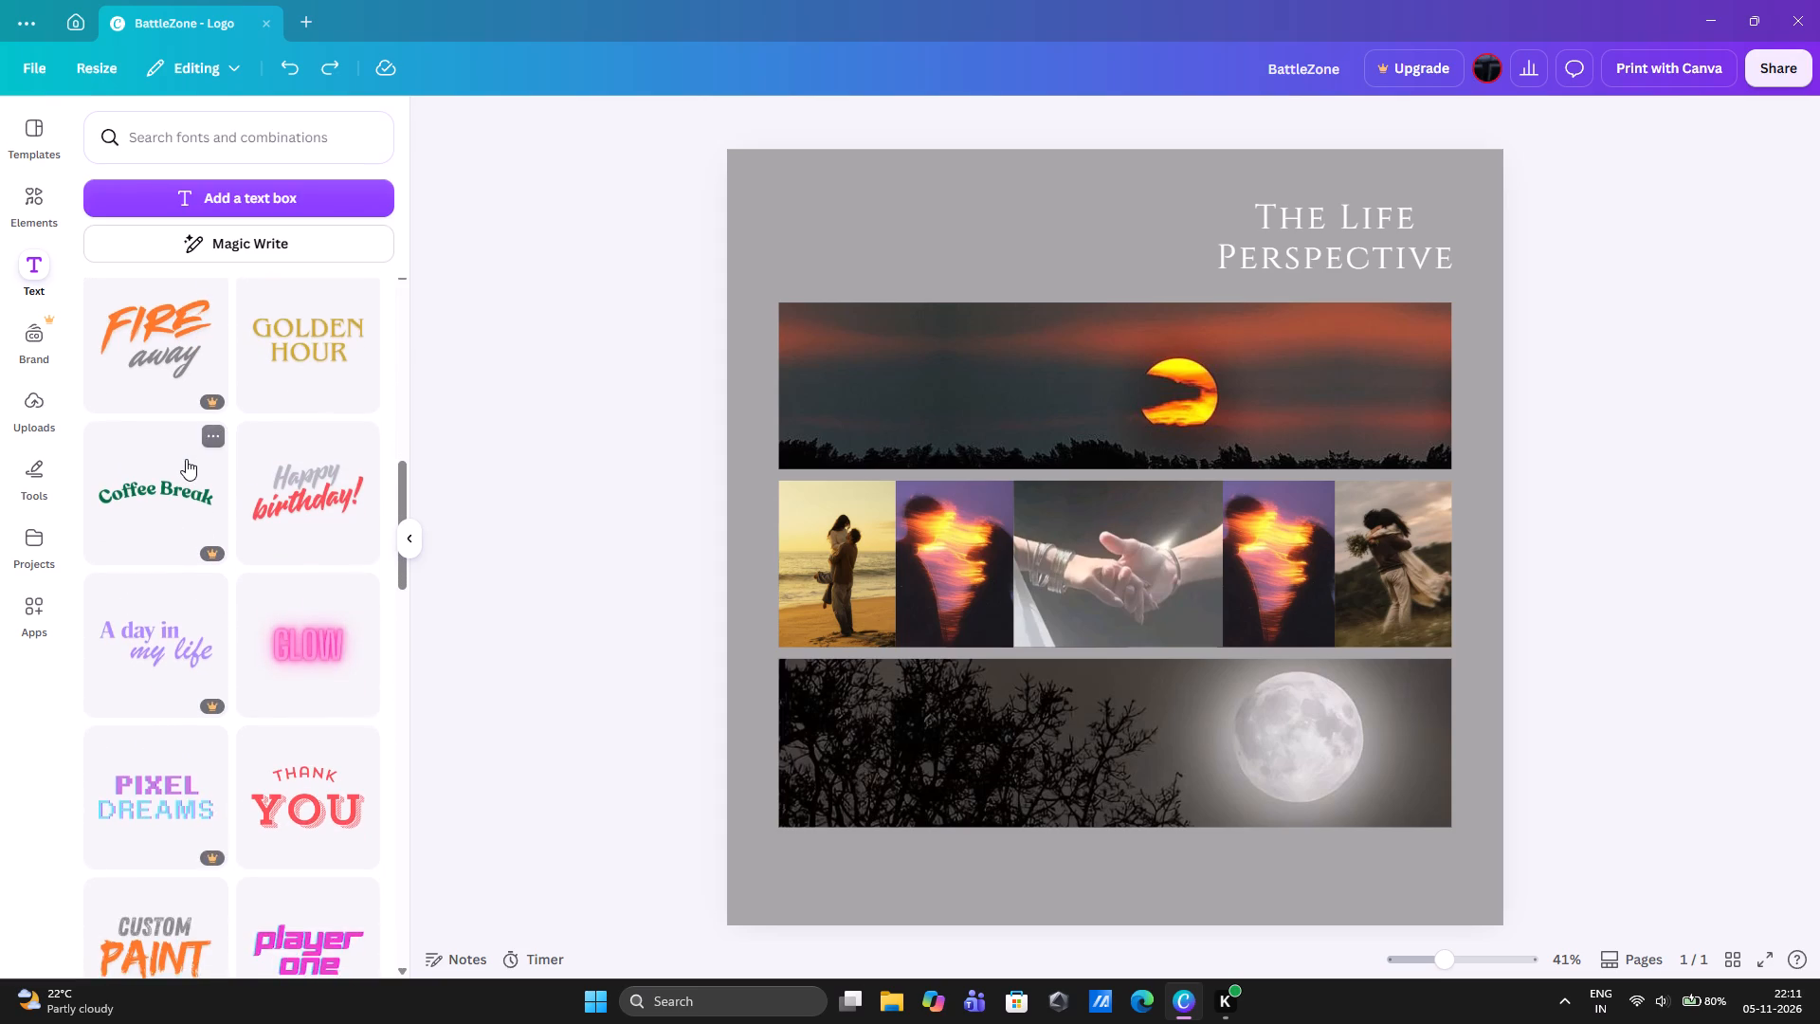
scroll(186, 459, "down", 3)
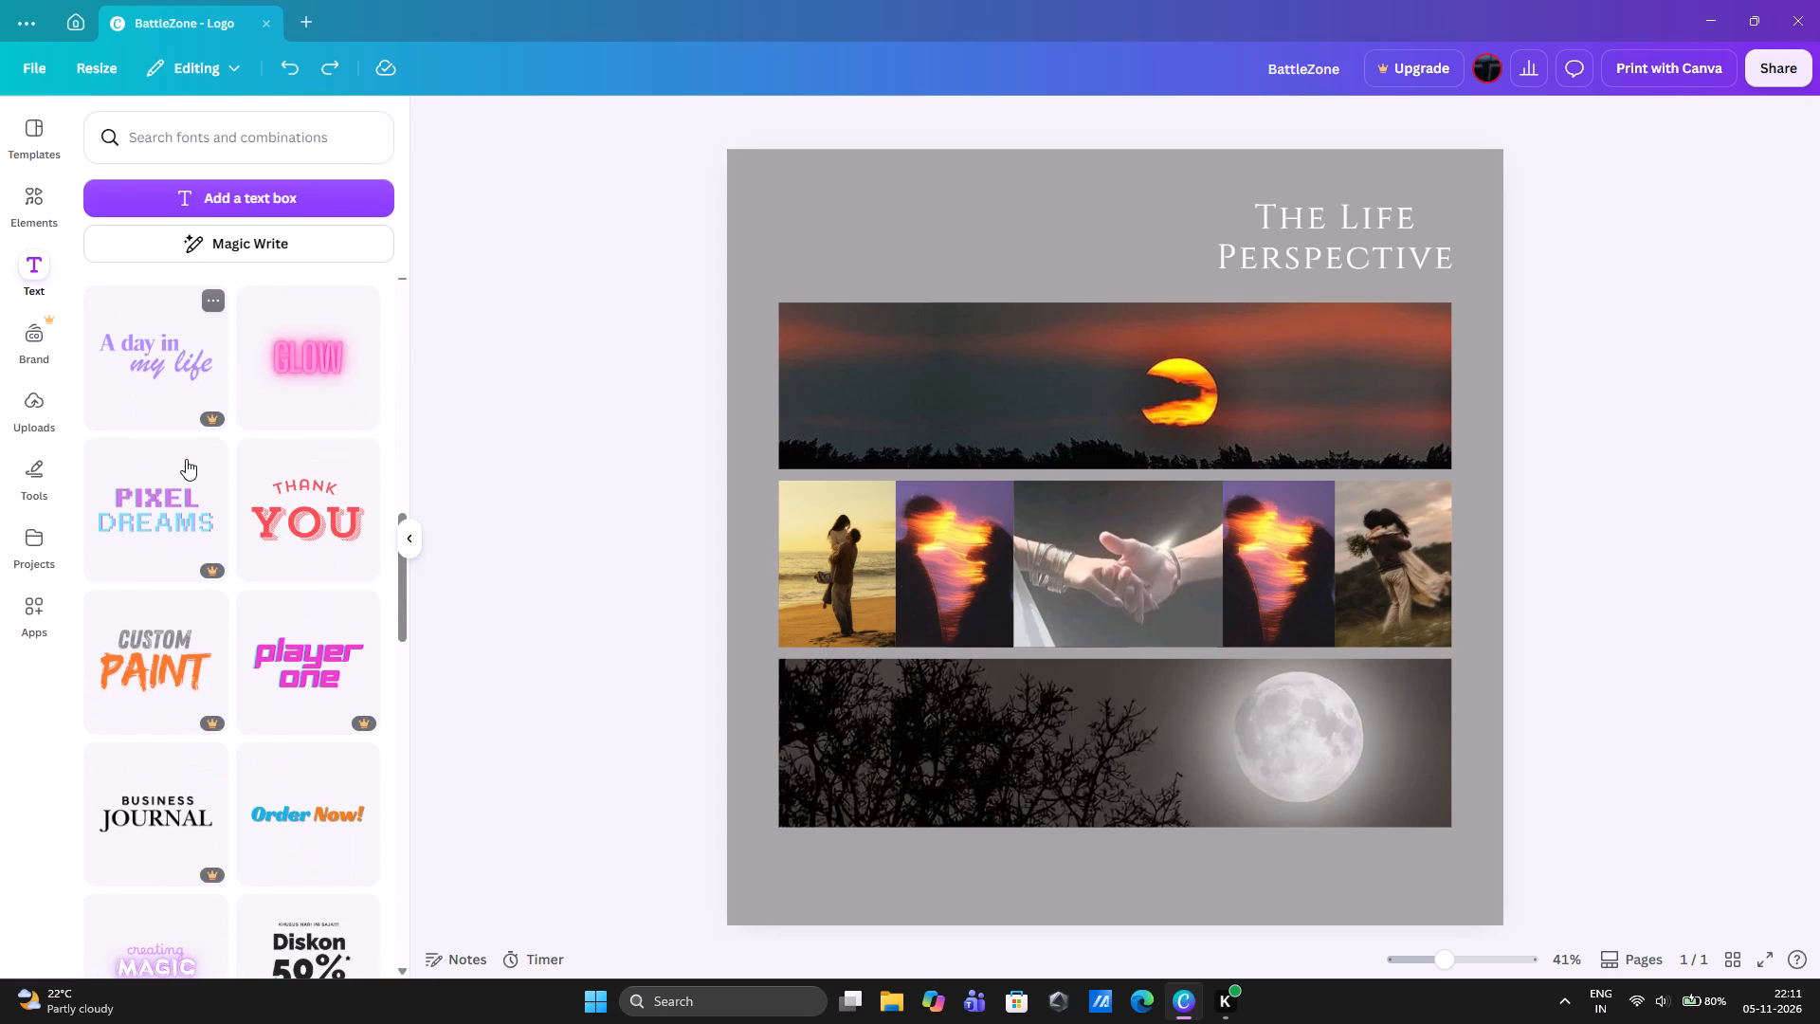
scroll(186, 459, "down", 1)
left_click(273, 352)
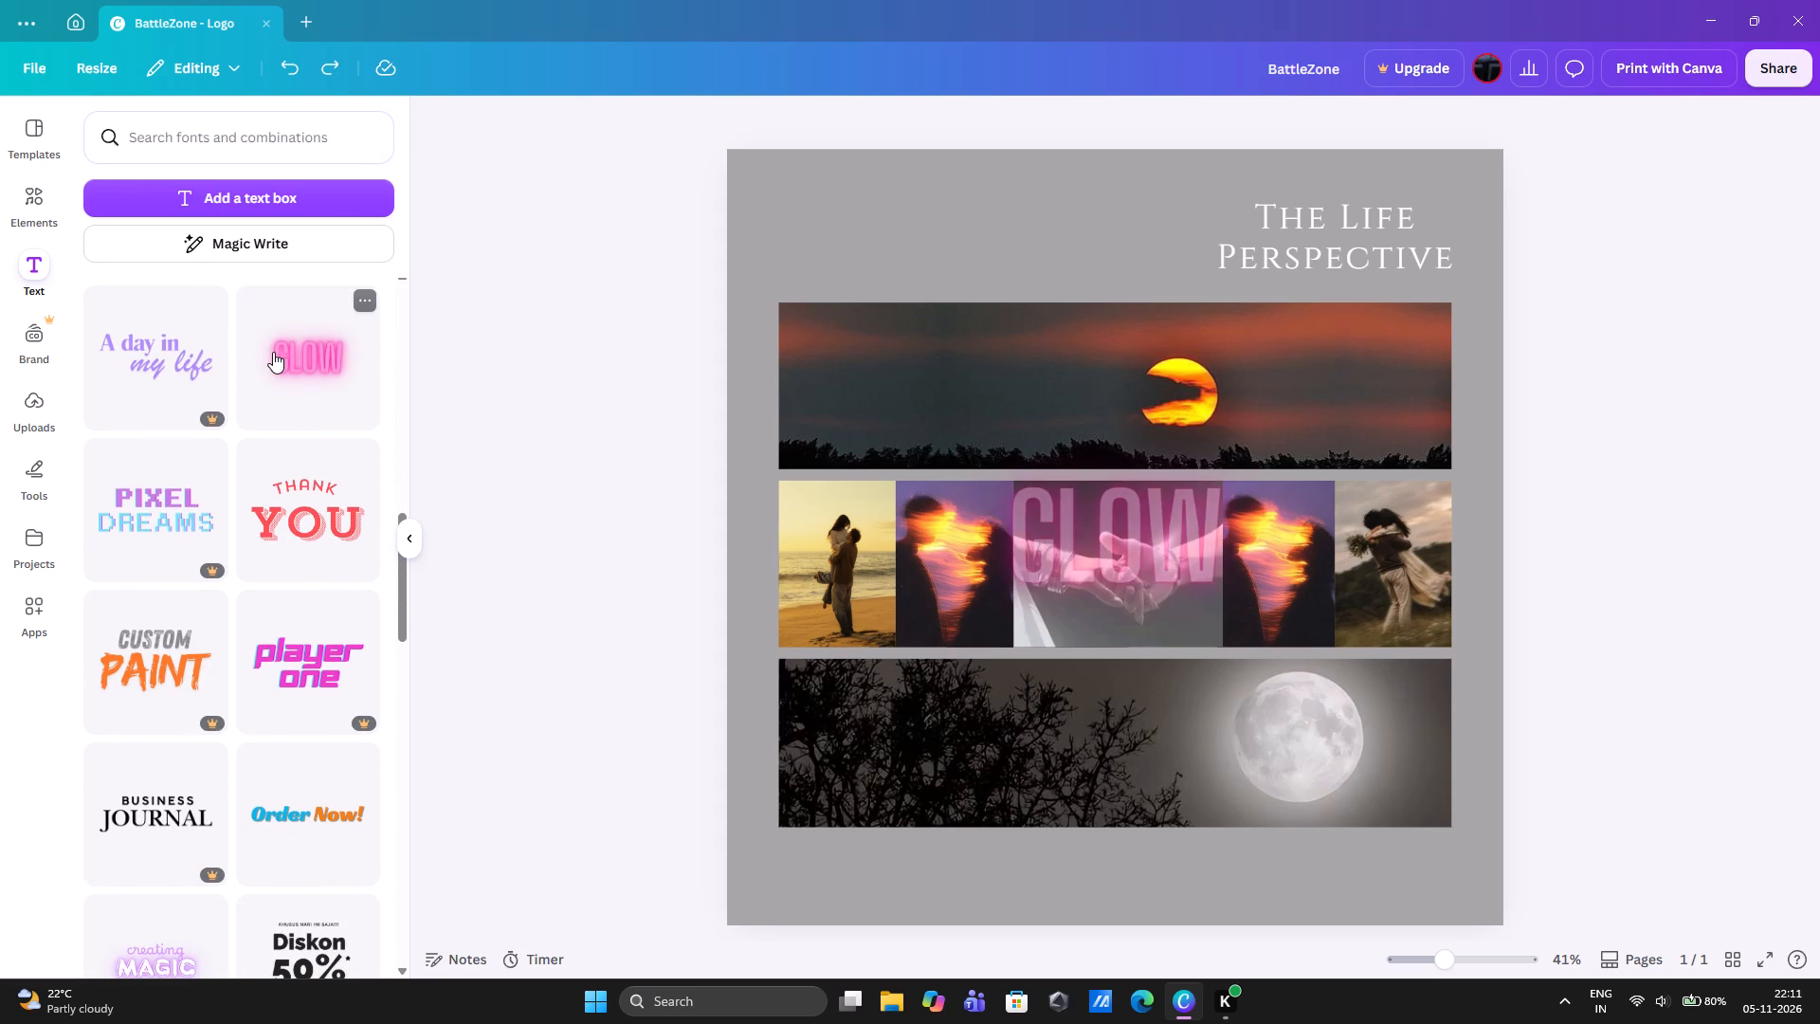
Replace the "GLOW" lettering with "Itsss Always About NEw biggining".
left_click(1145, 530)
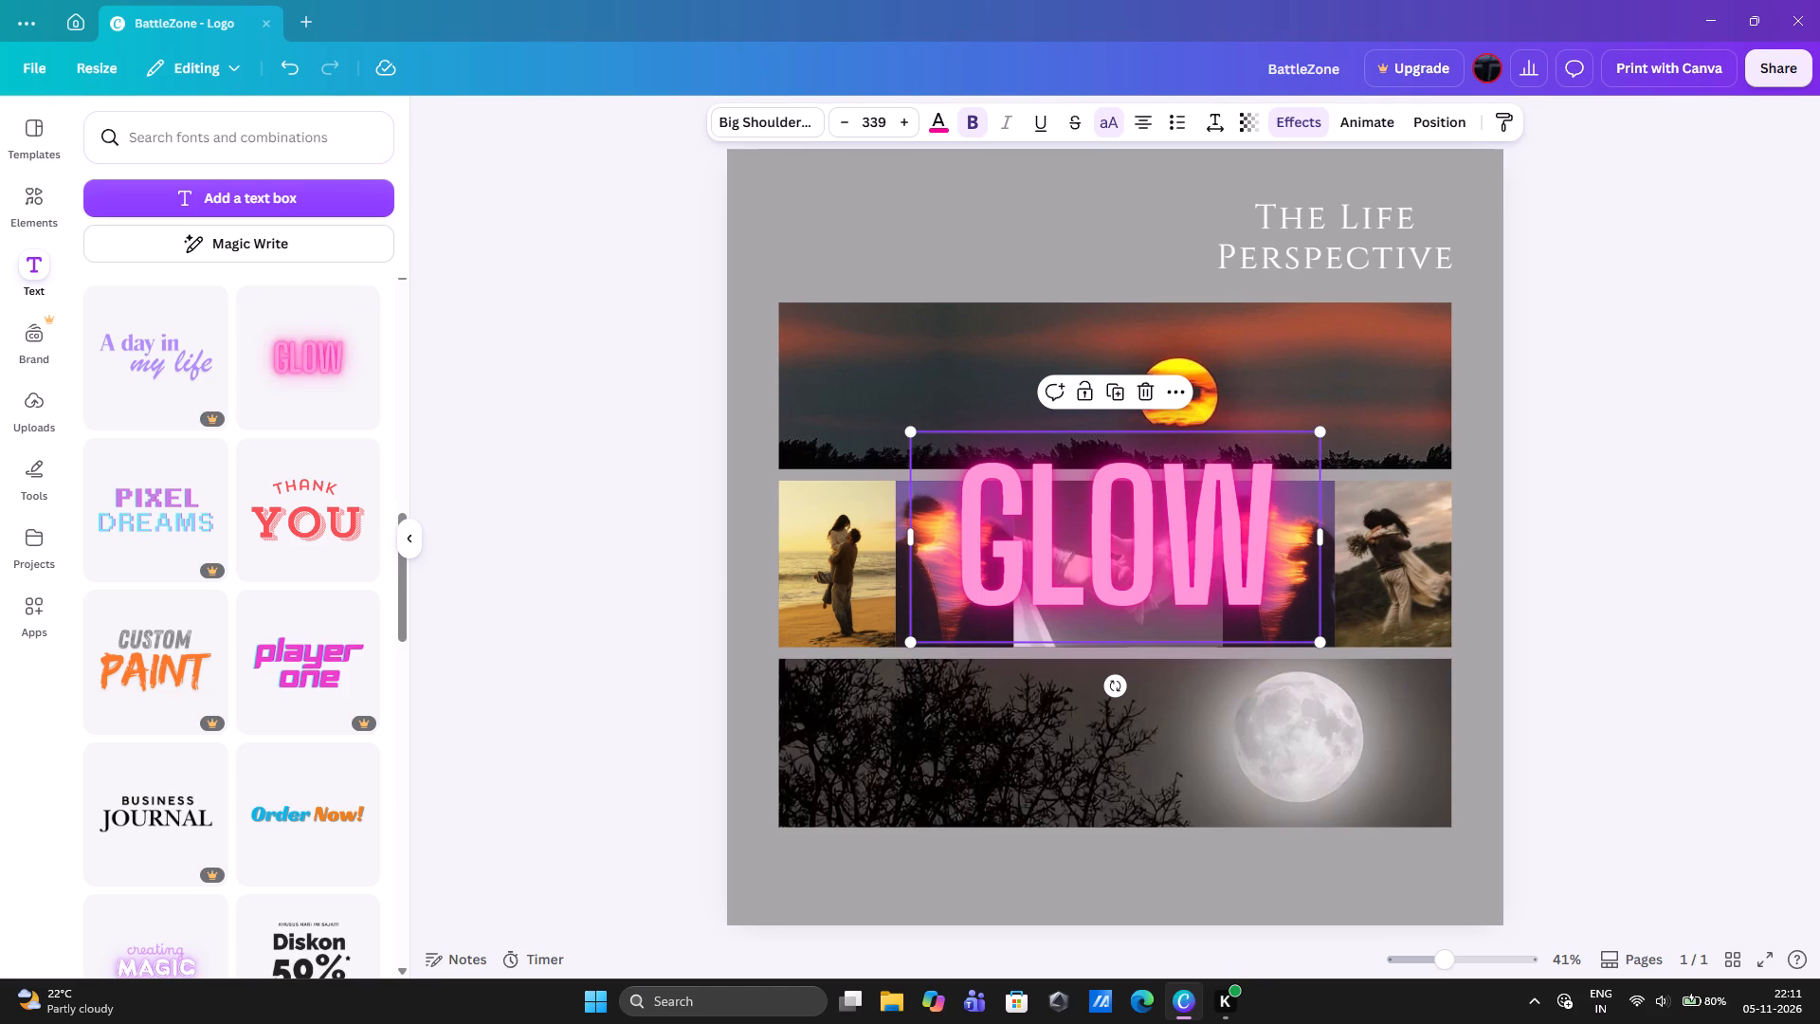
type("Its")
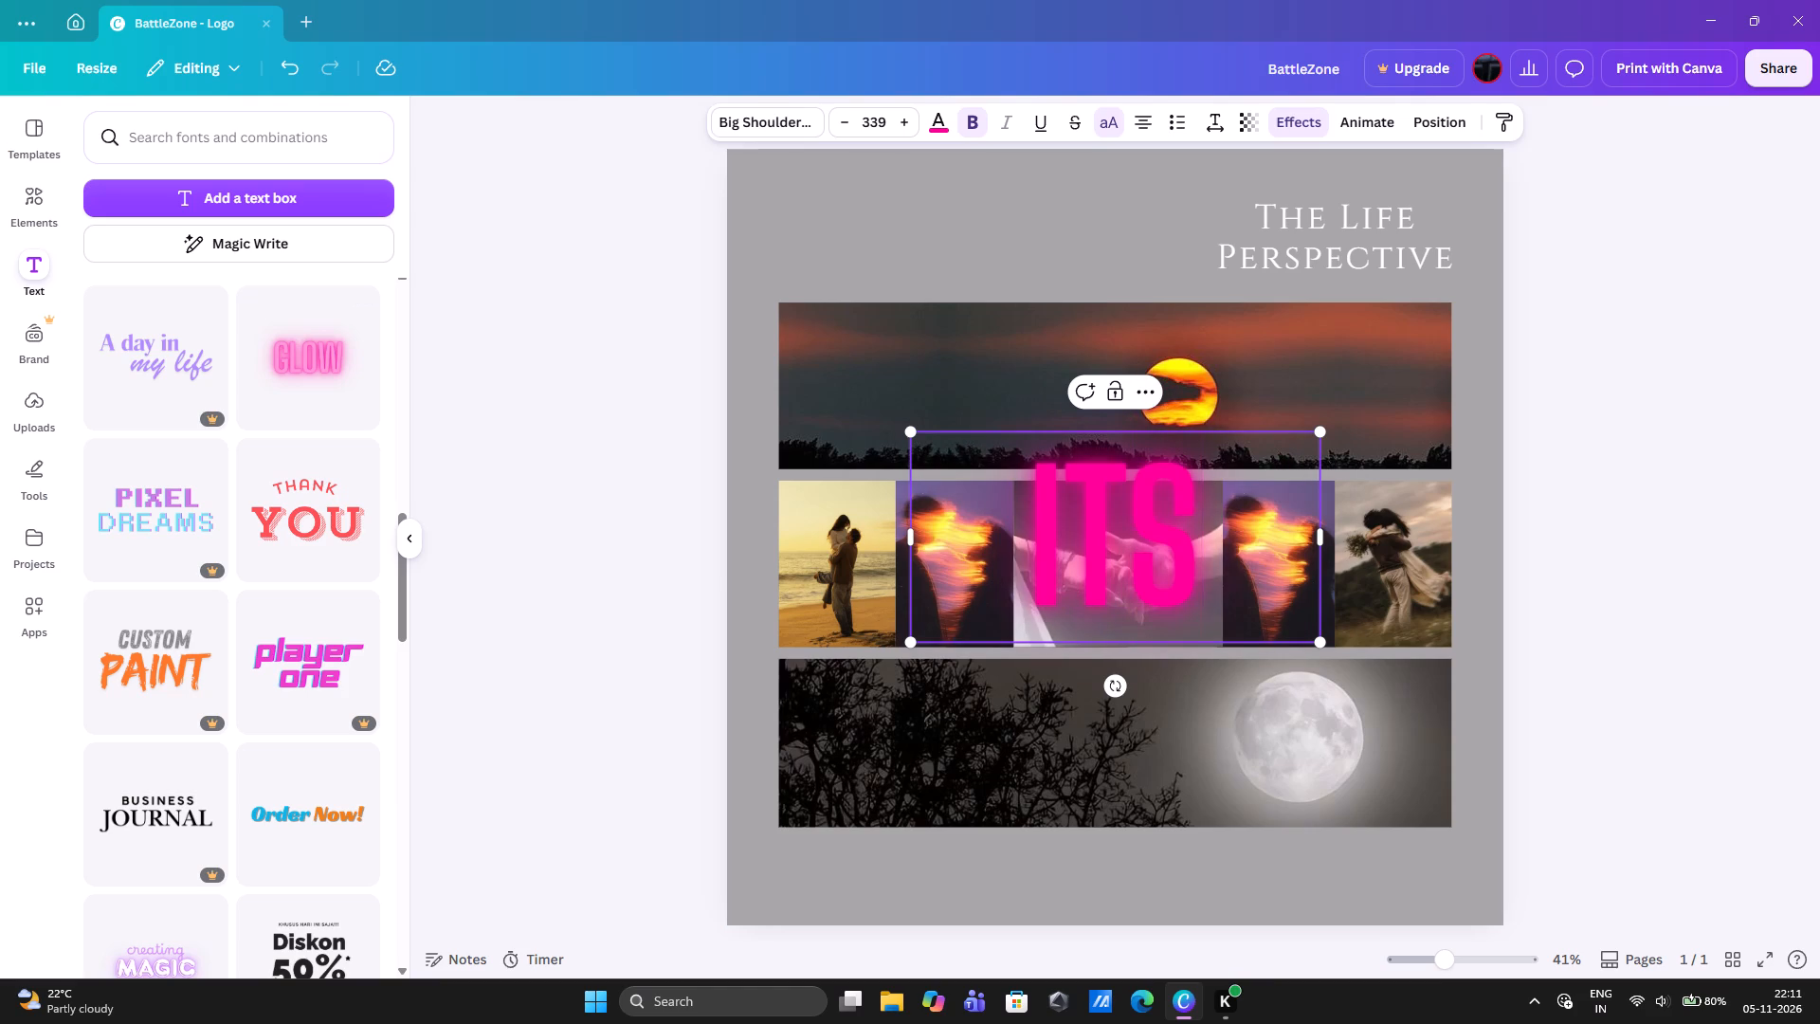
type("ss Ak")
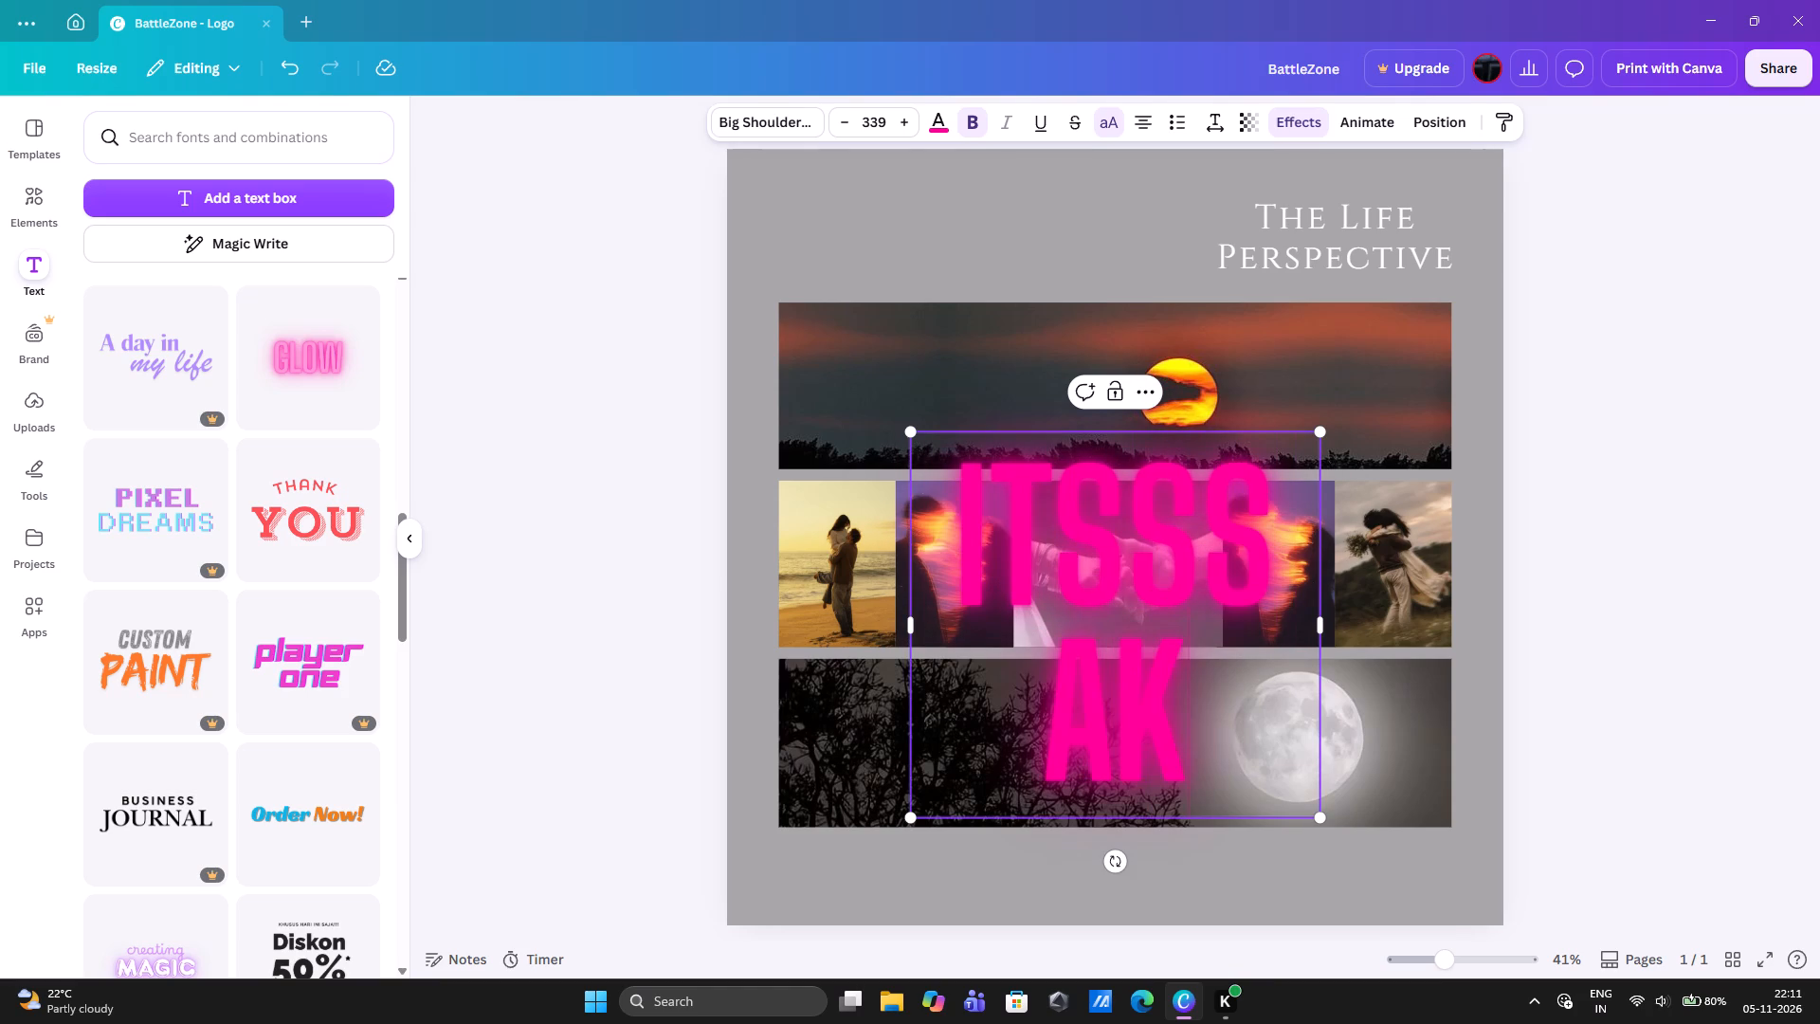
key("BackSpace")
type("lw")
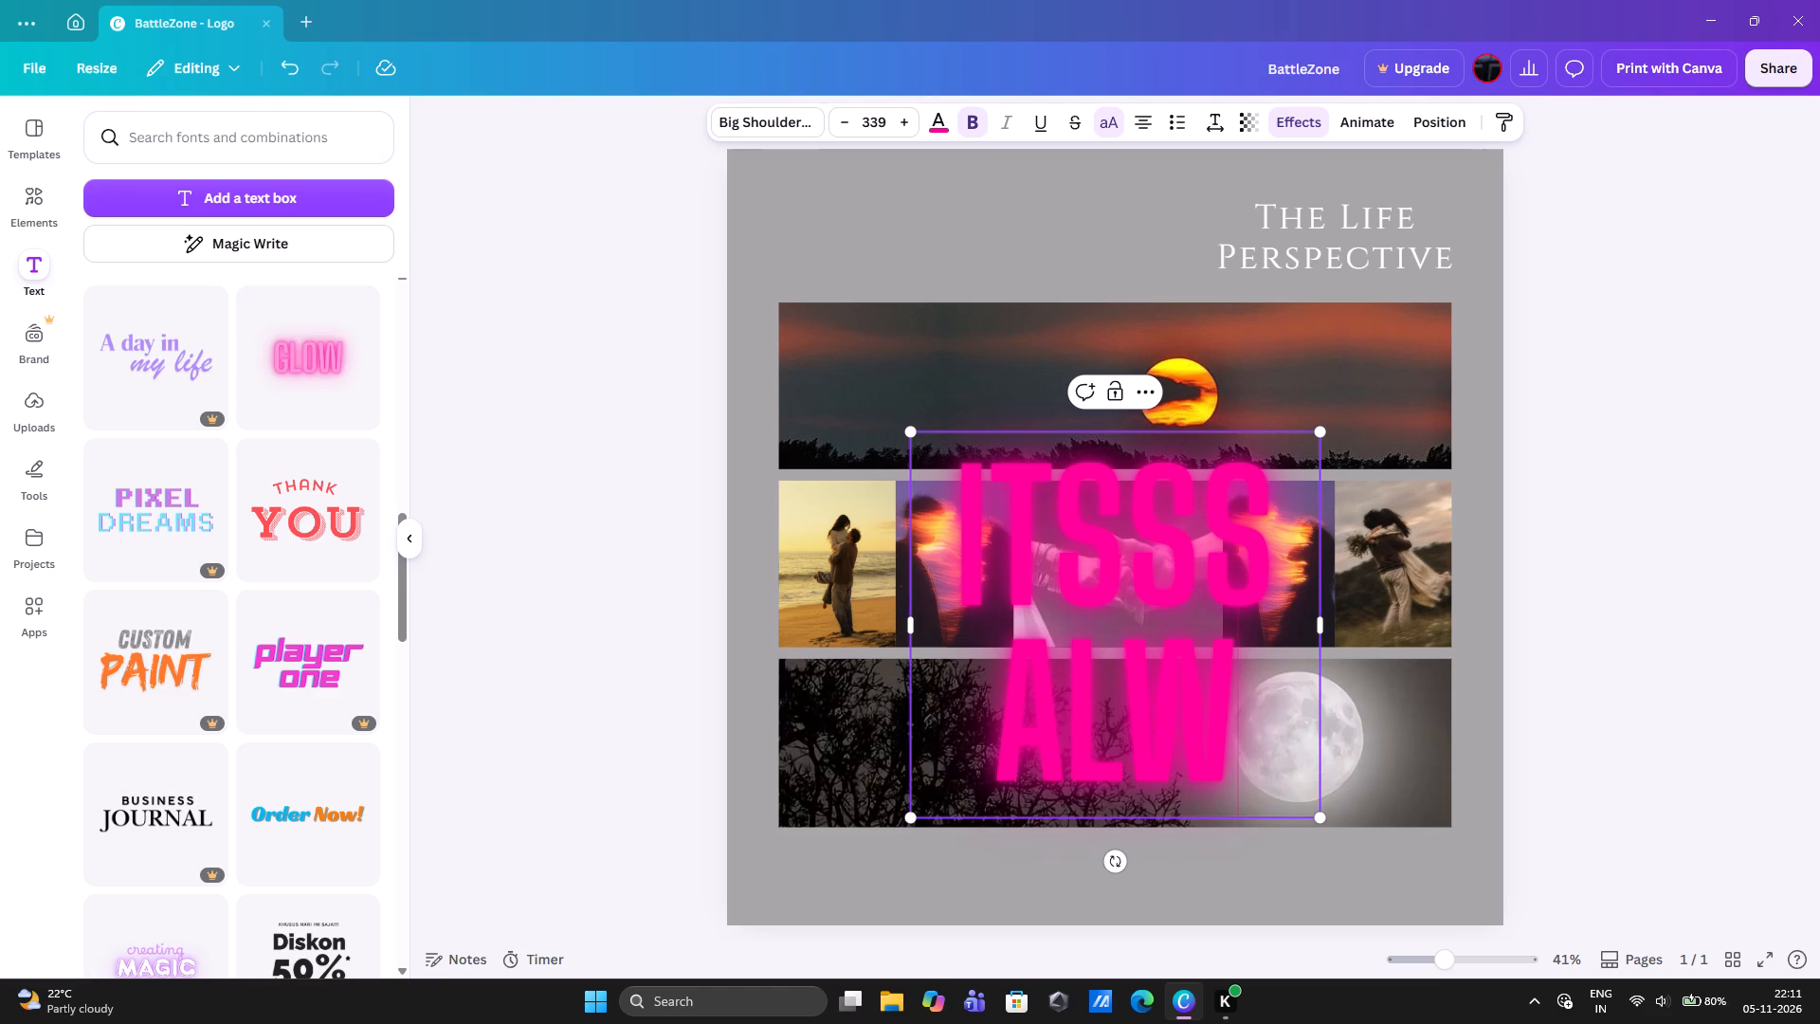
key("y")
key("BackSpace")
key("BackSpace")
type("ways")
key("space")
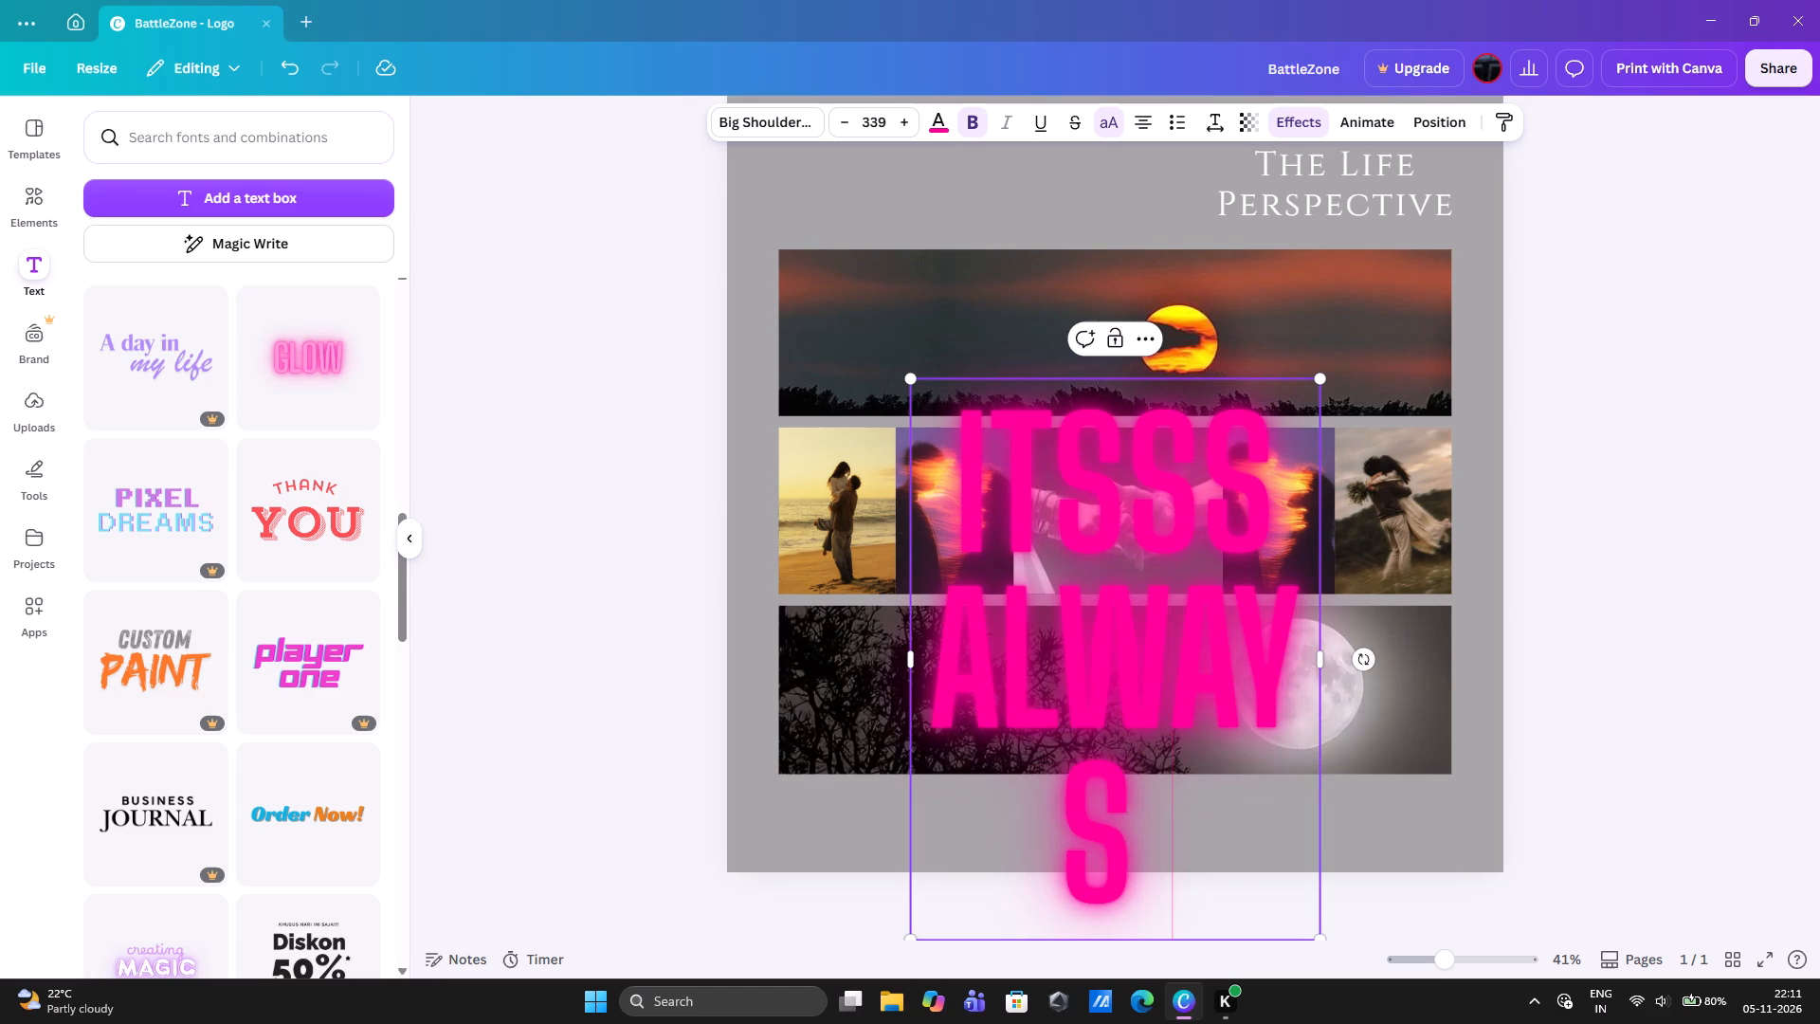
type("Abha")
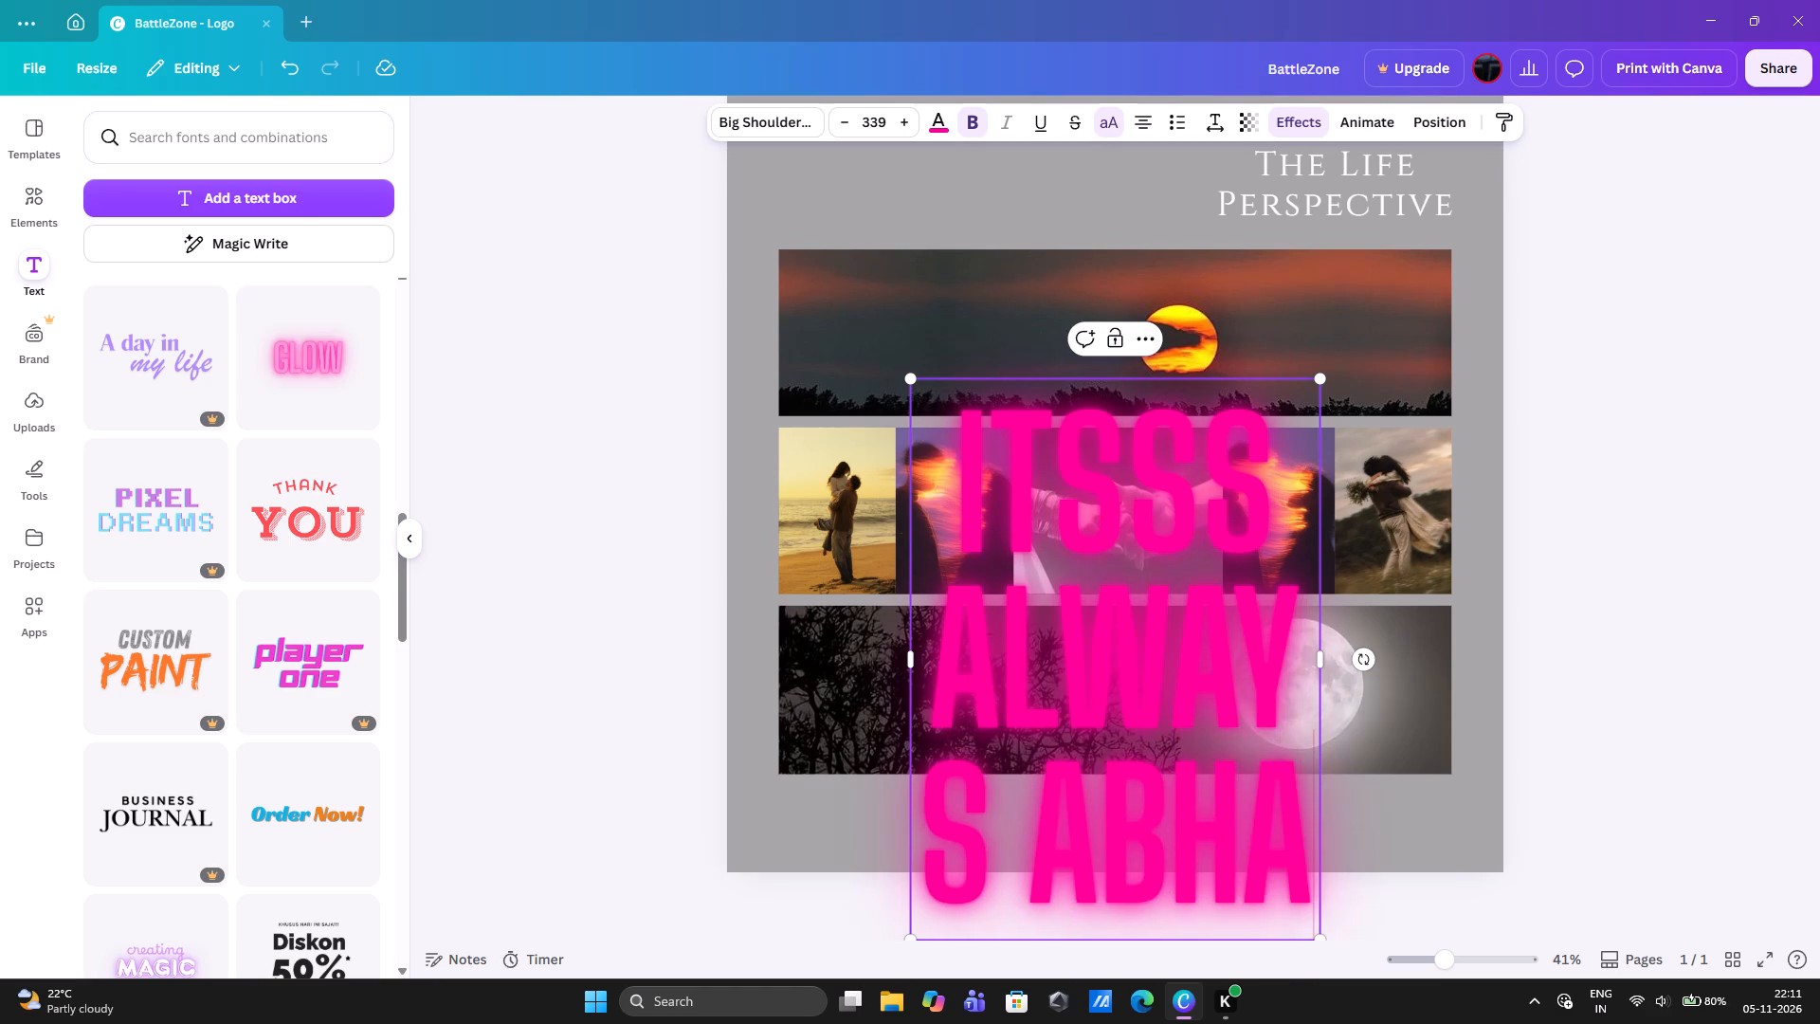
key("u")
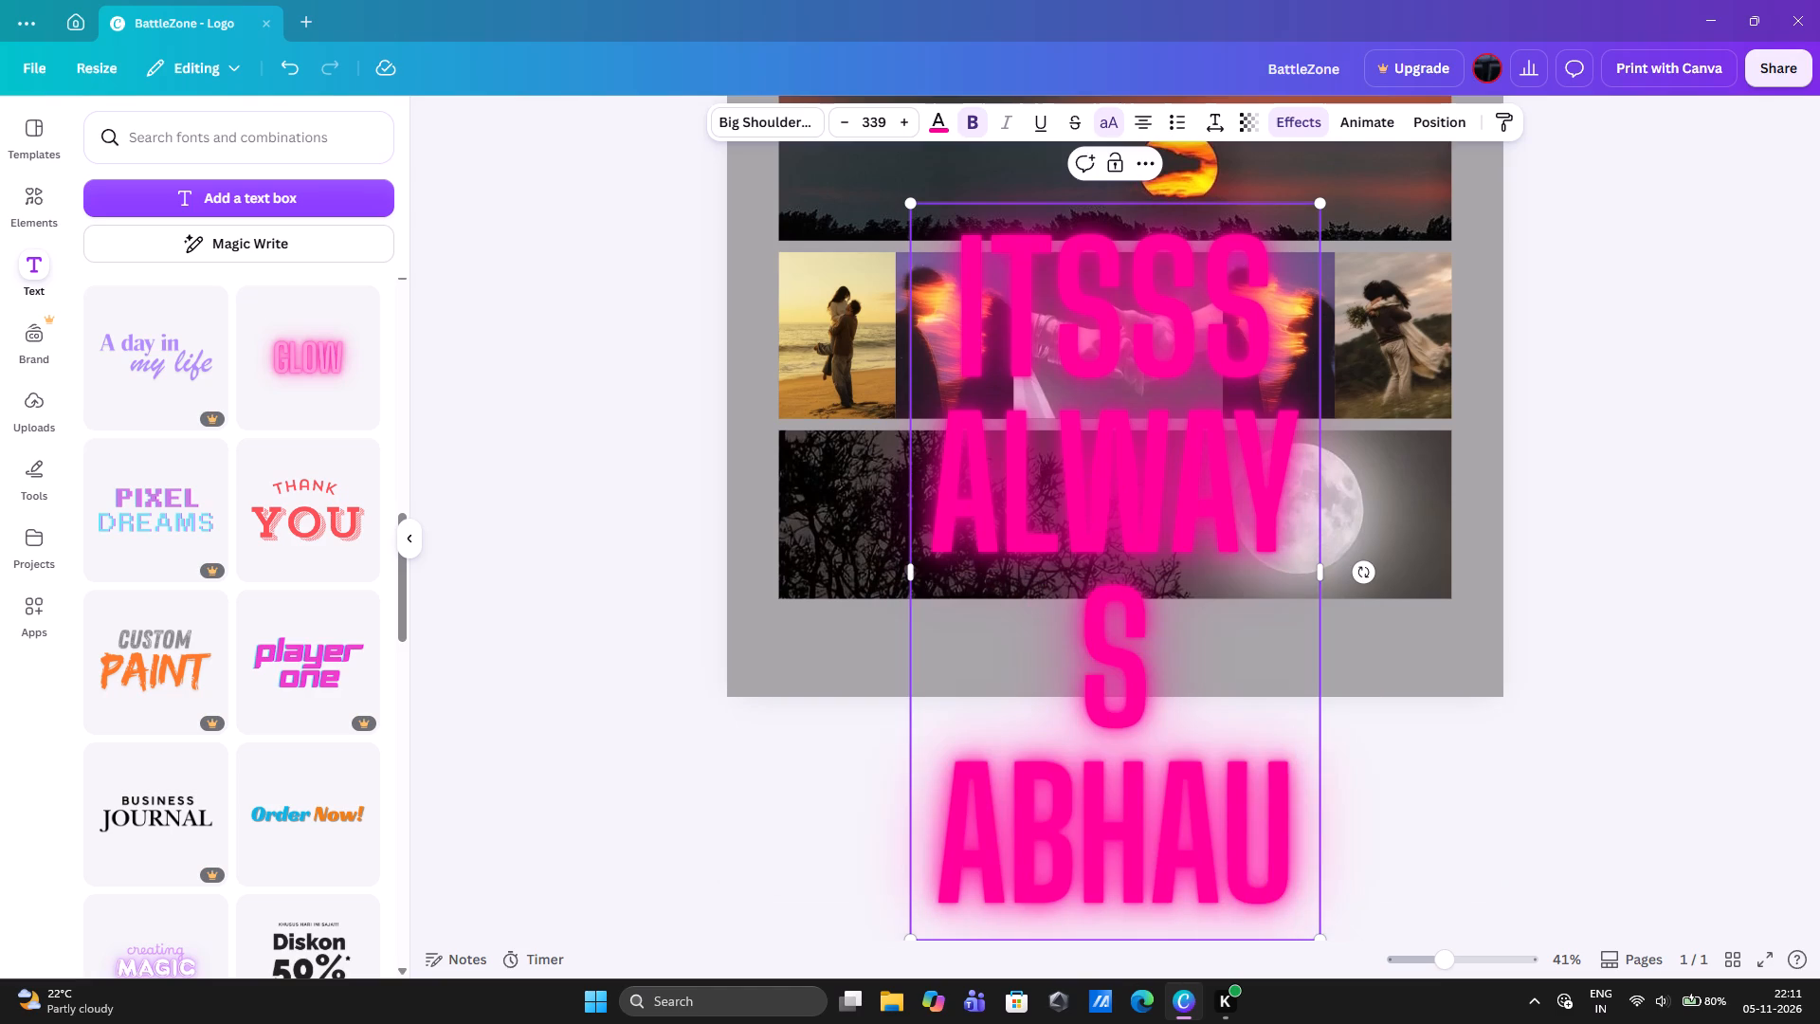
key("BackSpace")
key("BackSpace")
key("BackSpace")
key("BackSpace")
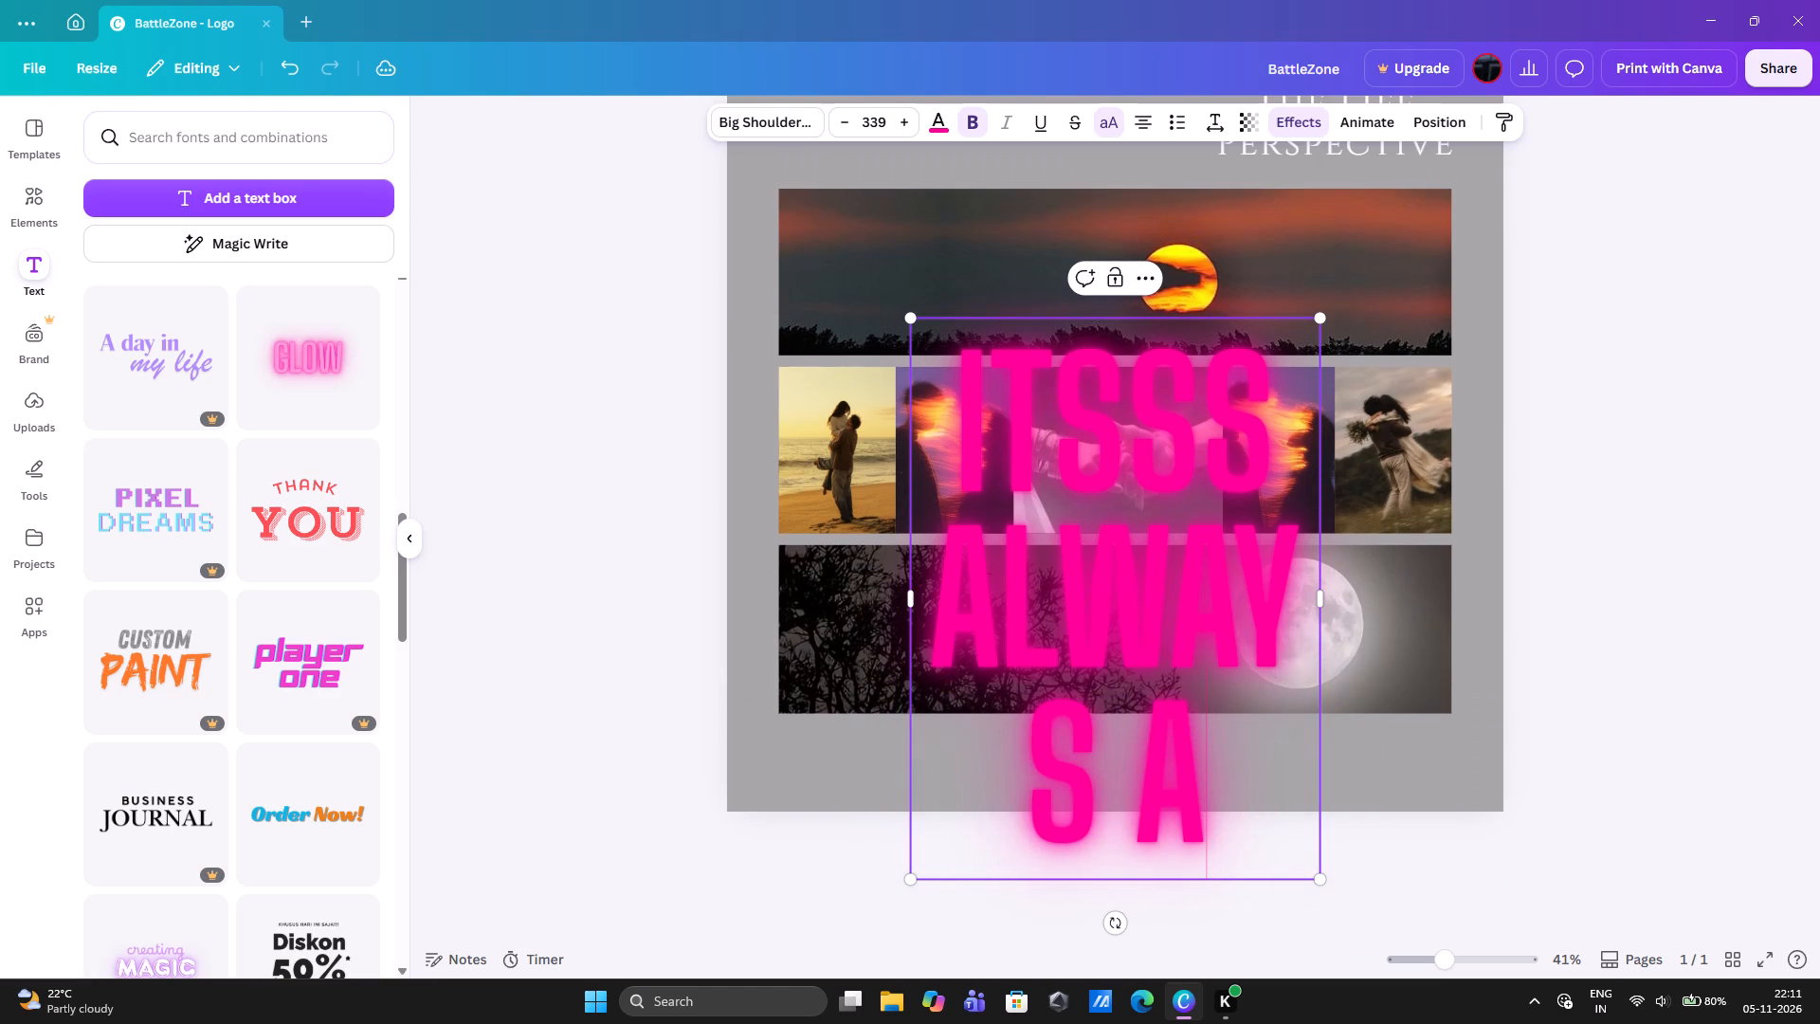
key("b")
type("ot")
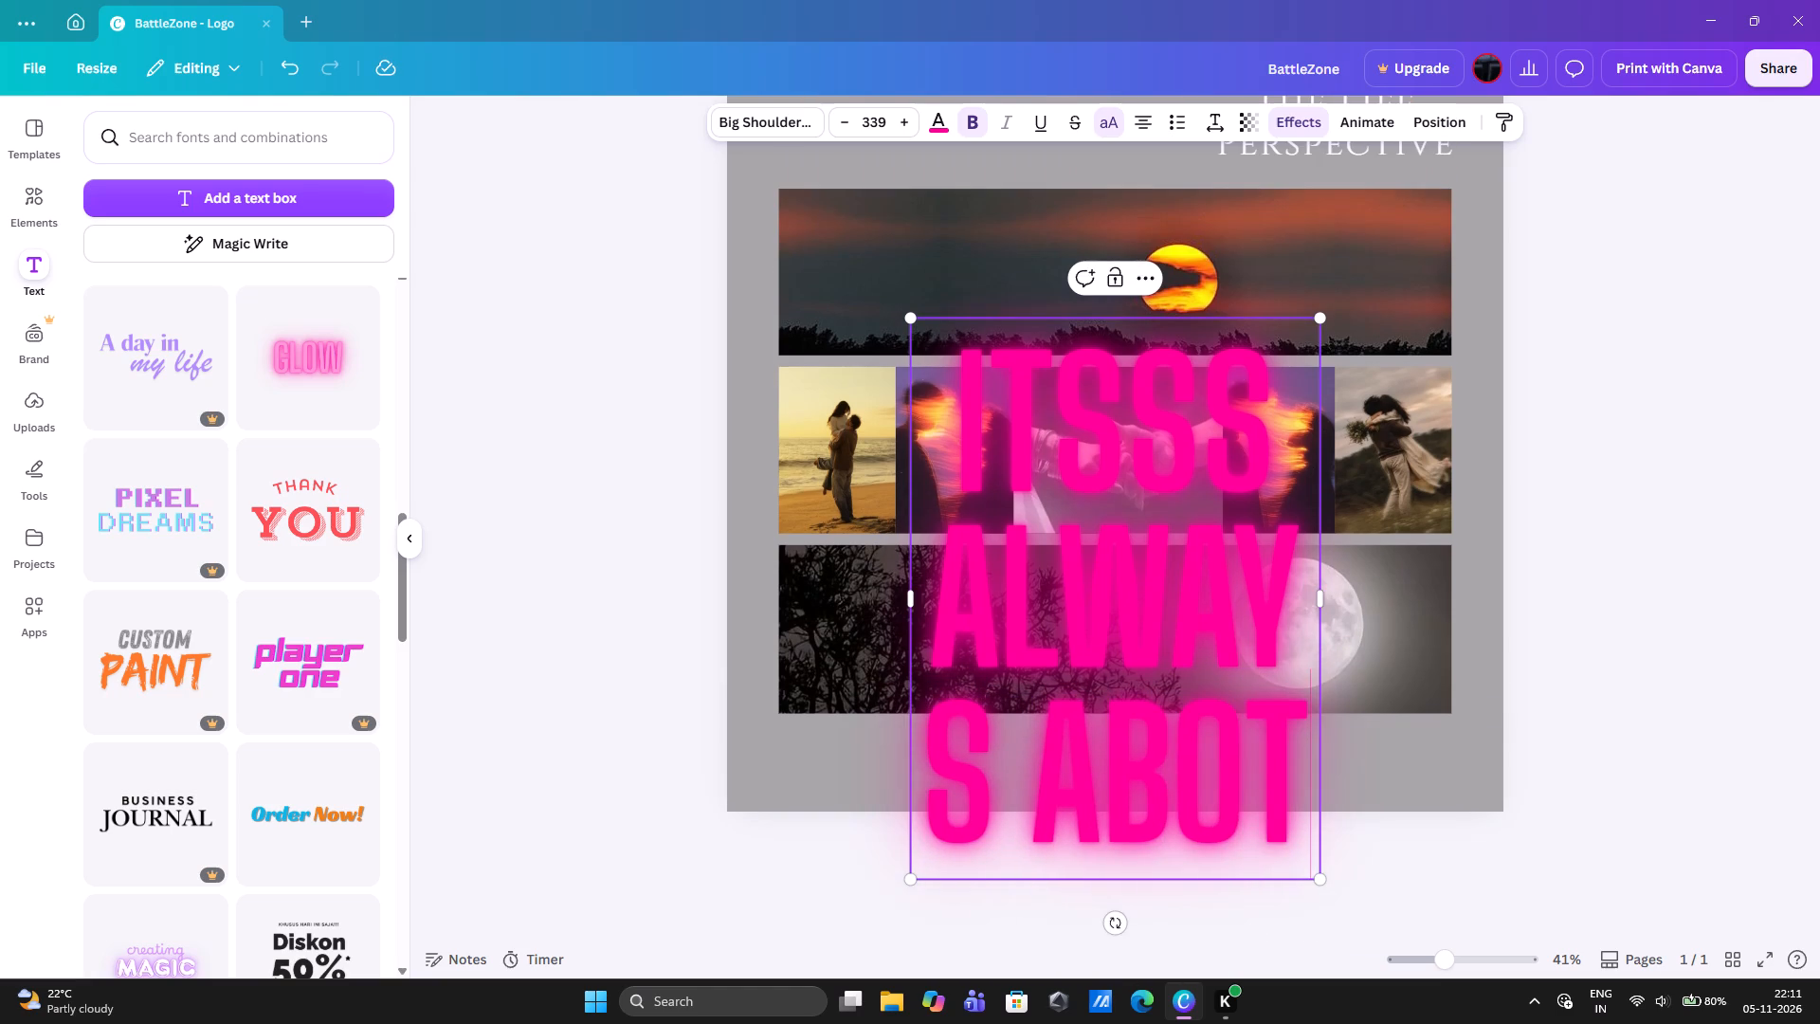
key("BackSpace")
type("ut")
key("space")
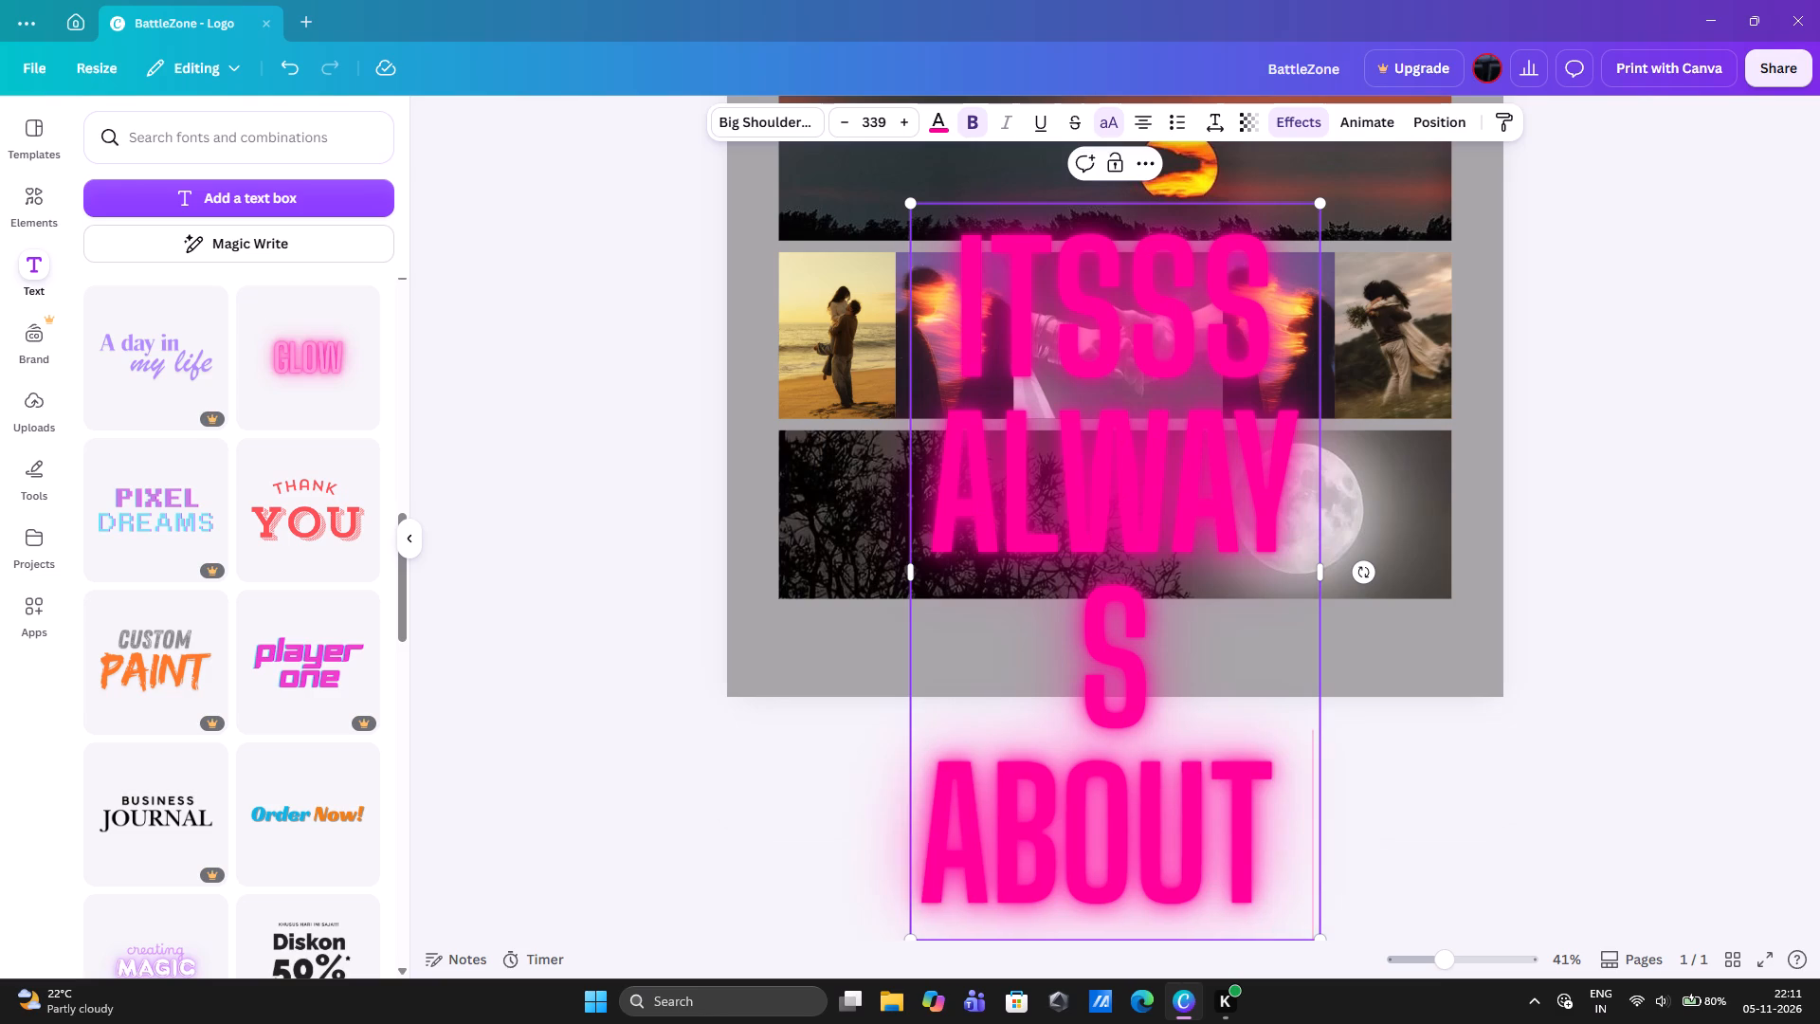
type("NEw")
key("space")
type("biggining")
key("space")
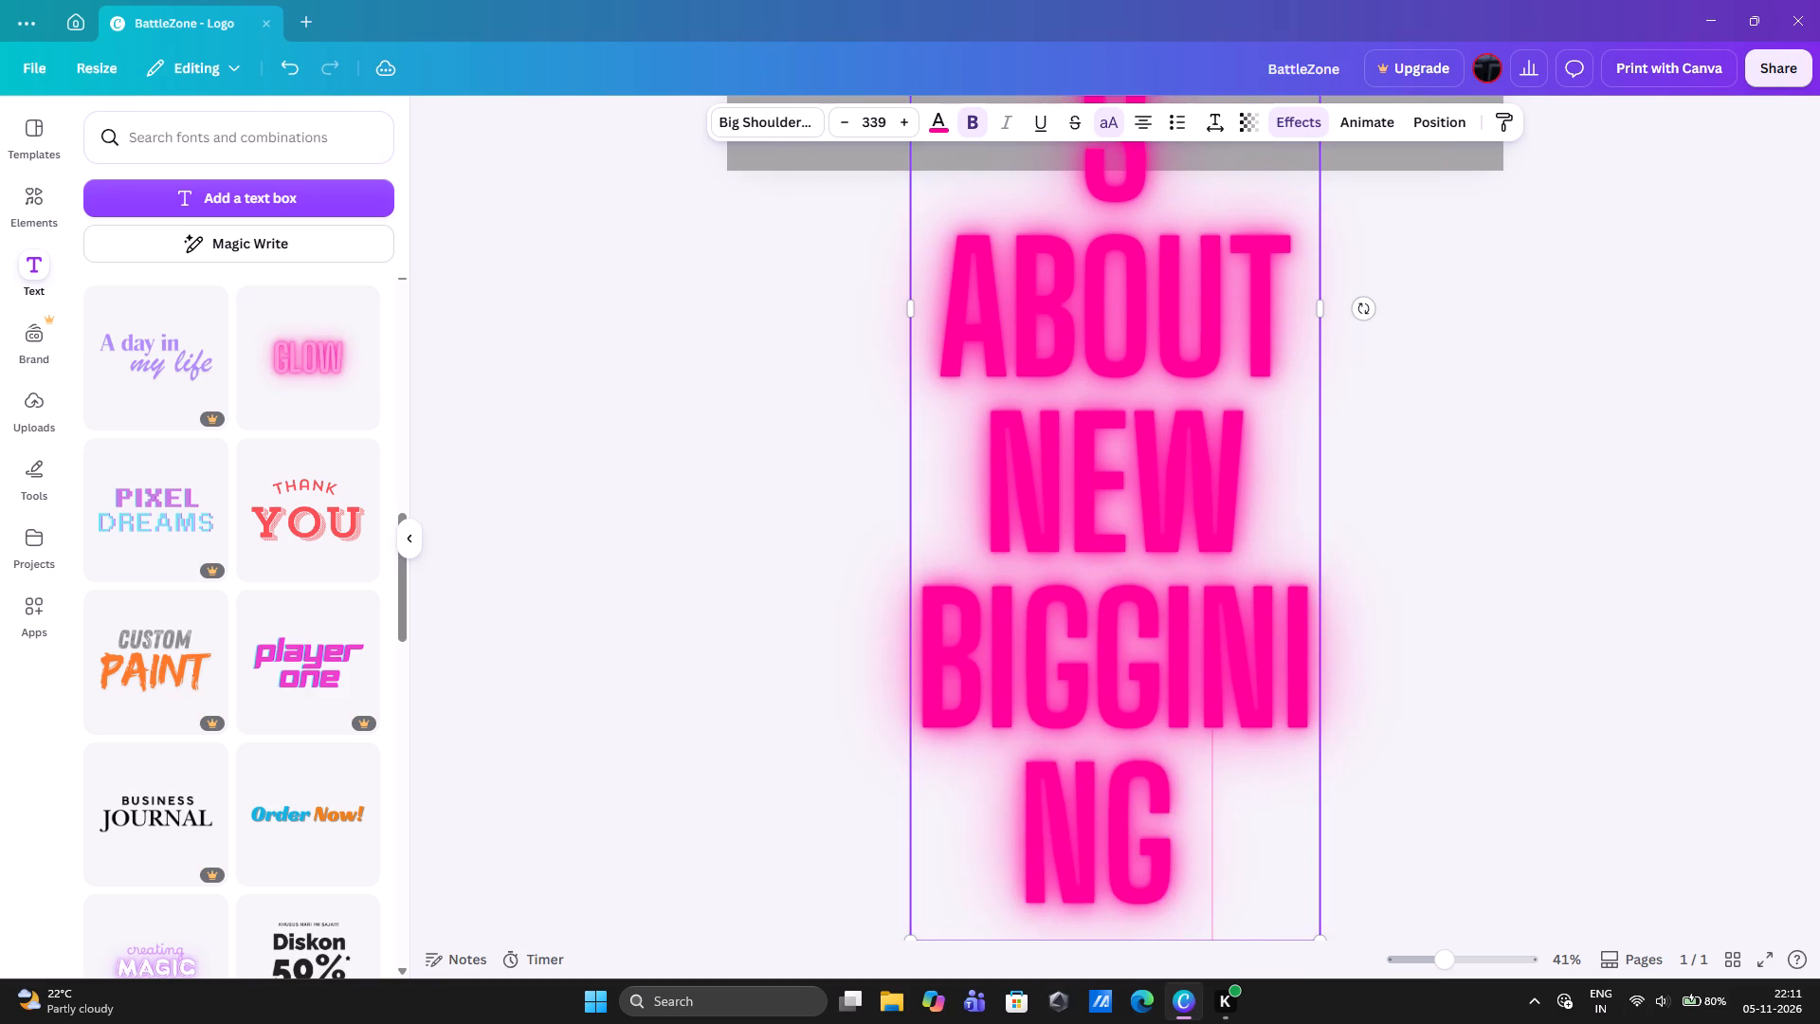
Continue the neon phrase with "never abhouts ending".
type("nevr")
key("space")
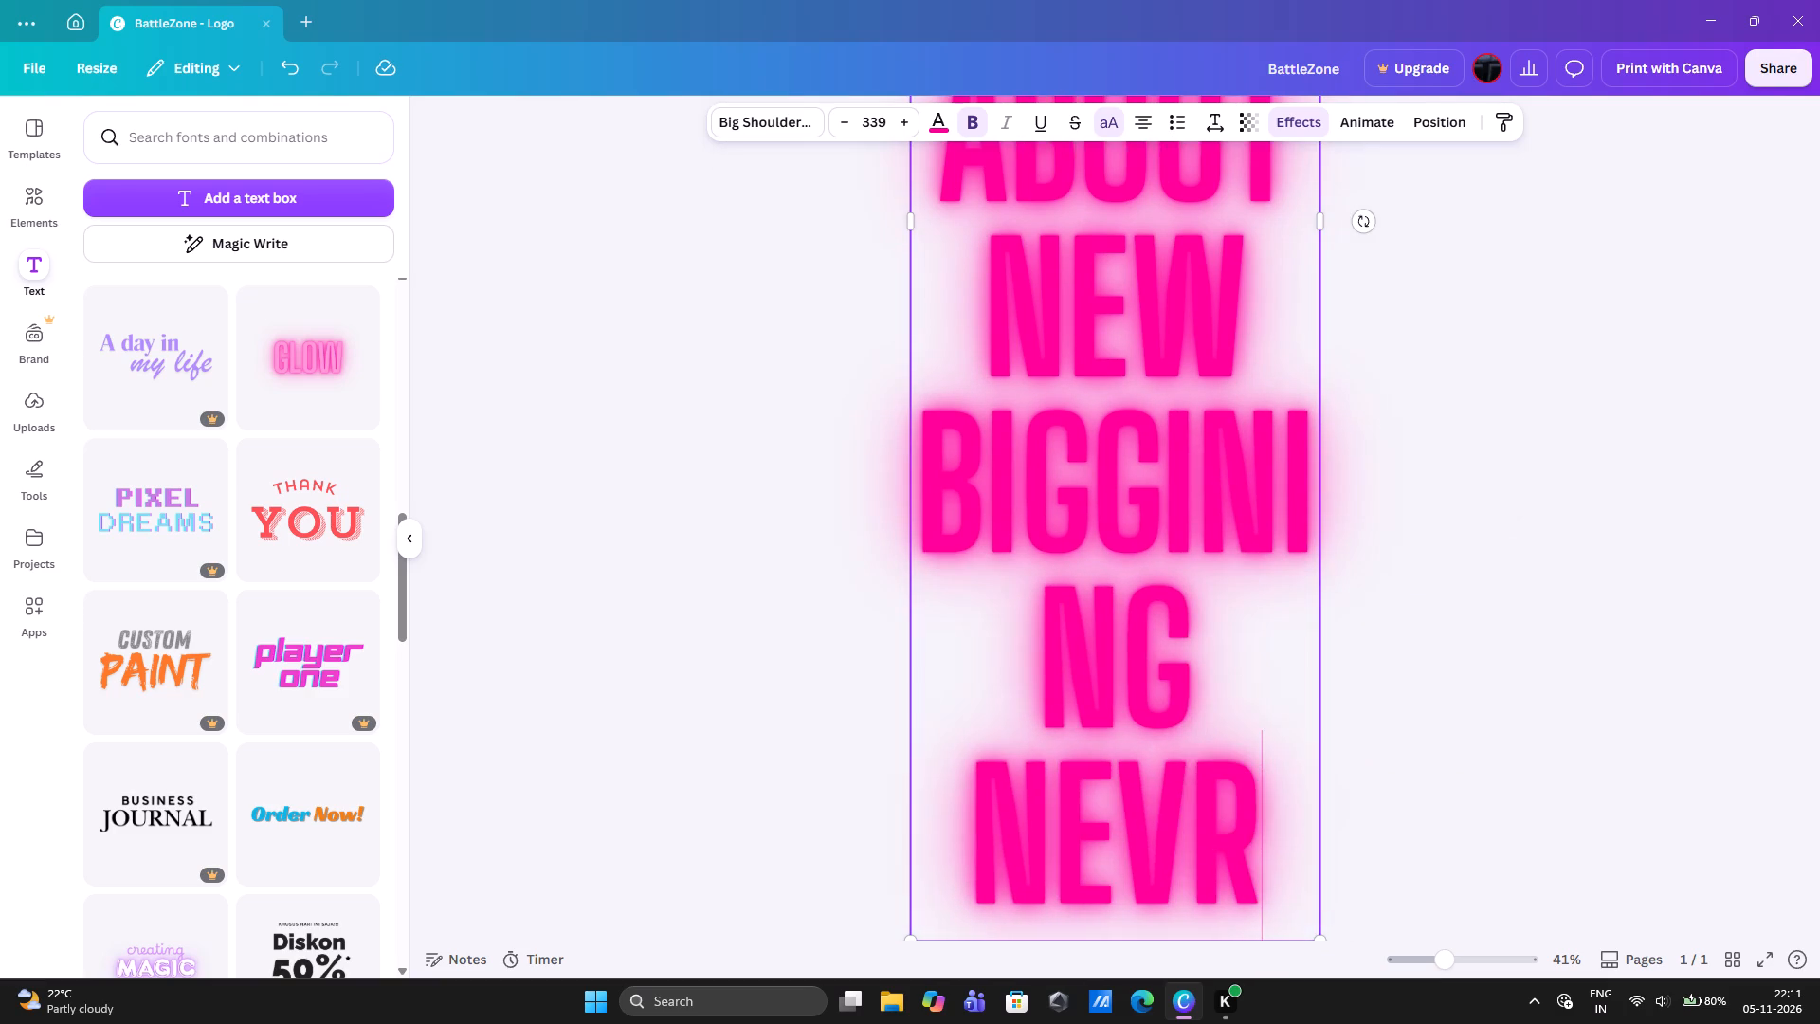
key("BackSpace")
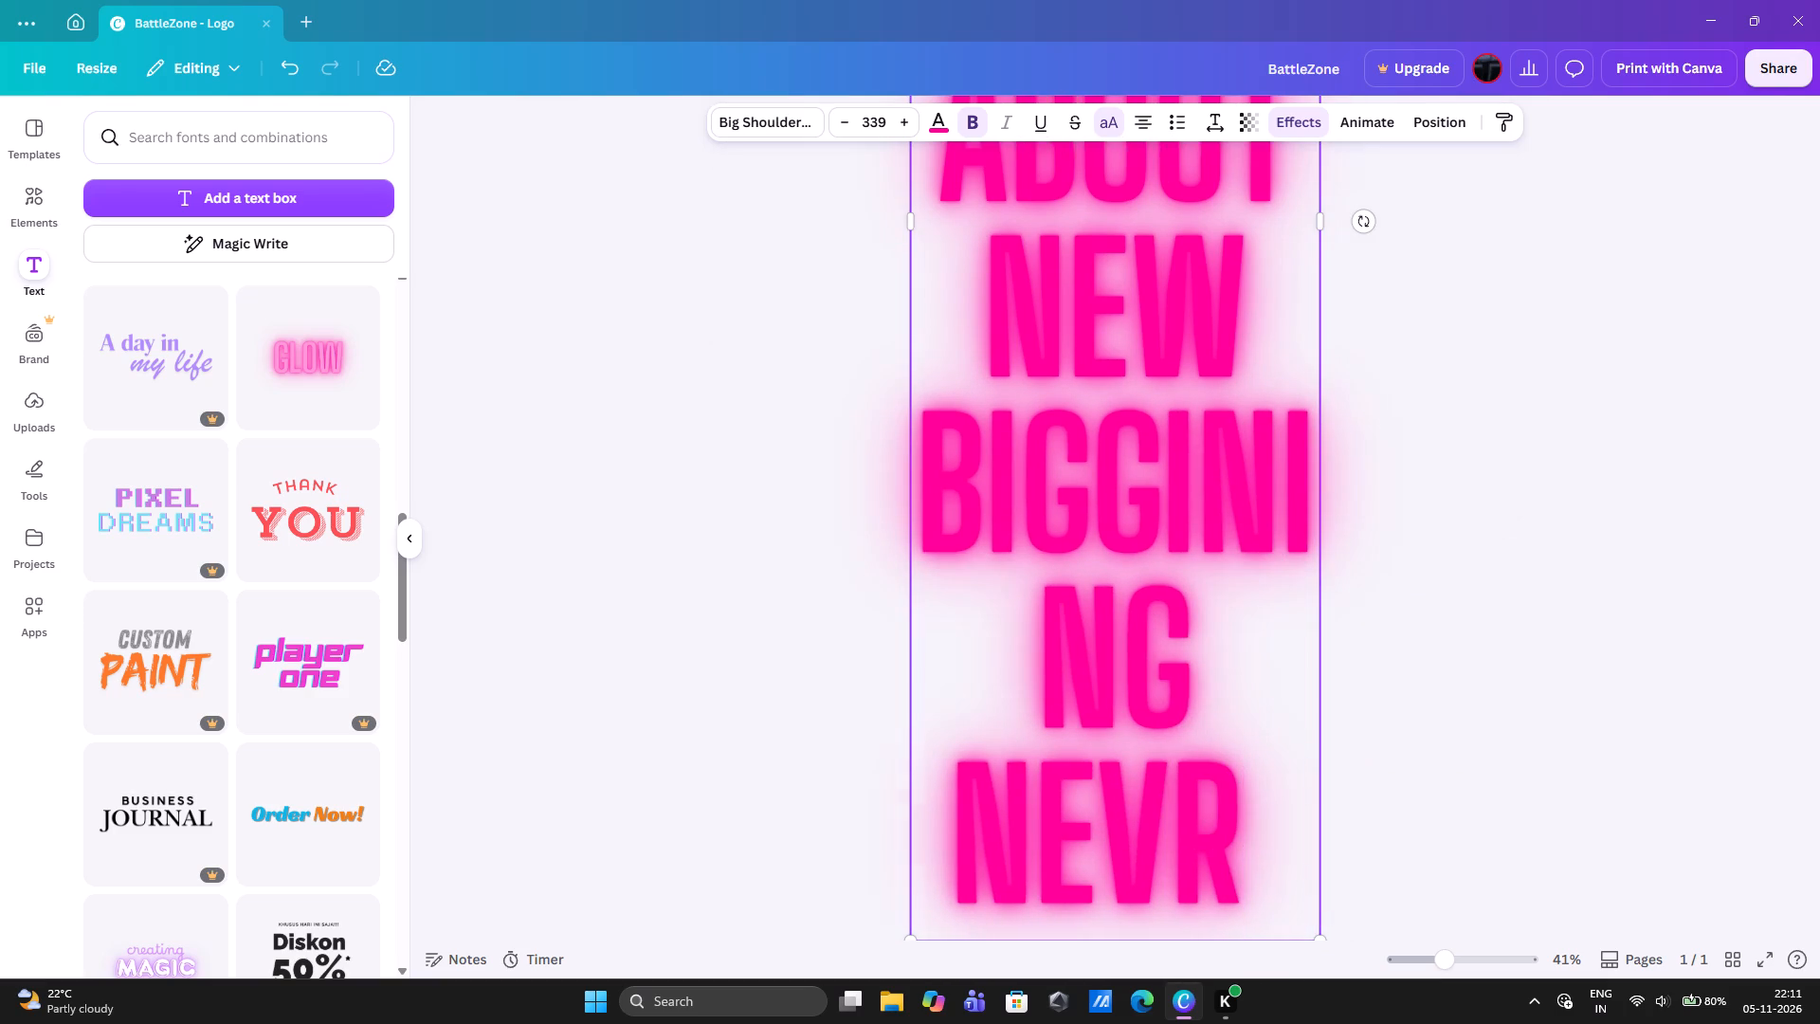
key("BackSpace")
type("er abho")
type("ut")
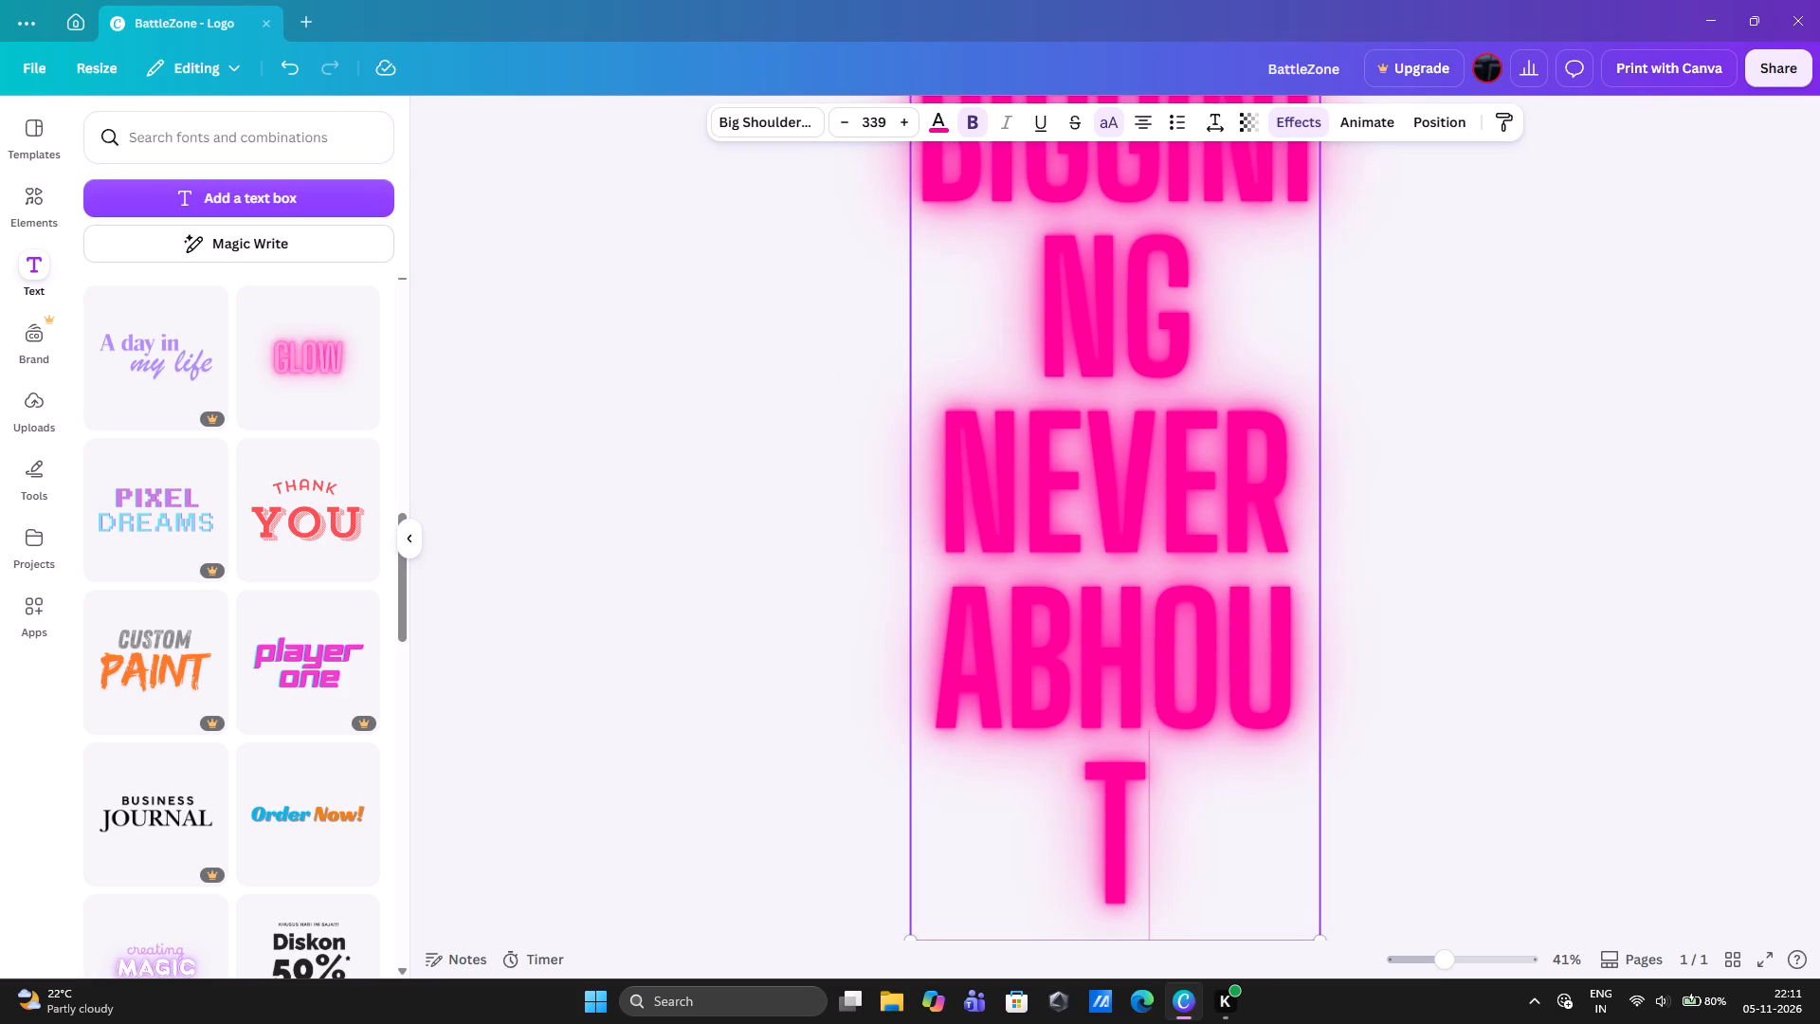
type("s ending")
key("space")
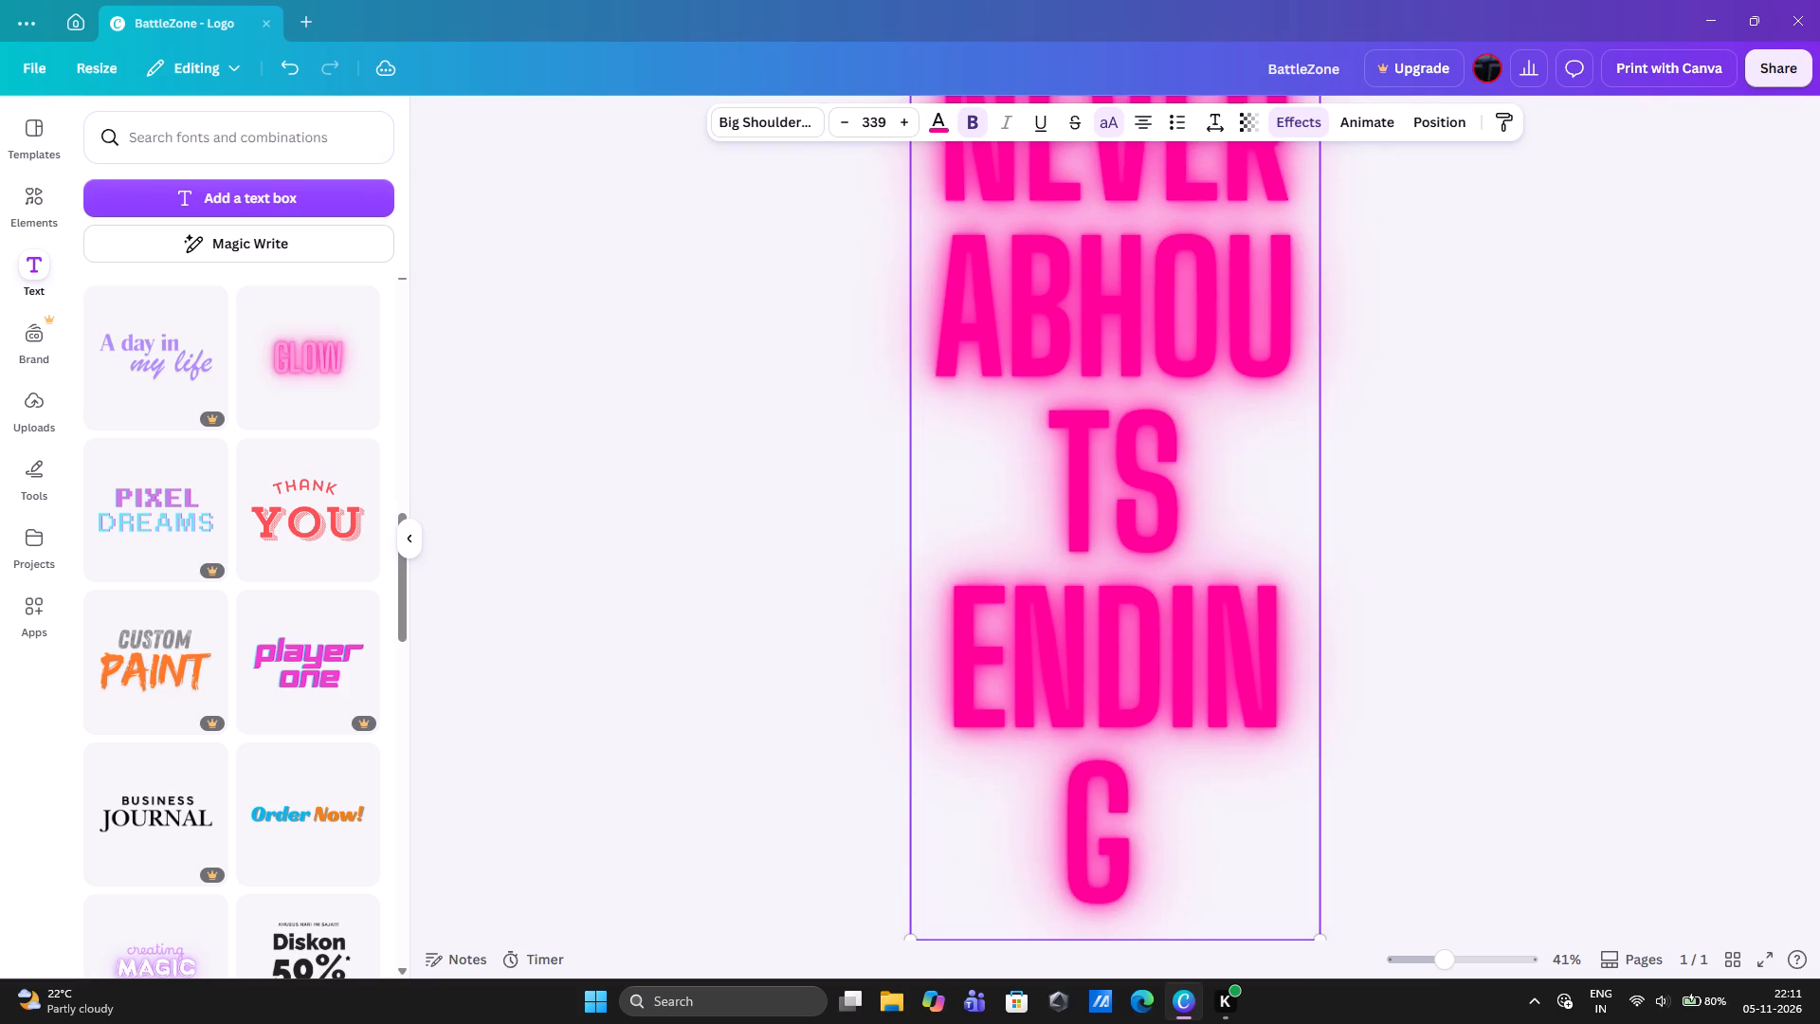
left_click_drag(1217, 345, 1216, 486)
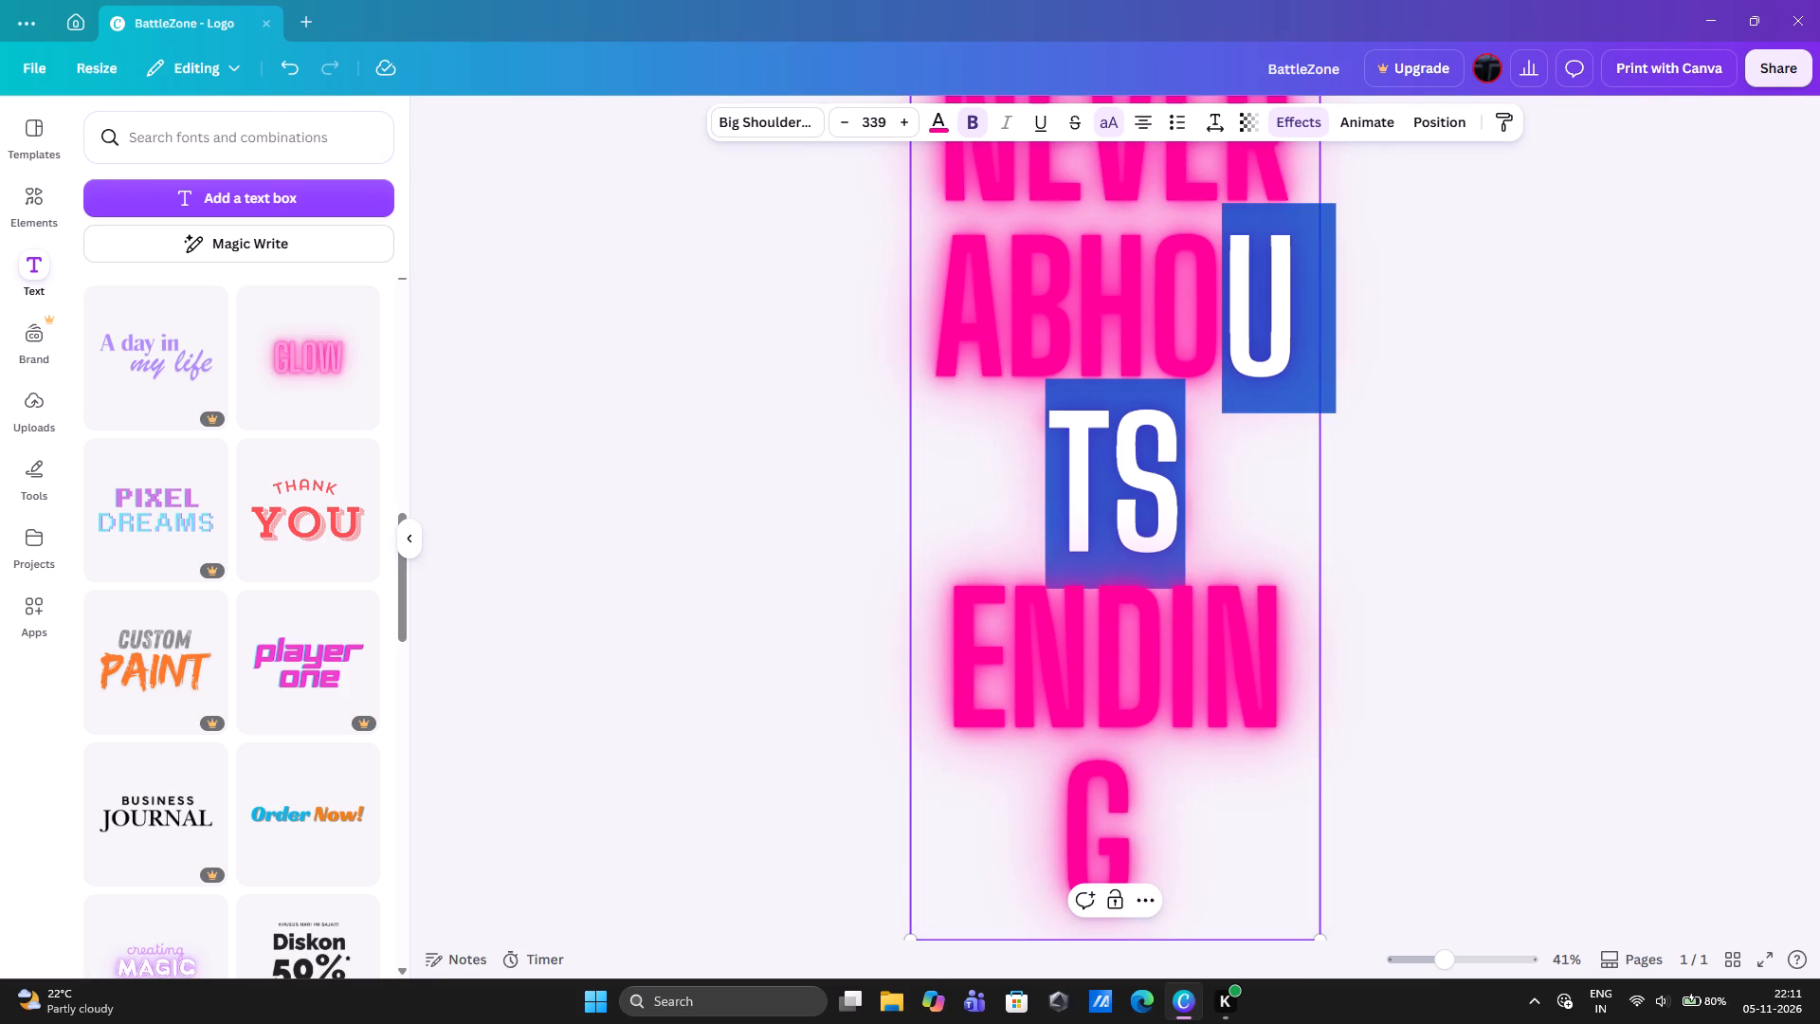
left_click_drag(1216, 486, 1216, 483)
left_click(1216, 483)
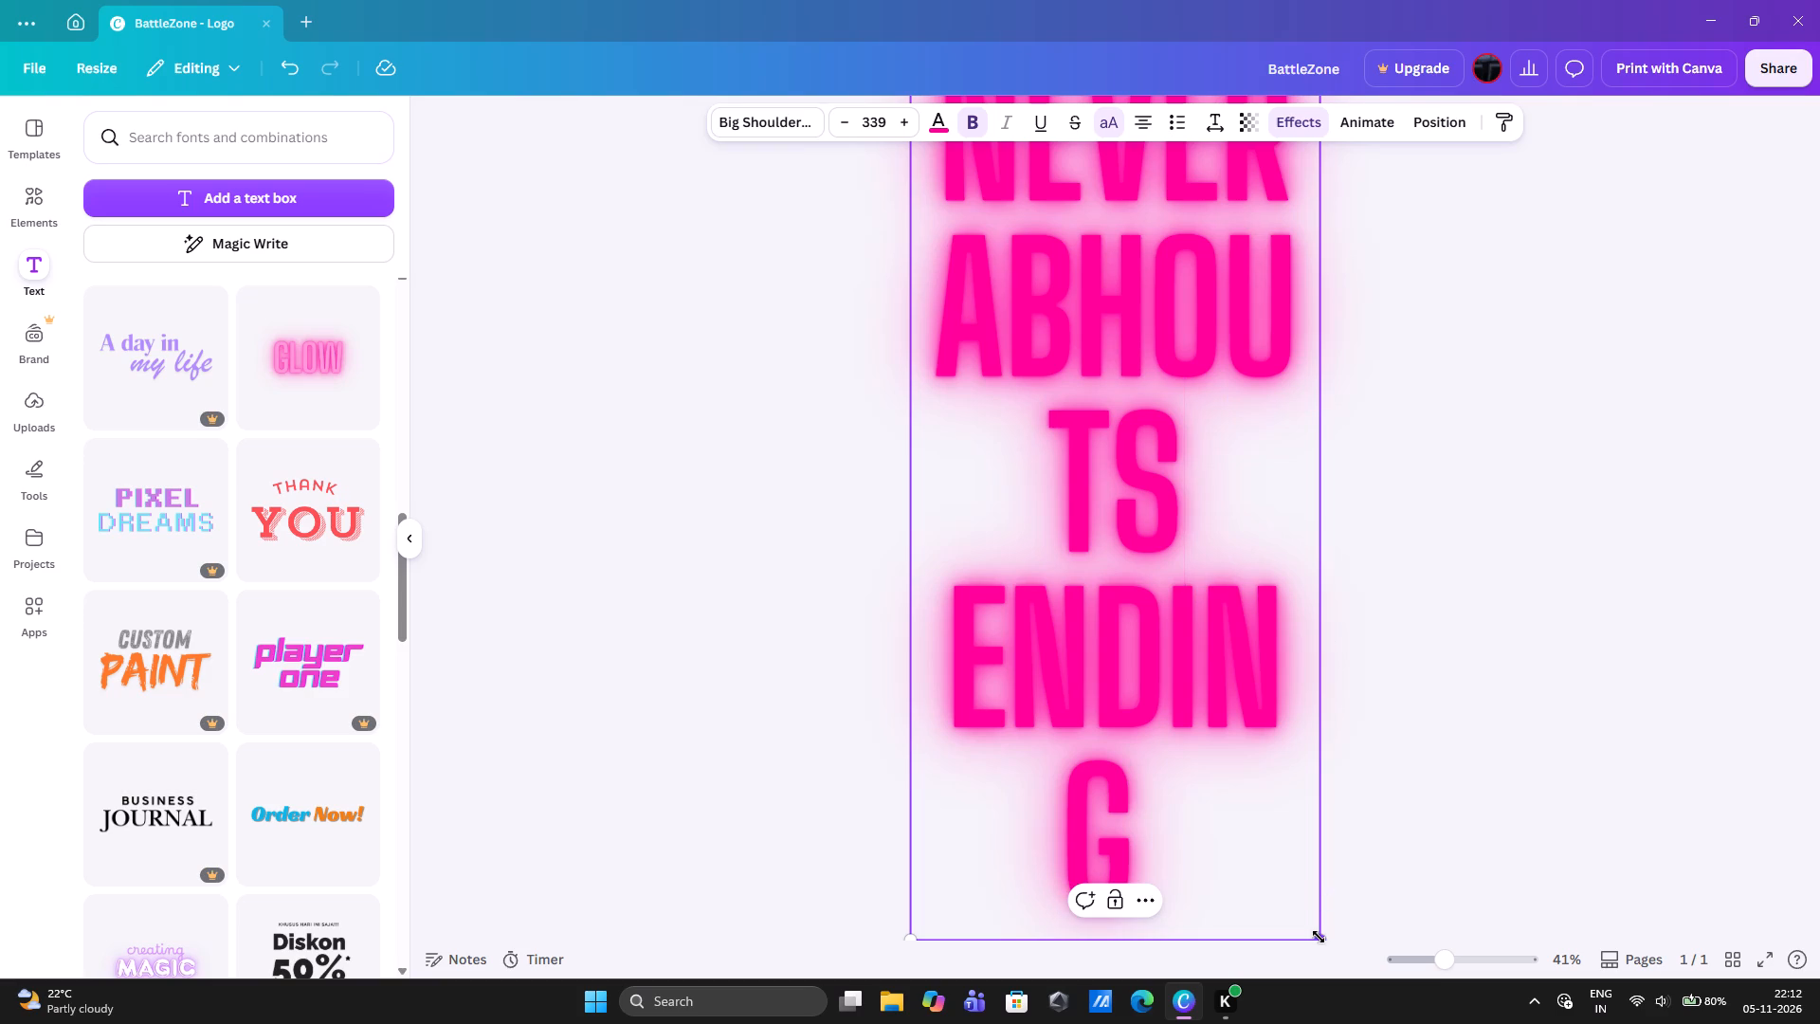
Scale the neon text down to size 113 and widen its box until the phrase wraps onto two lines.
left_click_drag(1319, 937, 1127, 509)
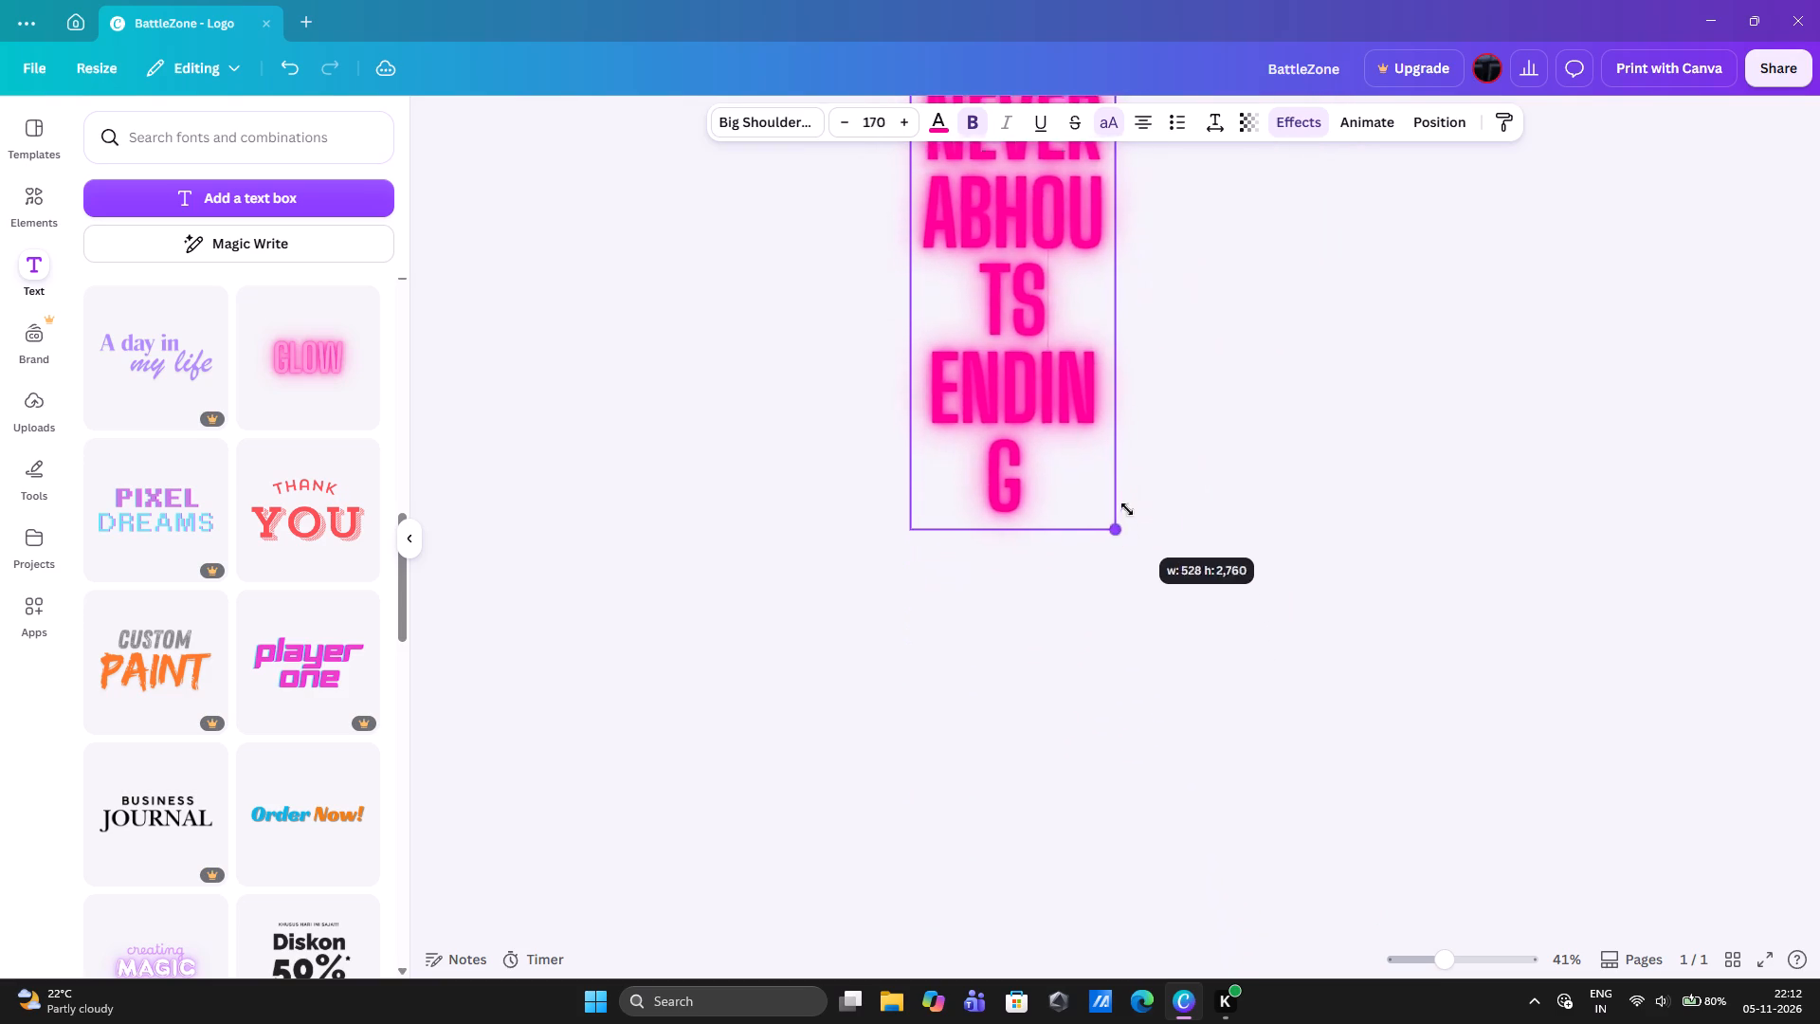
left_click_drag(1127, 509, 1108, 155)
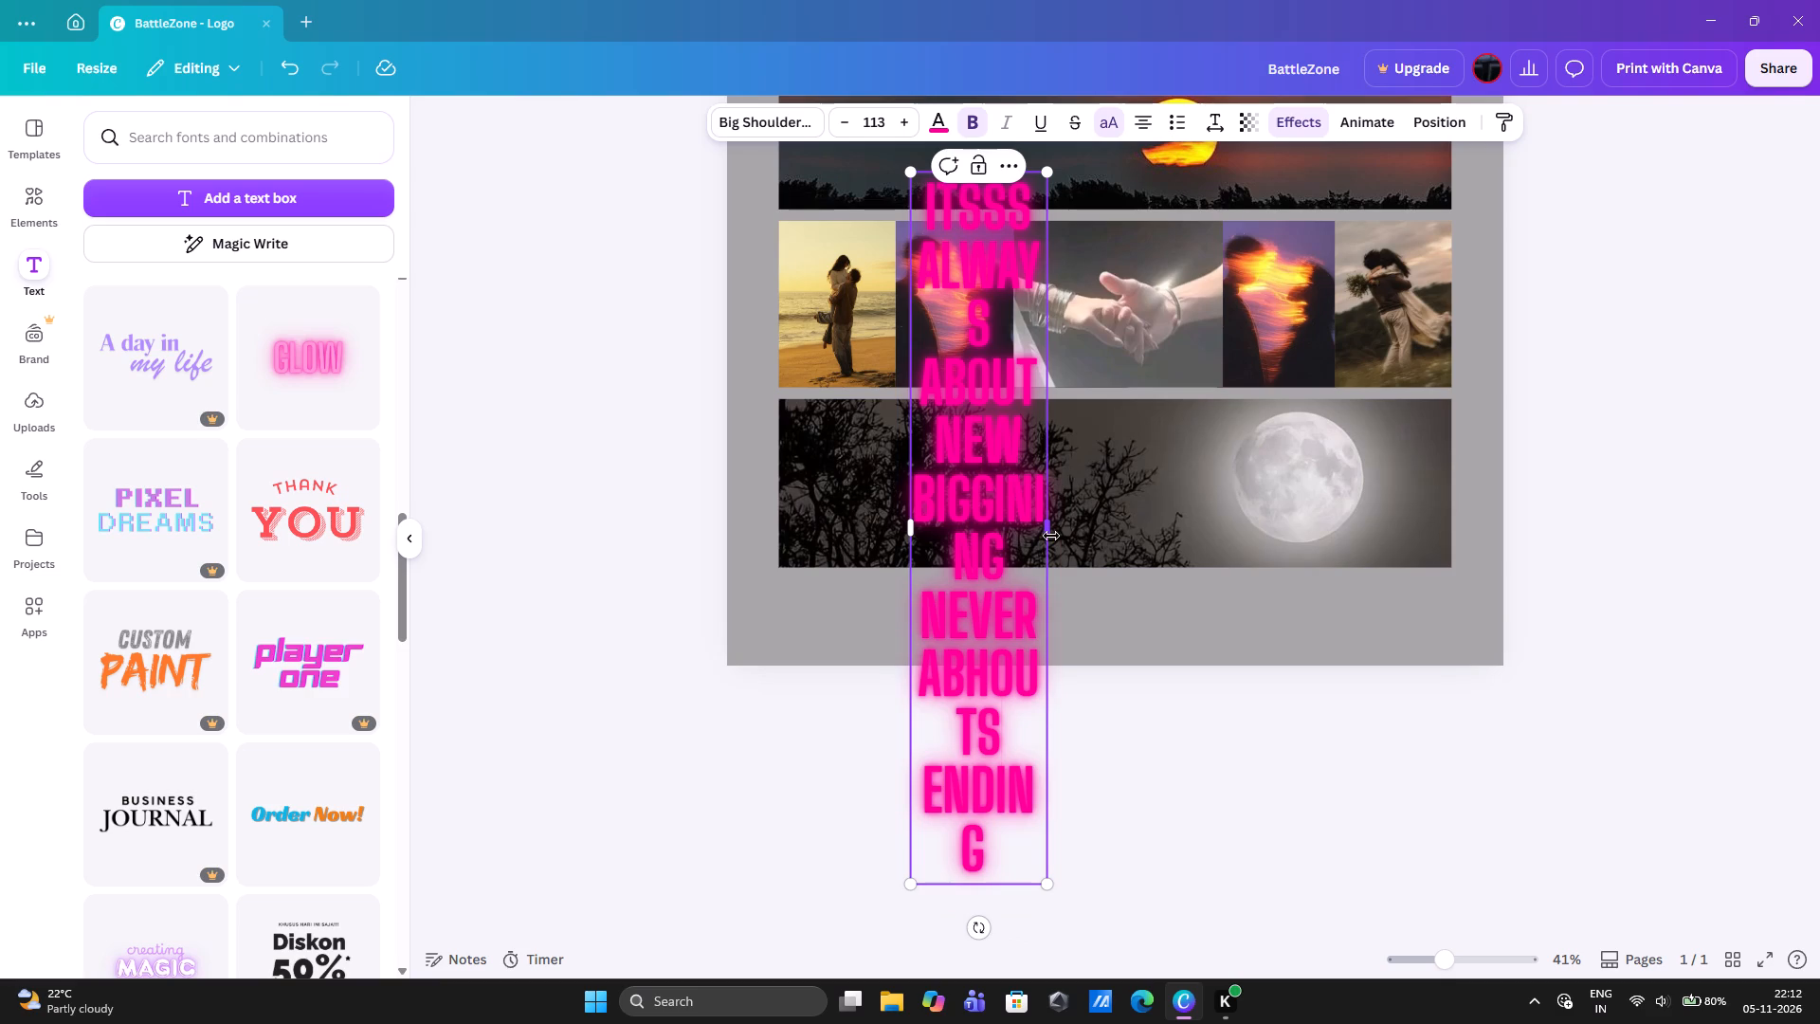
left_click_drag(1051, 532, 1461, 481)
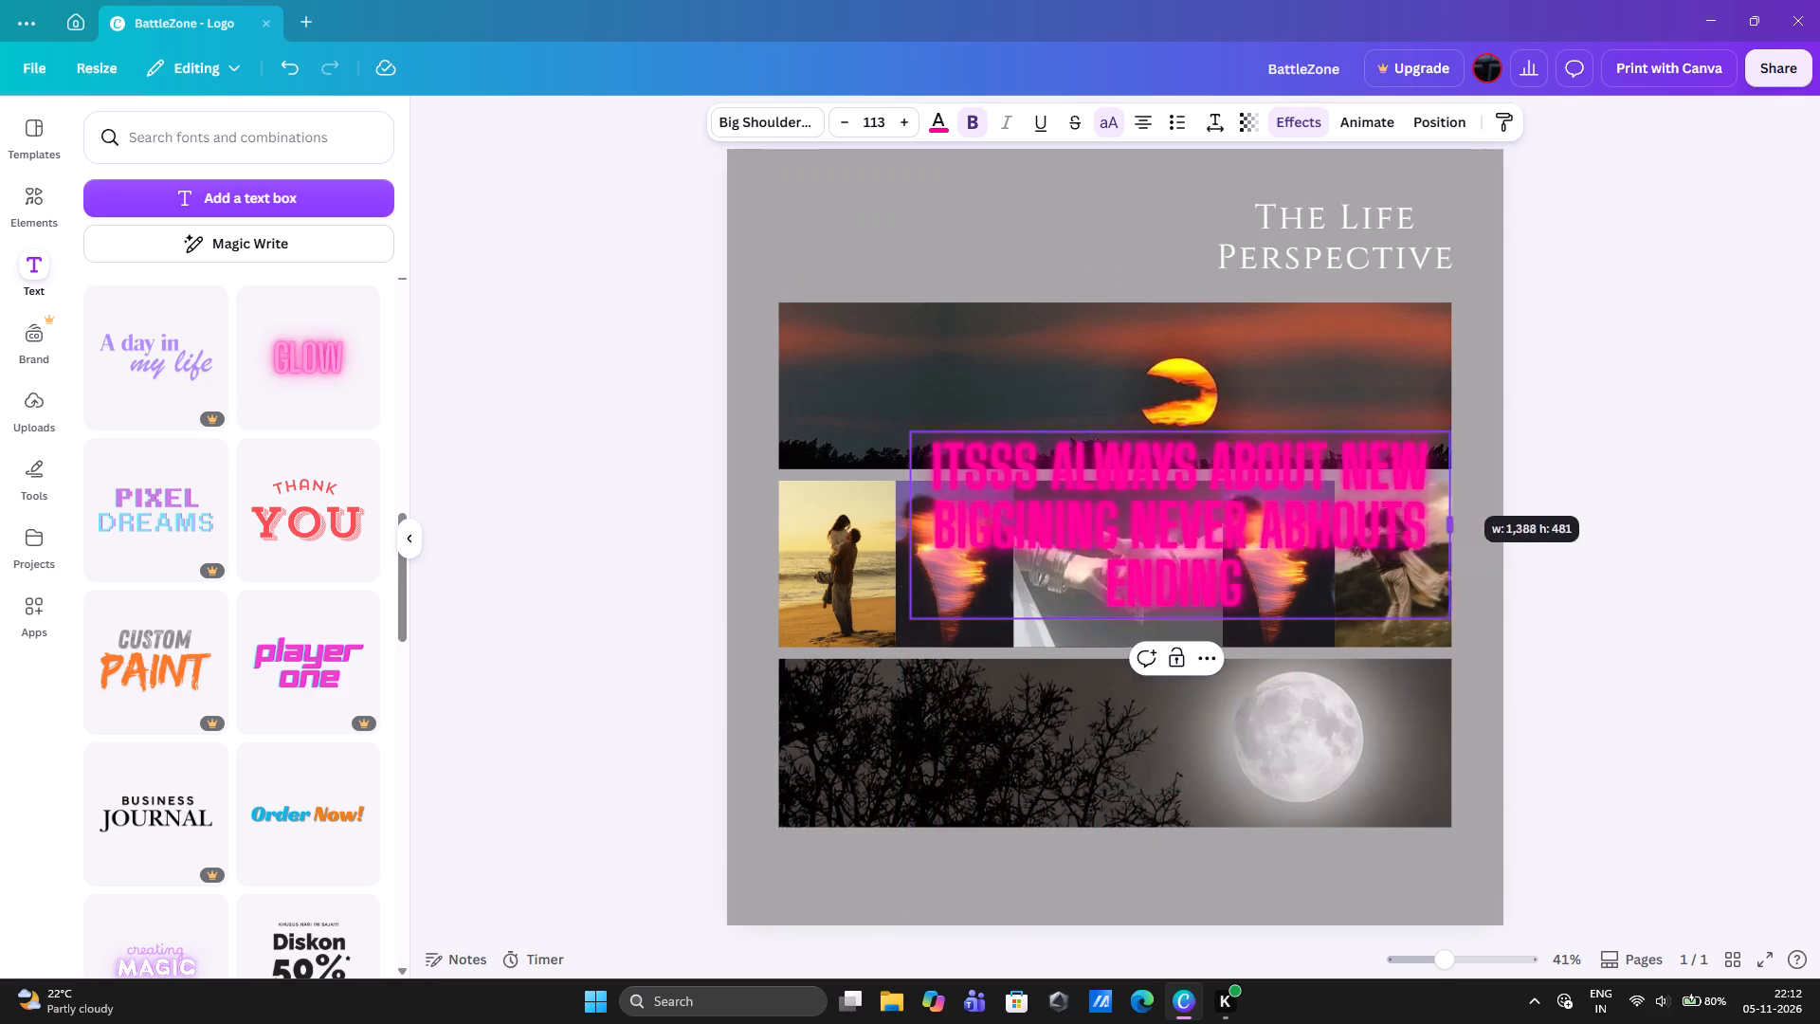
left_click_drag(1461, 481, 1674, 444)
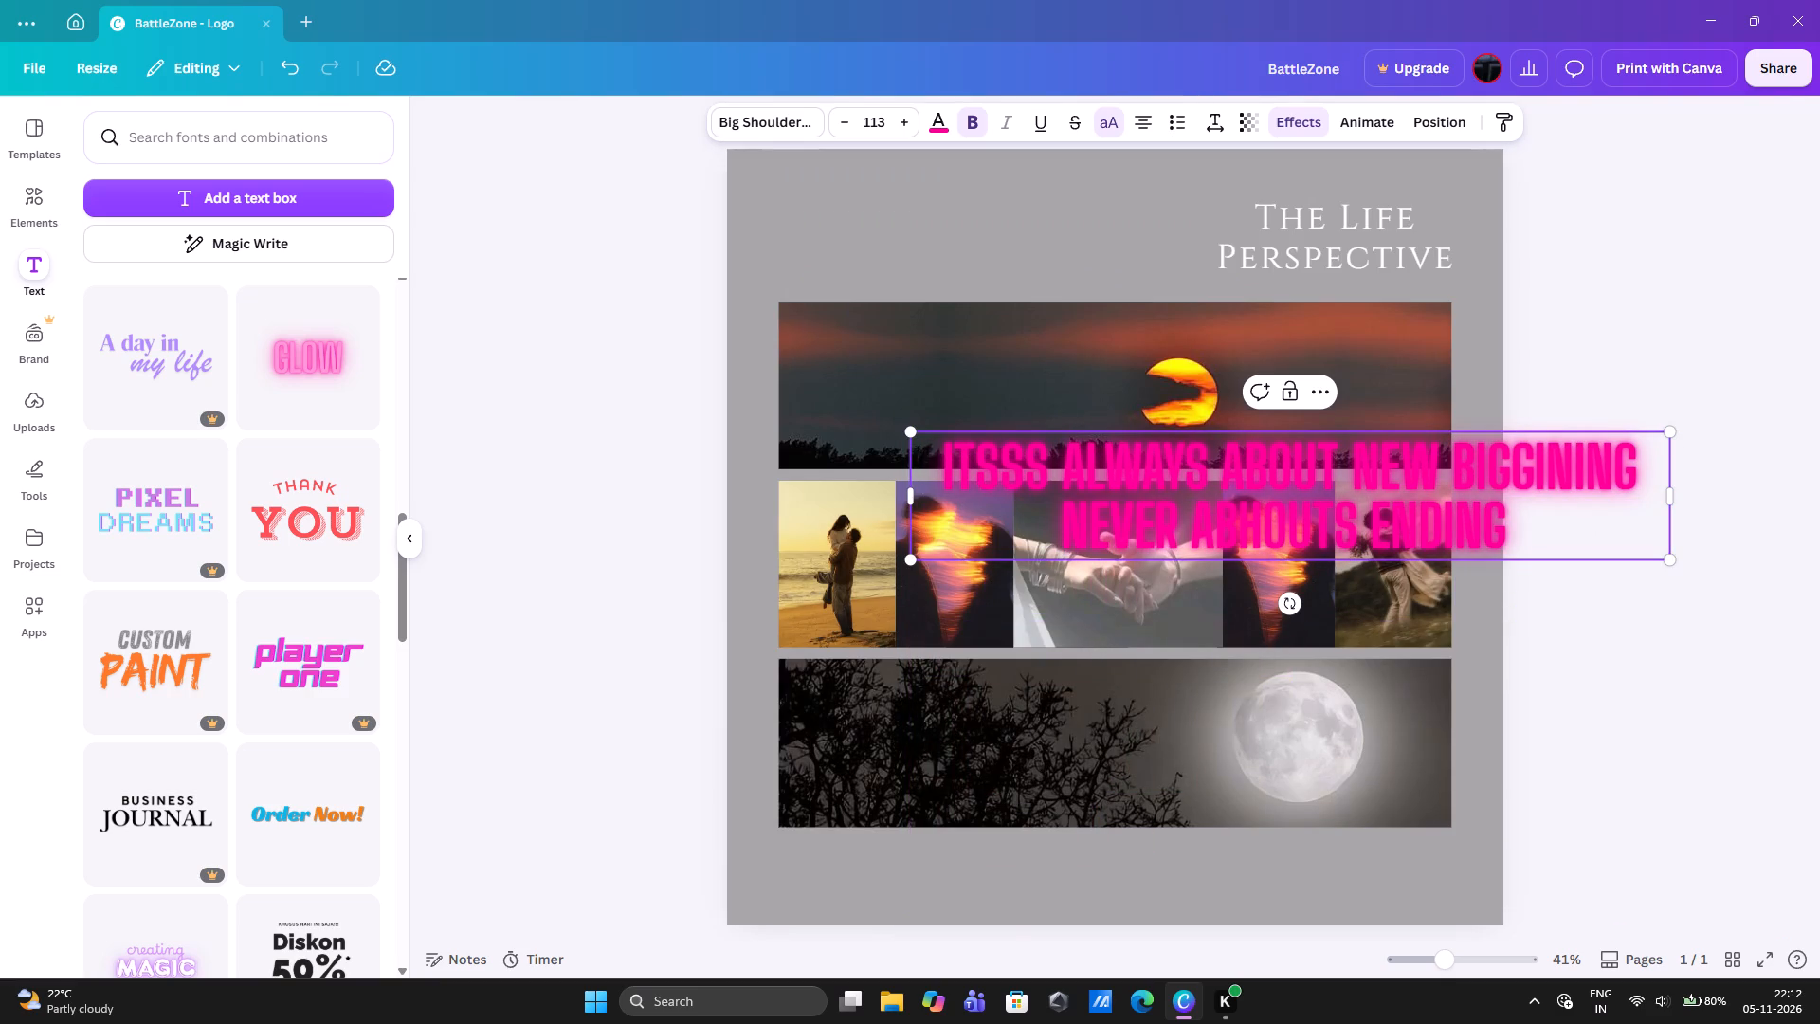
Scale the two-line neon text down further to font size 49.6.
left_click_drag(1673, 556, 1521, 527)
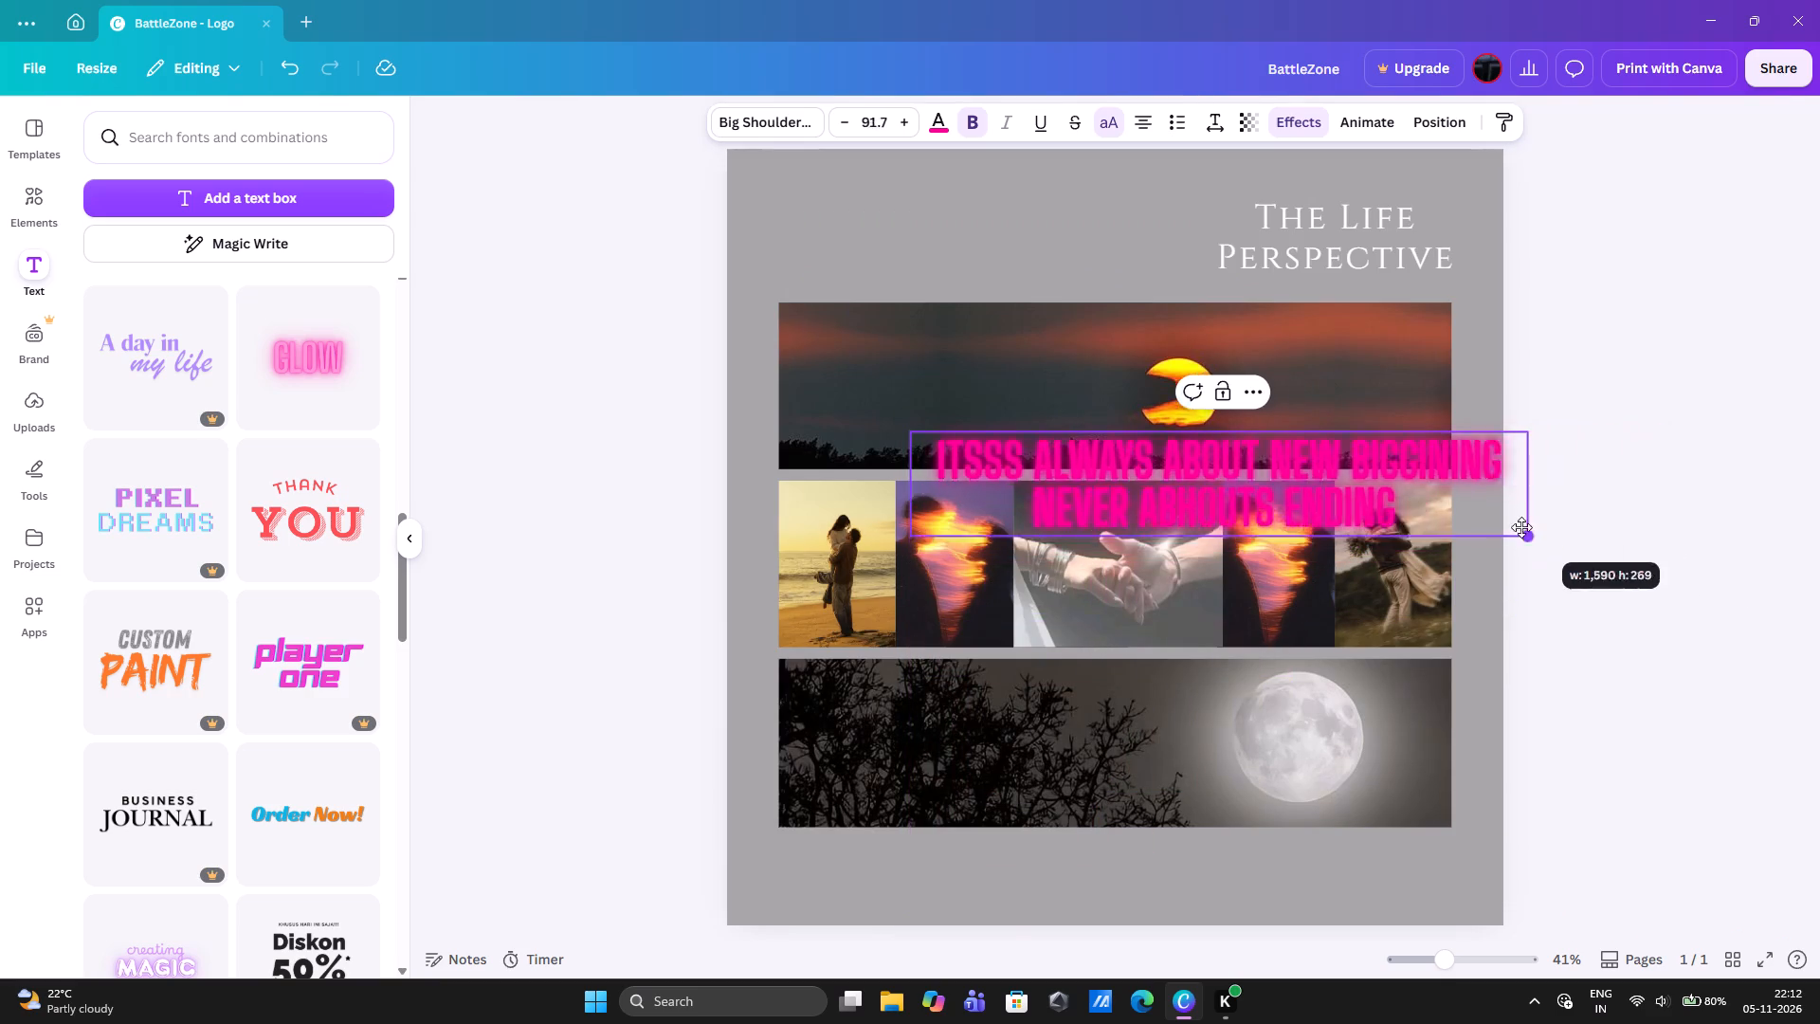
left_click_drag(1521, 527, 1344, 493)
left_click_drag(1203, 458, 1196, 503)
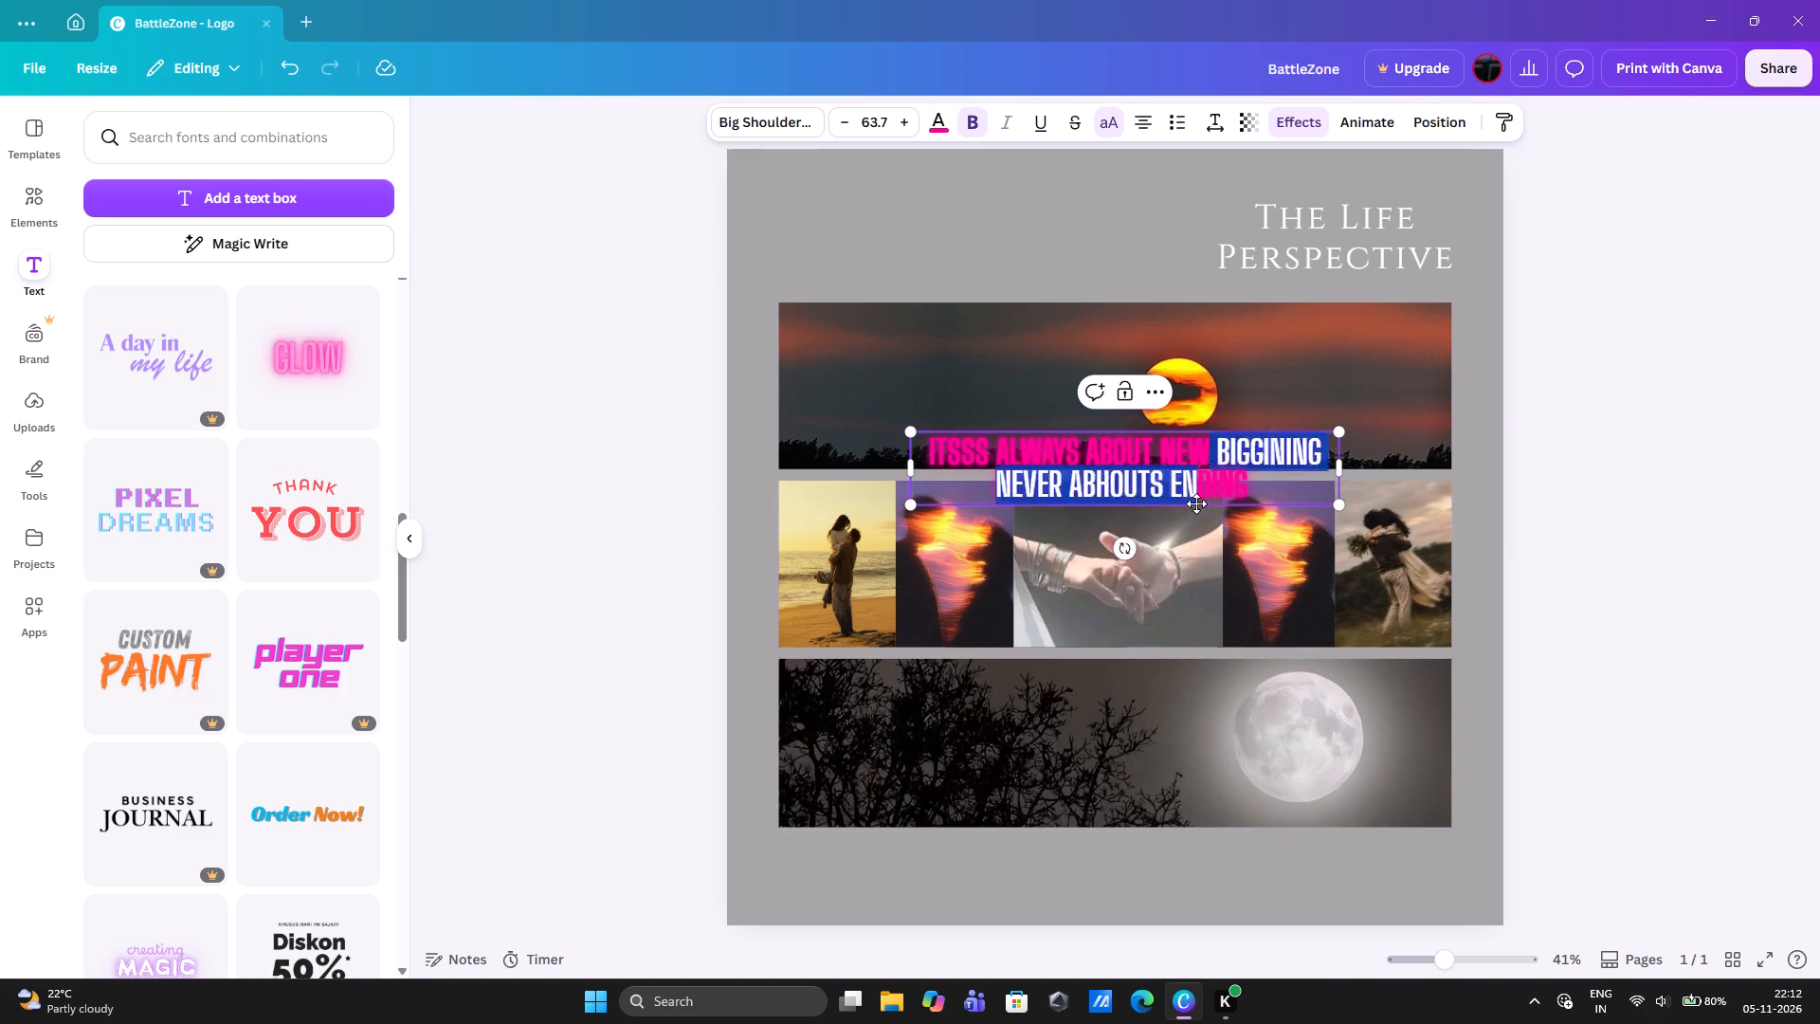
left_click_drag(1196, 503, 1182, 469)
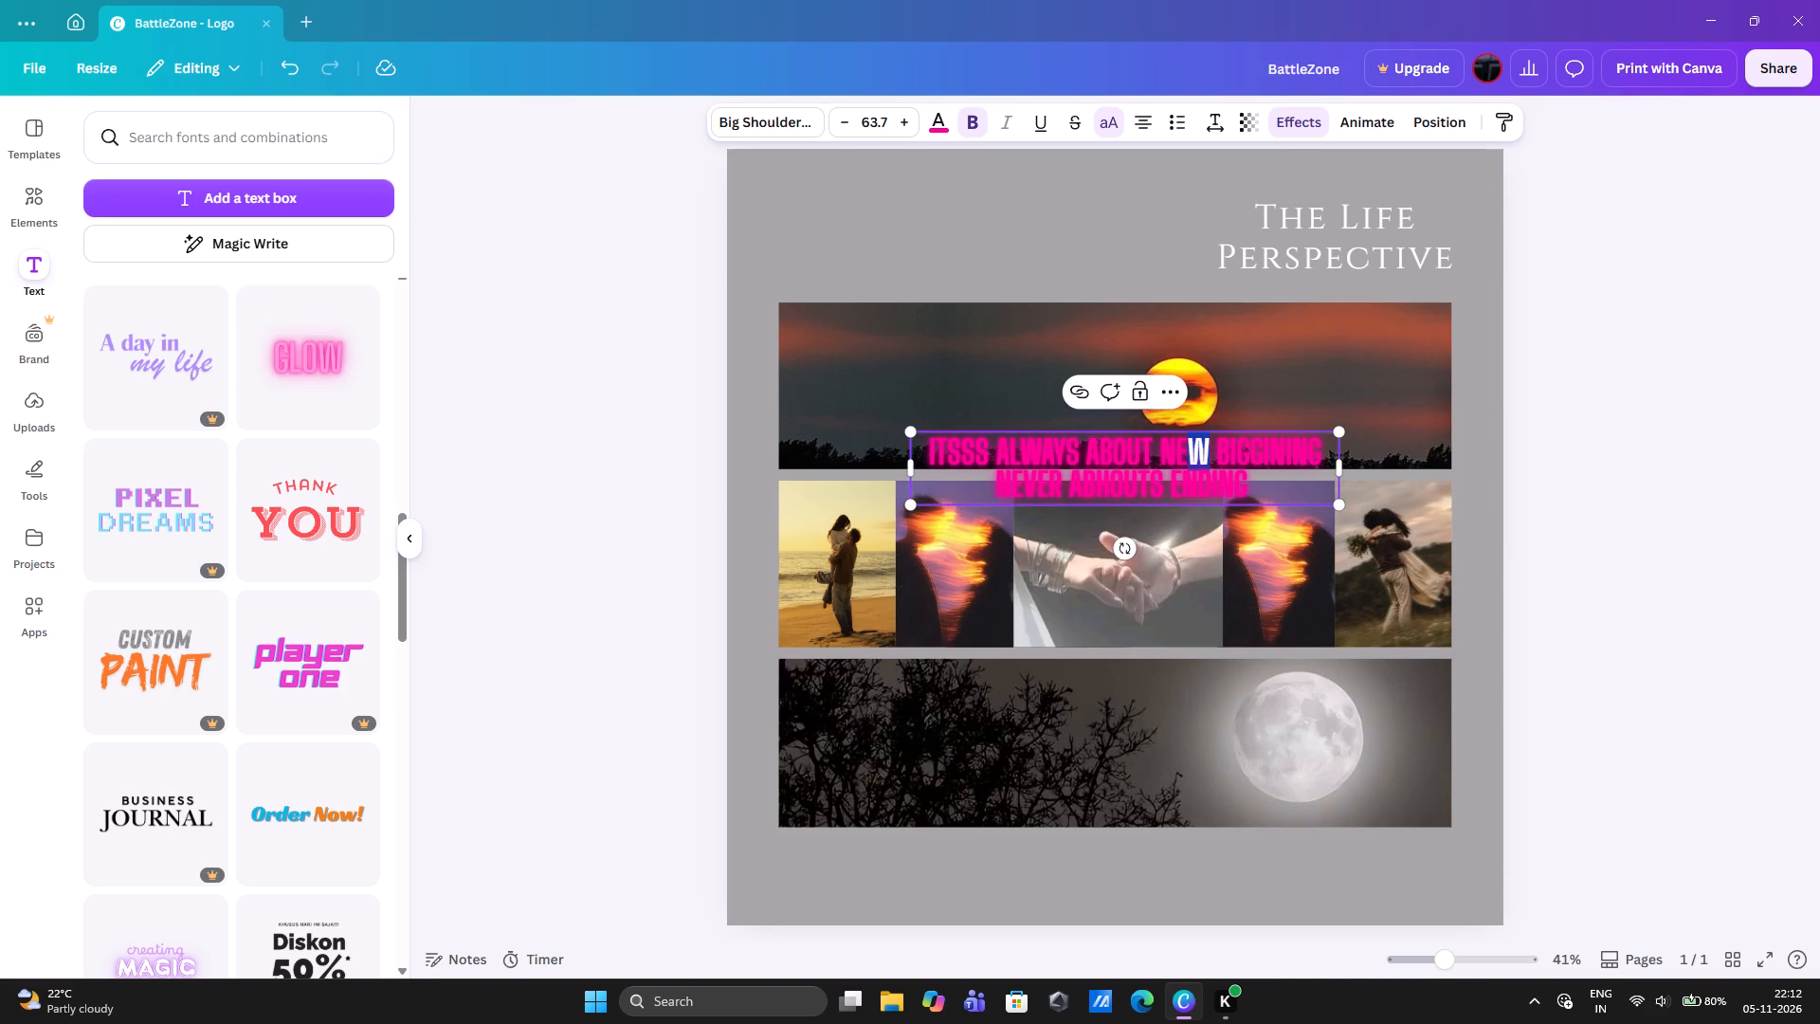
left_click_drag(1337, 505, 1244, 477)
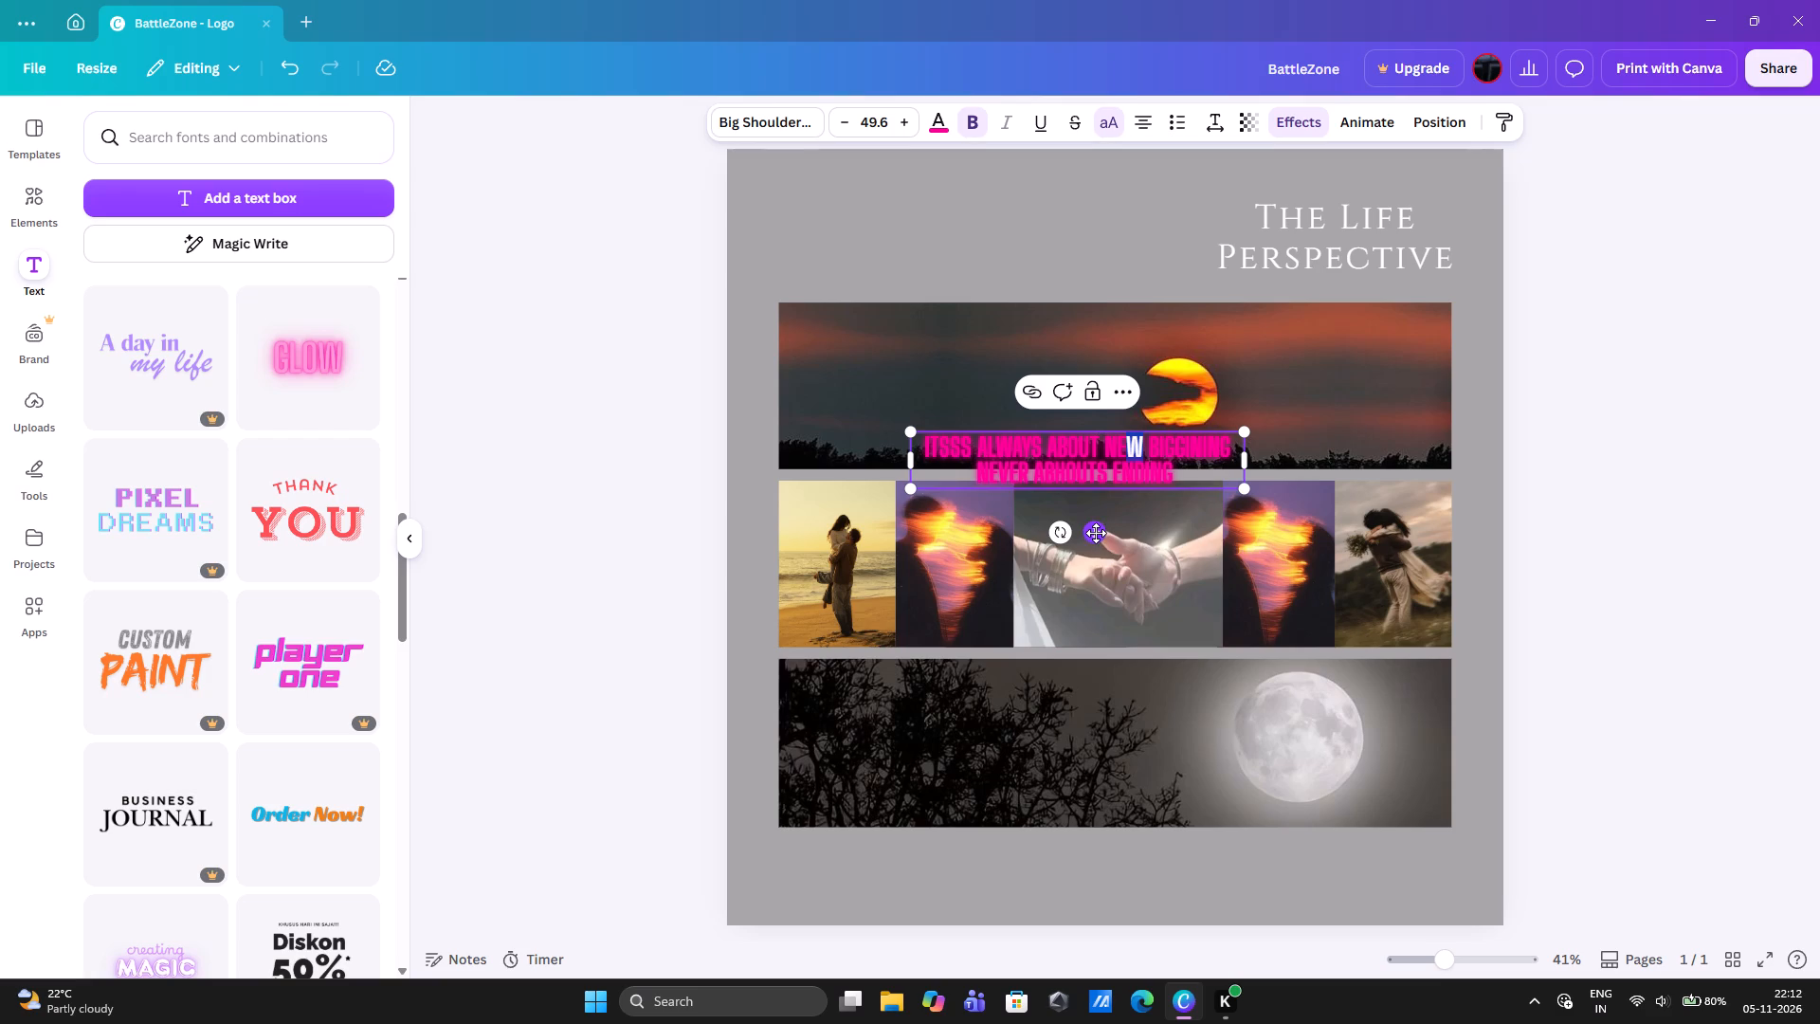
Move the two-line neon text into the empty grey area below the moon banner, snapped at the matching spacing of 30.
left_click_drag(1096, 533, 1104, 883)
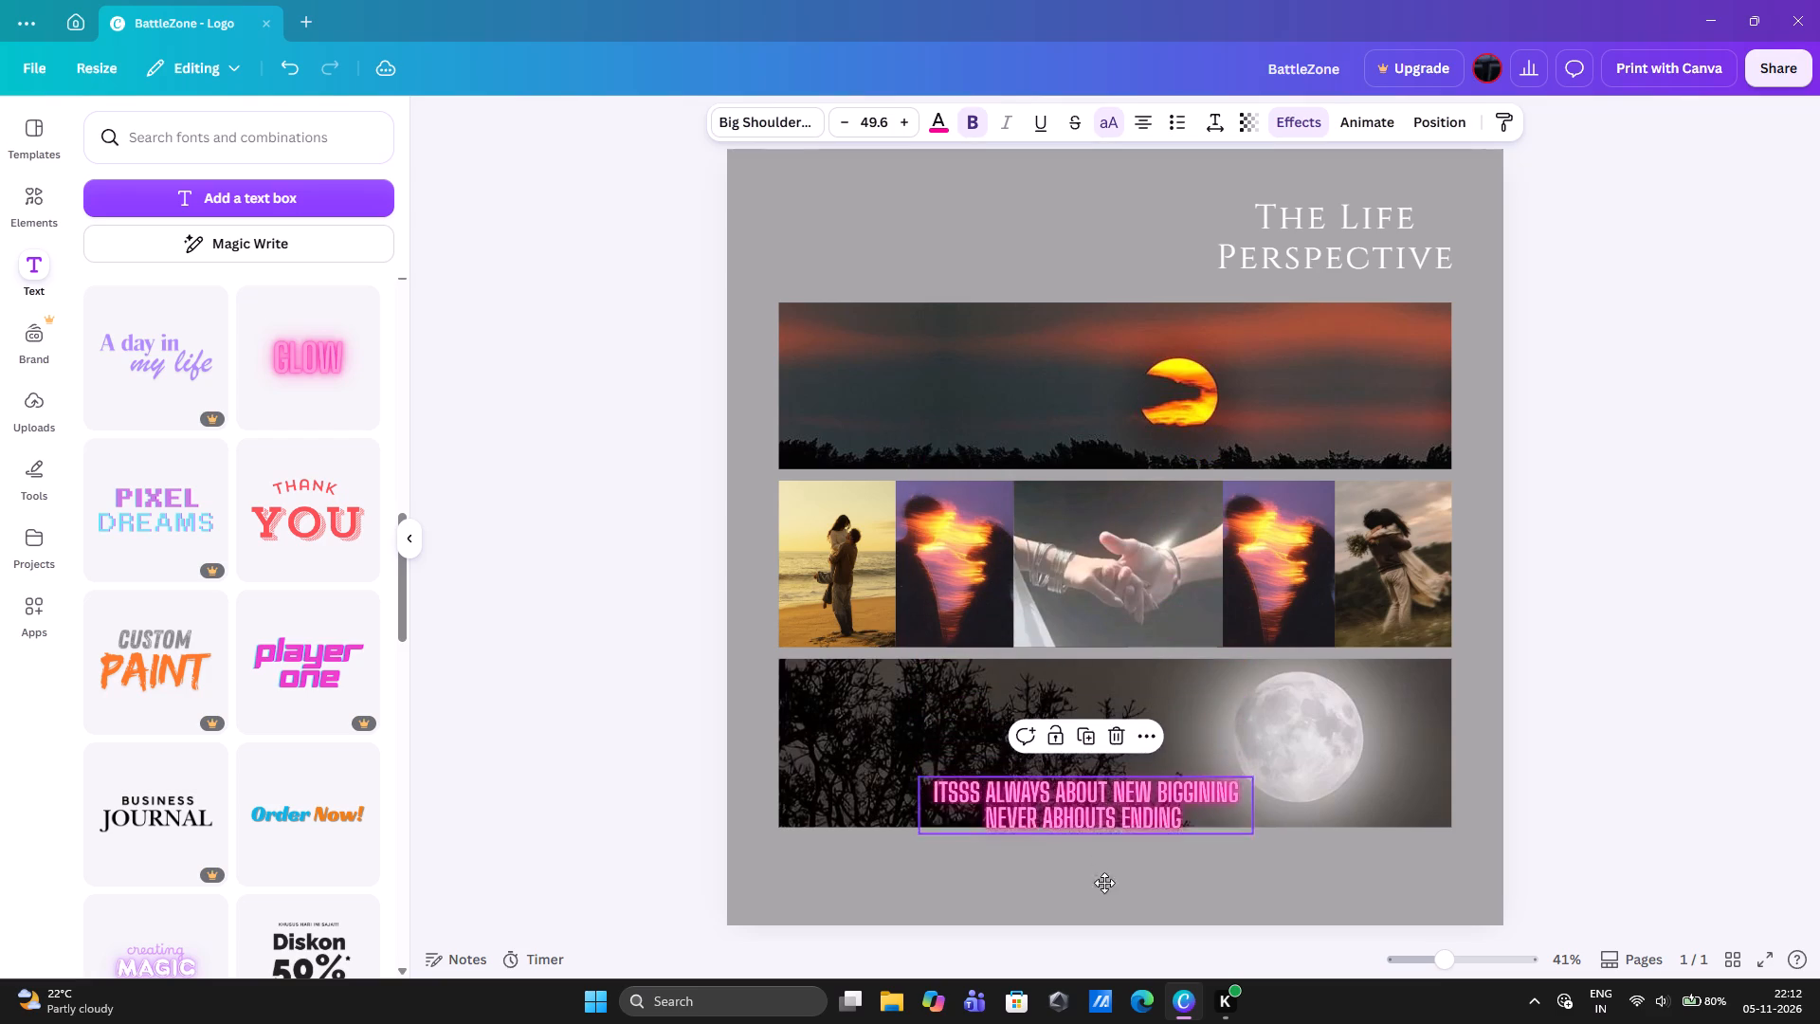
left_click_drag(1104, 883, 1123, 950)
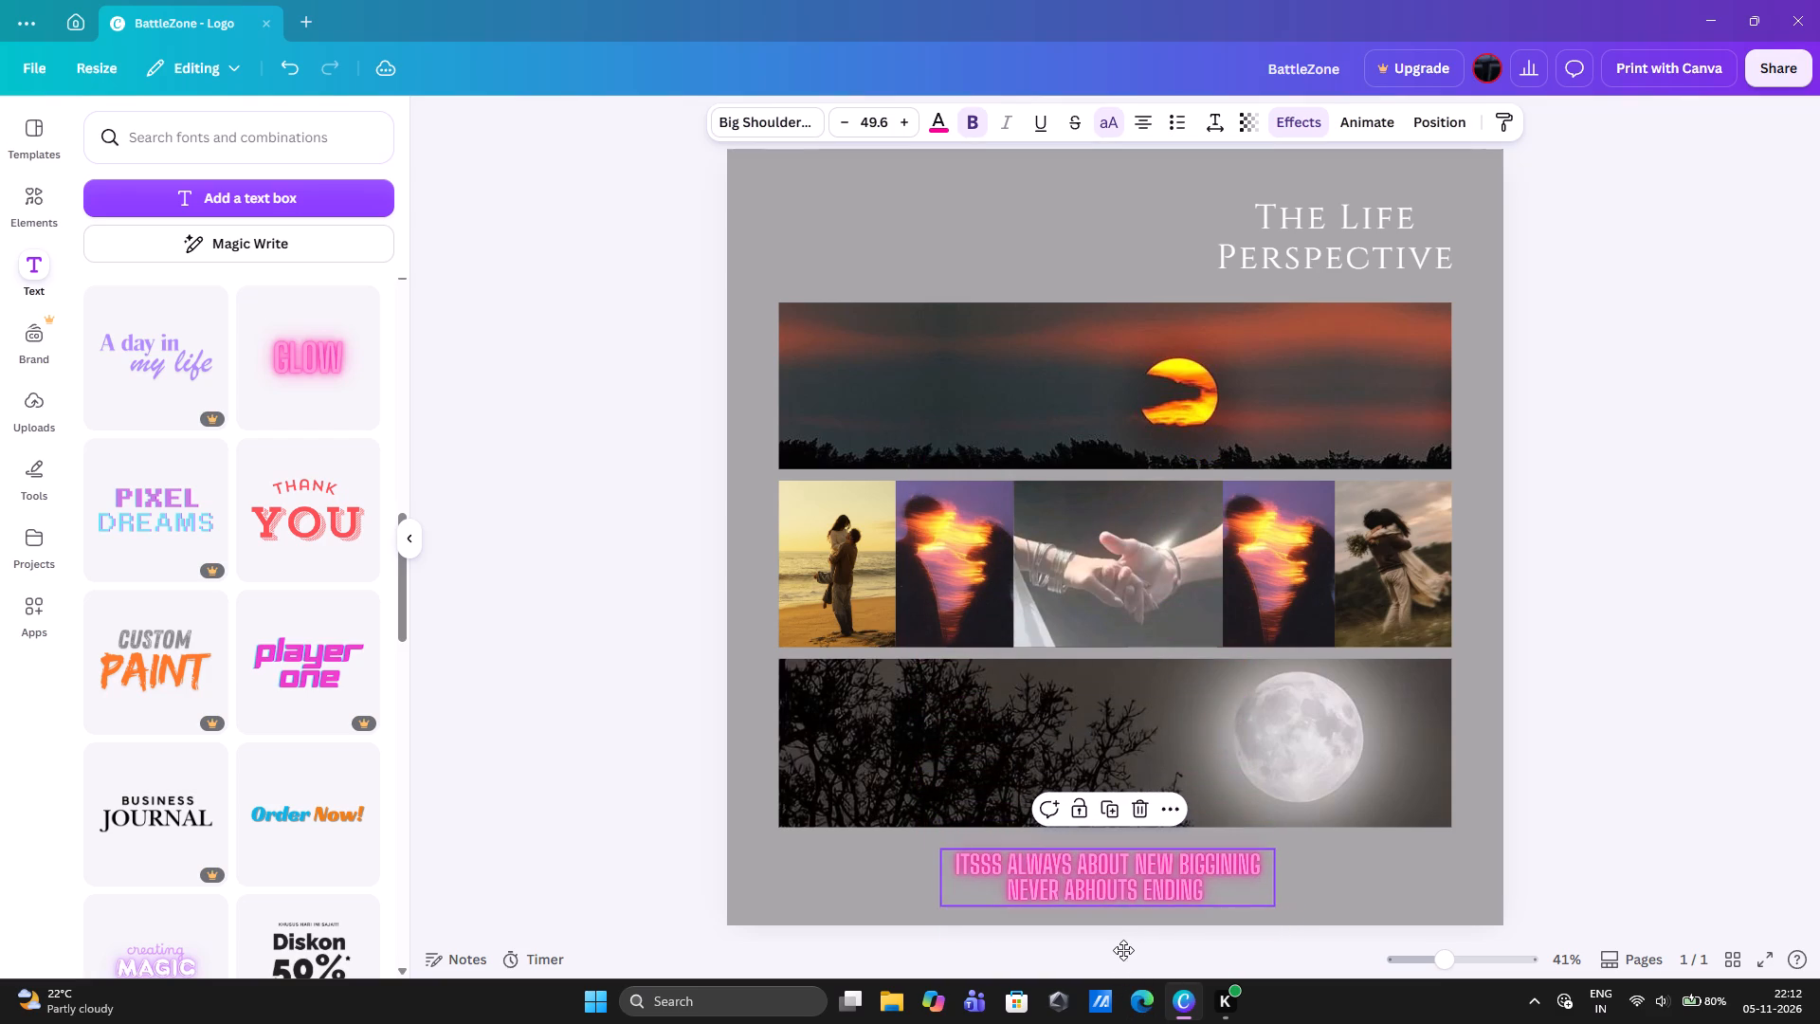
left_click_drag(1123, 950, 1144, 939)
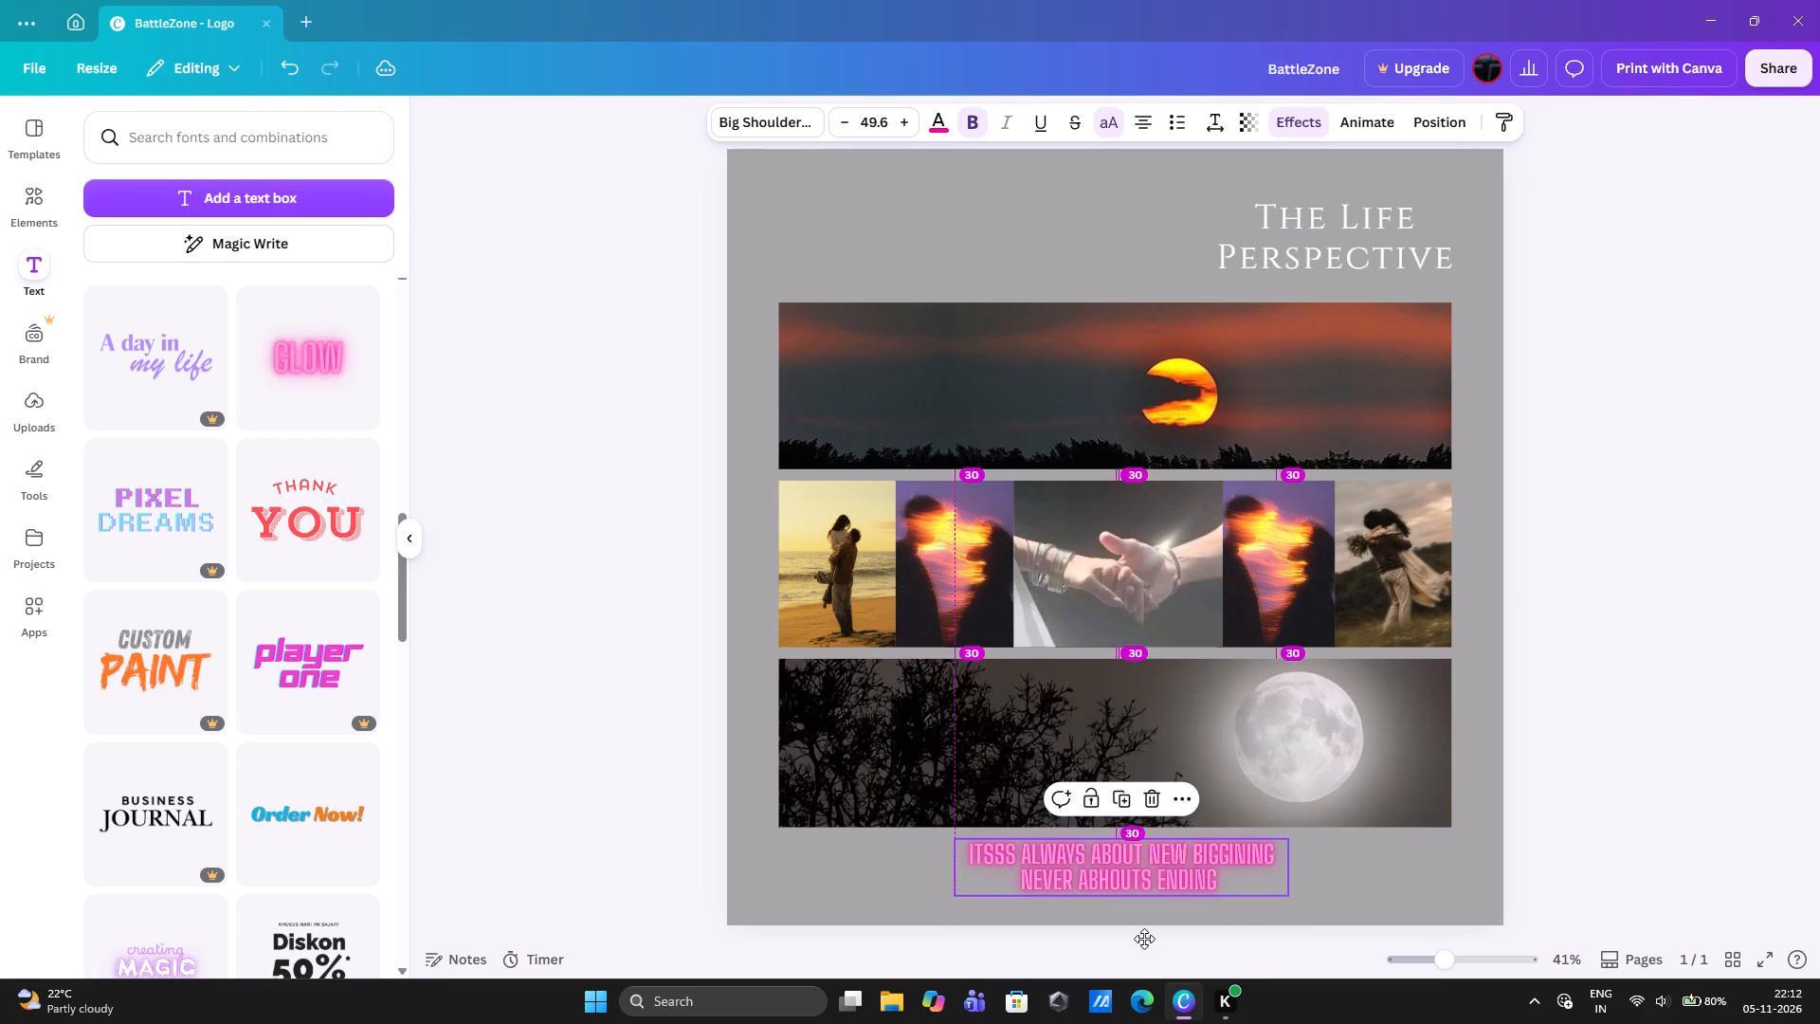
left_click_drag(1144, 939, 1124, 938)
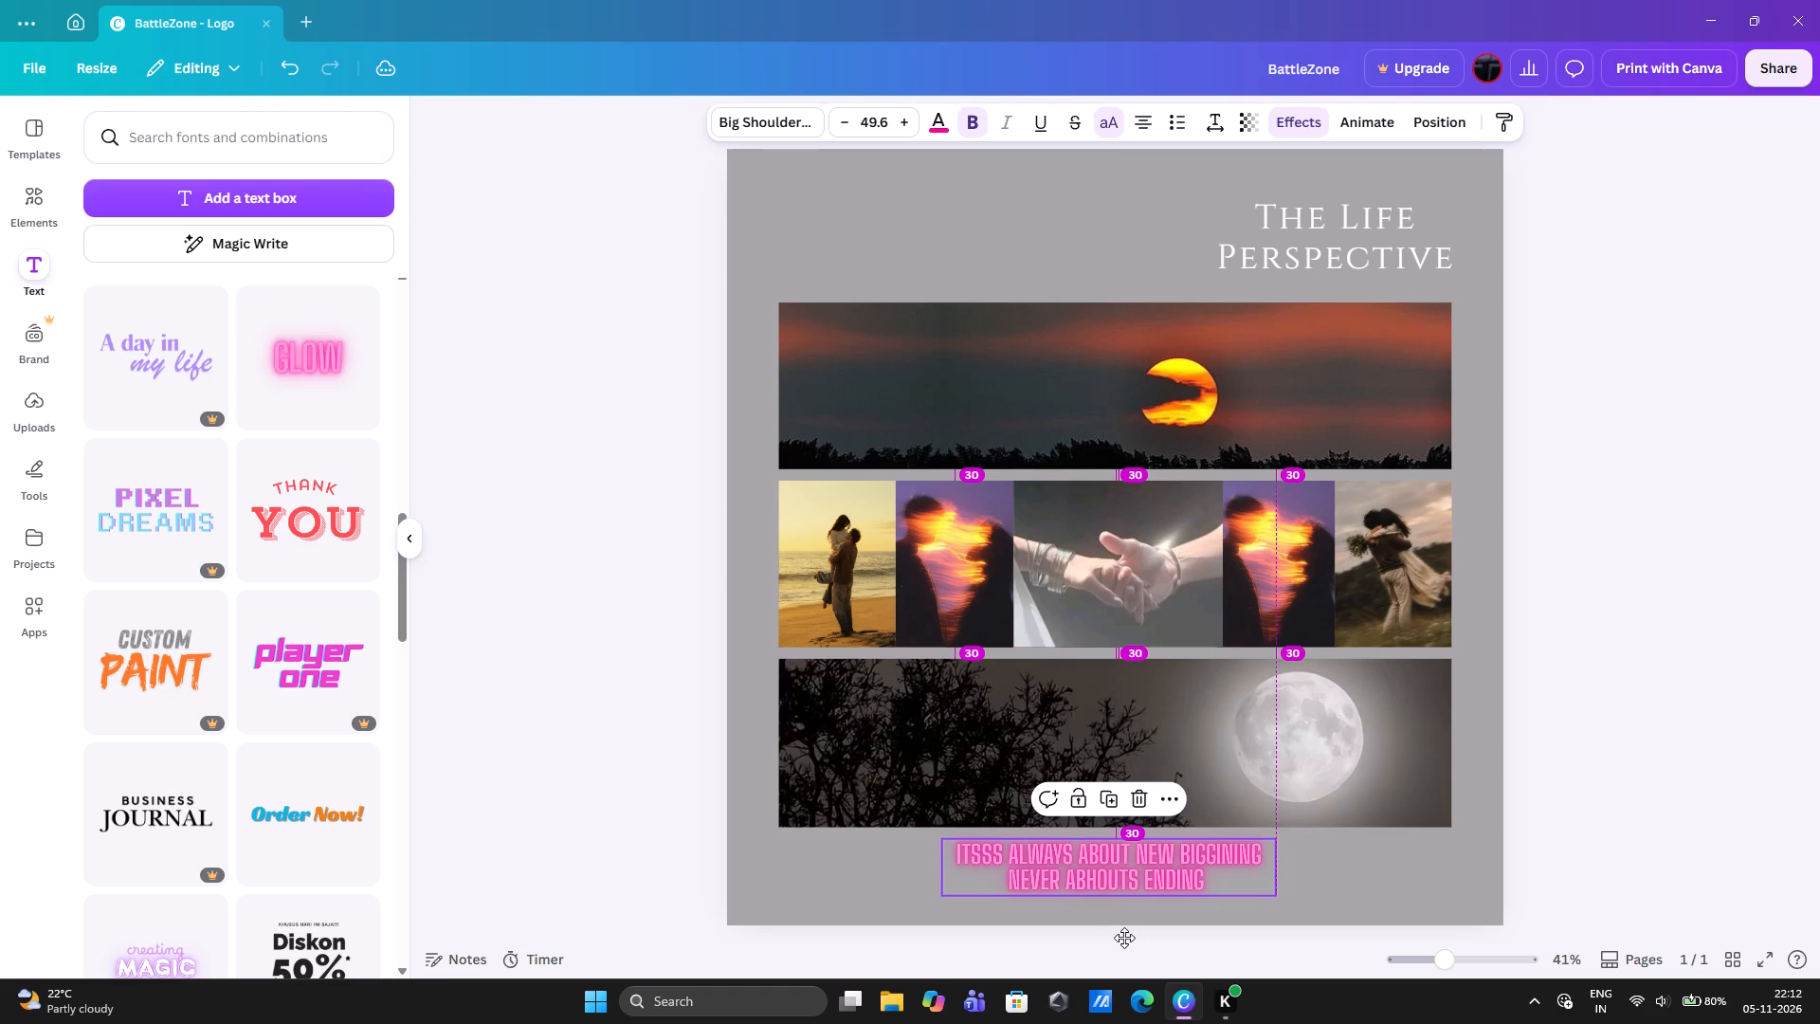
left_click_drag(1124, 938, 1125, 937)
left_click_drag(1125, 937, 1124, 937)
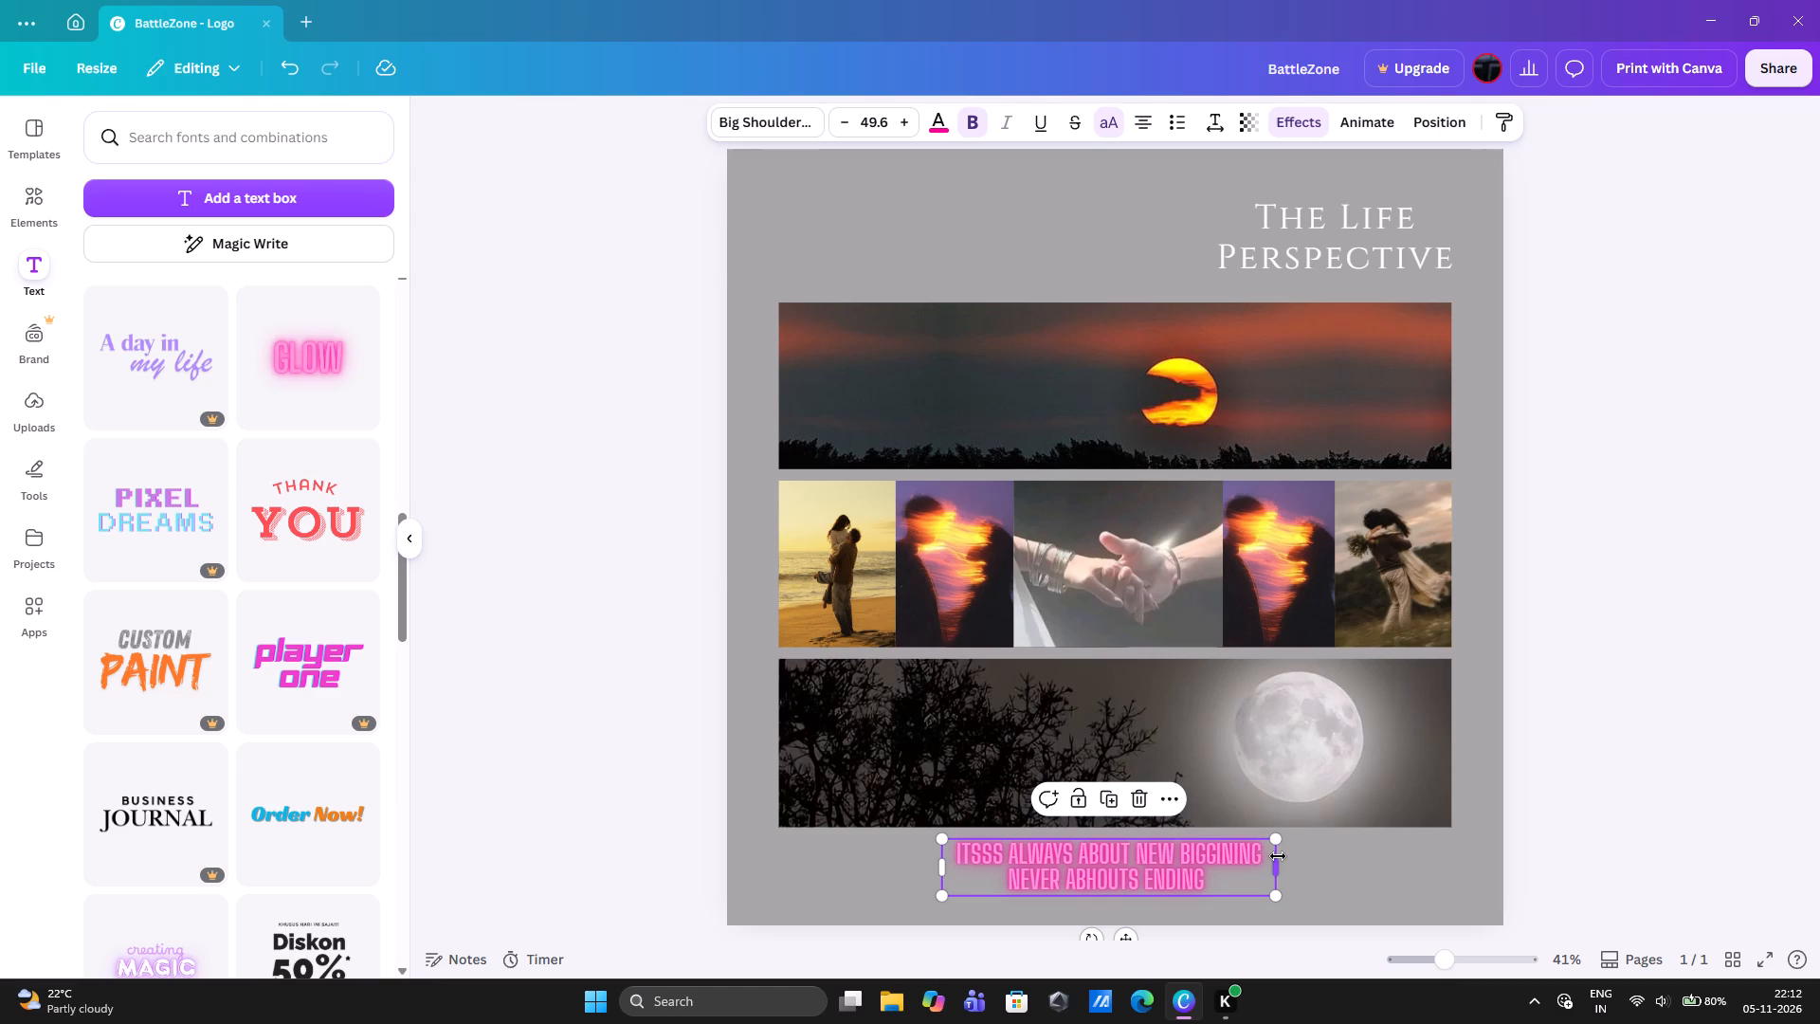
Widen the neon text box until the phrase fits on one line, and align it with the moon banner's right edge, below it.
left_click_drag(1278, 856, 1537, 826)
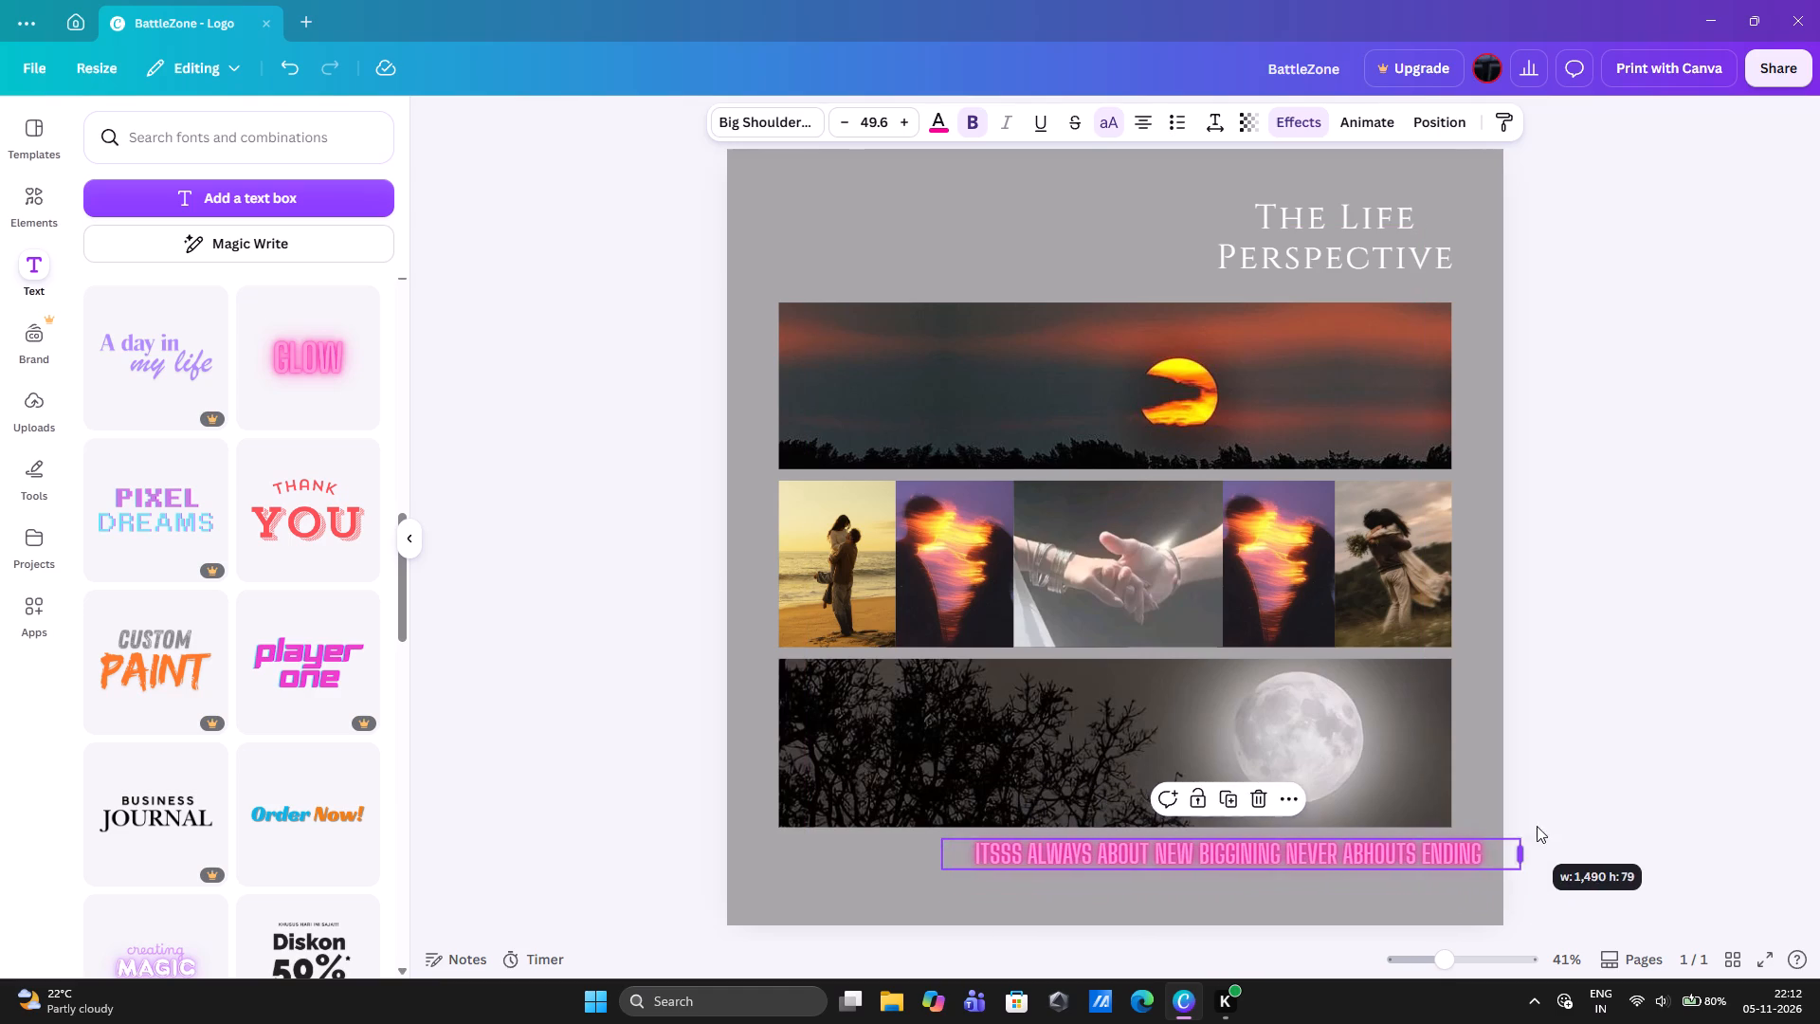
left_click_drag(1537, 826, 1592, 810)
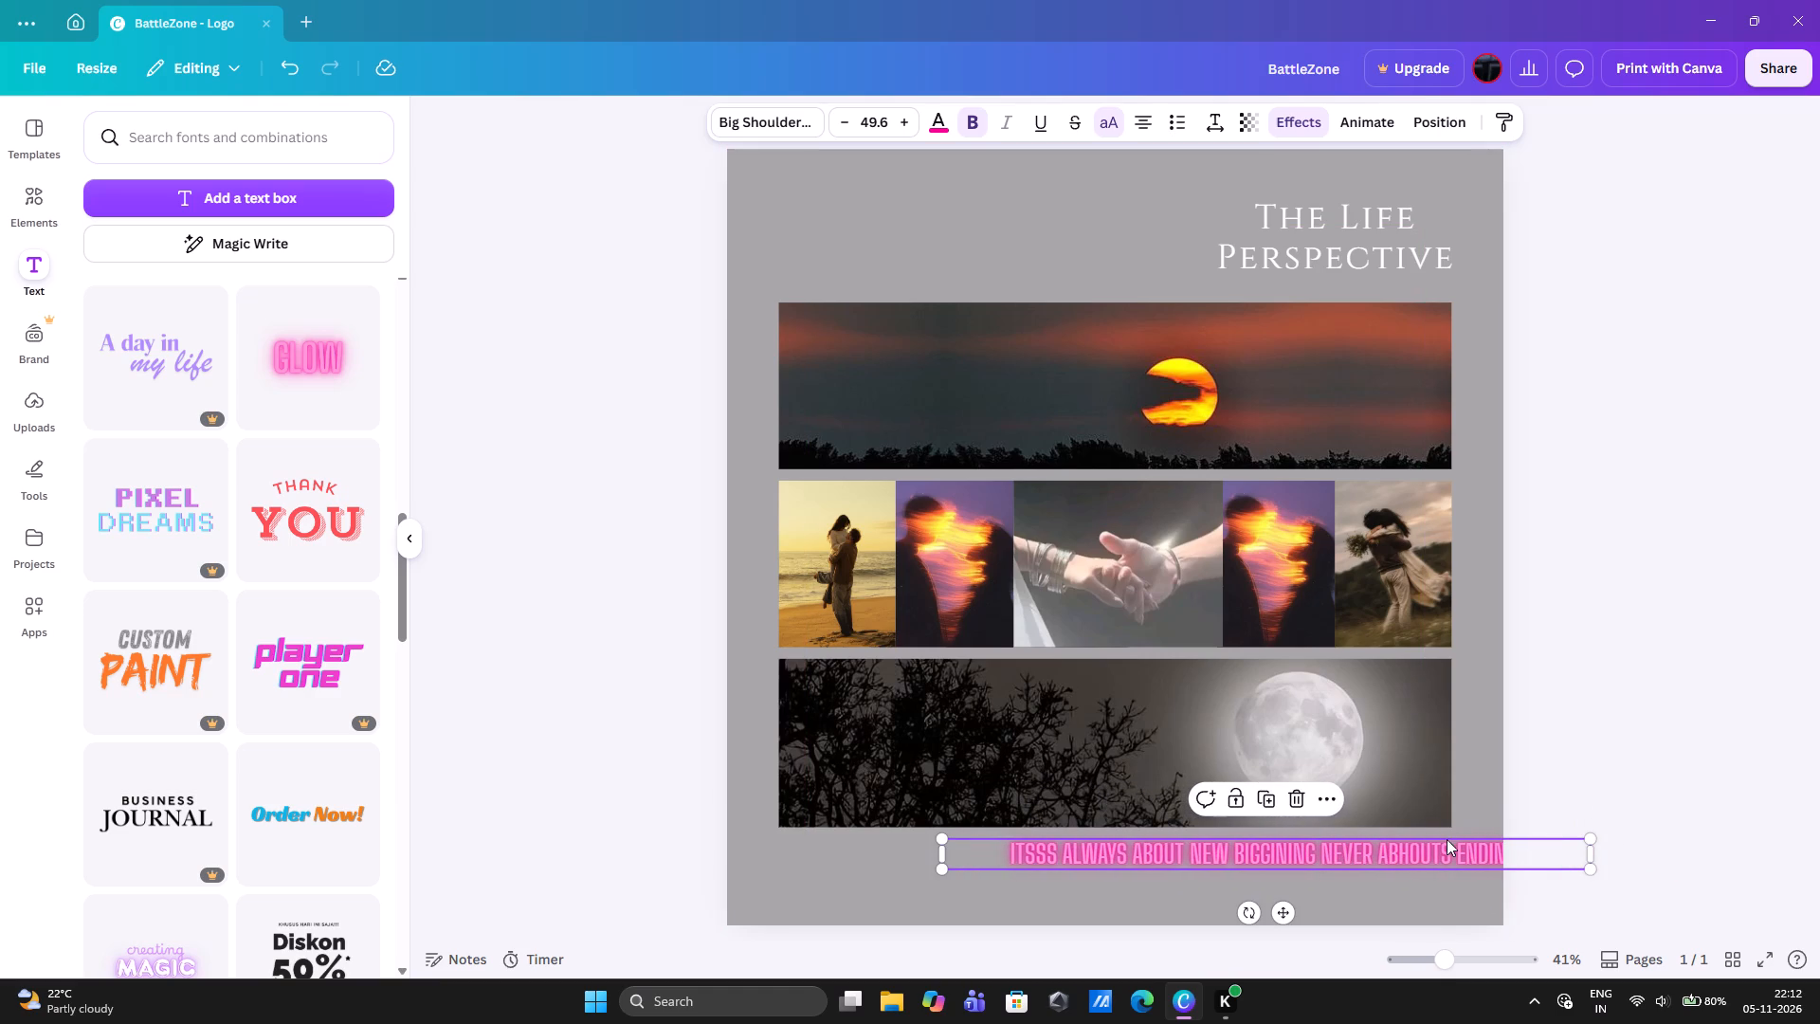
left_click_drag(1436, 846, 1333, 847)
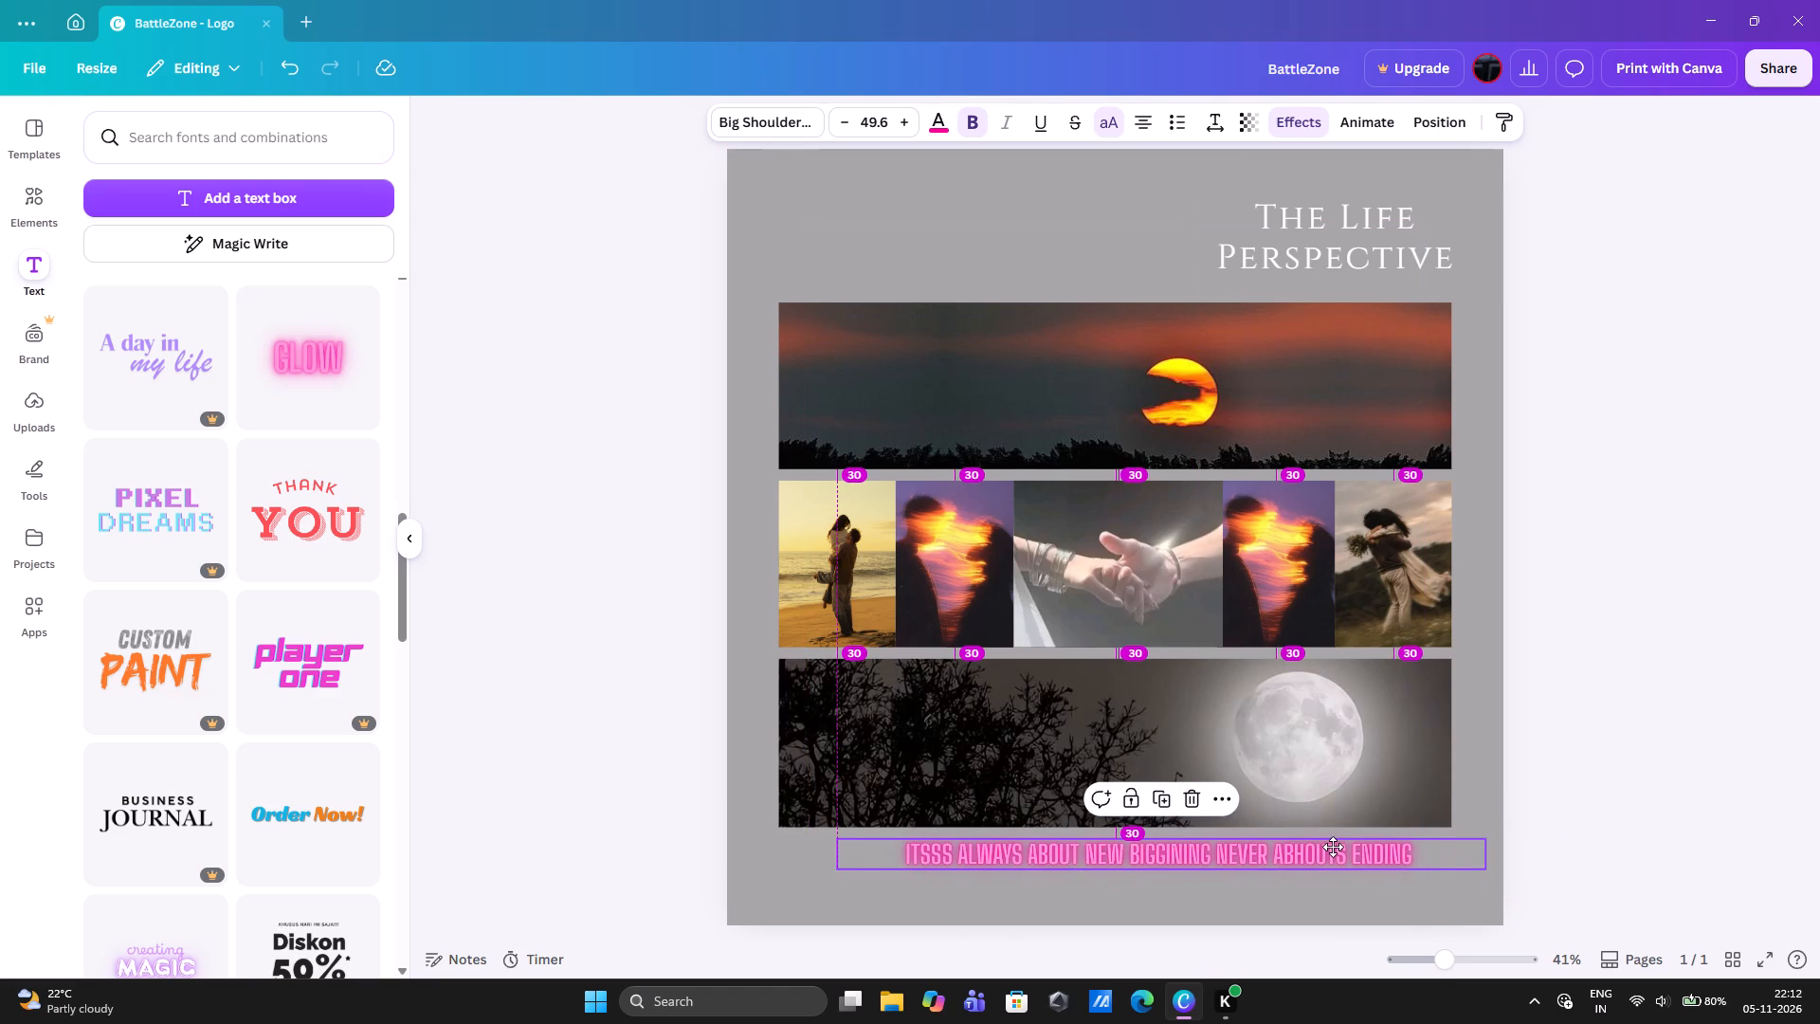
left_click_drag(1333, 847, 1313, 844)
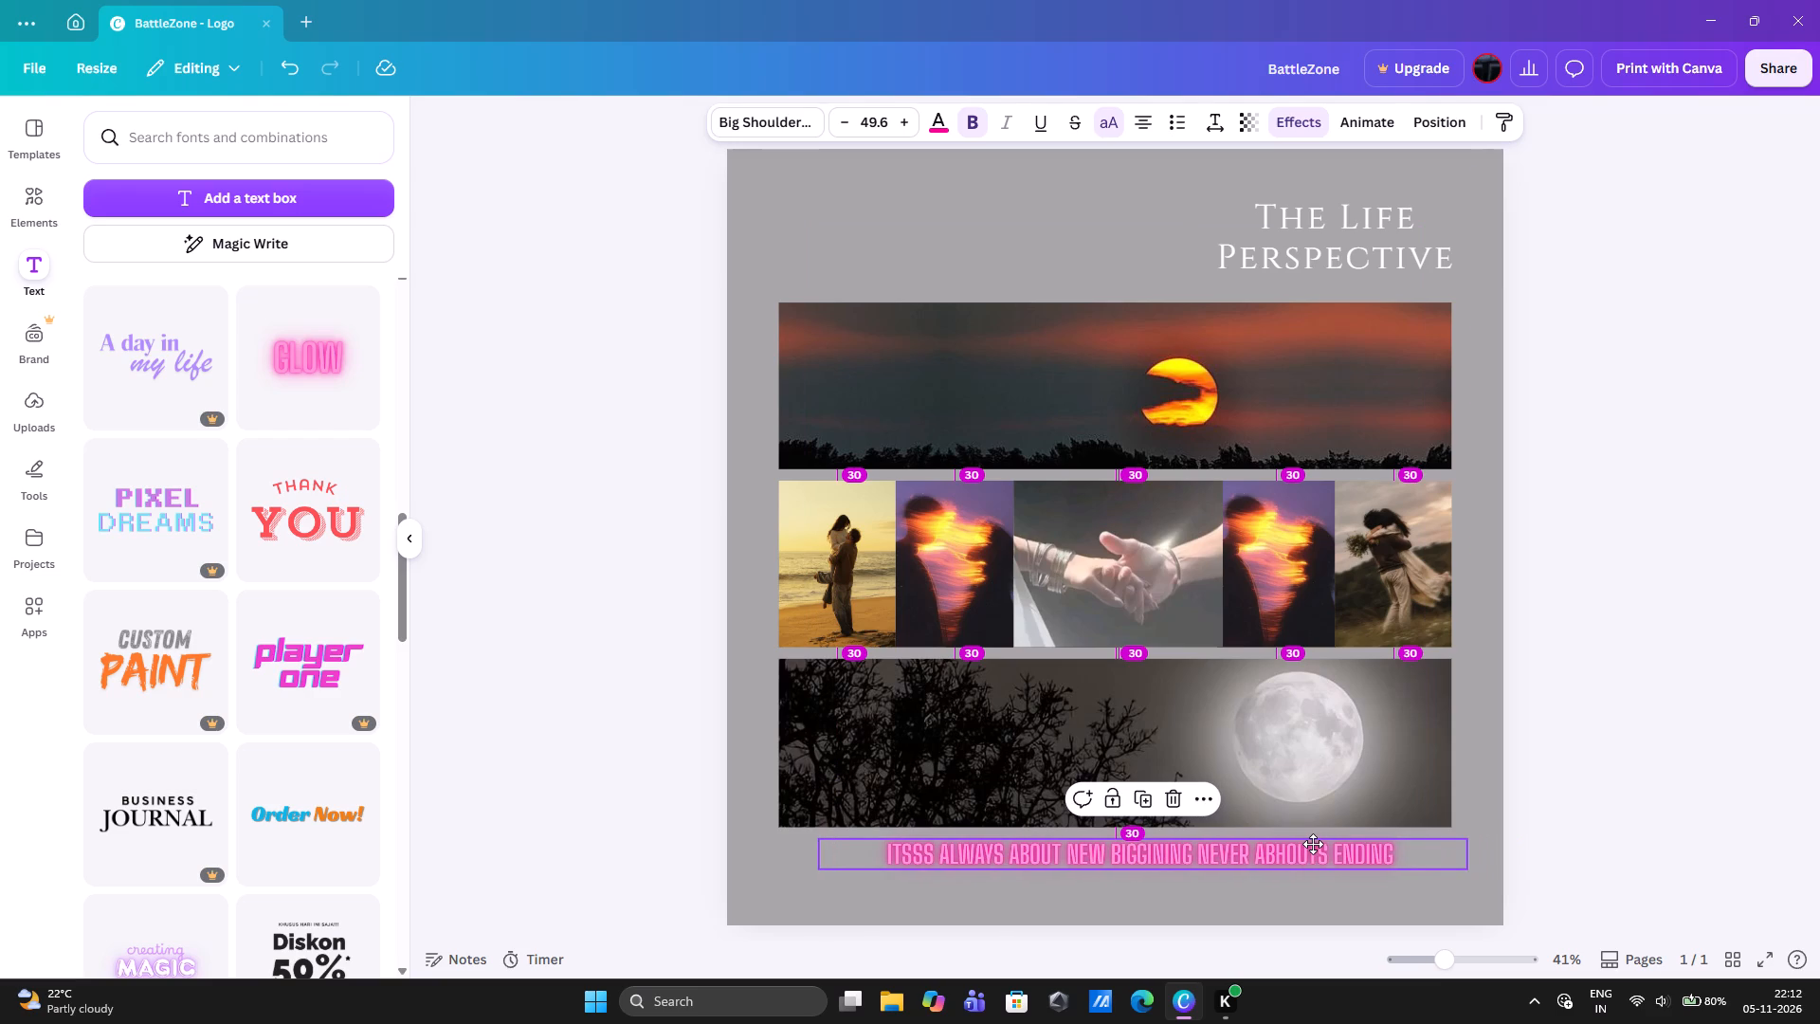
left_click_drag(1313, 844, 1291, 843)
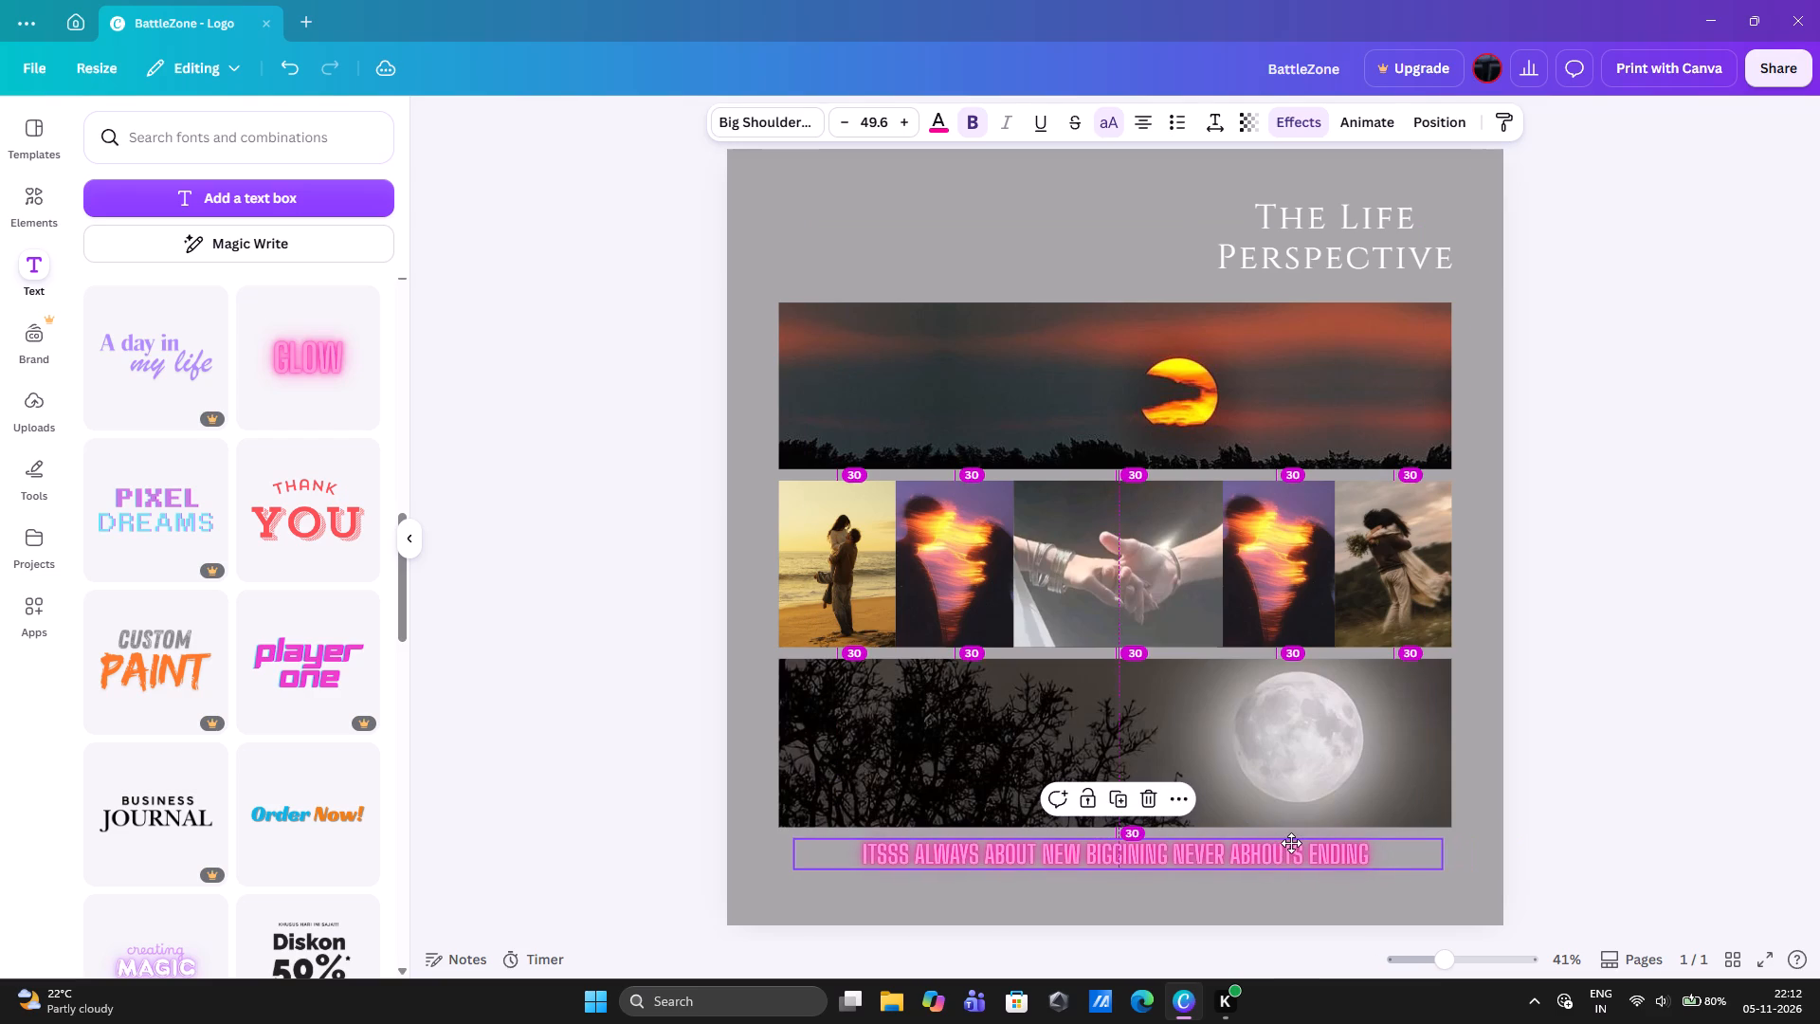
left_click_drag(1291, 843, 1297, 843)
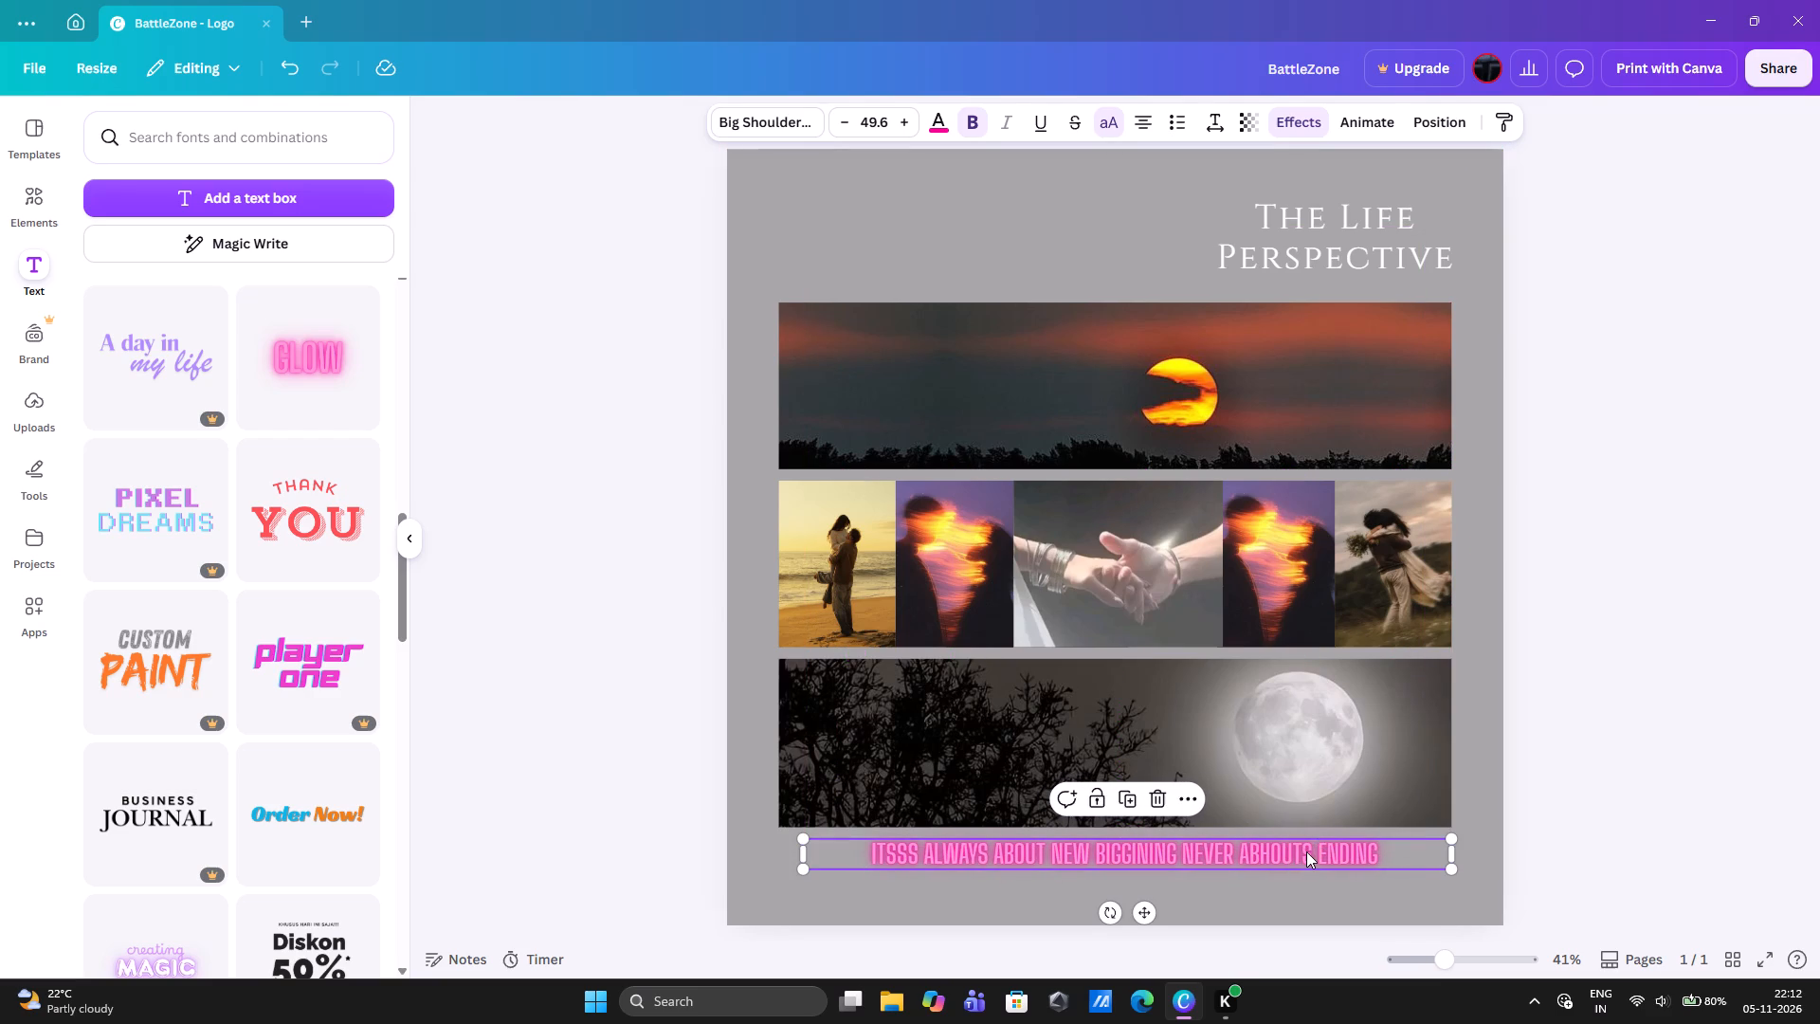
Correct the word "abhouts" in the neon caption to "about", keeping a space before "ending".
double_click(1306, 851)
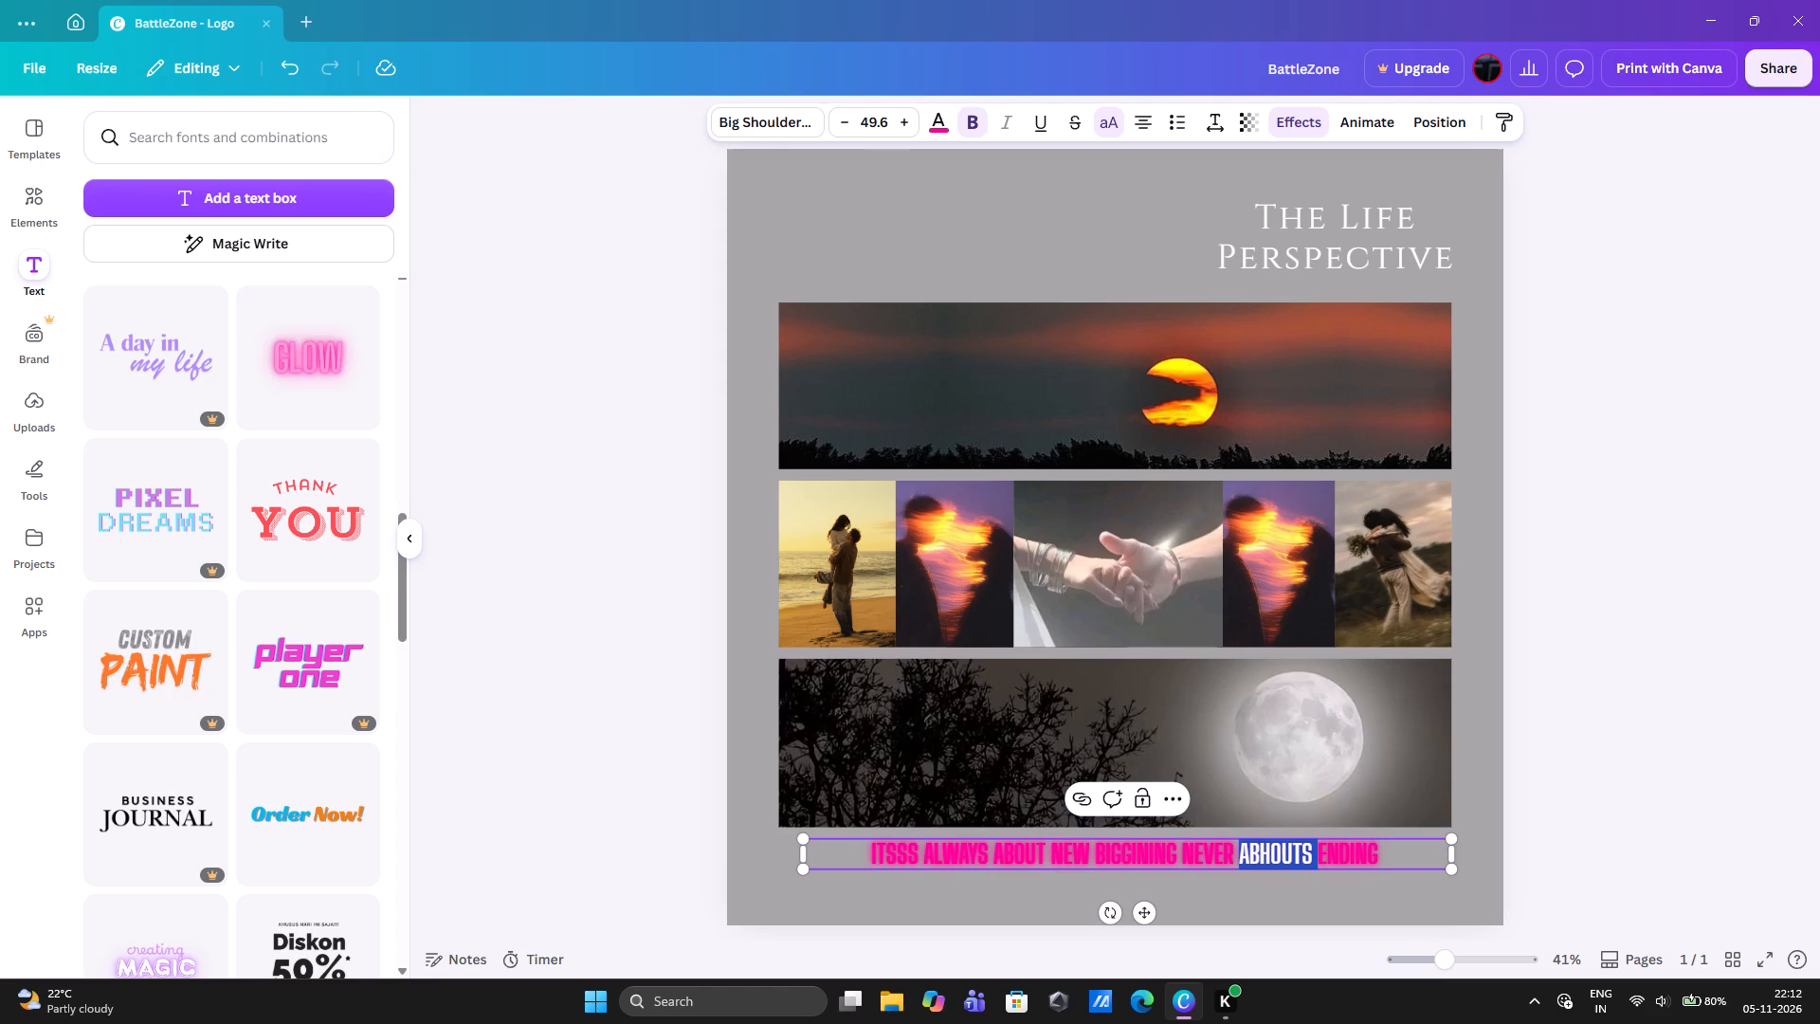
key("a")
key("b")
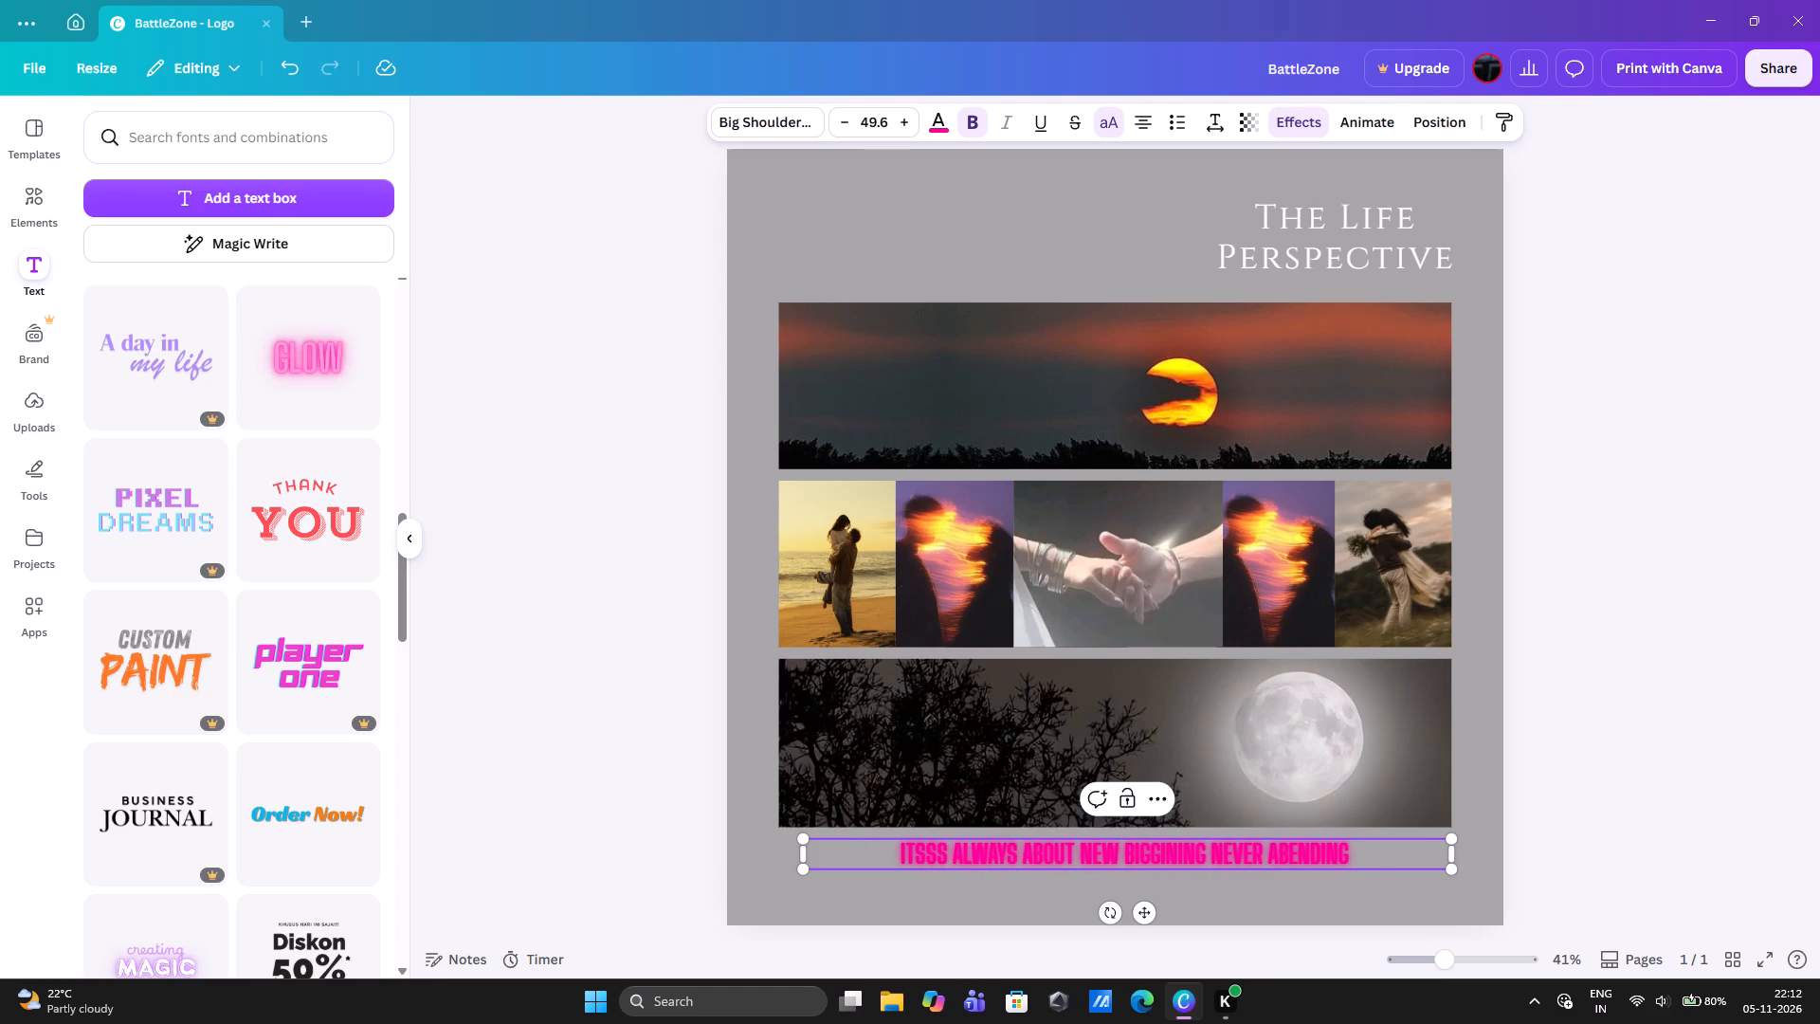
type("out")
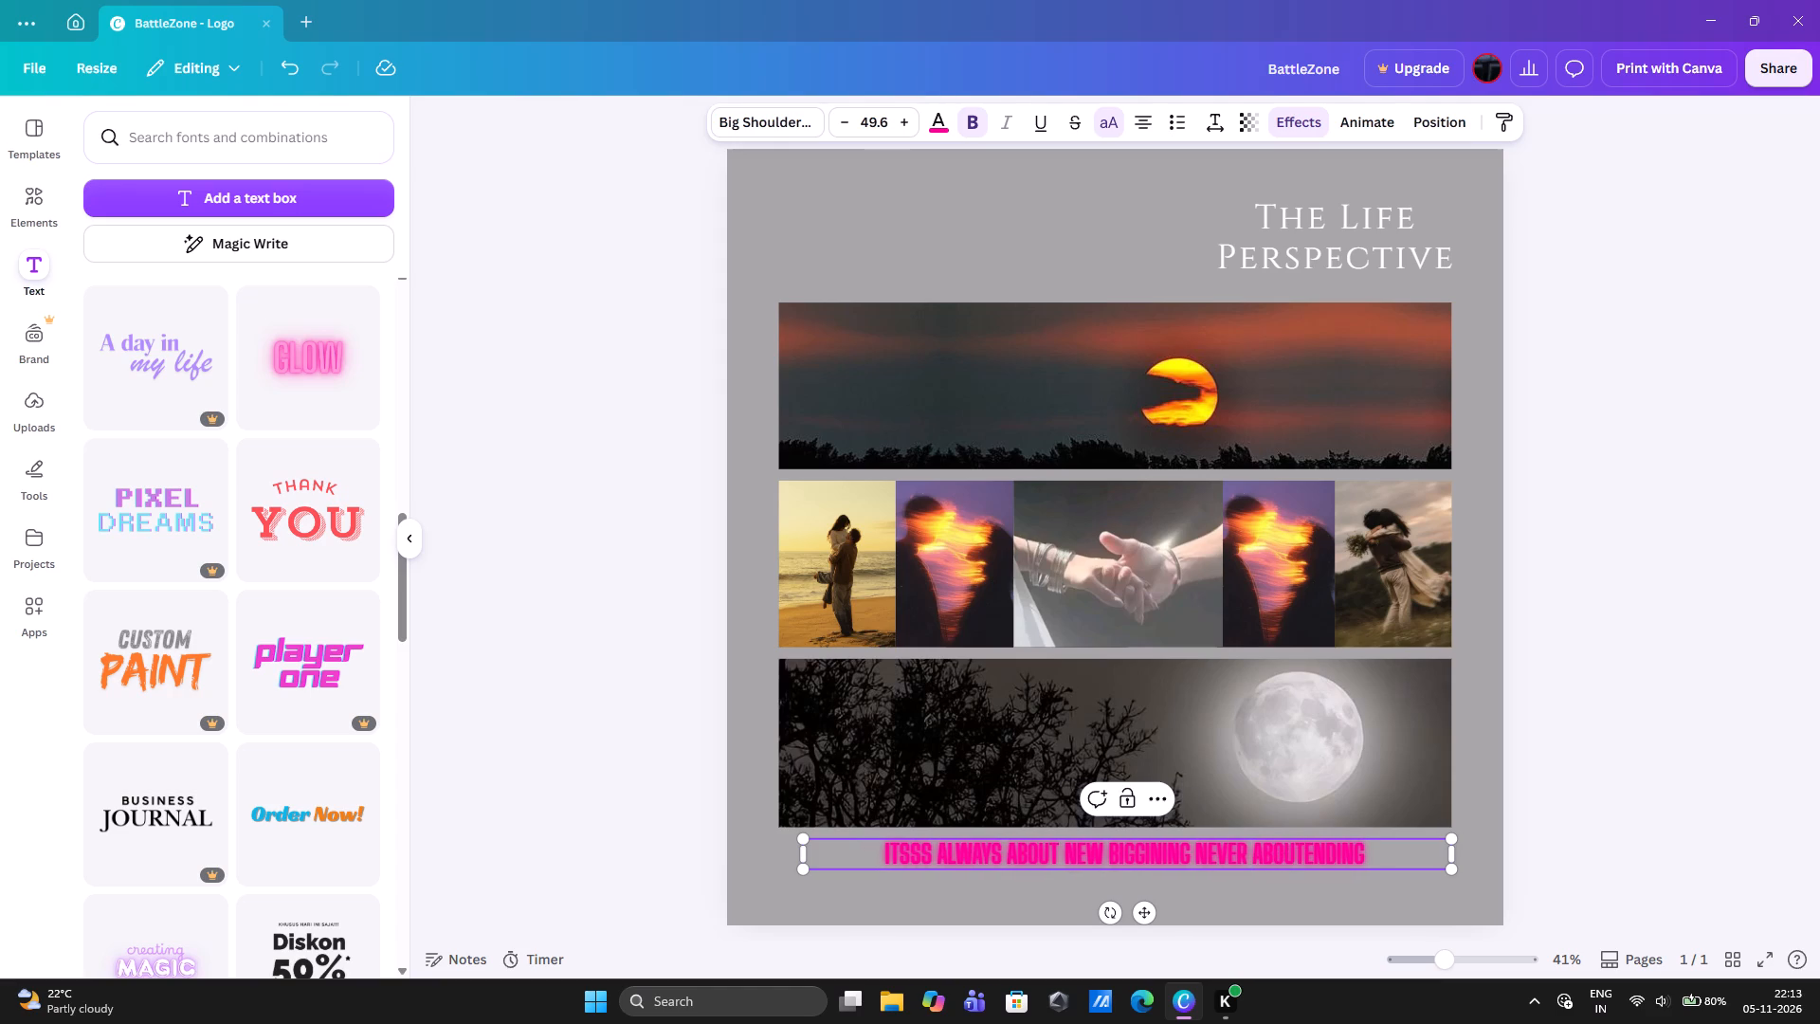
key("space")
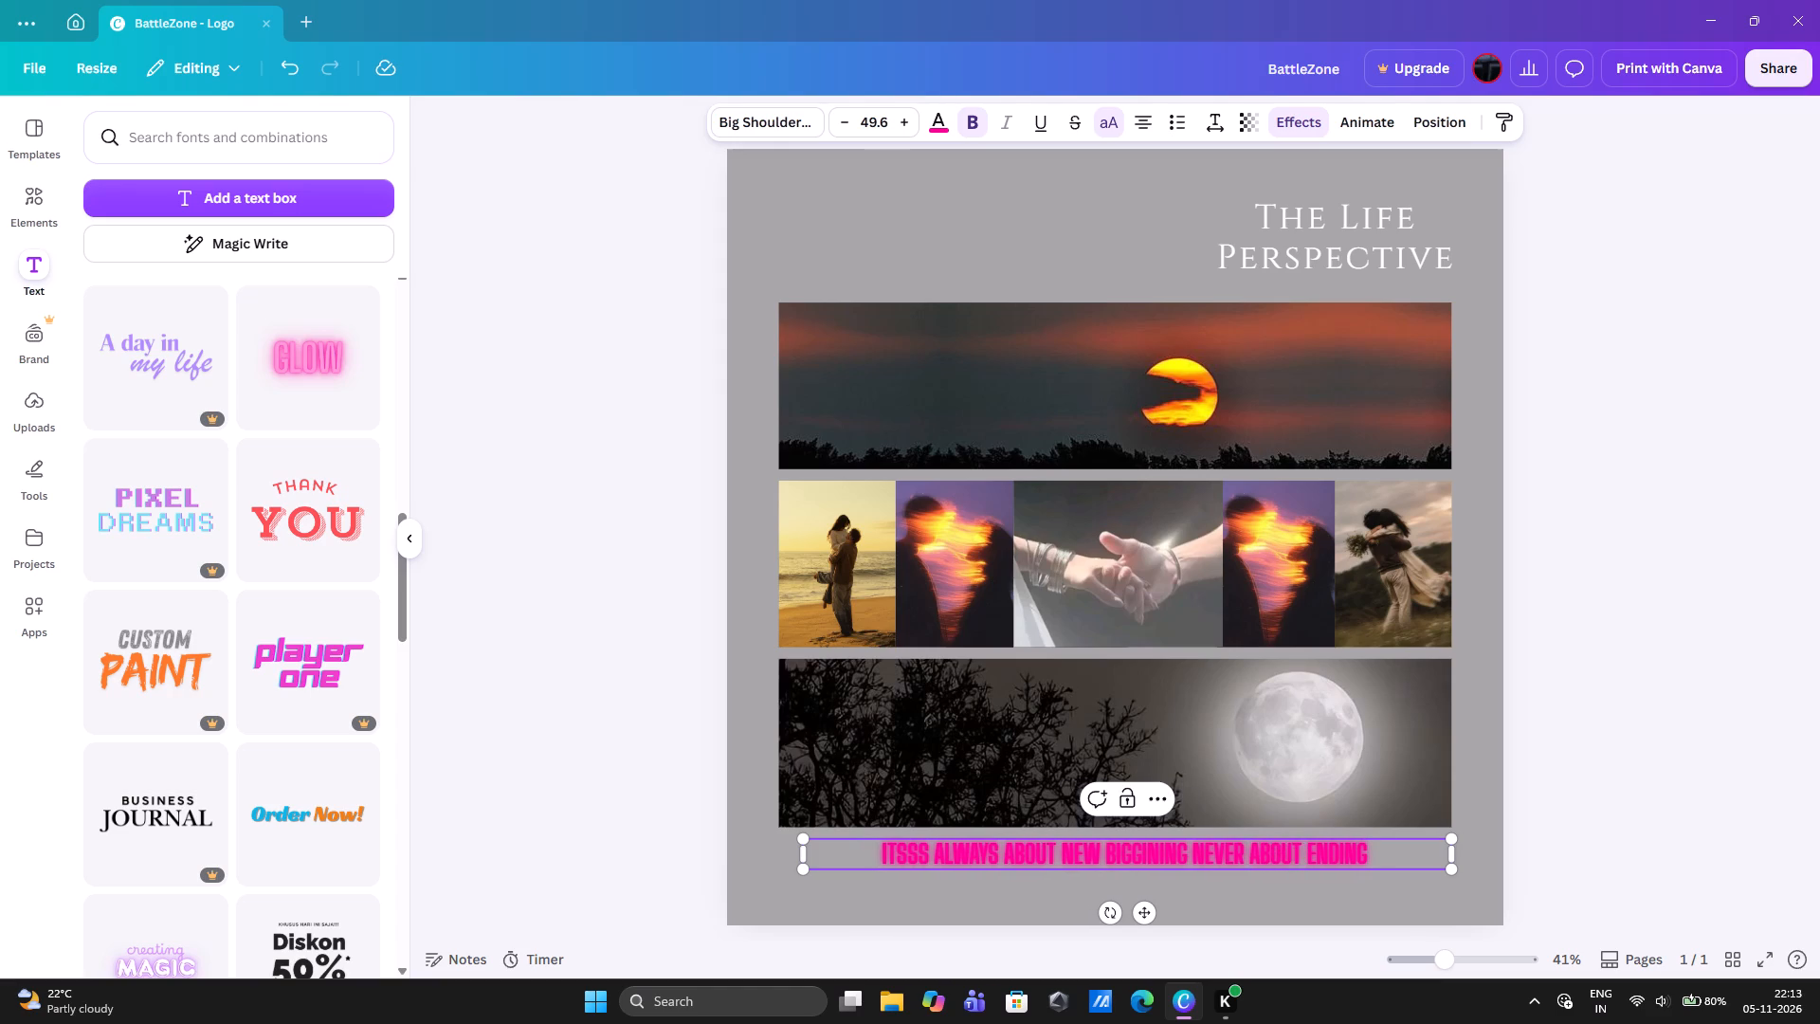
left_click(1484, 703)
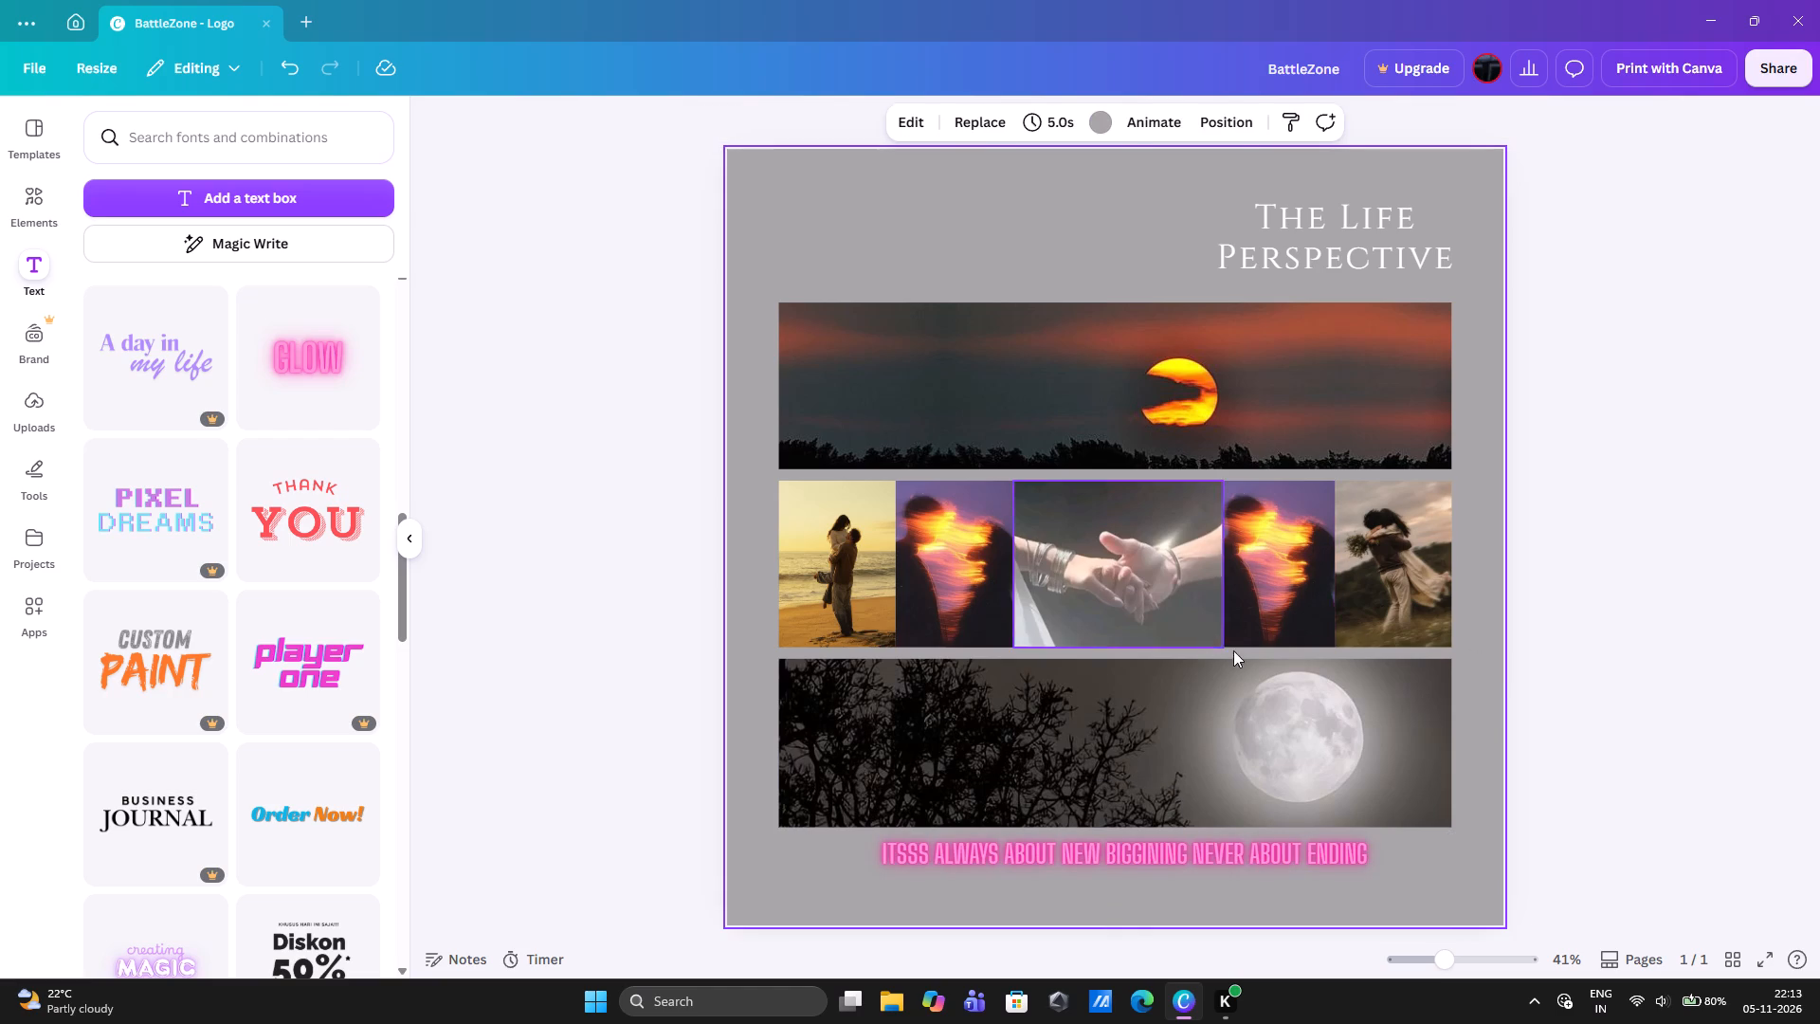
left_click(1023, 263)
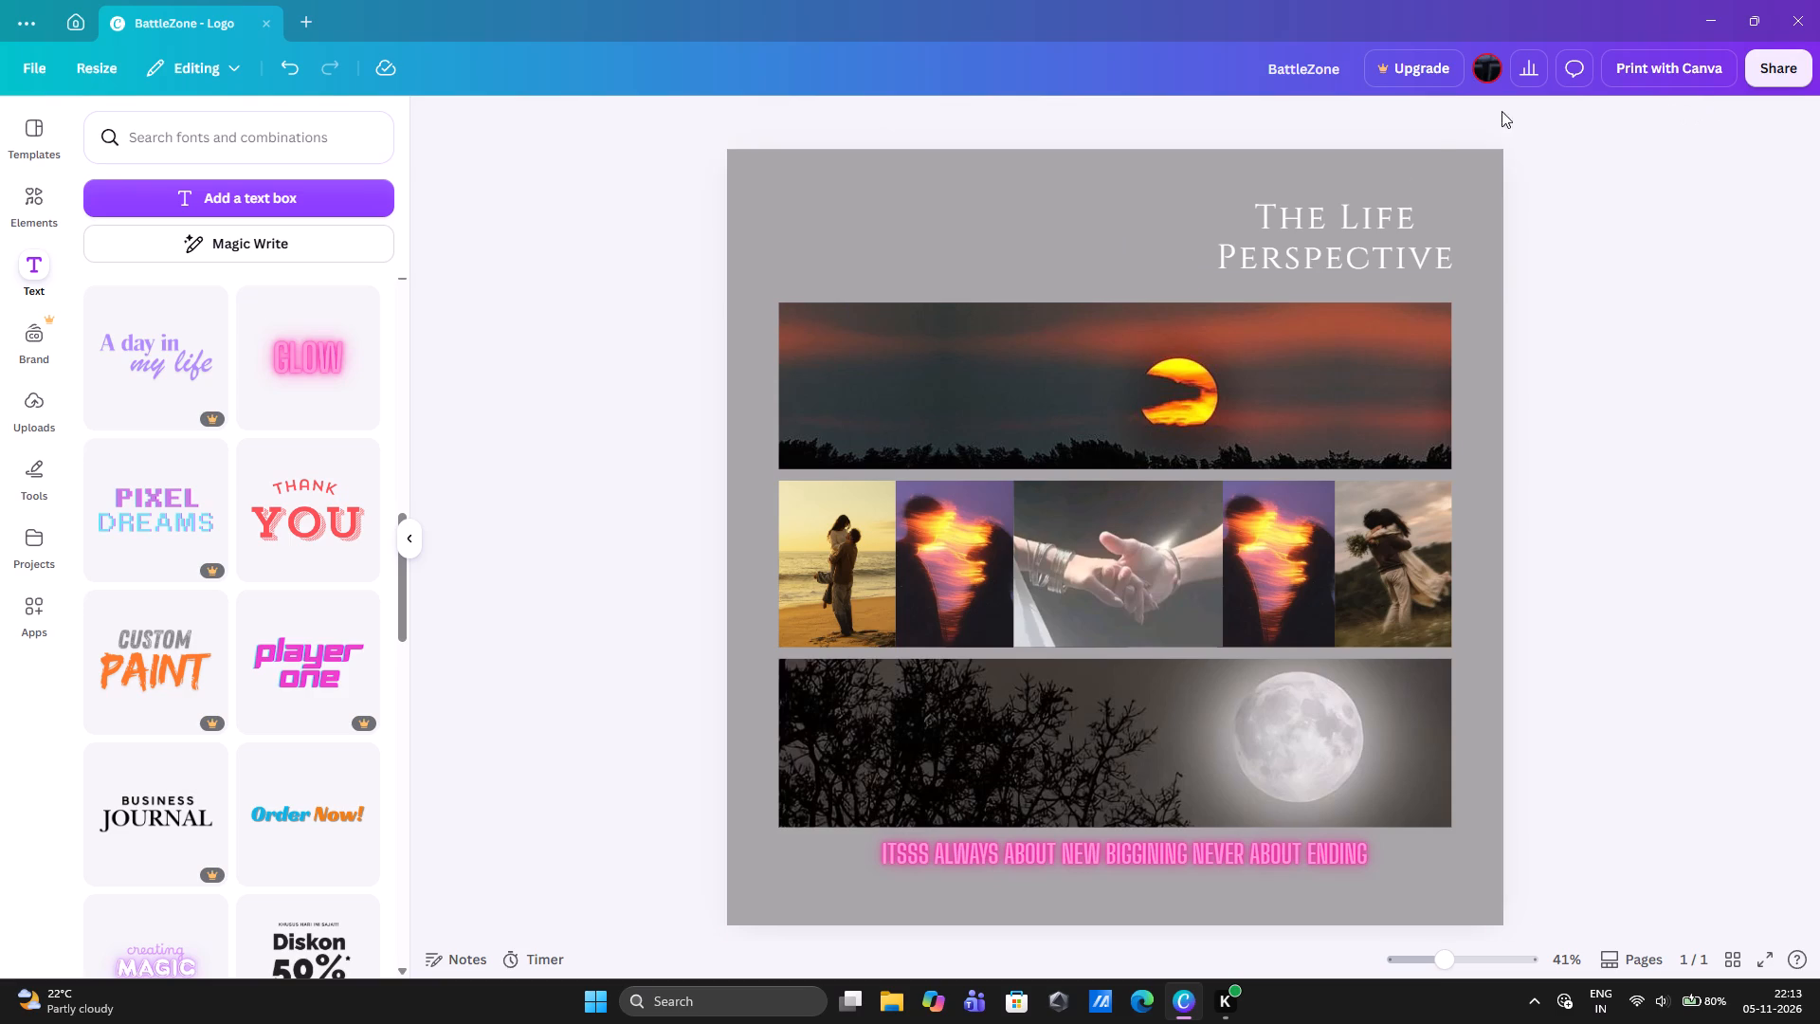
Download the design as a high-quality PNG, saved as BattleZone.png in the Downloads folder, and decline to rate the app.
left_click(1762, 71)
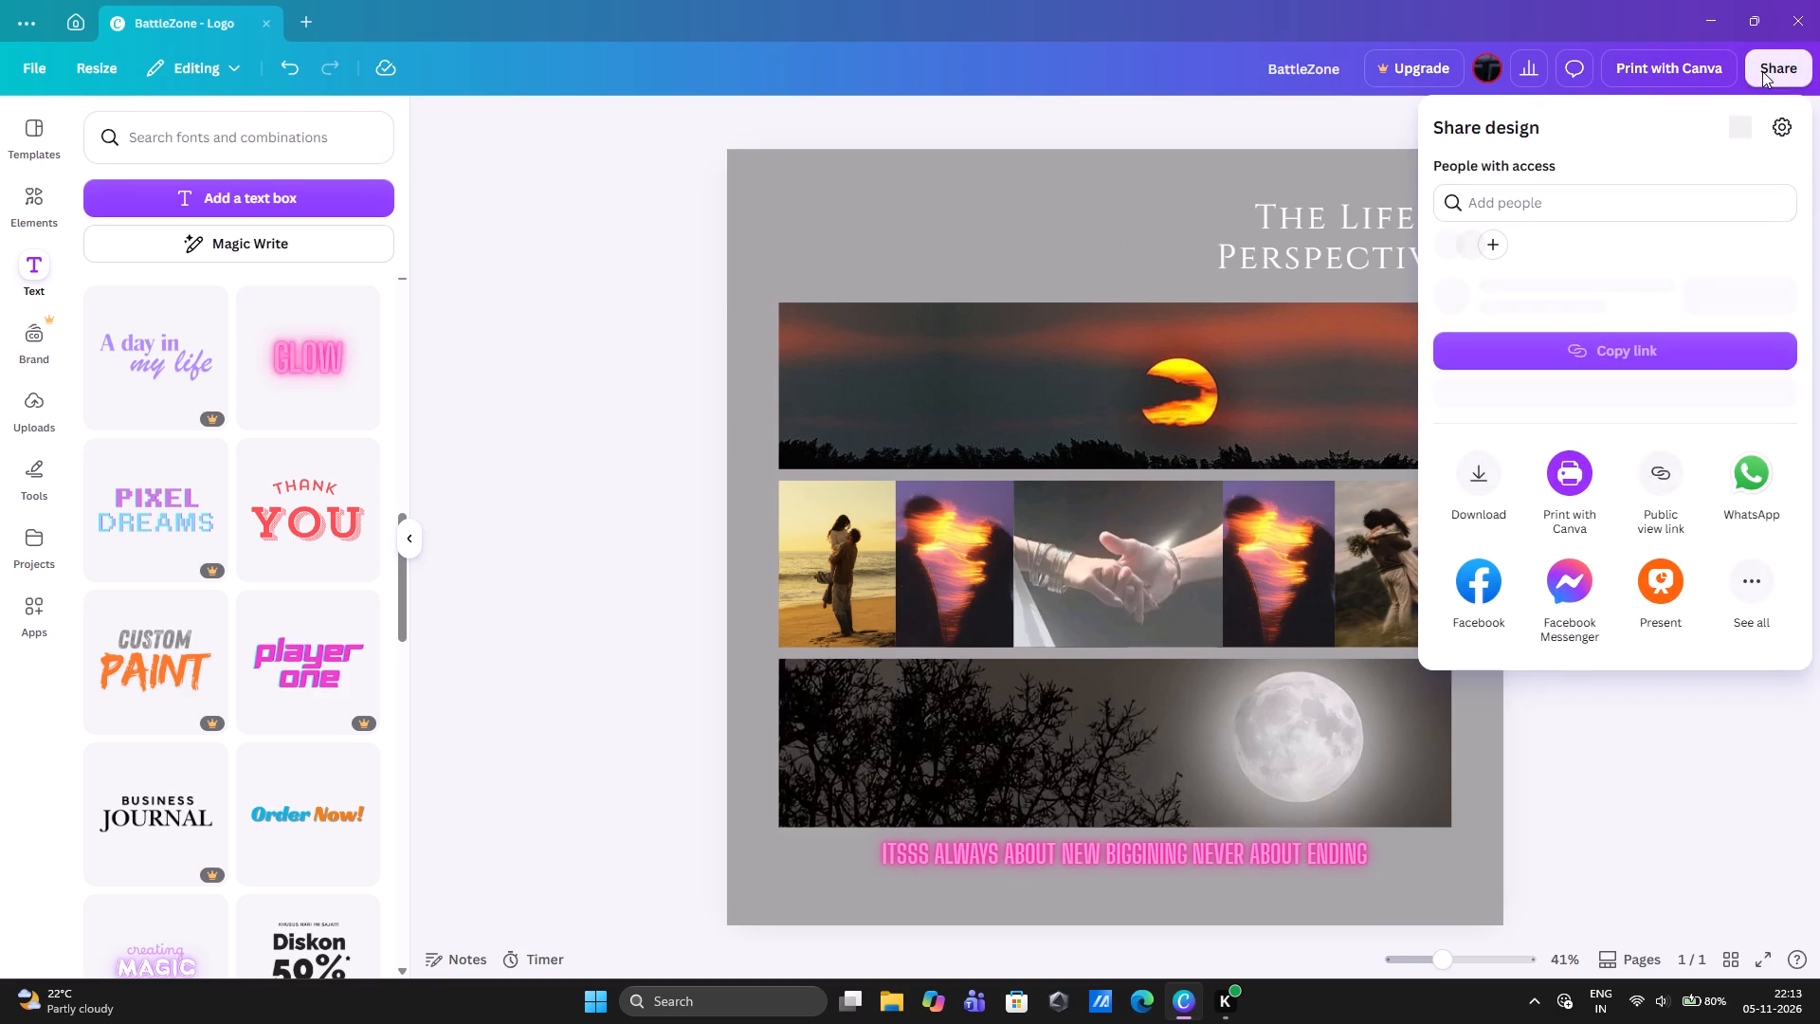
left_click(1477, 499)
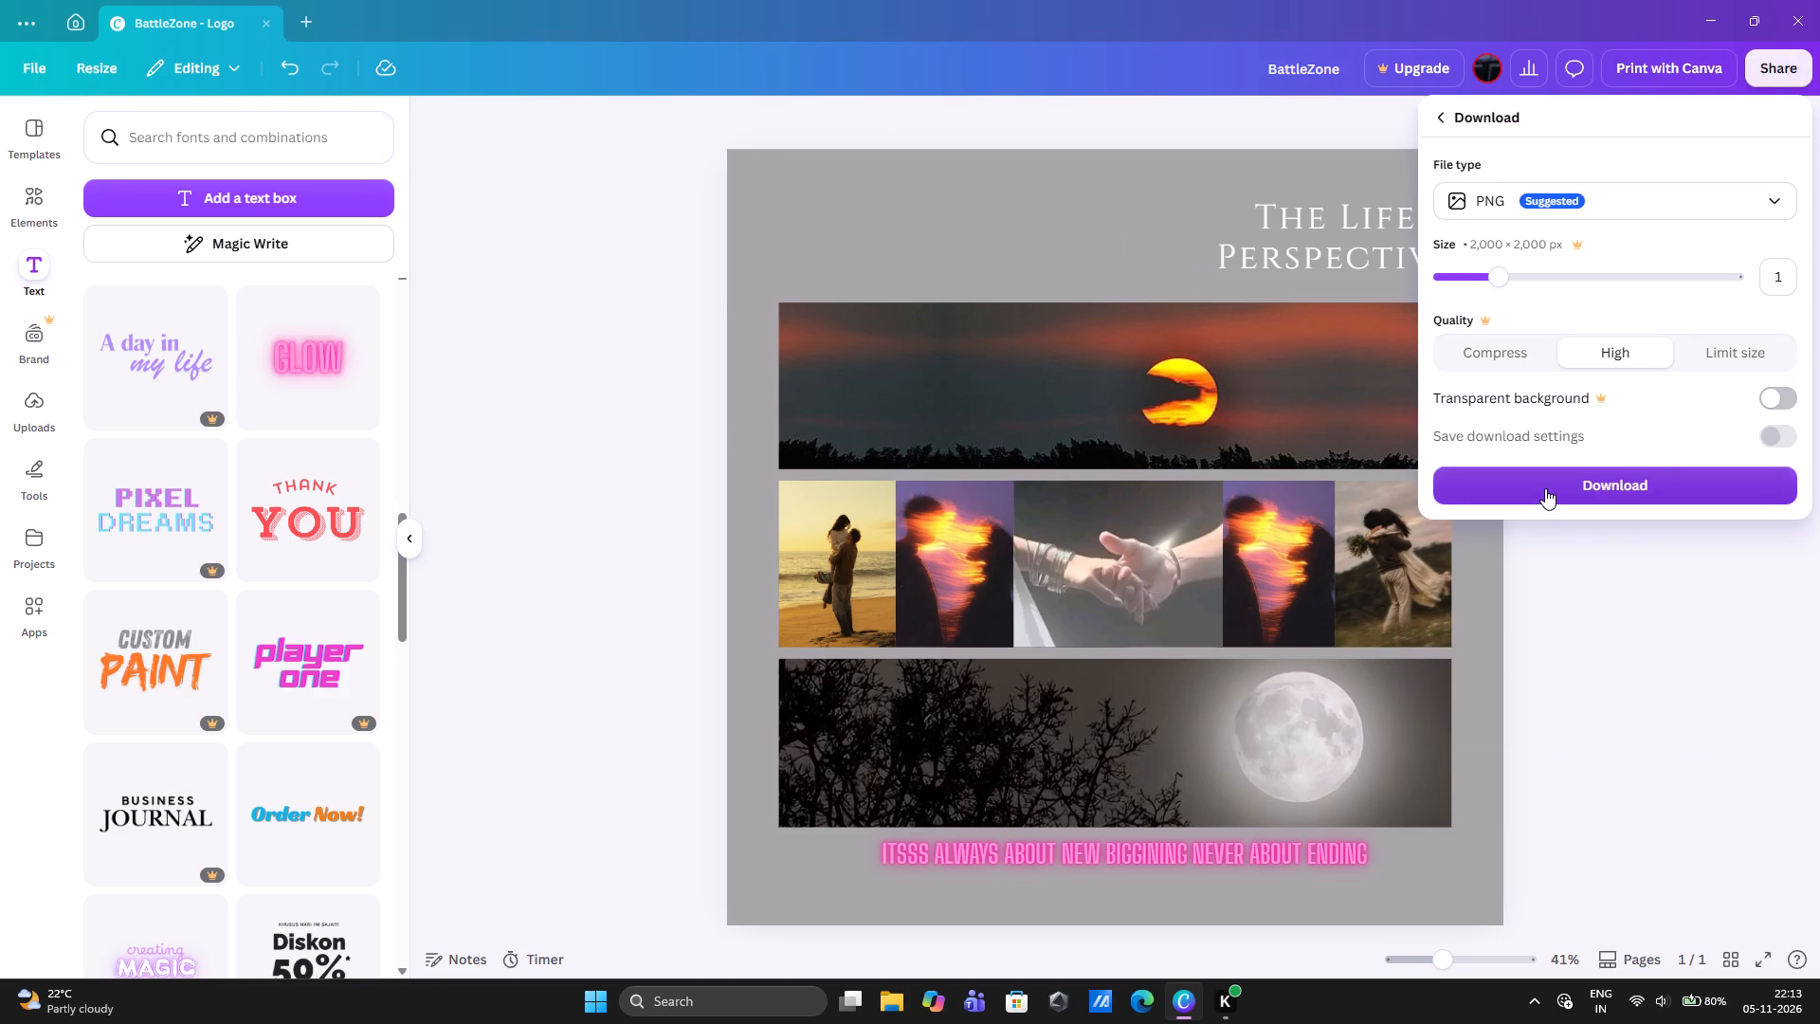
left_click(1545, 488)
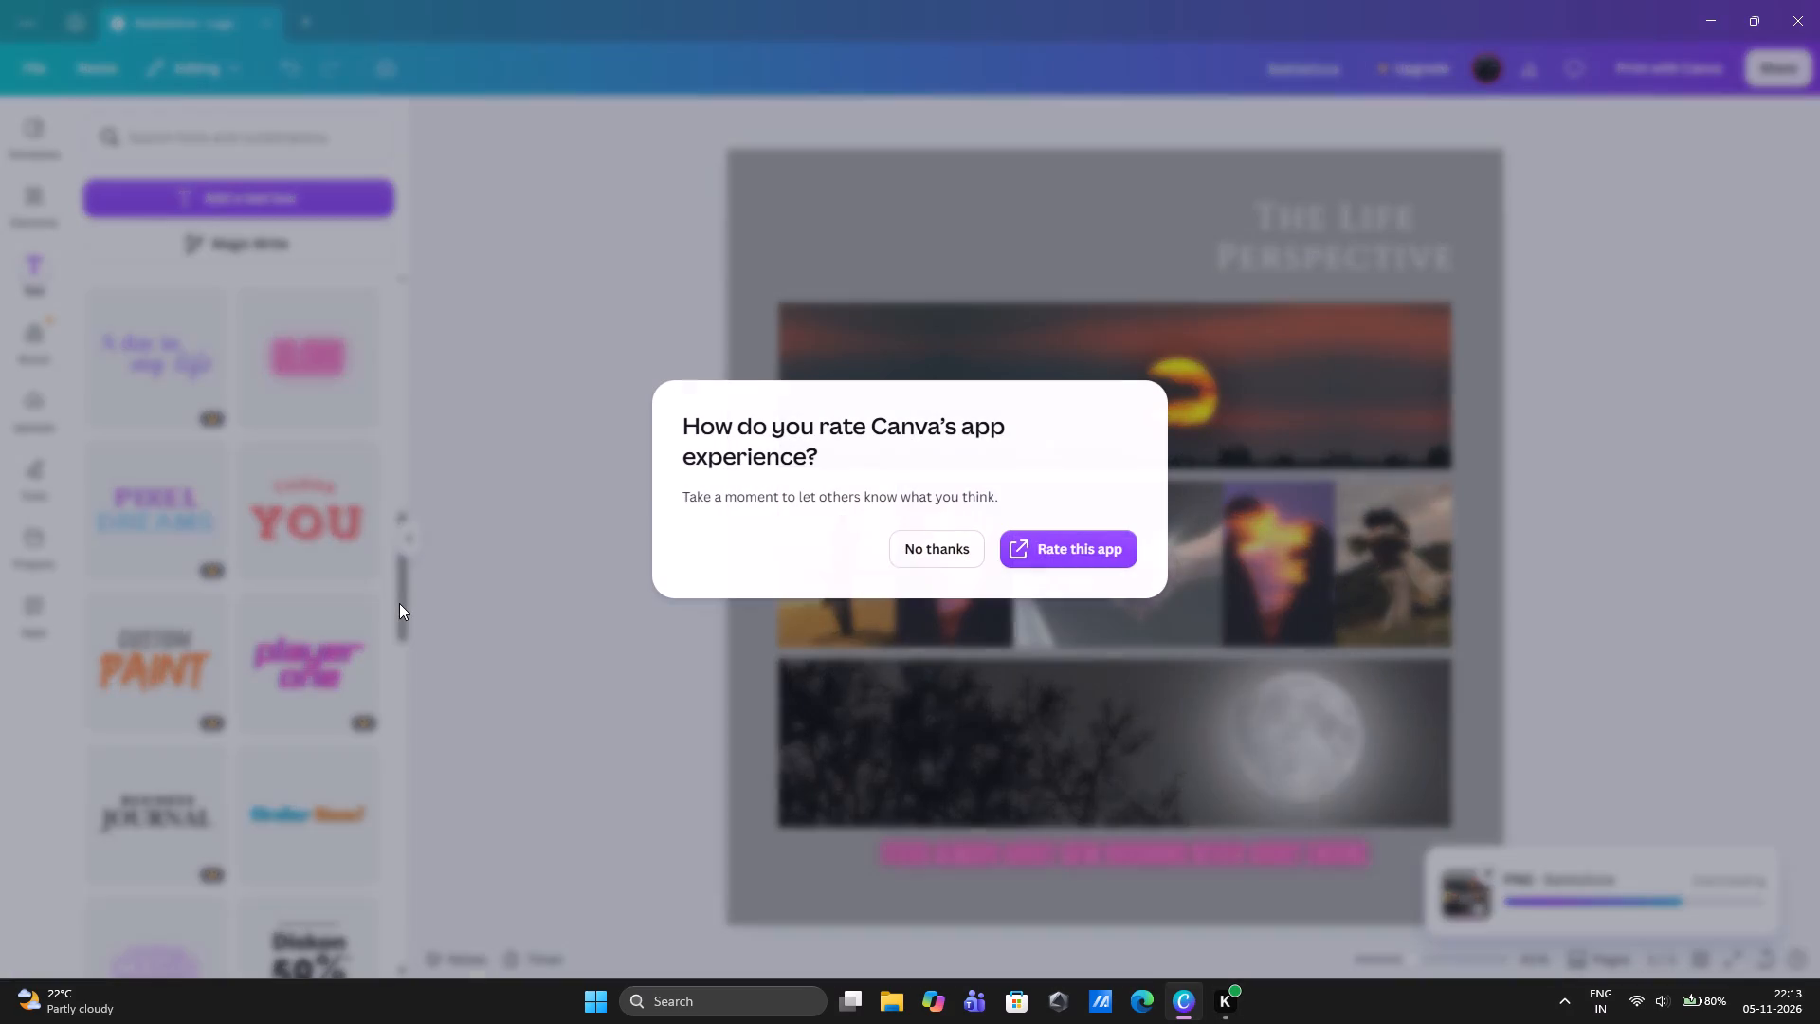
left_click(399, 603)
left_click_drag(399, 603, 918, 553)
left_click(918, 553)
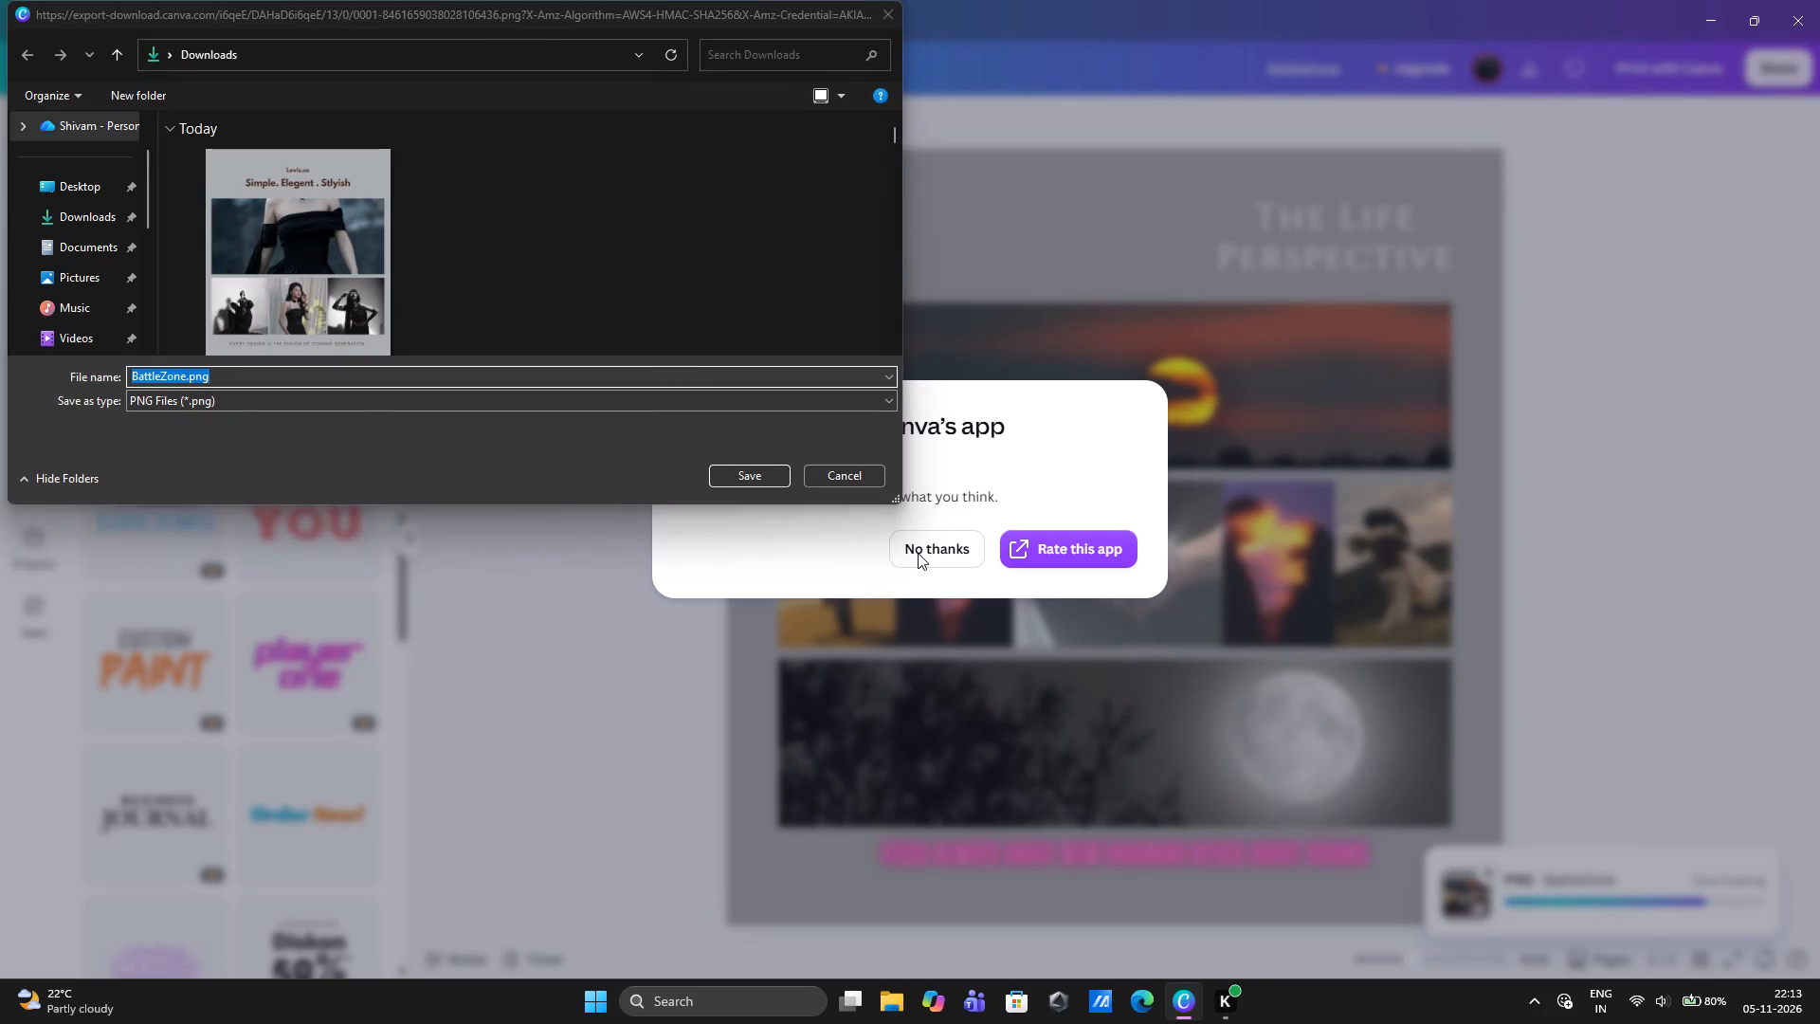
left_click(759, 481)
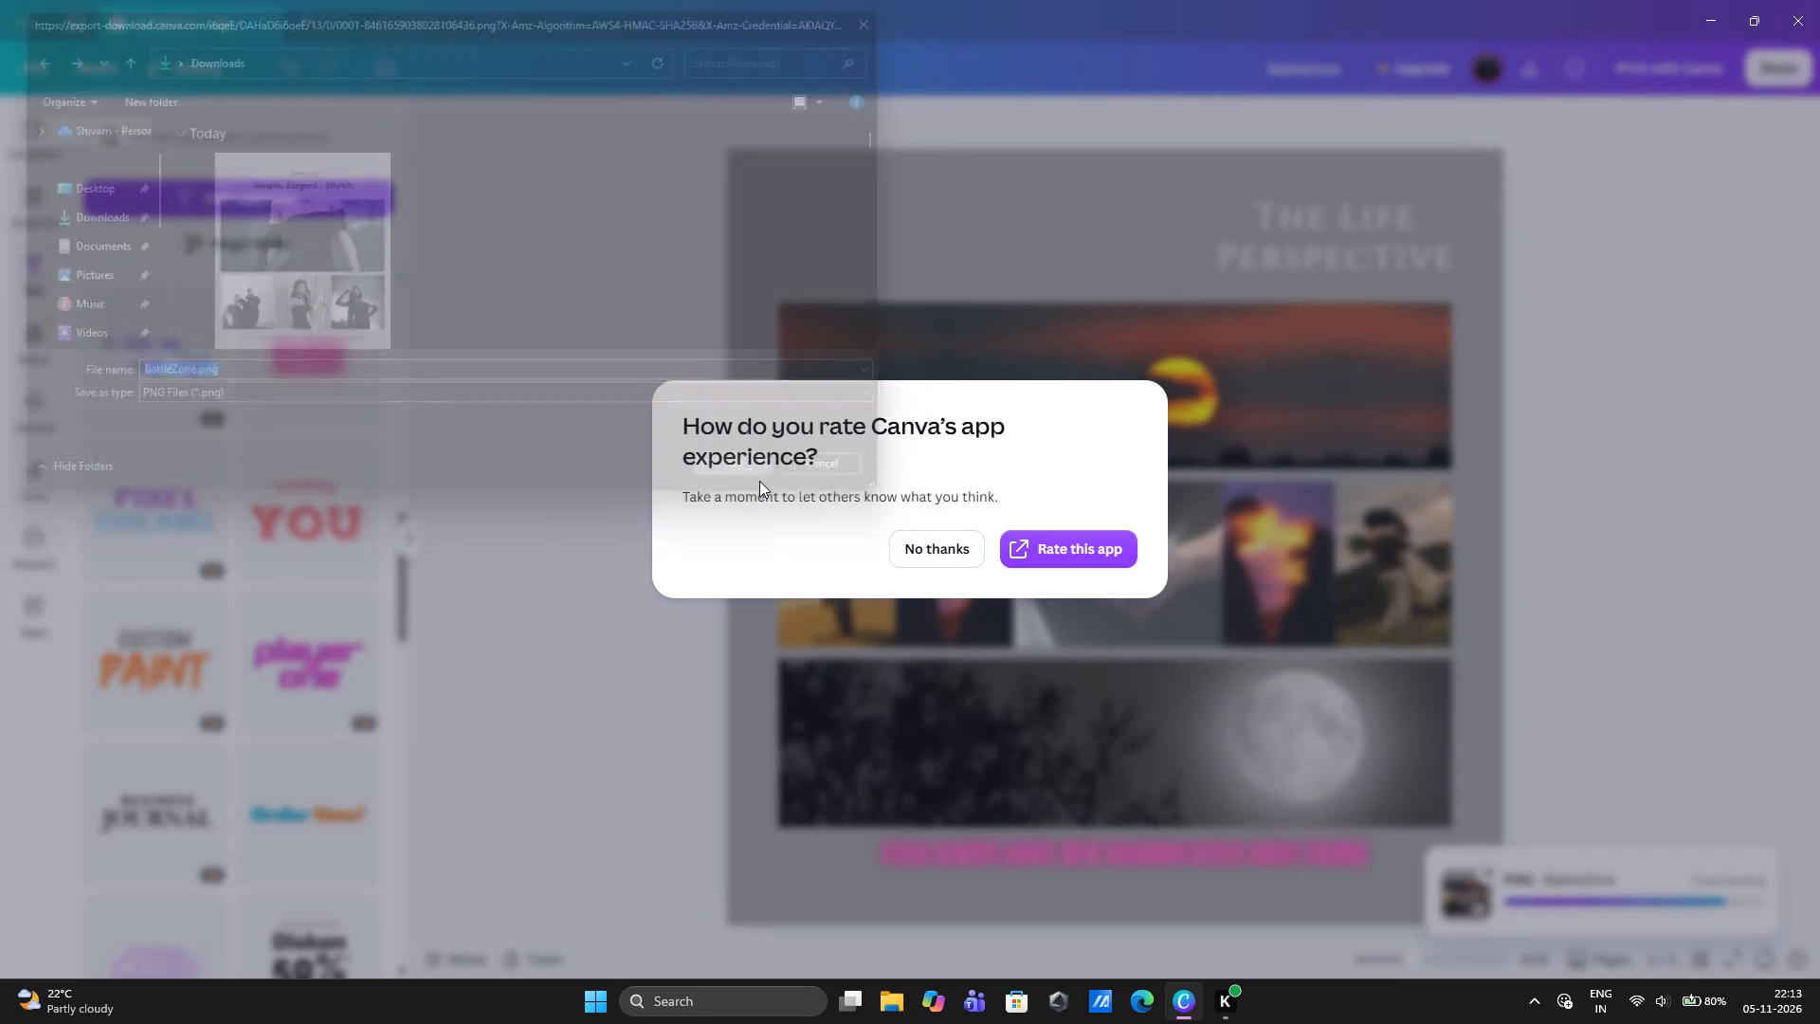
left_click(933, 551)
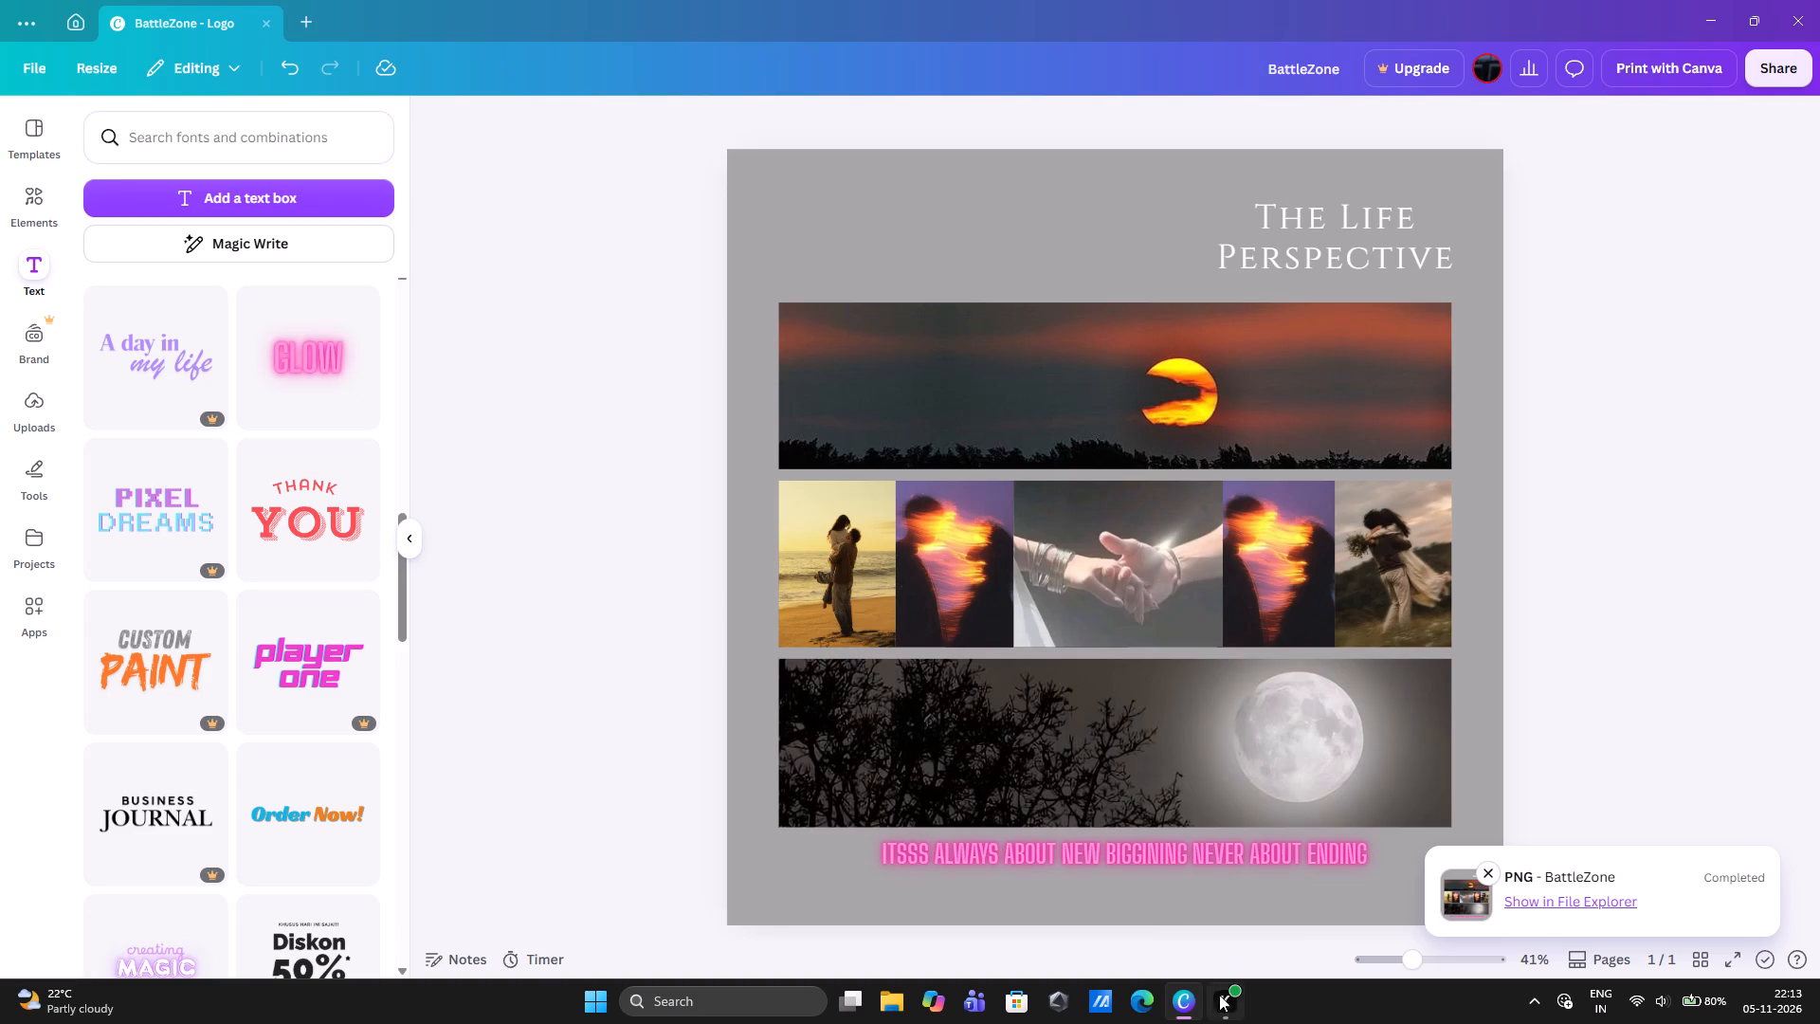